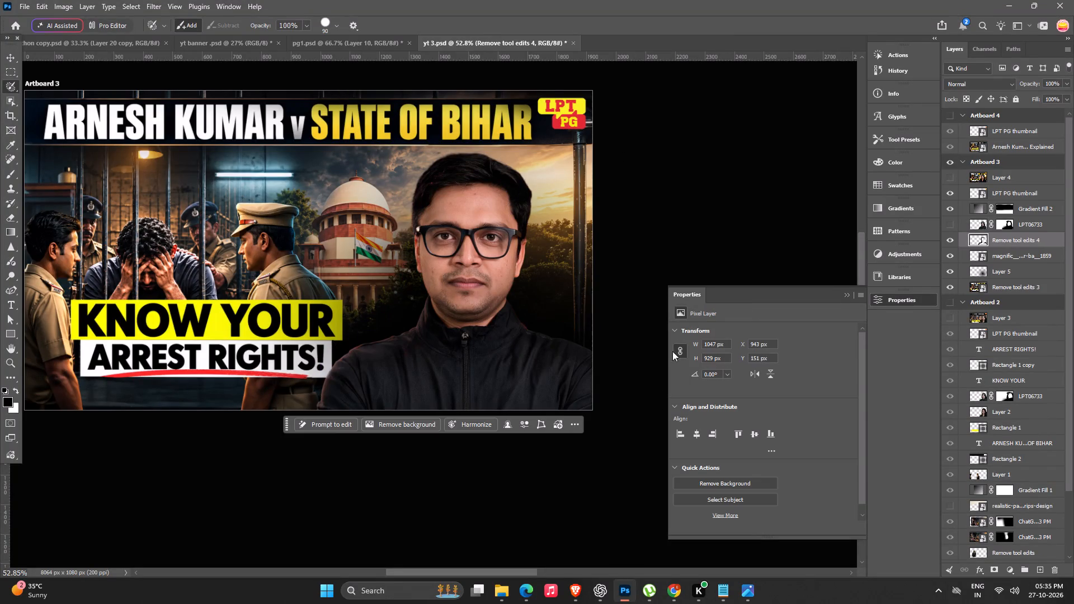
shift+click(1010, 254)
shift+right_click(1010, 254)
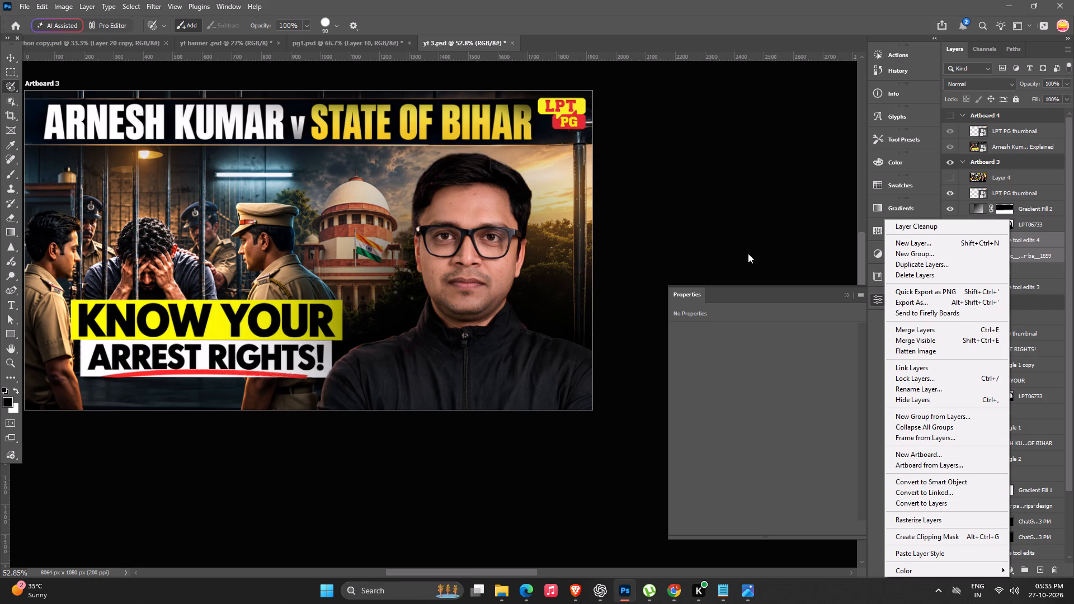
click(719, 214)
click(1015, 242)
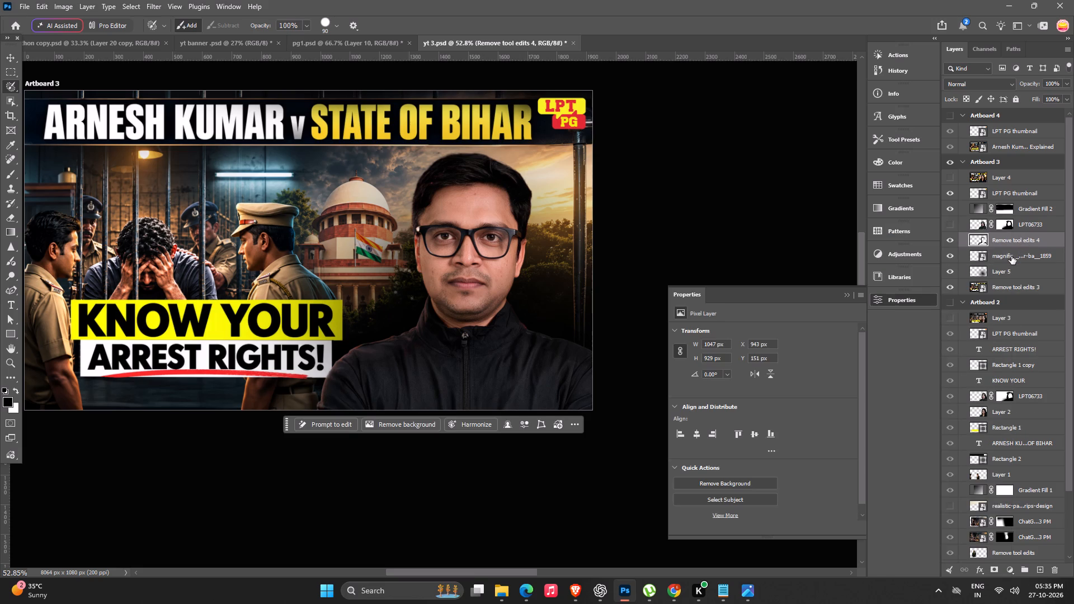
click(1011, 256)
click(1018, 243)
Examine the overall composition of the Artboard 3 thumbnail.
scroll(738, 444, down, 6)
scroll(751, 456, up, 15)
alt+scroll(425, 385, down, 6)
key(space)
key(space)
drag(387, 353, 409, 350)
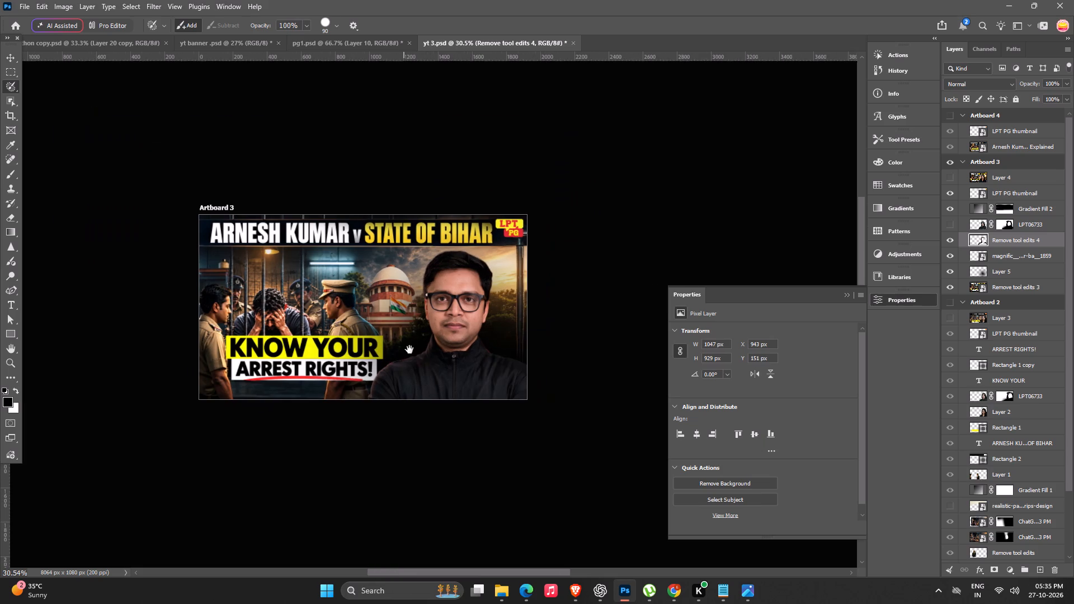
drag(409, 350, 410, 350)
alt+scroll(476, 356, up, 5)
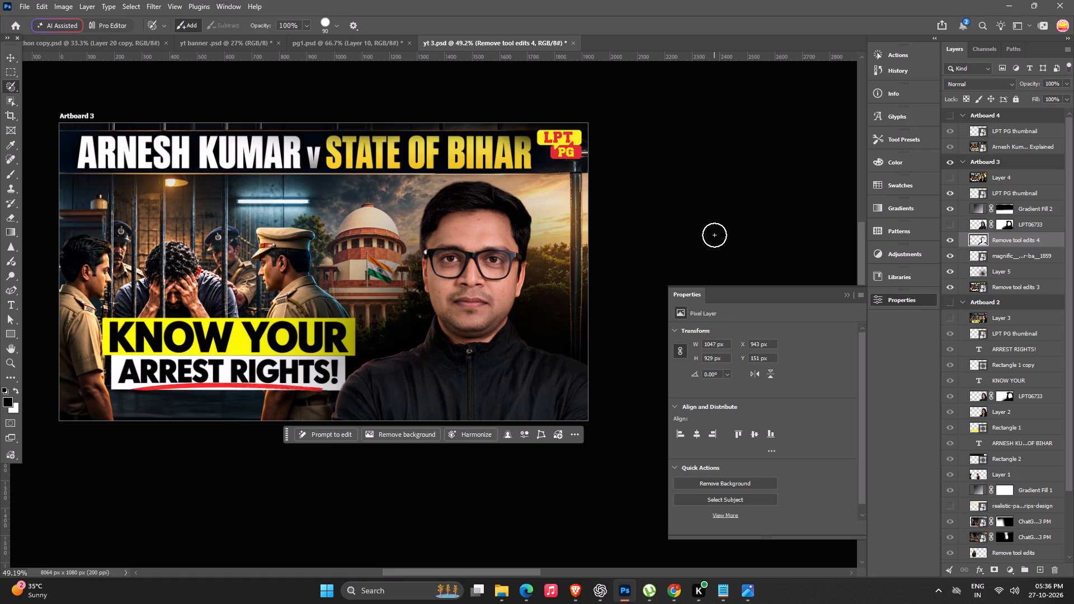
key(space)
key(space)
key(space)
key(space)
key(space)
key(space)
key(space)
key(space)
key(space)
key(space)
key(space)
key(space)
key(space)
key(space)
key(space)
key(space)
drag(450, 332, 474, 329)
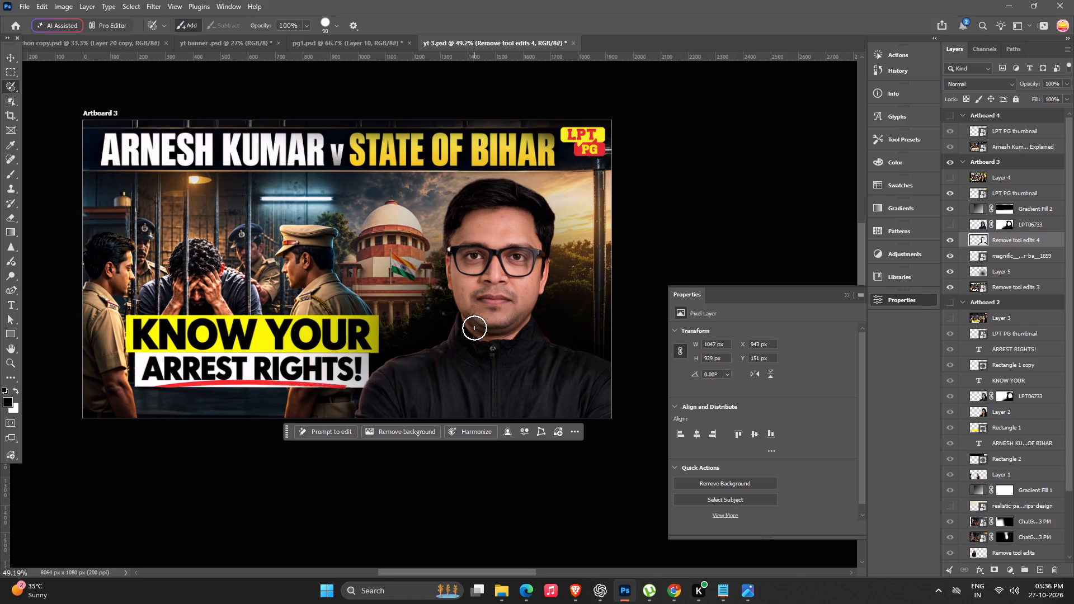
Convert Artboard 3's LPT06733 and Remove tool edits 4 layers together into one smart object.
shift+click(1045, 221)
shift+right_click(1045, 221)
click(1005, 470)
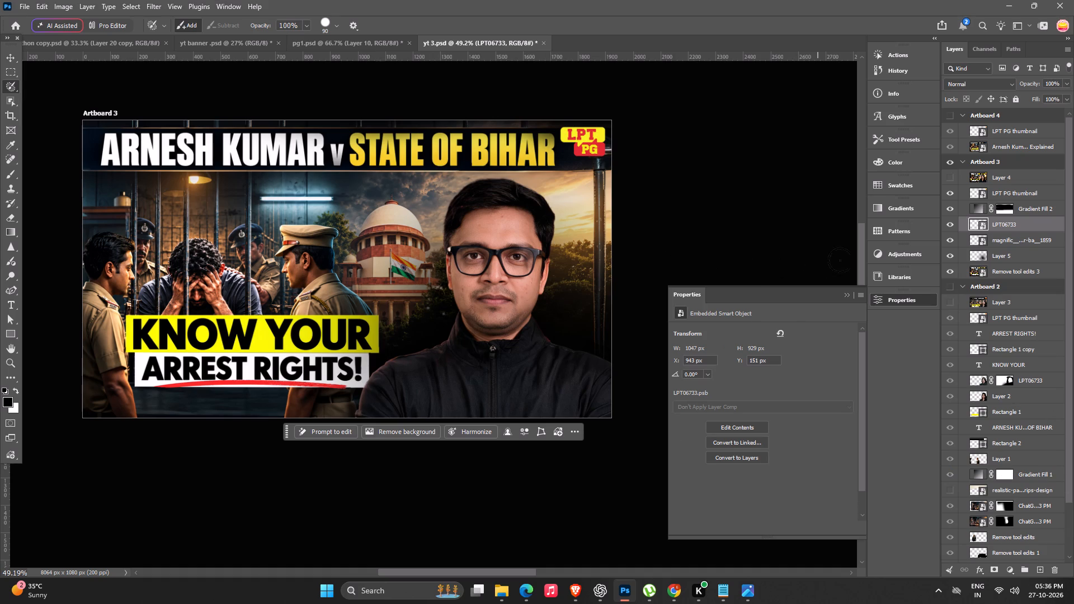
Stamp all visible artwork of Artboard 3 into a new merged layer directly above its LPT PG thumbnail layer.
click(1026, 191)
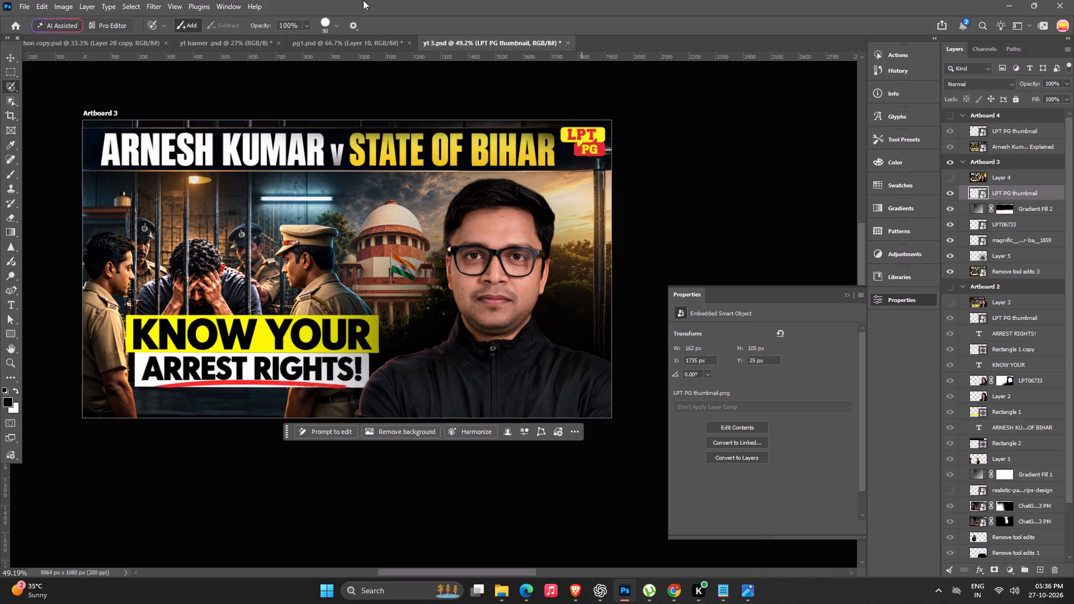
scroll(0, 0, up, 1)
key(ctrl+alt+shift+e)
Select the entire thumbnail and copy it merged.
key(ctrl+a)
key(ctrl+shift+c)
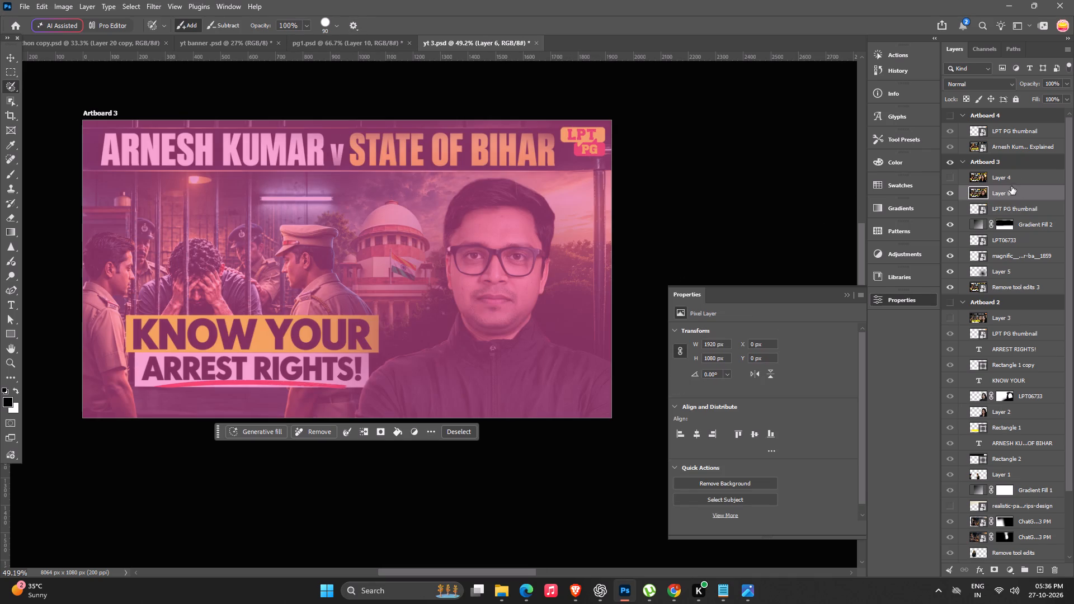
Apply the Camera Raw filter to the merged thumbnail layer with Contrast set to +4.
click(12, 59)
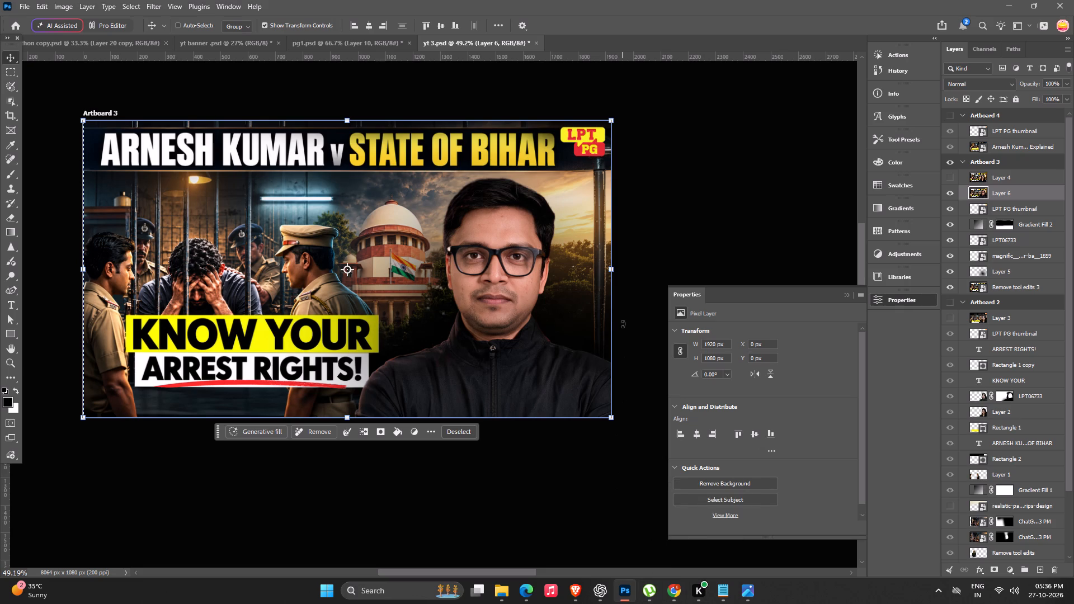
key(ctrl+shift+a)
alt+scroll(642, 333, down, 8)
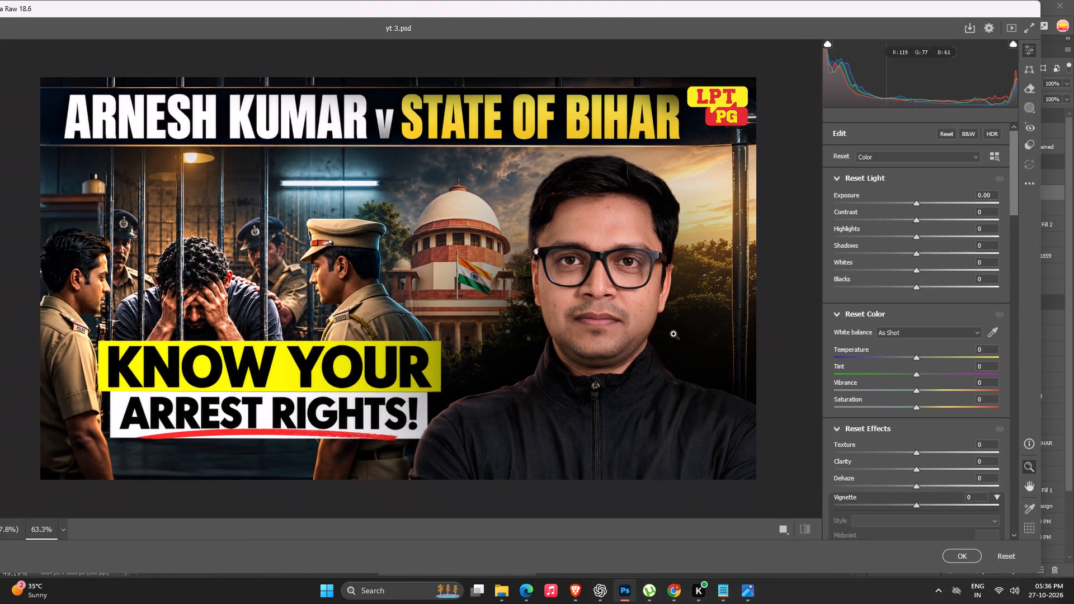
click(917, 219)
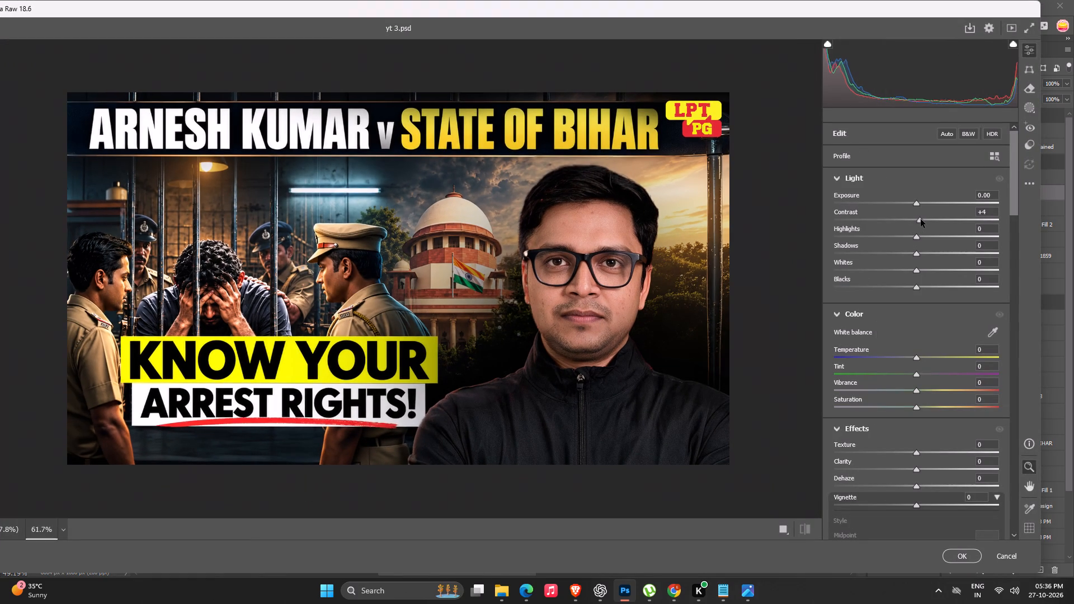
key(Return)
Select the whole thumbnail on the merged layer.
key(ctrl+a)
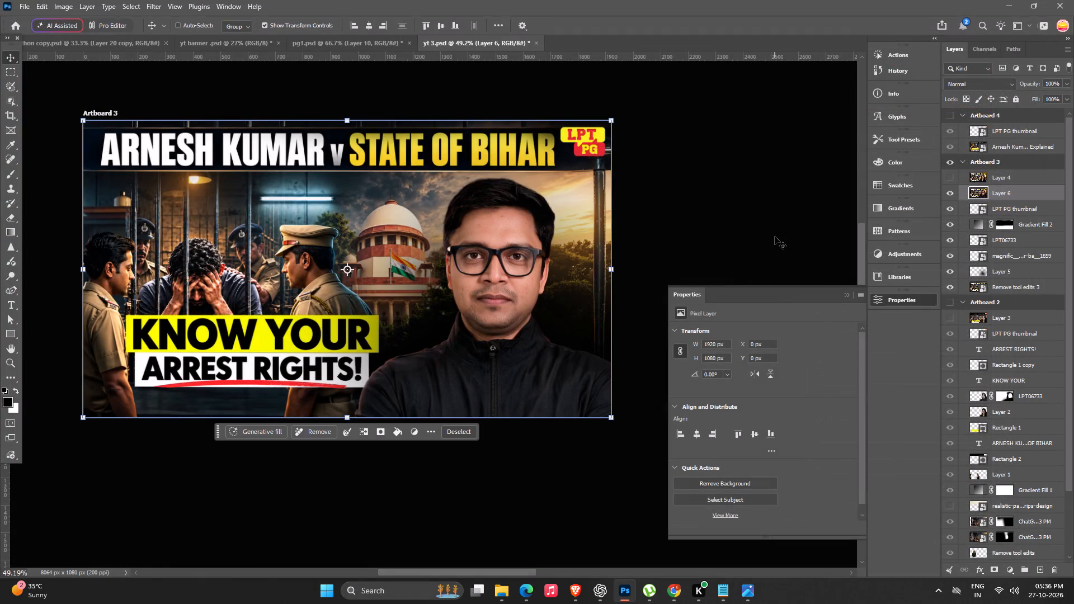
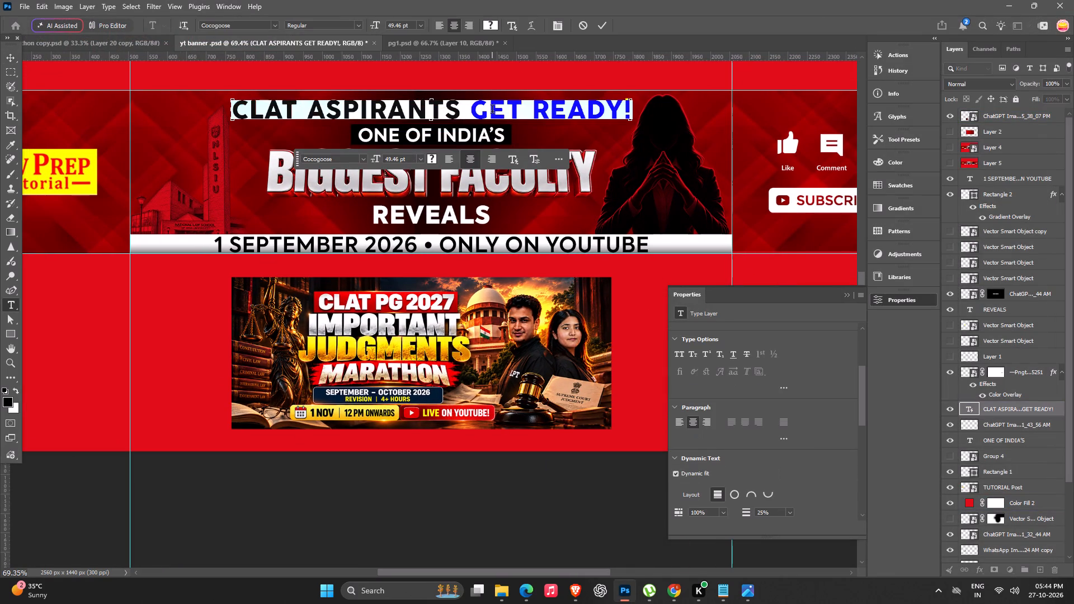
key(BackSpace)
key(BackSpace)
key(BackSpace)
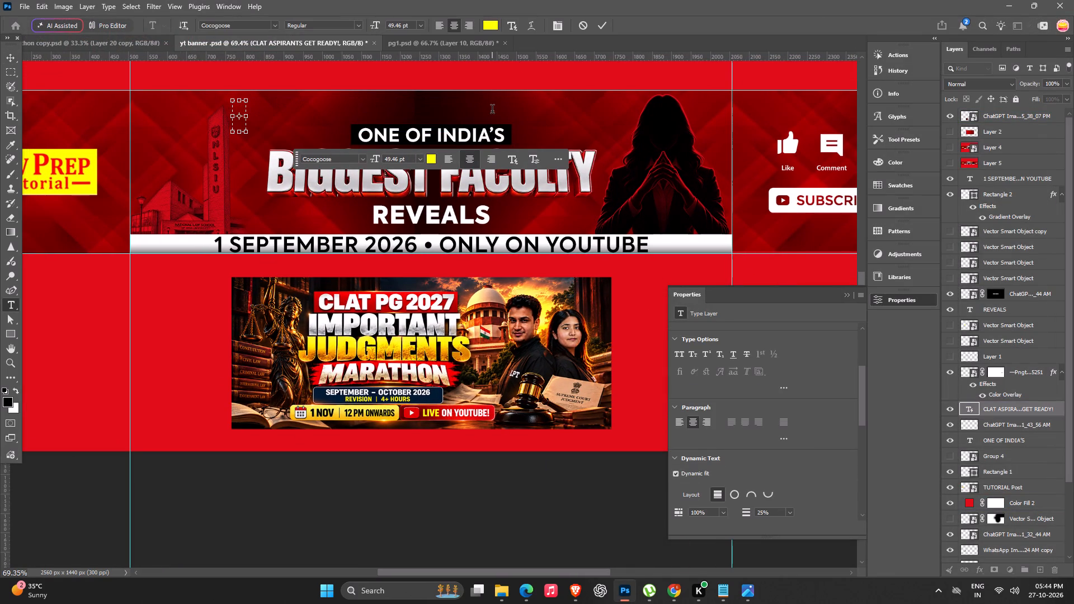
text(clat)
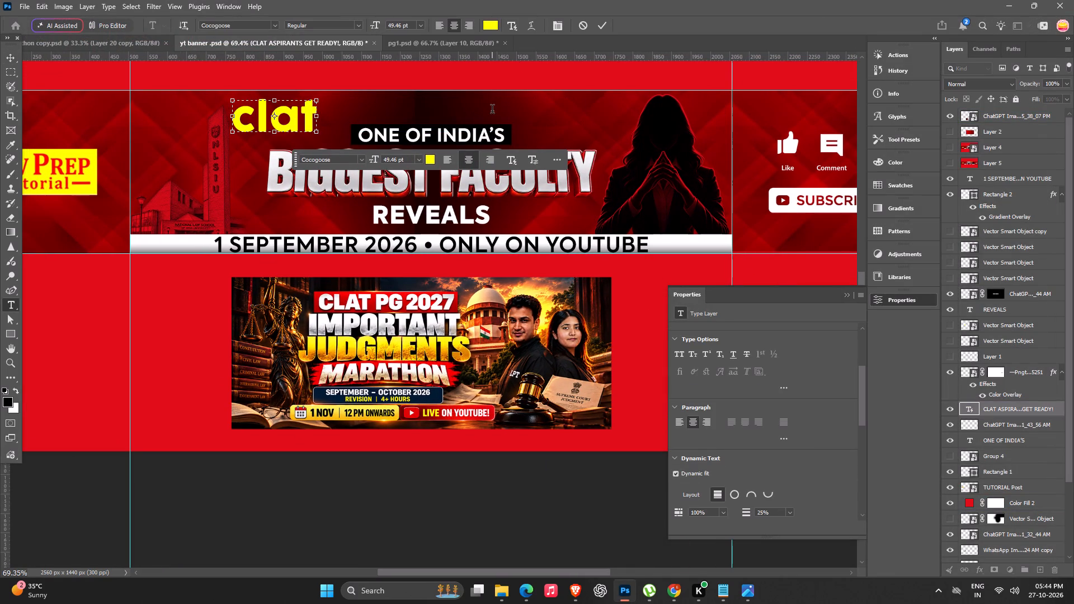
key(space)
text(pg)
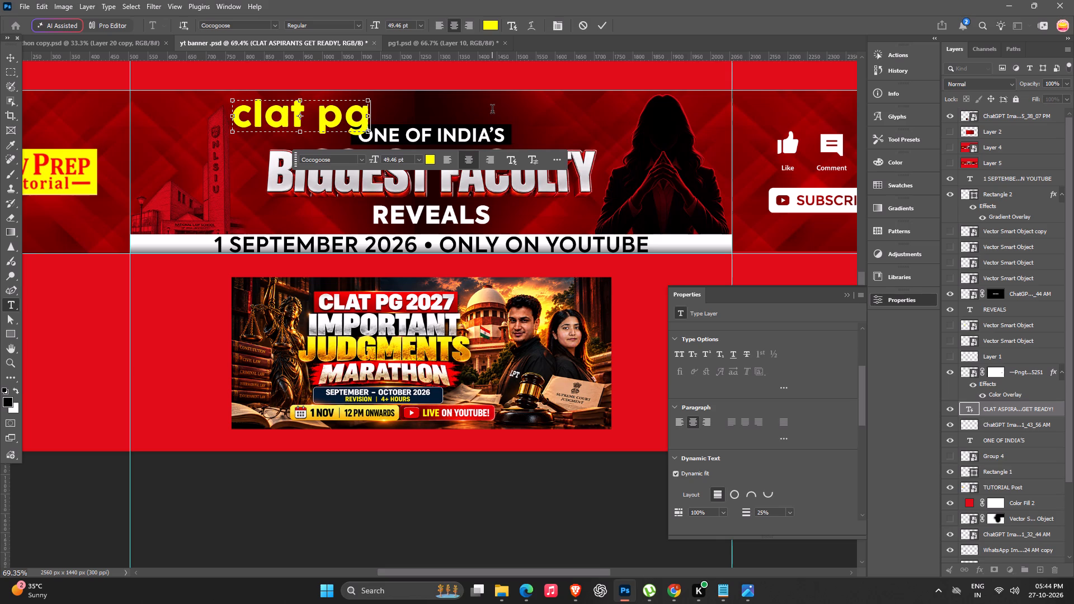
key(space)
text(2)
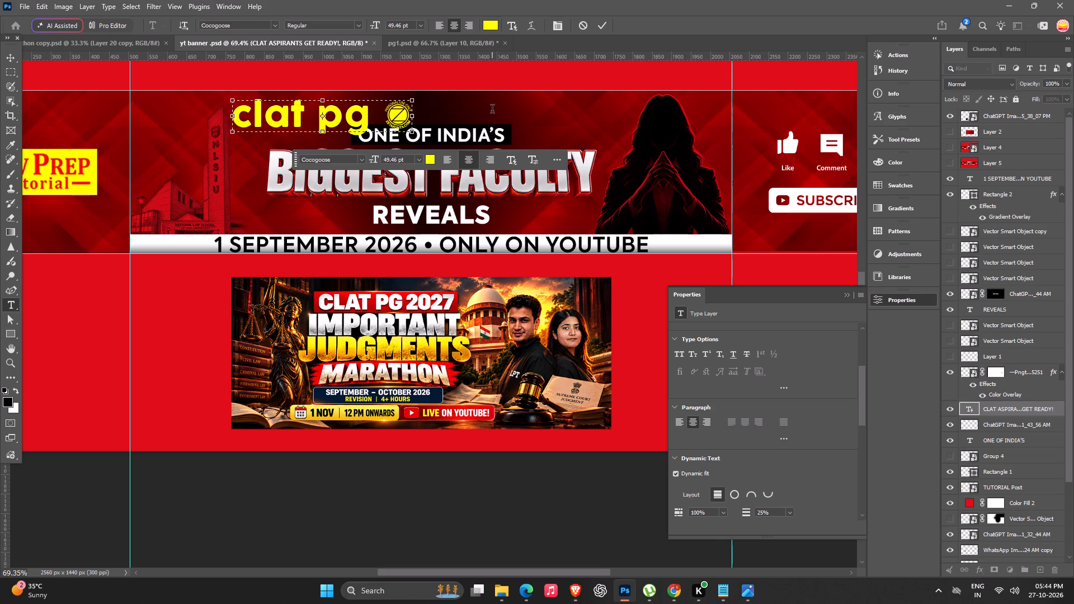
text(027)
key(Return)
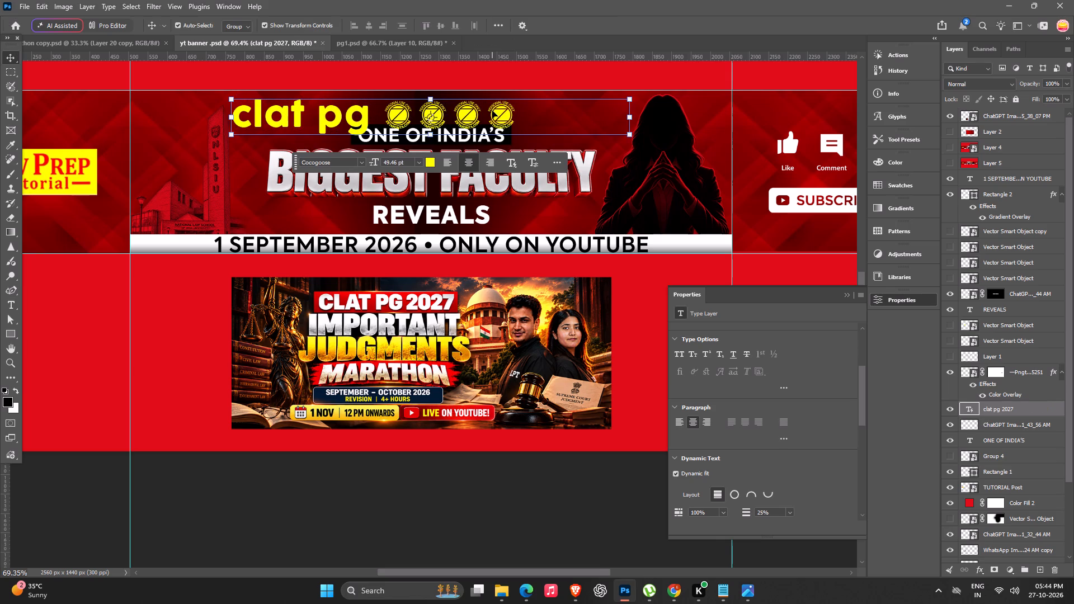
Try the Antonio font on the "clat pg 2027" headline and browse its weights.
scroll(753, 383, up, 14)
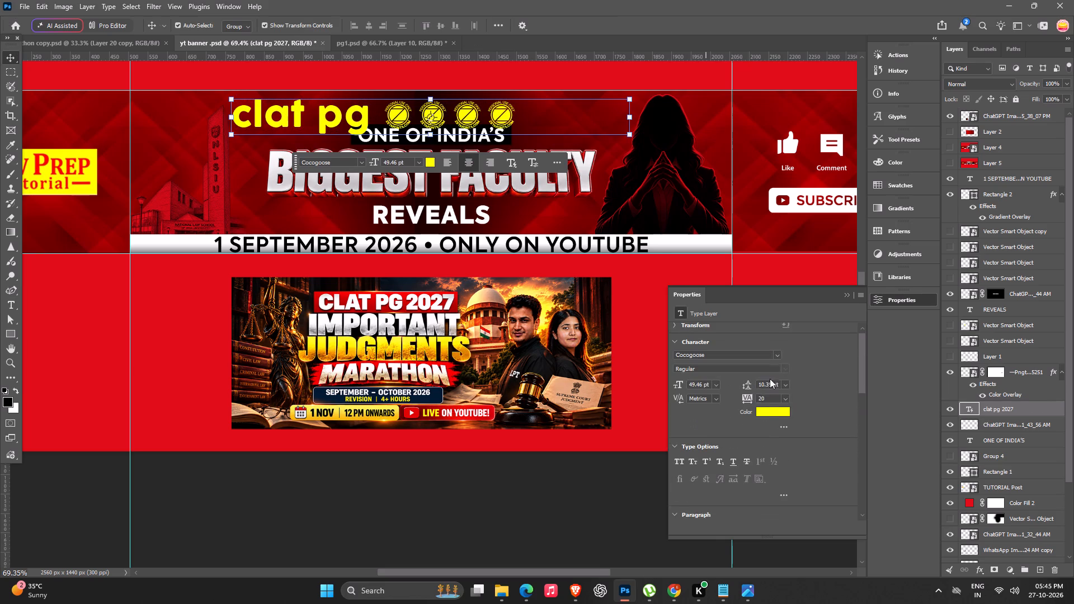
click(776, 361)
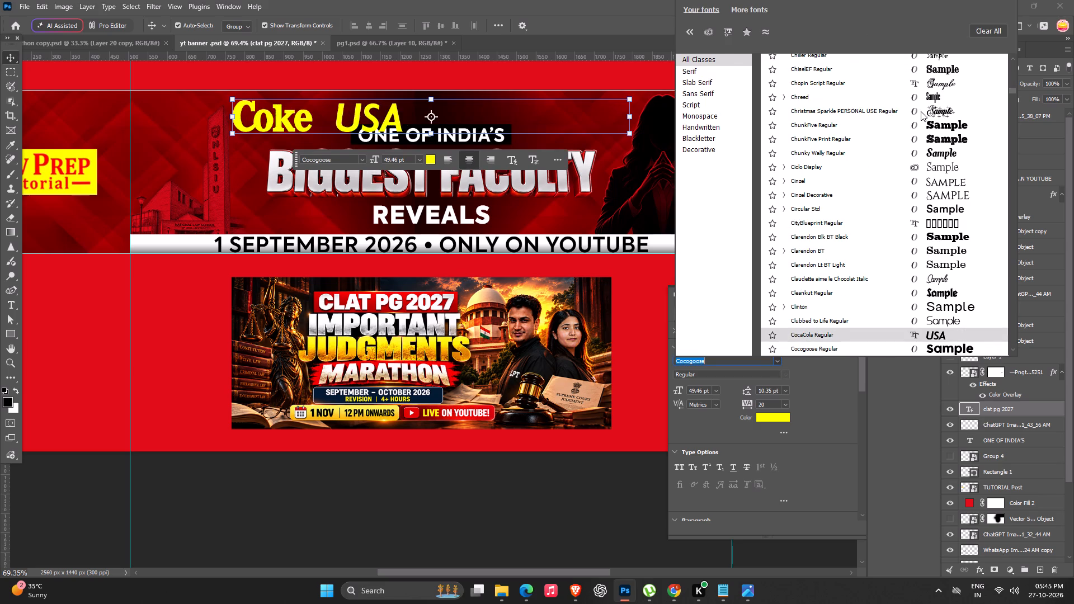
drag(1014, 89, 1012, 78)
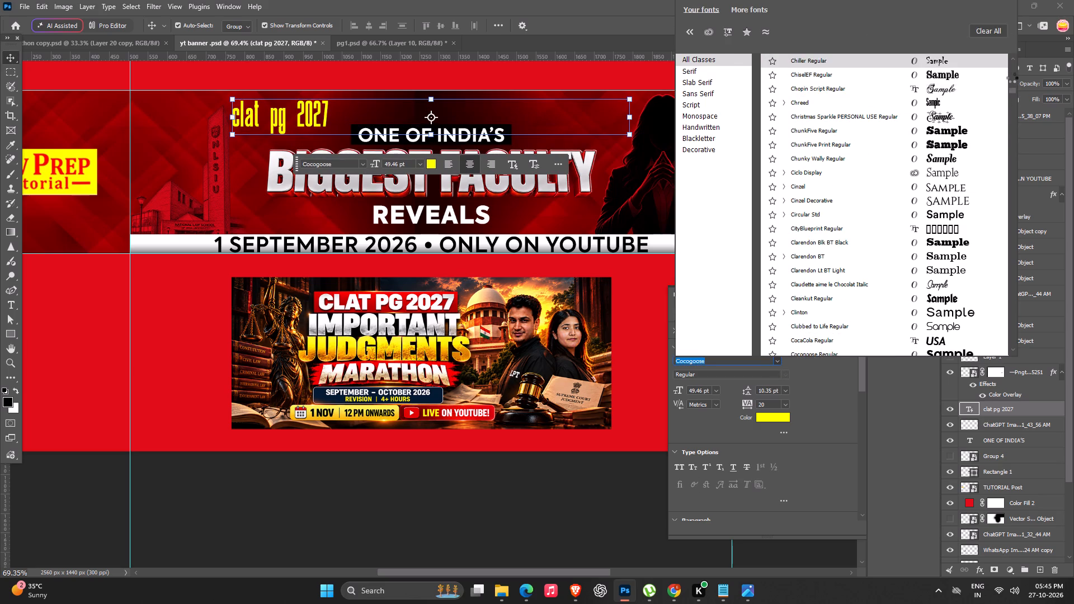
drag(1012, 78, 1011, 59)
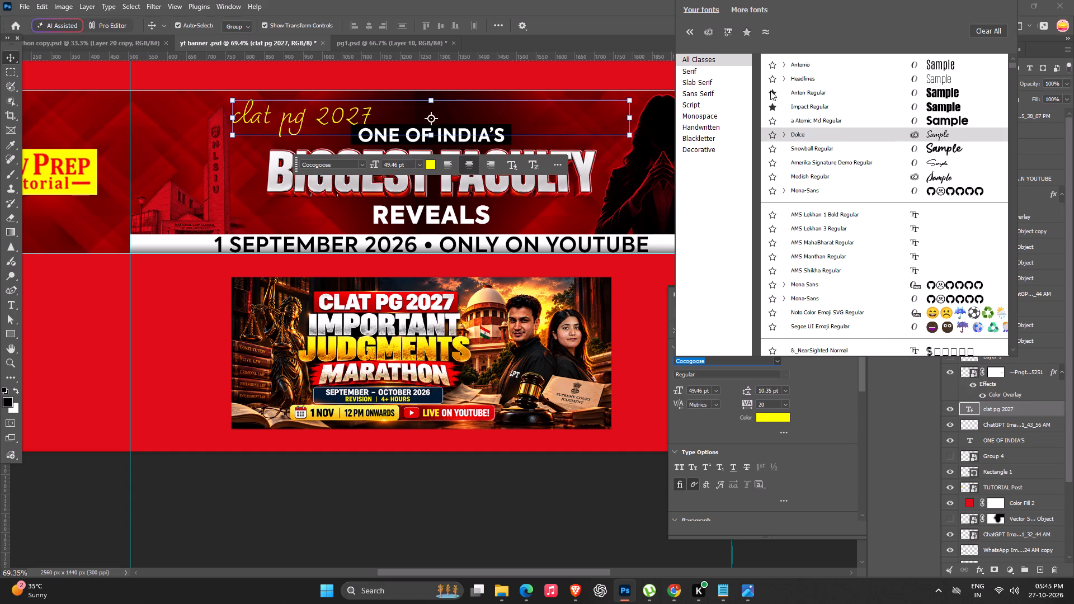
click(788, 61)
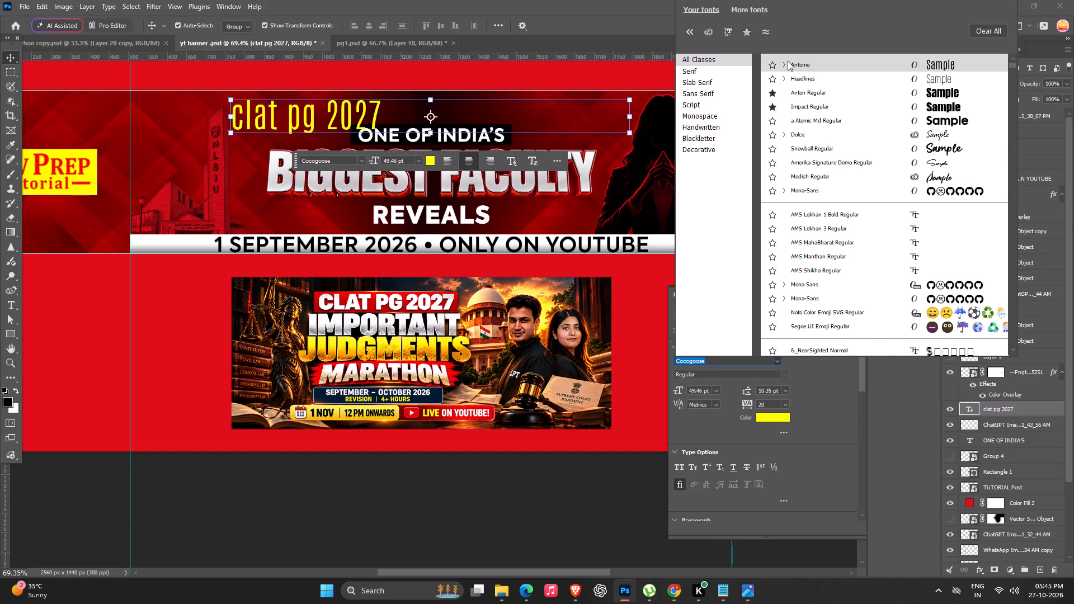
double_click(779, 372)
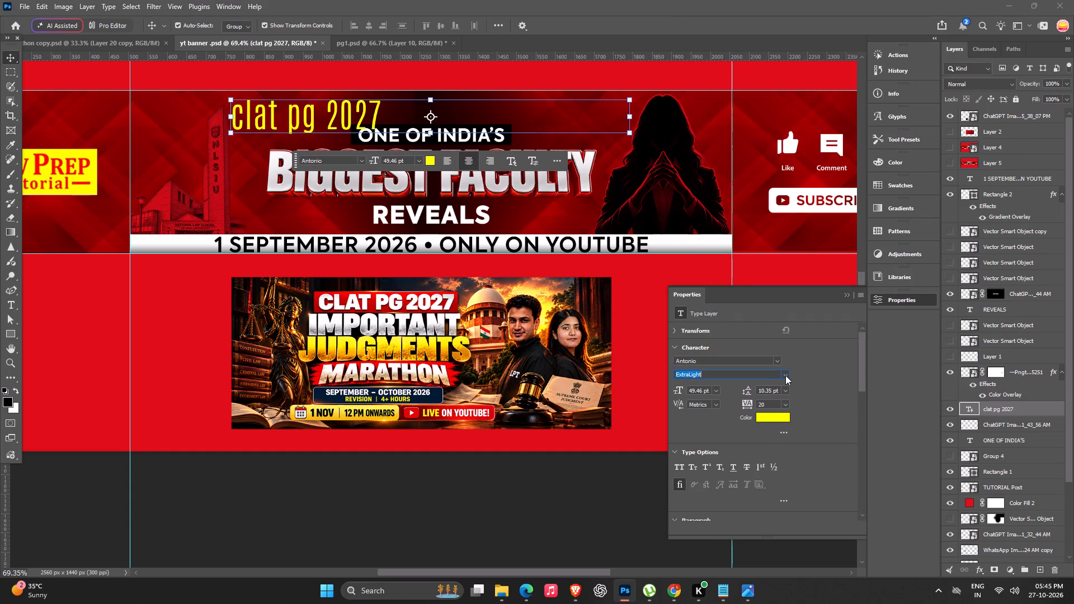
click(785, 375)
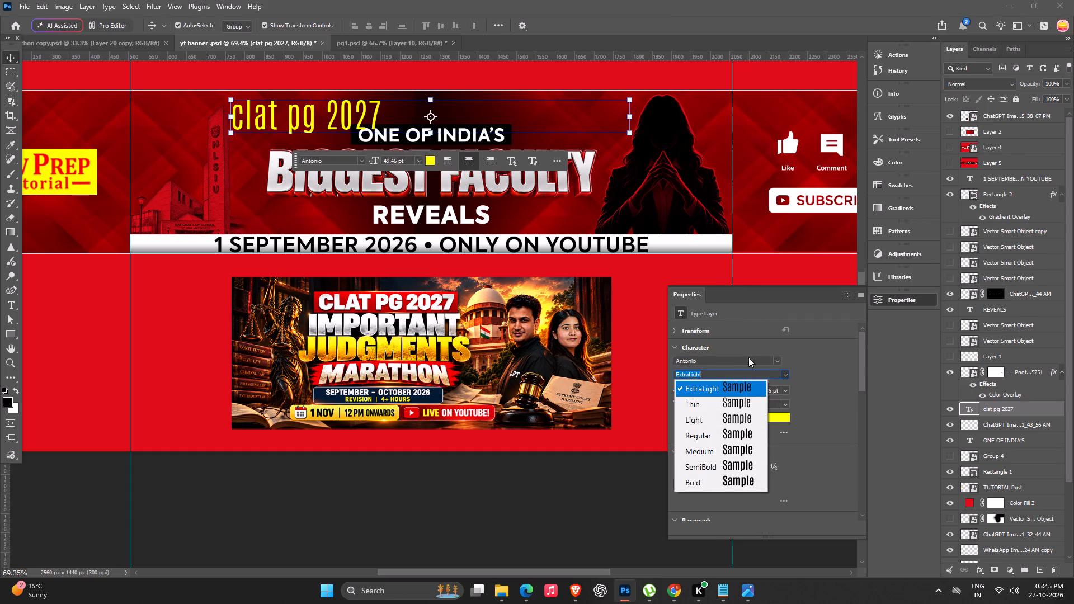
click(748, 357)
Set the "clat pg 2027" headline font to Poppins SemiBold and apply All Caps.
click(748, 359)
key(BackSpace)
key(BackSpace)
text(pop)
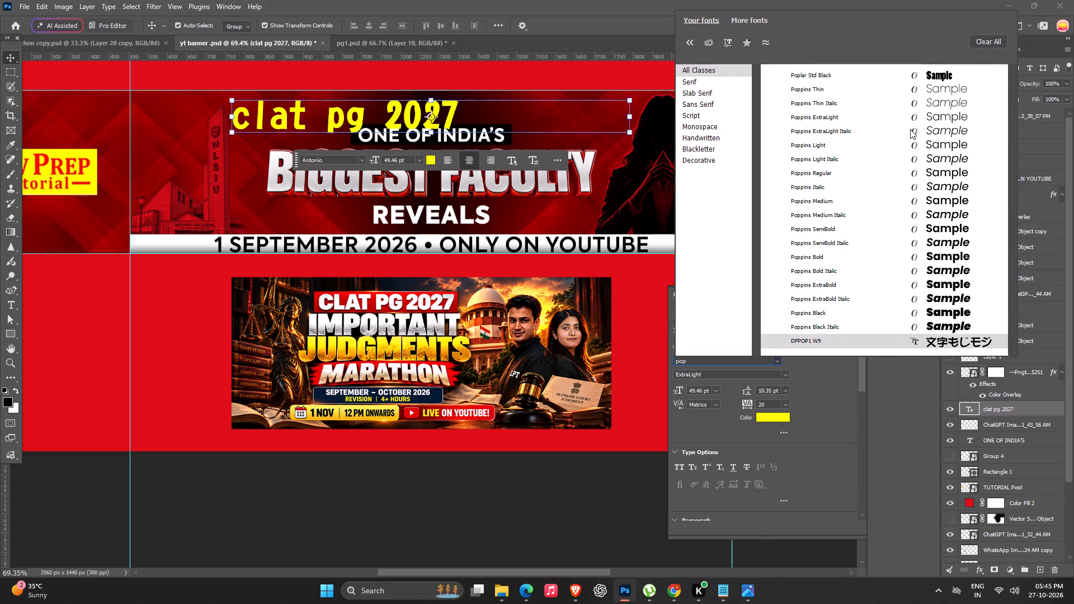
click(935, 227)
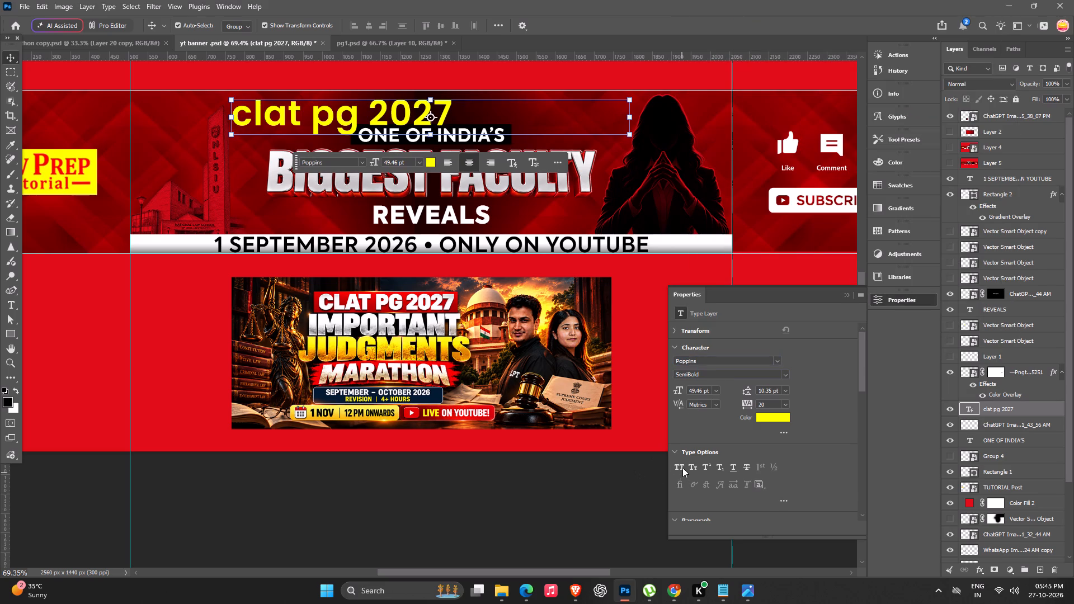
click(682, 468)
Move the "CLAT PG 2027" headline so it is centred above the "ONE OF INDIA'S" line, near the banner's top edge.
drag(484, 124, 509, 117)
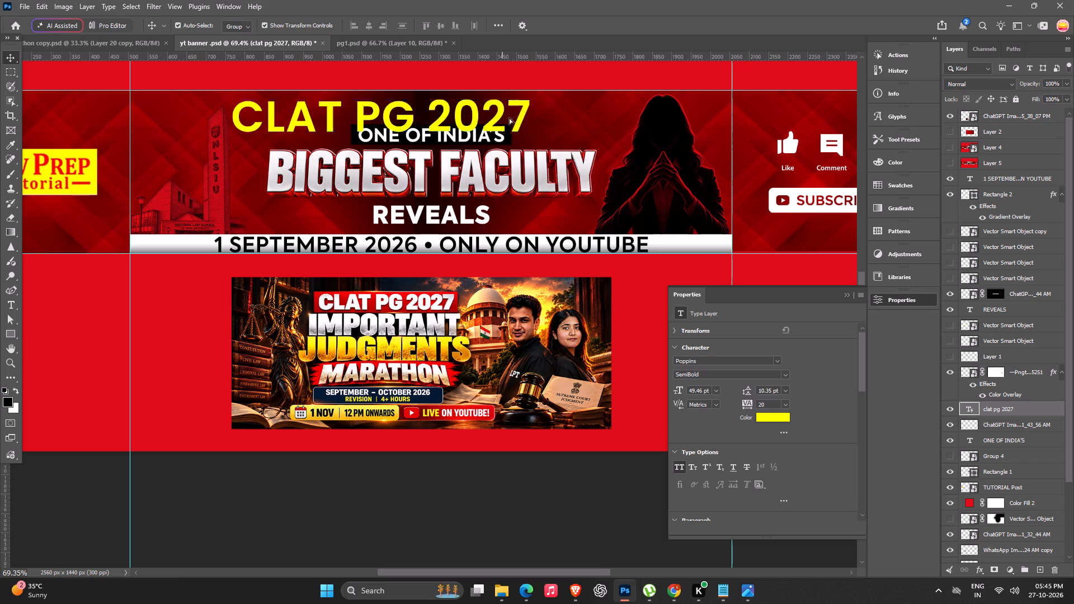
drag(509, 117, 538, 115)
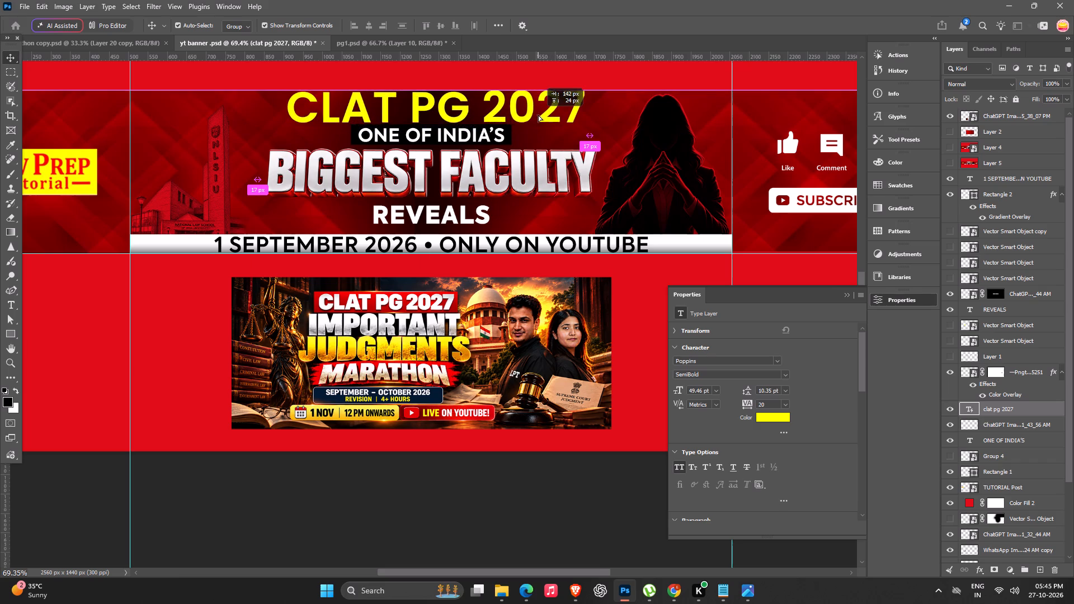
drag(538, 115, 534, 116)
Set the "CLAT PG 2027" headline's Poppins weight to Bold.
alt+scroll(533, 121, down, 6)
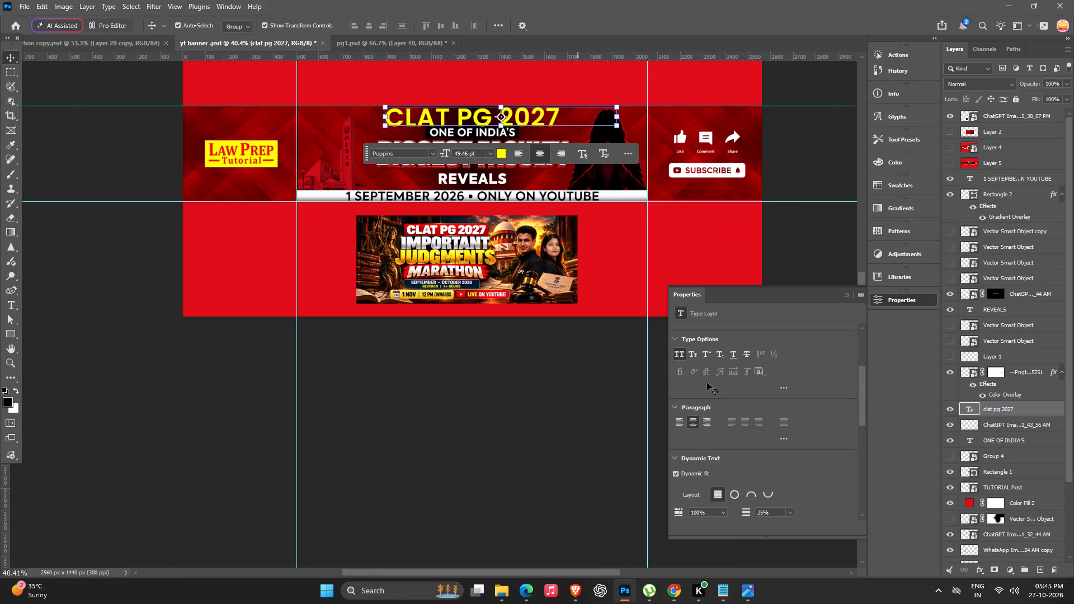
scroll(747, 452, down, 5)
scroll(746, 447, up, 16)
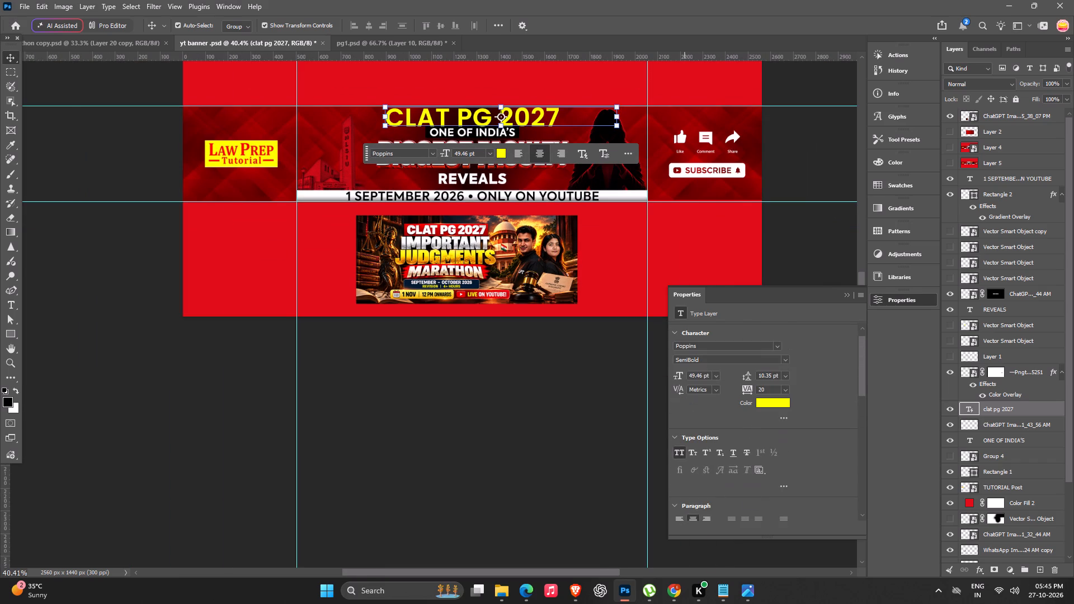
click(784, 359)
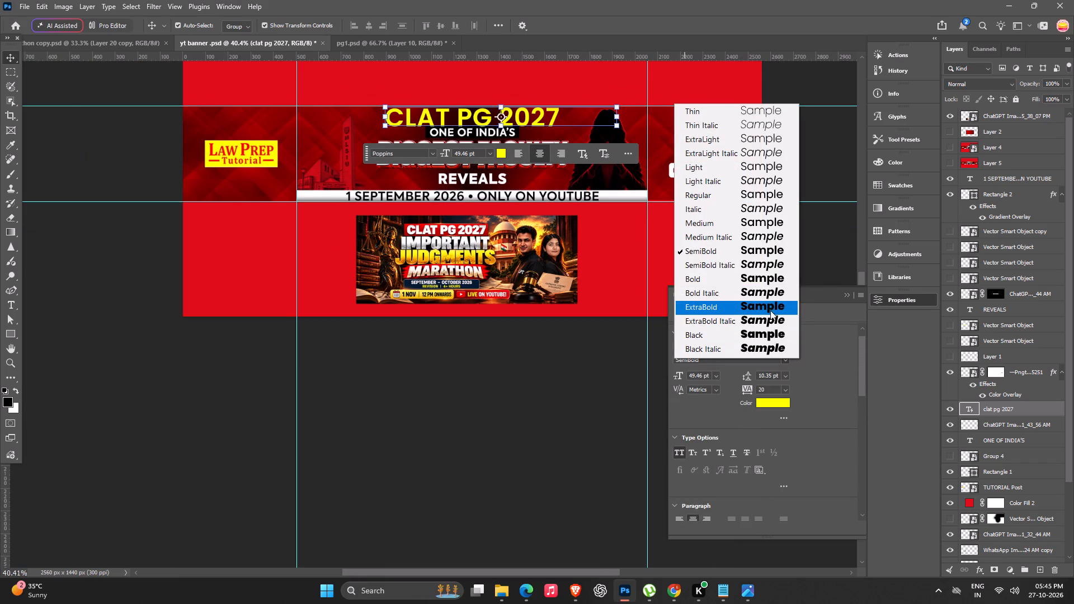
click(757, 283)
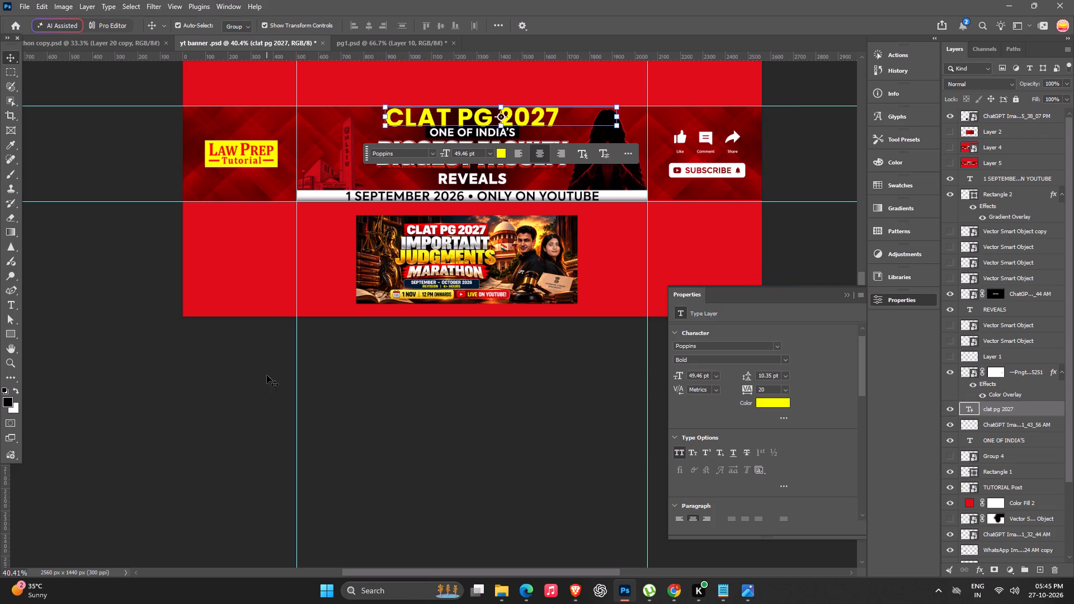
Replace the "ONE OF INDIA'S" text with "clat pg" and apply All Caps to it.
click(579, 425)
alt+scroll(387, 338, up, 4)
key(space)
key(space)
key(space)
key(space)
key(space)
key(space)
drag(389, 322, 353, 402)
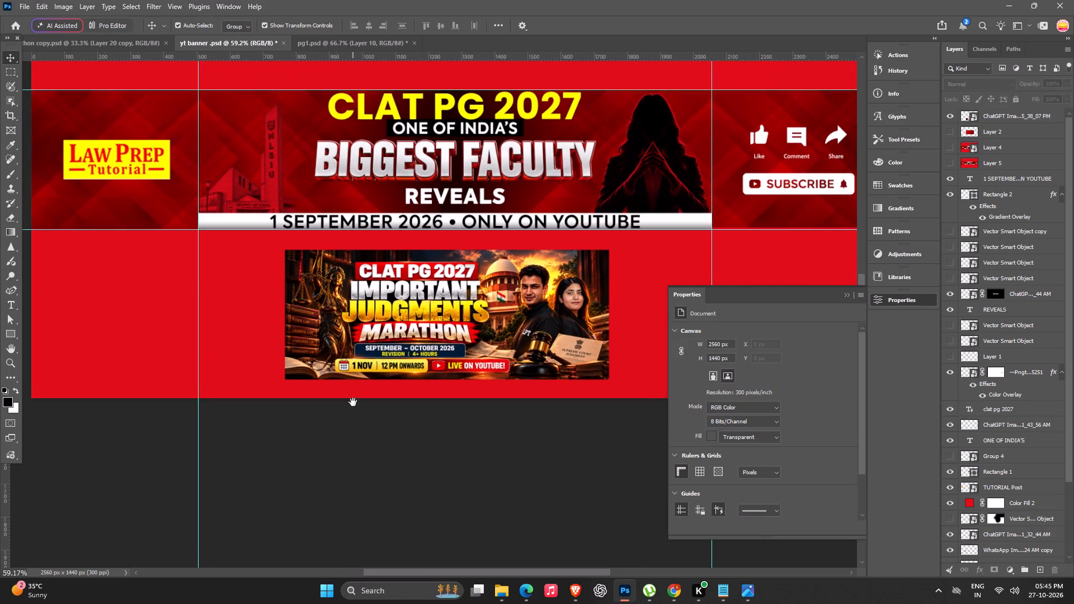
drag(353, 402, 347, 389)
alt+scroll(455, 249, down, 4)
key(space)
double_click(458, 277)
alt+scroll(468, 244, up, 4)
key(space)
drag(465, 293, 466, 308)
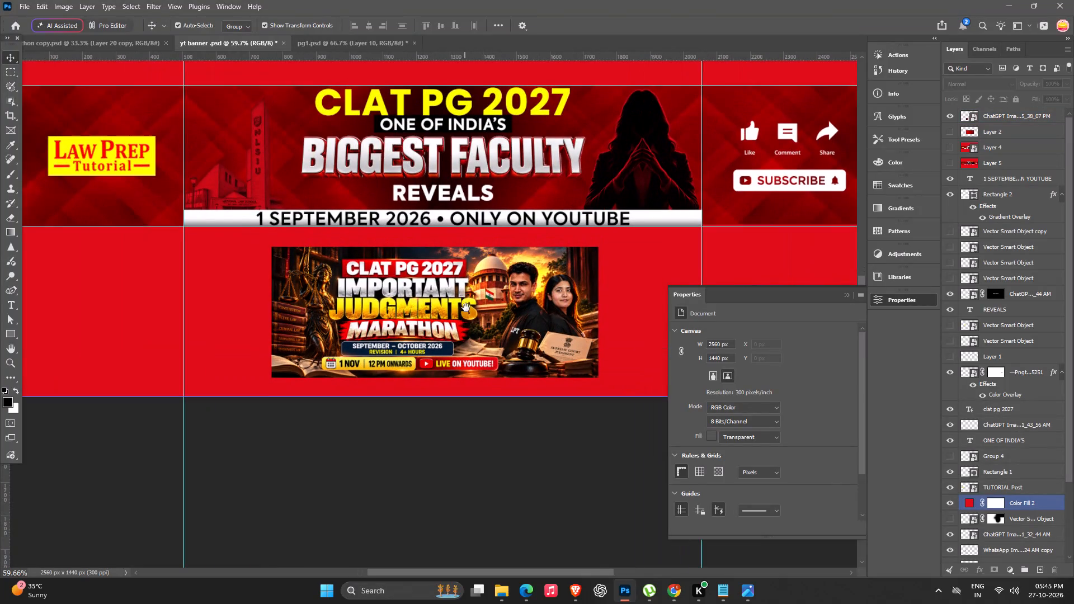
drag(466, 308, 467, 314)
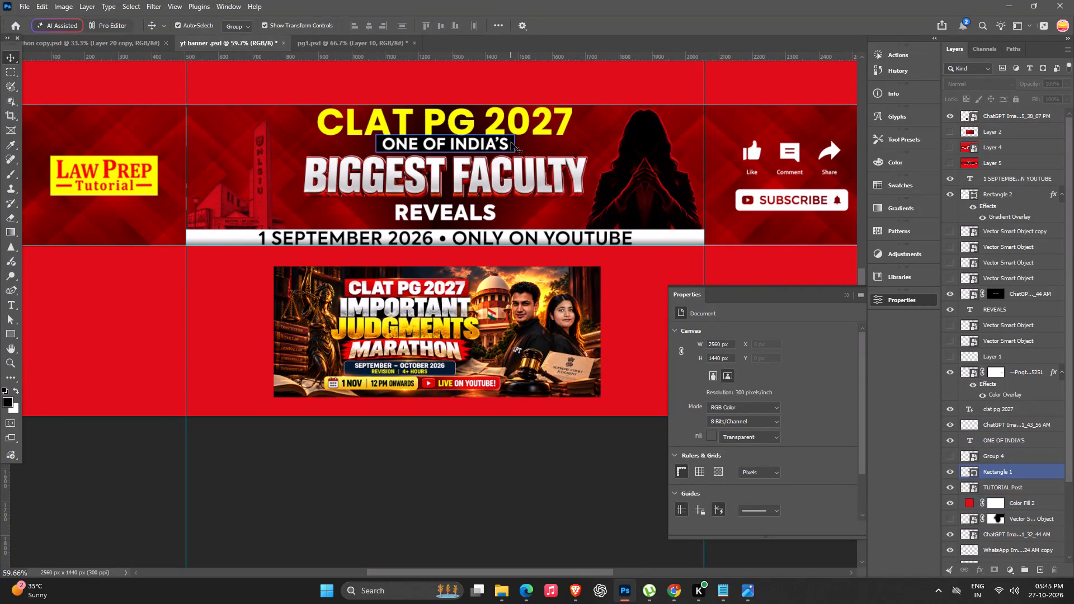
double_click(492, 147)
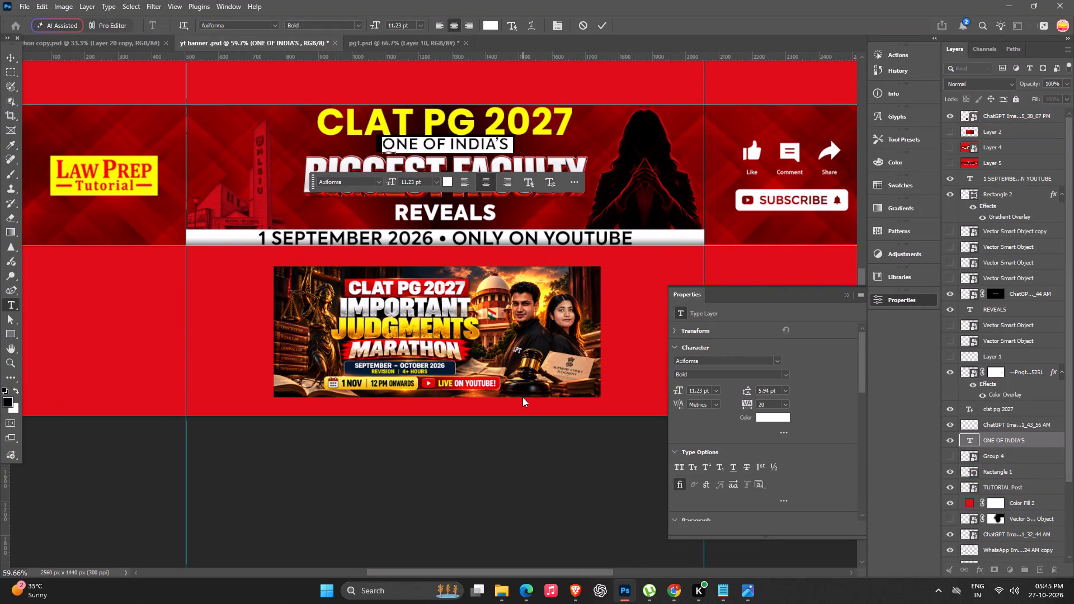
key(Return)
key(BackSpace)
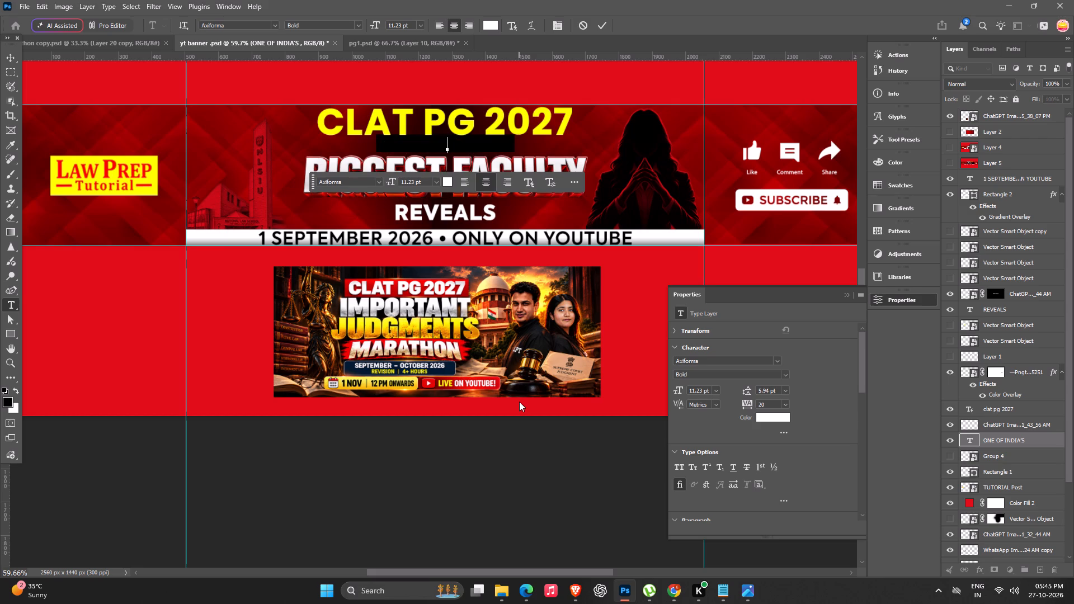
key(BackSpace)
key(BackSpace)
key(BackSpace)
text(clat pg)
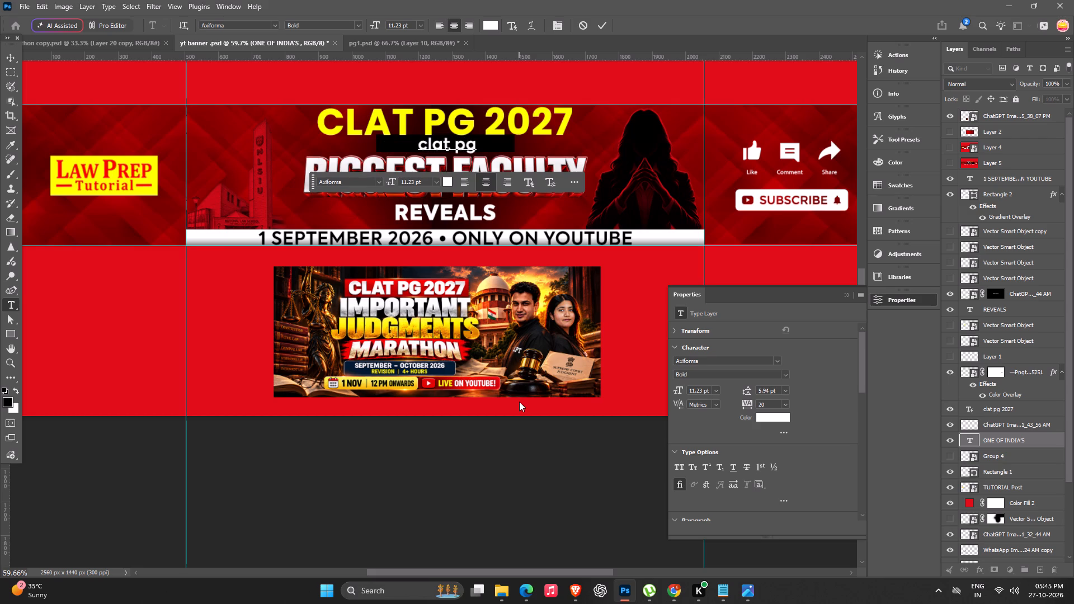
click(680, 464)
click(601, 20)
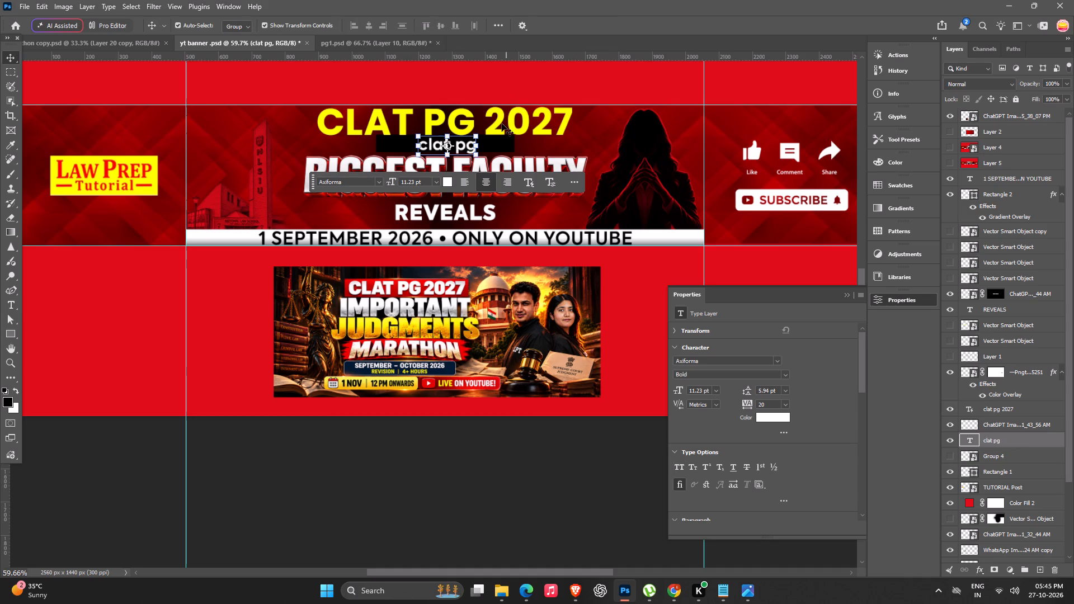
click(677, 465)
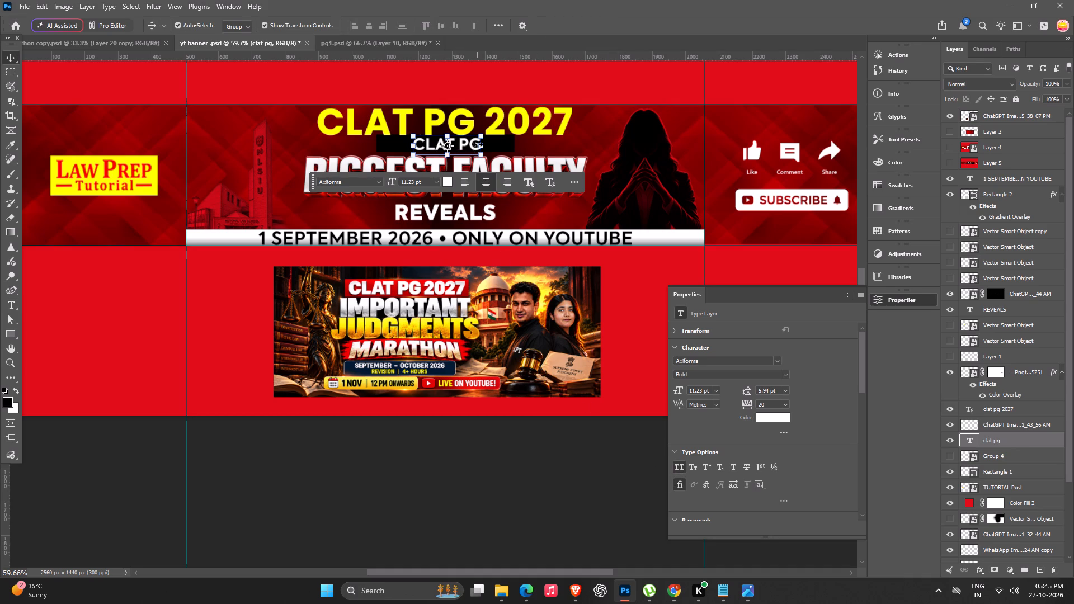
Add " 2027" to the end of the white "CLAT PG" line on the black rectangle.
triple_click(468, 141)
click(481, 144)
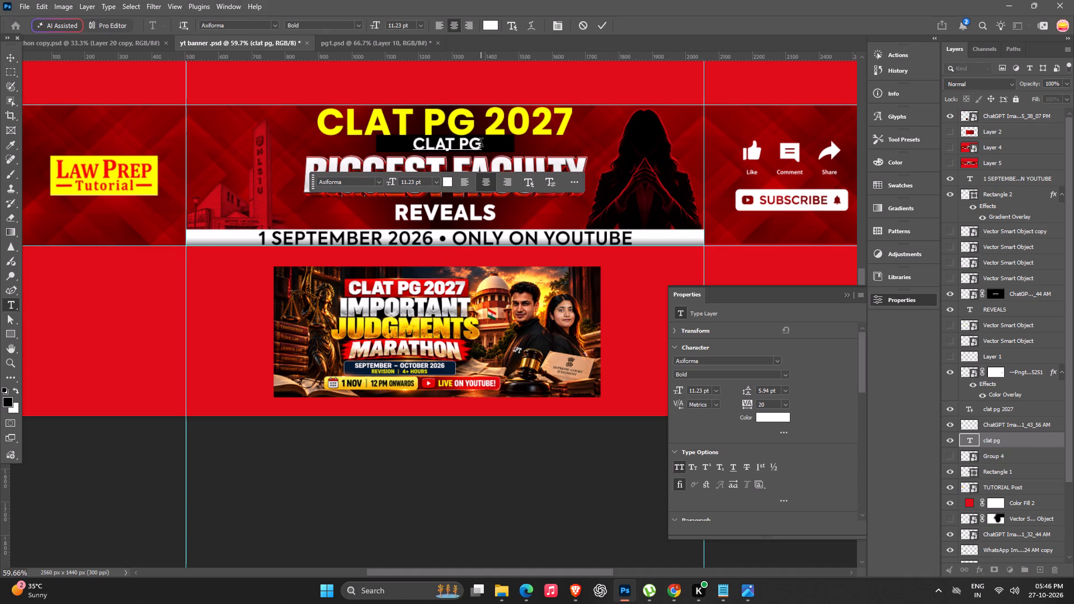
key(space)
key(2)
text(02)
key(7)
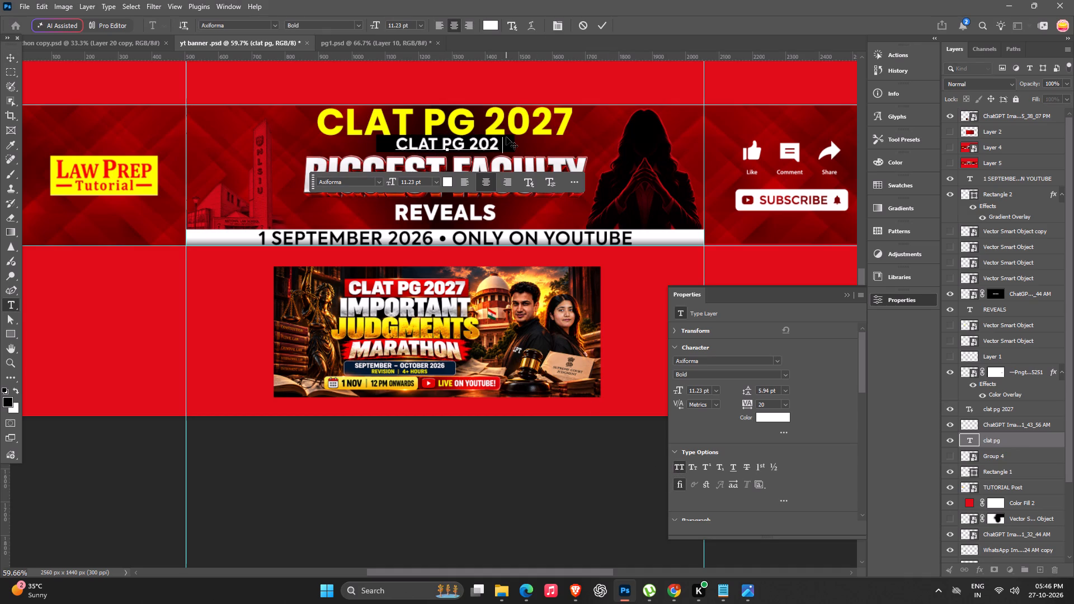
key(Return)
click(553, 82)
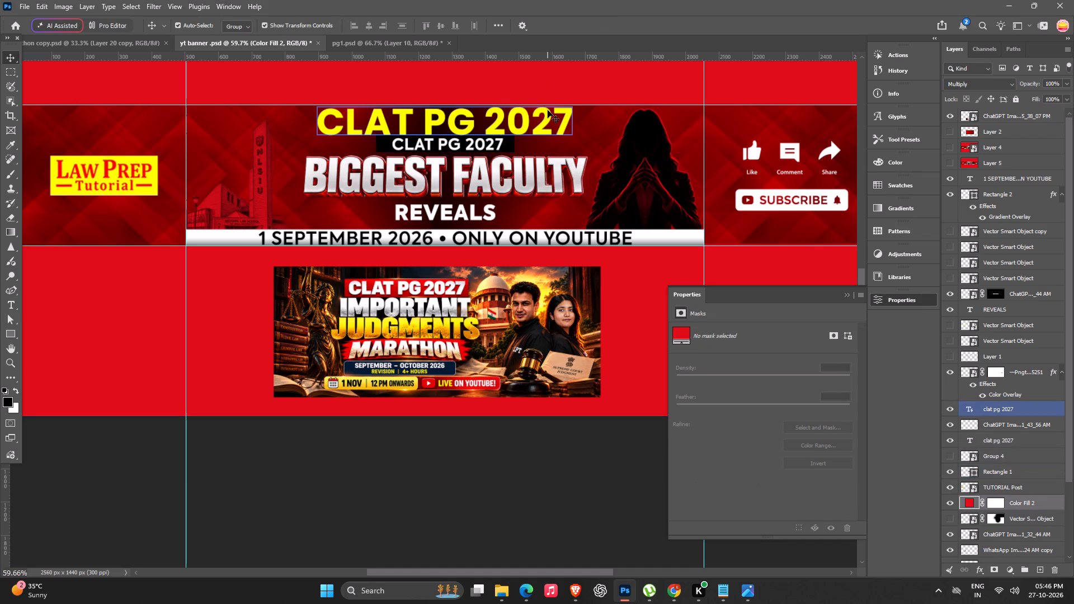
Delete the large yellow "CLAT PG 2027" headline.
click(548, 111)
key(Delete)
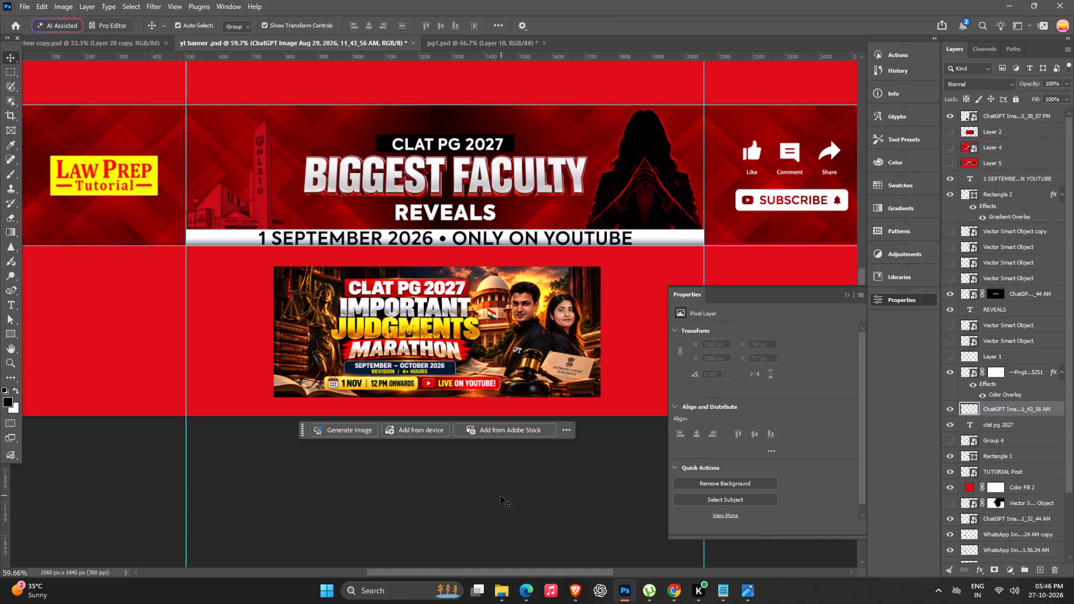
Scale the white "CLAT PG 2027" text and its black rectangle together to about 138% and move them up to the banner's top edge.
click(501, 496)
alt+scroll(504, 427, down, 8)
key(space)
drag(408, 352, 398, 351)
alt+scroll(458, 182, up, 5)
key(space)
key(space)
key(space)
key(space)
key(space)
drag(445, 312, 401, 246)
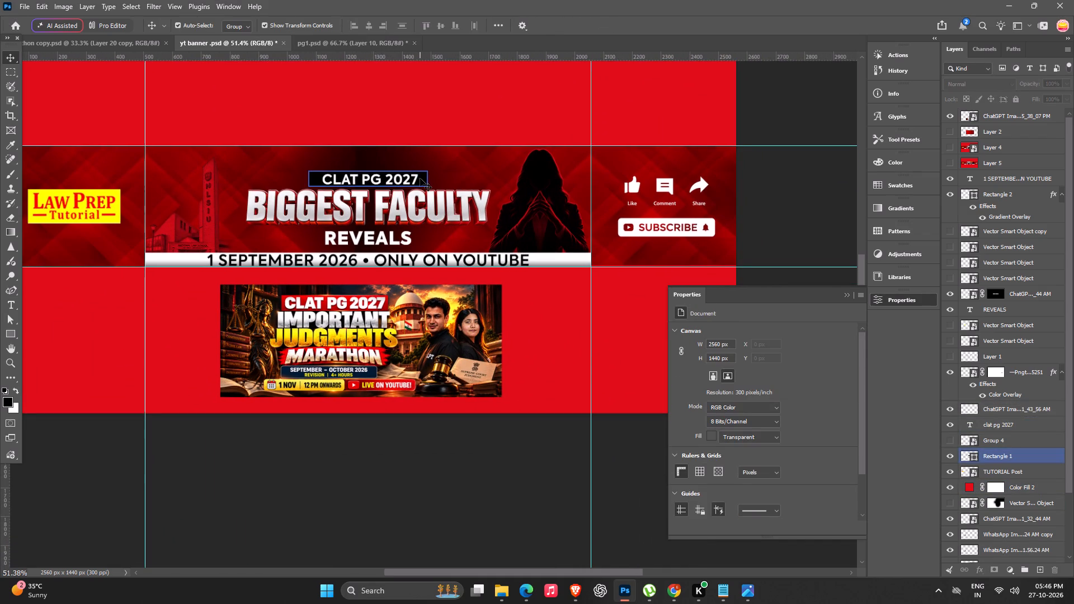
click(420, 178)
shift+click(409, 182)
alt+drag(427, 171, 441, 168)
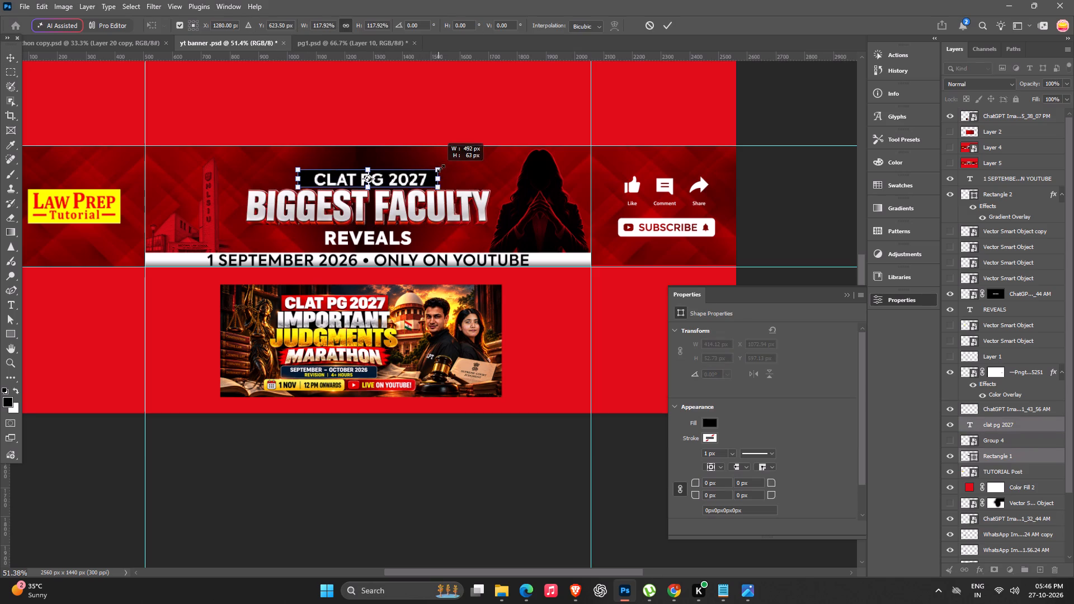
alt+drag(441, 168, 450, 169)
drag(421, 176, 421, 160)
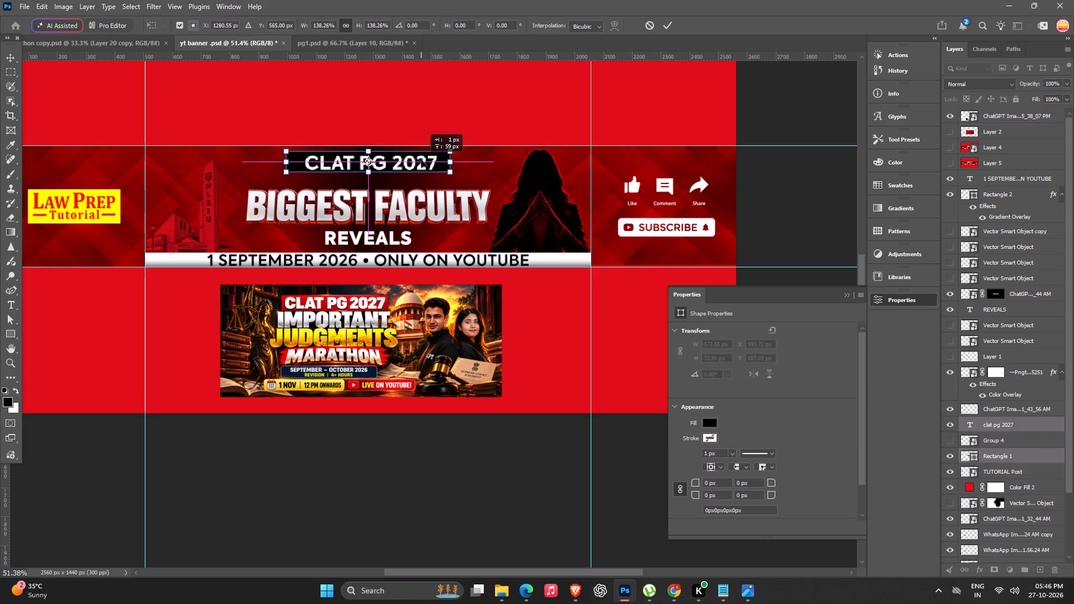
drag(421, 160, 421, 157)
key(Return)
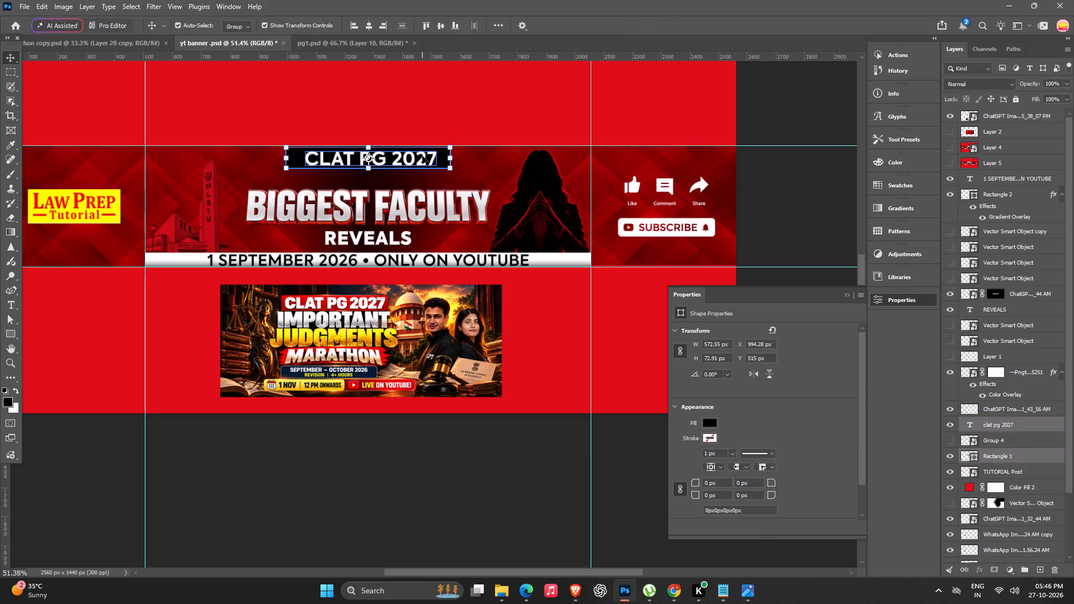
Hide the "BIGGEST FACULTY" title image layer.
click(424, 211)
click(402, 515)
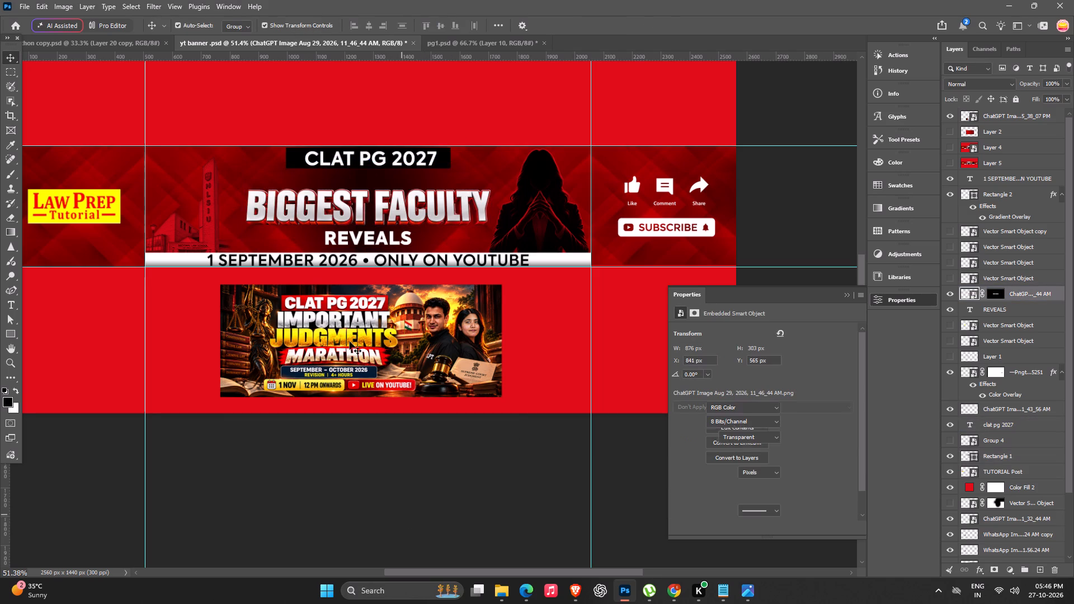
alt+scroll(404, 323, up, 3)
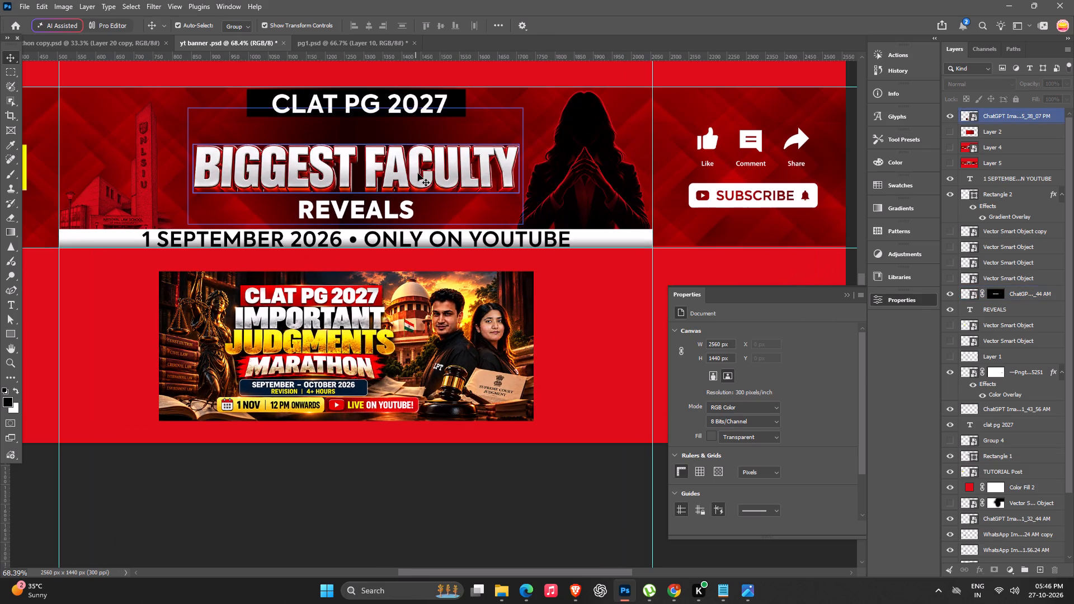
click(420, 173)
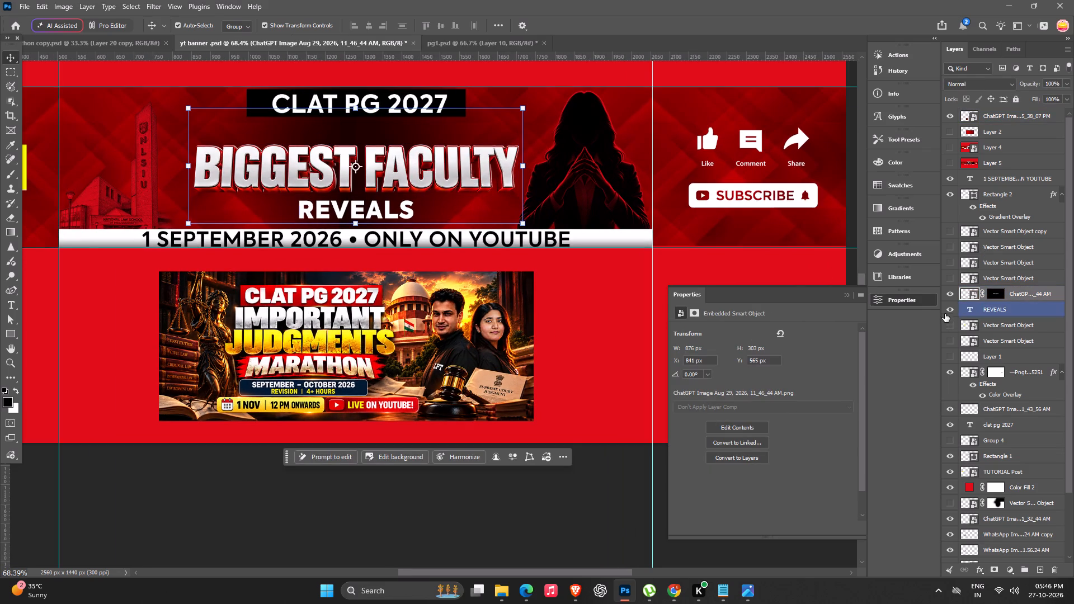
click(949, 294)
alt+scroll(474, 116, down, 7)
click(333, 551)
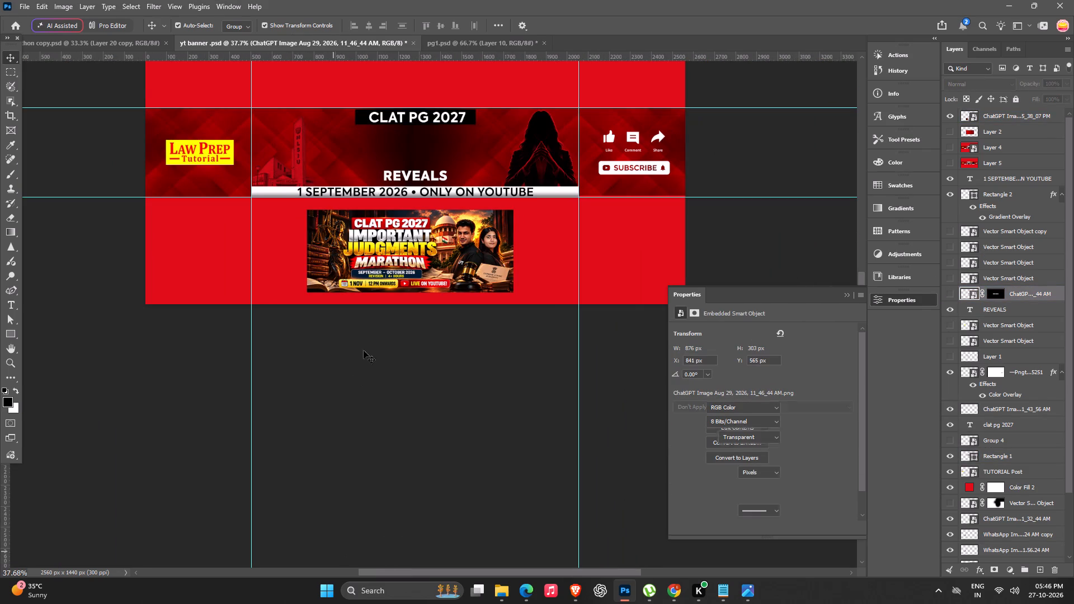
Examine the marathon reference image beneath the banner alongside the banner's existing date line.
alt+scroll(369, 341, up, 5)
key(space)
key(space)
drag(371, 338, 373, 410)
alt+scroll(205, 201, up, 3)
key(space)
key(space)
key(space)
key(space)
key(space)
key(space)
key(space)
key(space)
drag(280, 237, 228, 252)
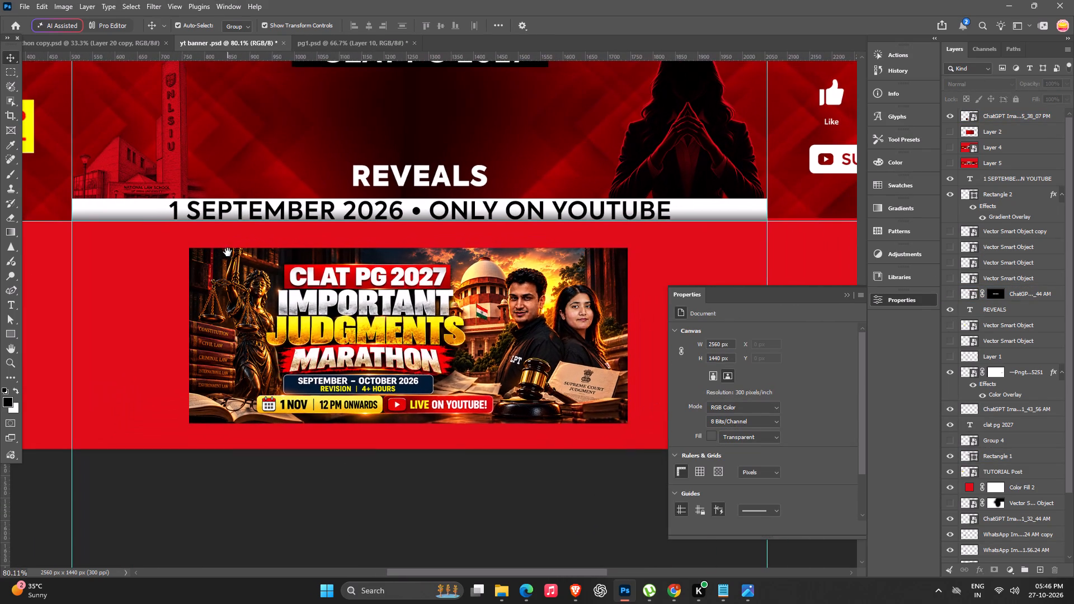
drag(228, 252, 227, 253)
click(241, 215)
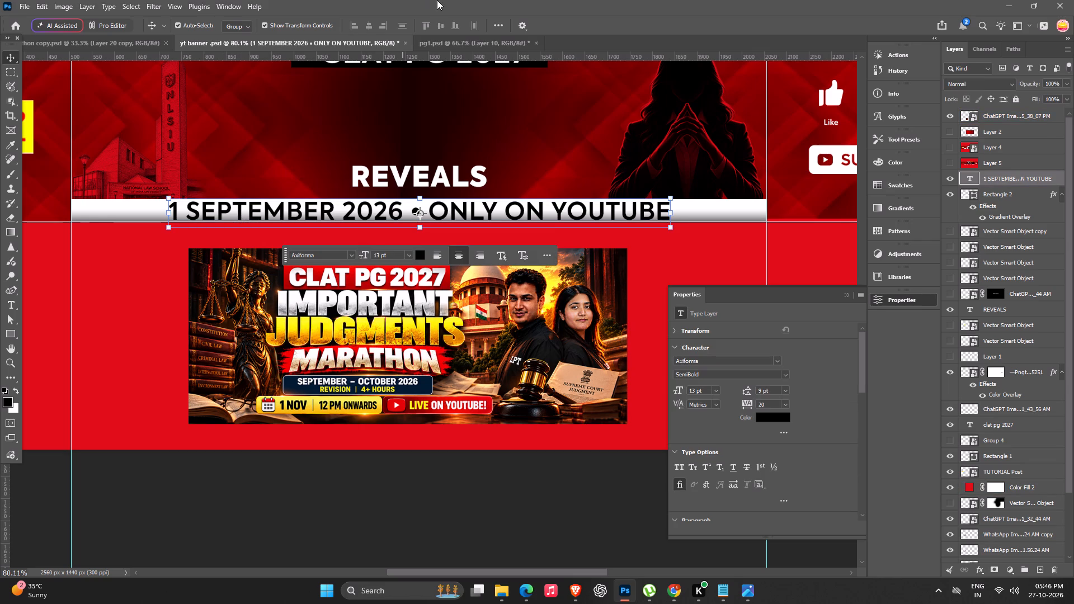
In pg1.psd, hide the flattened Layer 10 and the Gradient Fill 2 and Gradient Fill 1 layers.
click(465, 46)
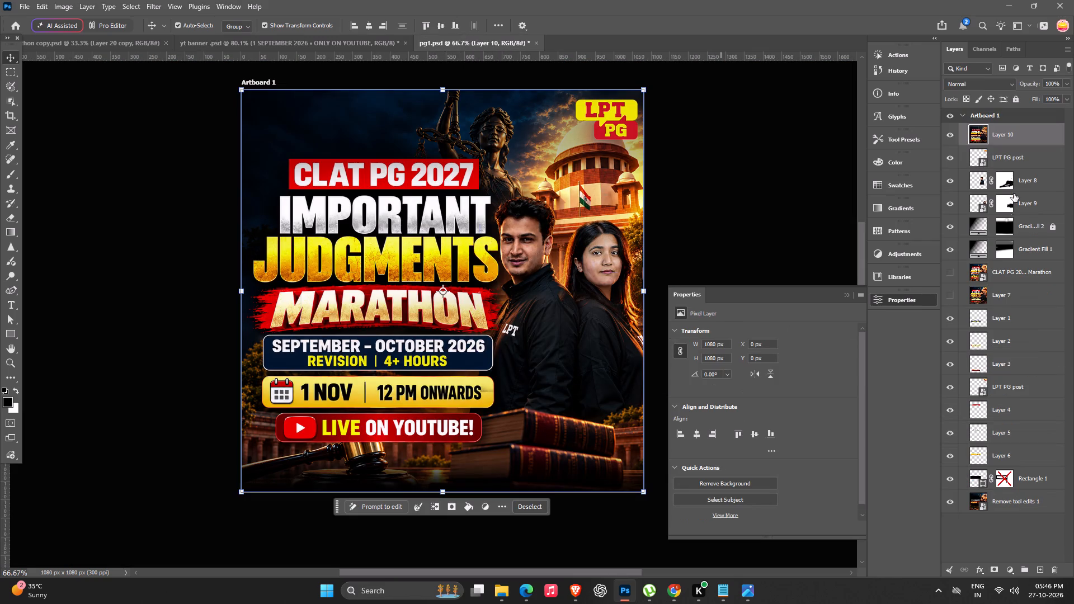
click(953, 136)
drag(439, 400, 444, 369)
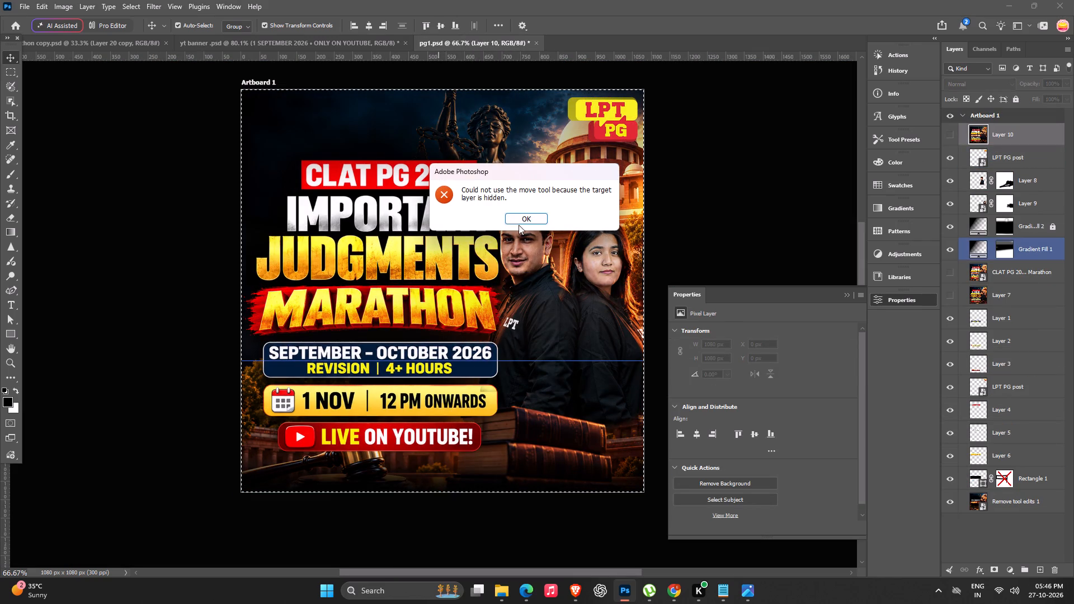
click(538, 214)
click(951, 221)
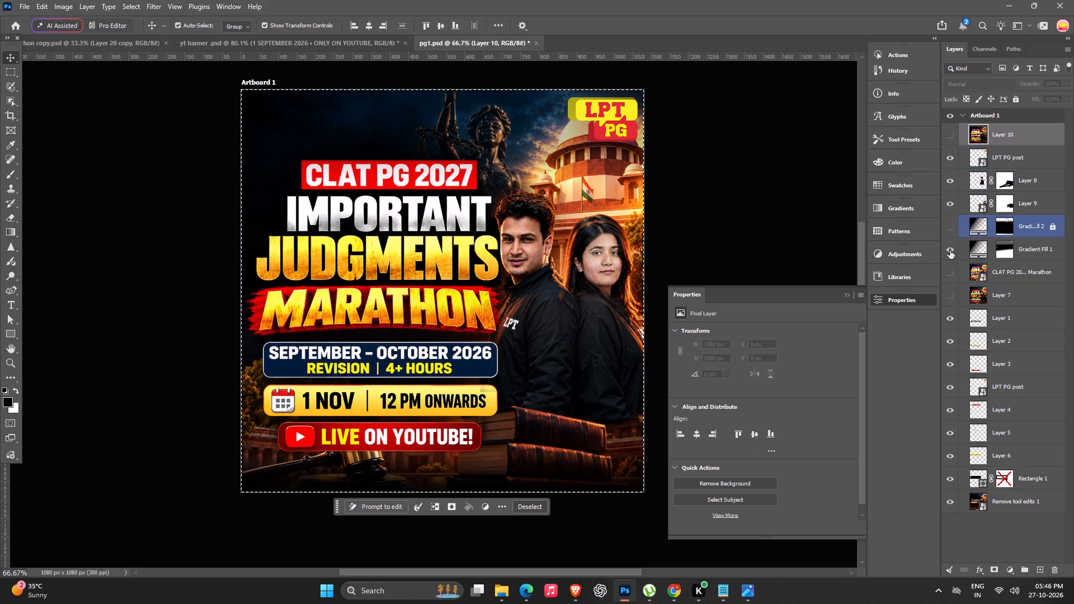
click(949, 249)
click(460, 358)
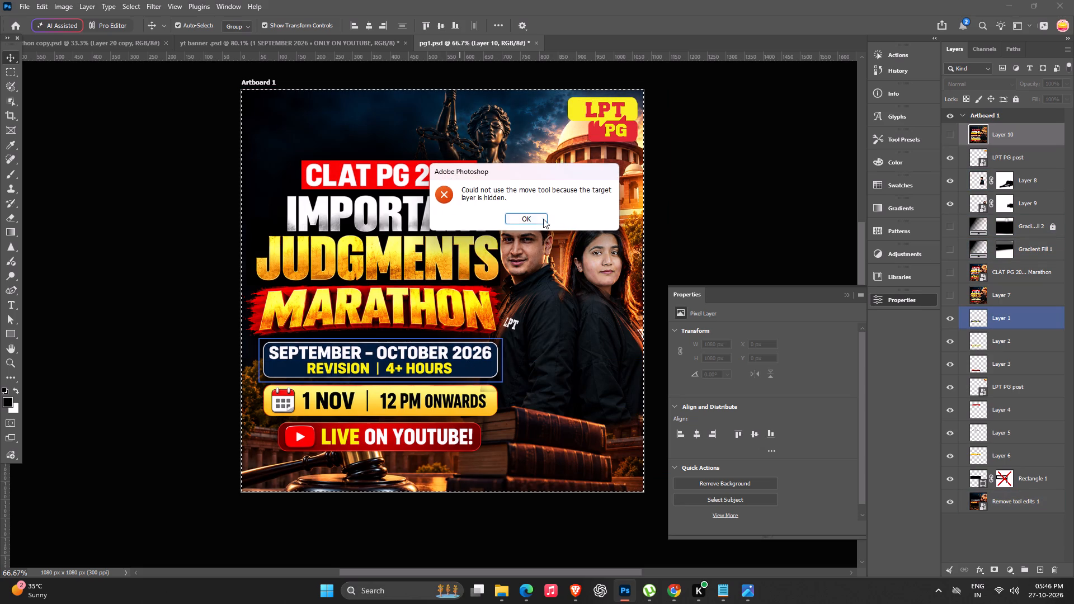
click(538, 216)
Lock the Gradient Fill 1 layer in pg1.psd and clear the artboard selection.
click(1044, 245)
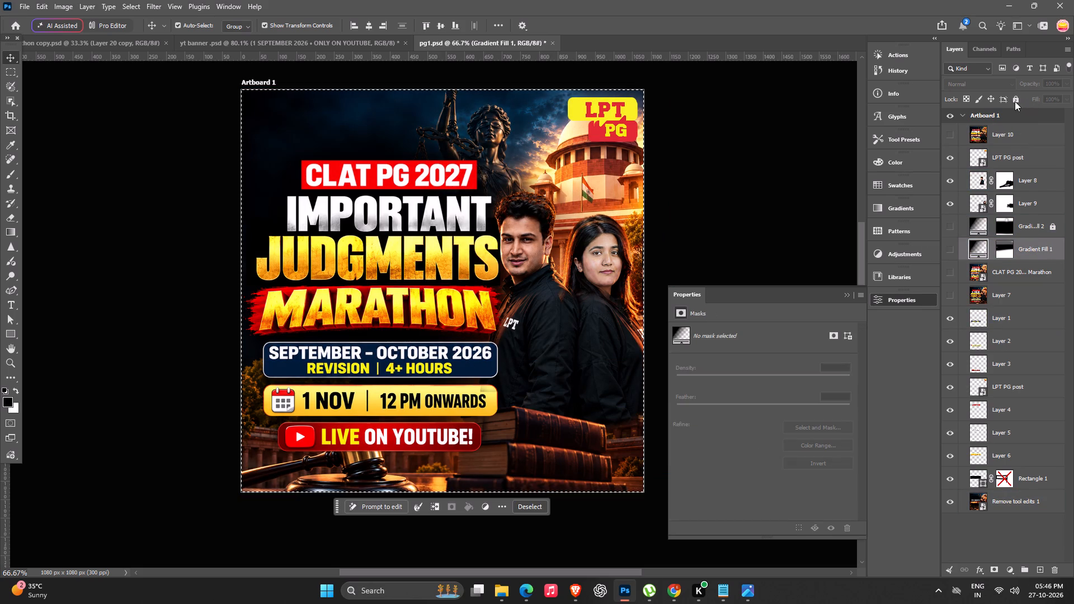
click(1012, 101)
drag(448, 404, 471, 338)
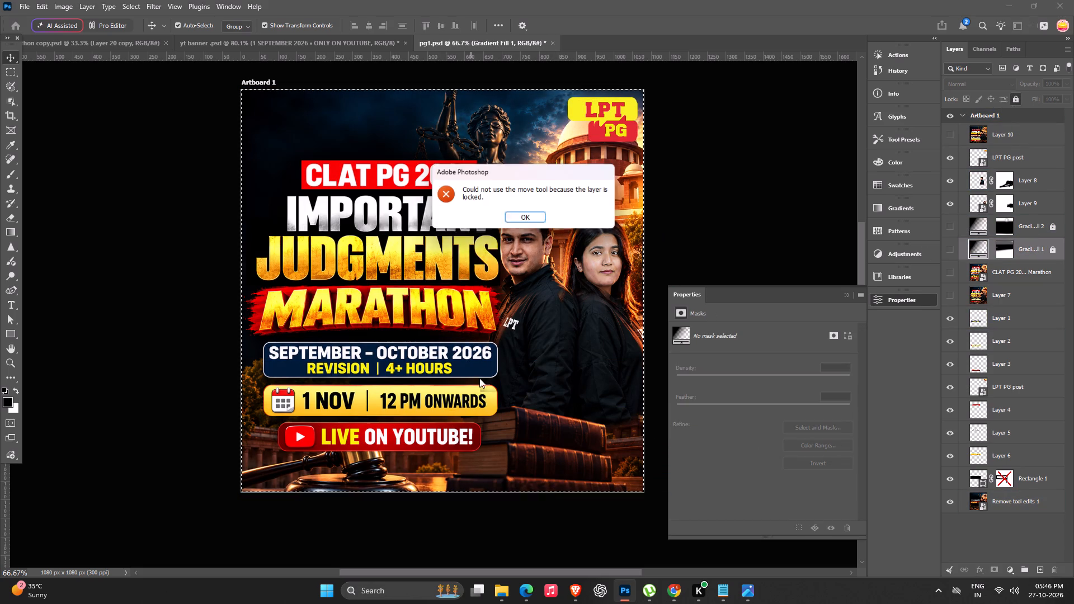
click(529, 226)
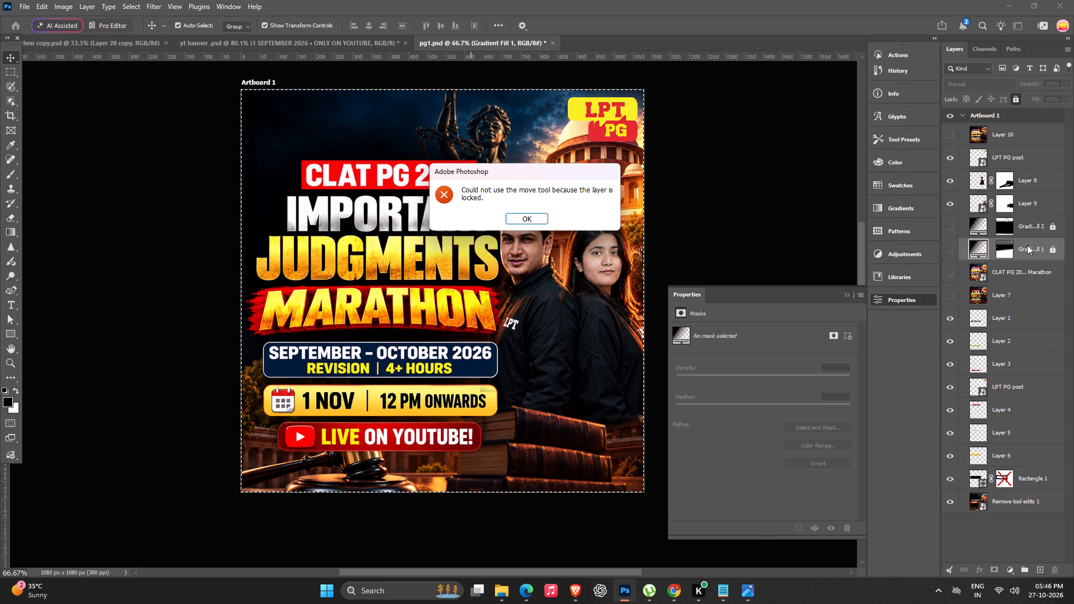
click(532, 216)
key(ctrl+d)
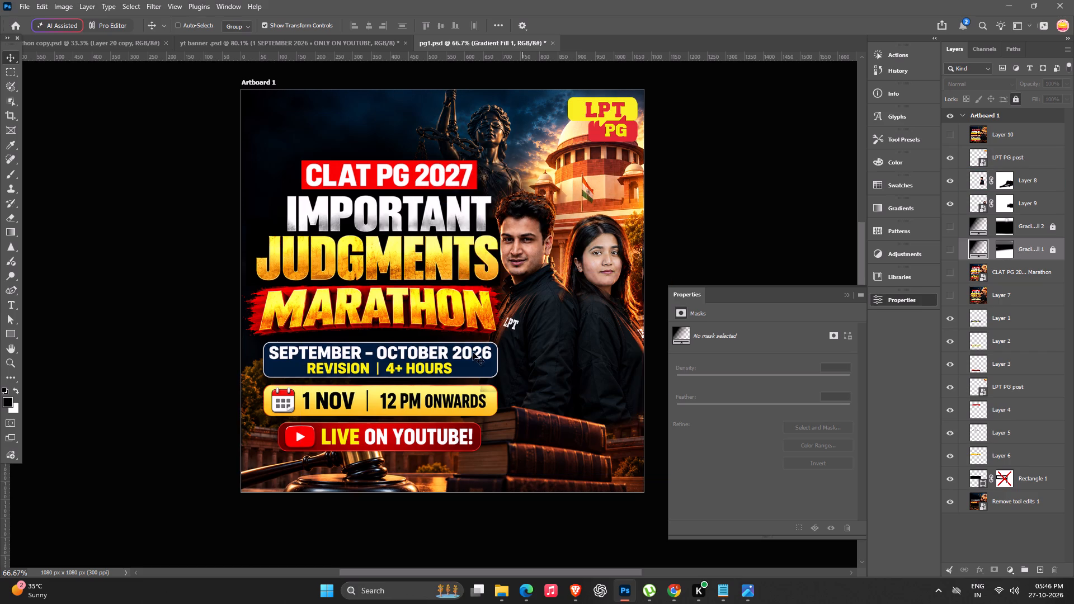
Move the "SEPTEMBER – OCTOBER 2026" badge up and left to about X -35 px, Y 627 px.
drag(454, 356, 550, 283)
drag(421, 291, 291, 348)
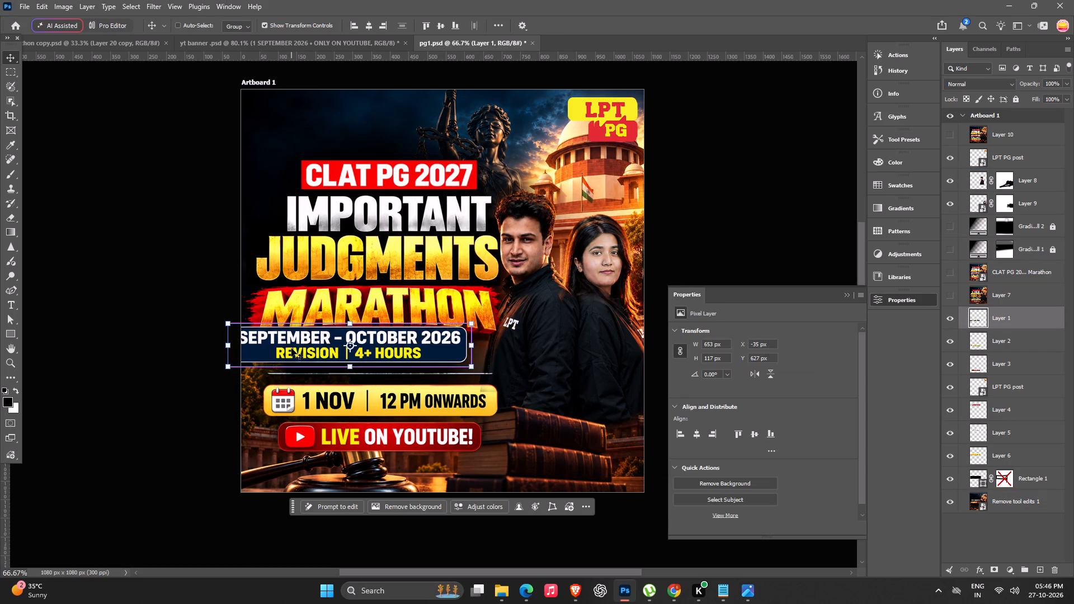
Copy the yellow "1 NOV | 12 PM ONWARDS" badge layer from pg1.psd.
click(423, 395)
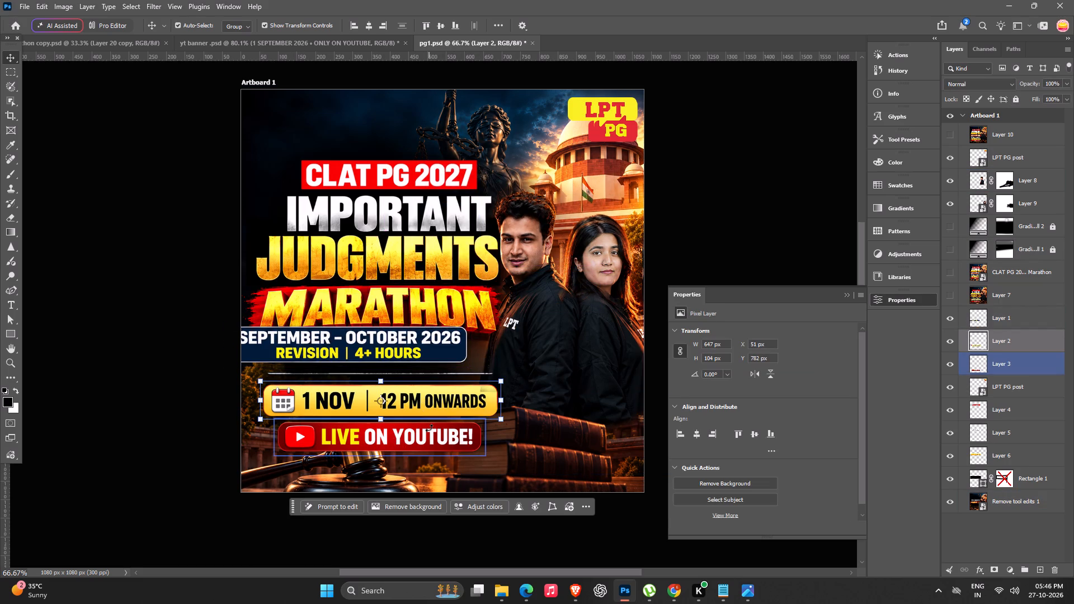
key(ctrl+c)
key(ctrl+c)
In yt banner .psd, hide the "1 SEPTEMBER 2026 • ONLY ON YOUTUBE" text layer.
click(338, 44)
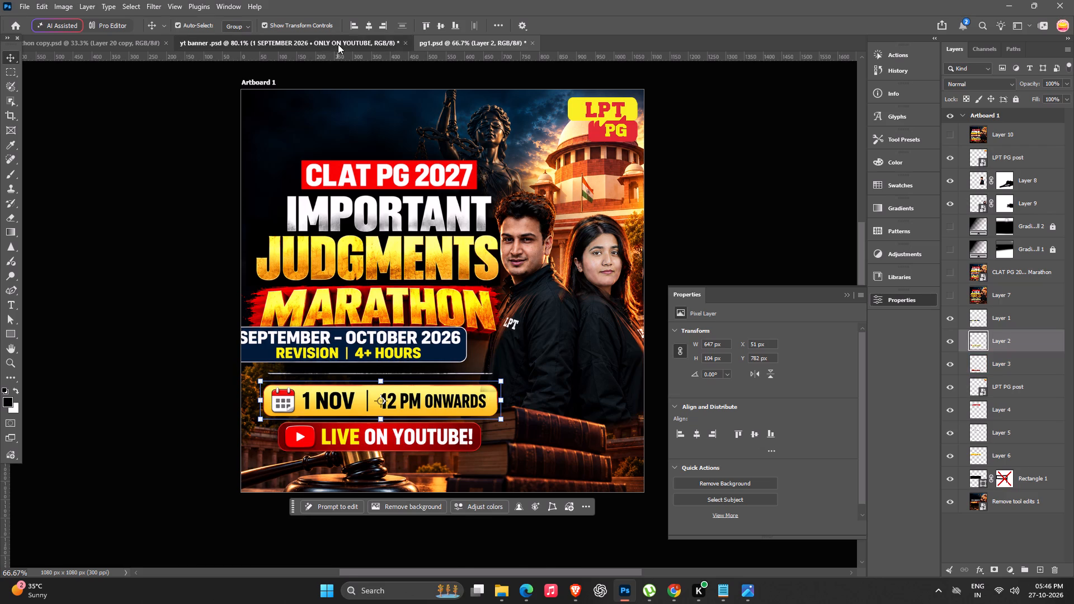
alt+scroll(539, 399, down, 2)
alt+scroll(446, 292, down, 5)
click(945, 178)
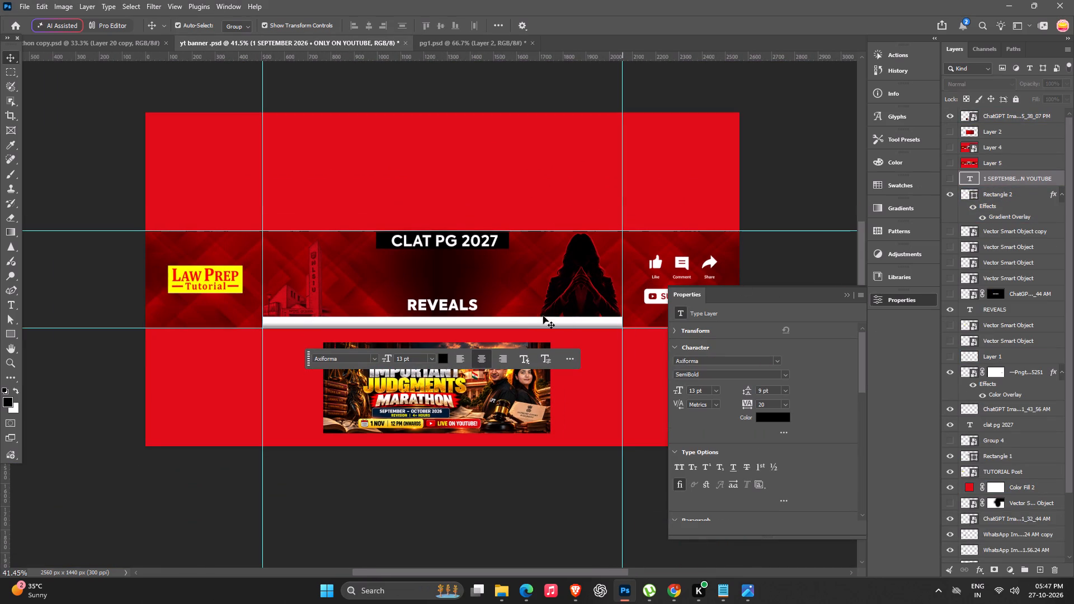
Paste the "1 NOV | 12 PM ONWARDS" badge into the banner above the hidden date text layer.
key(ctrl+v)
alt+scroll(491, 304, up, 4)
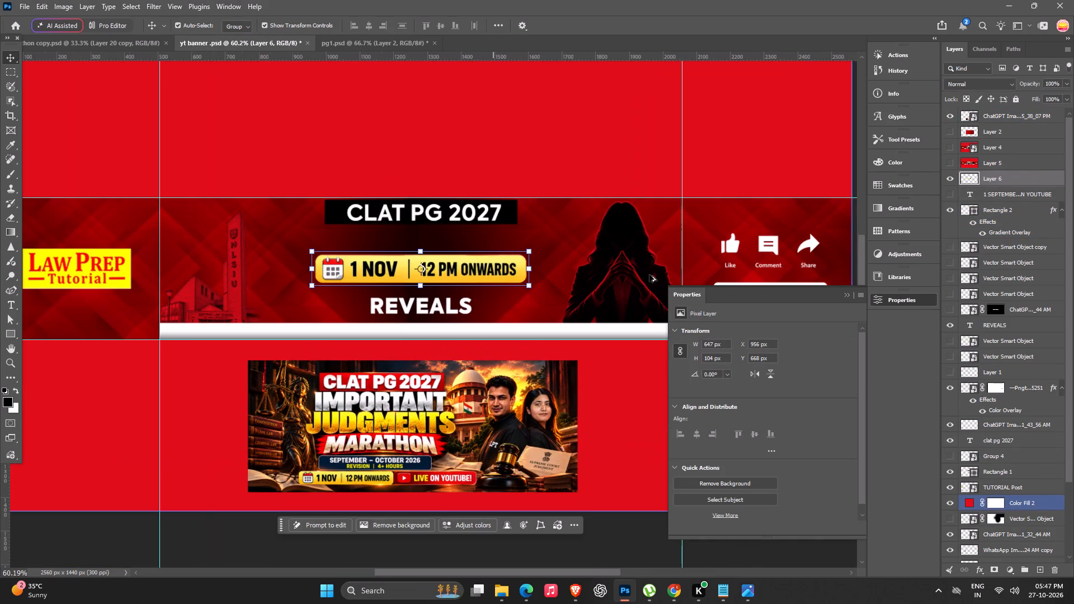
Convert the pasted "1 NOV | 12 PM ONWARDS" badge layer to a smart object.
right_click(1039, 179)
drag(1006, 448, 991, 447)
Scale the "1 NOV | 12 PM ONWARDS" badge to about 58.5% and place it on the white strip at about X 937 px, Y 911 px.
alt+drag(530, 247, 464, 262)
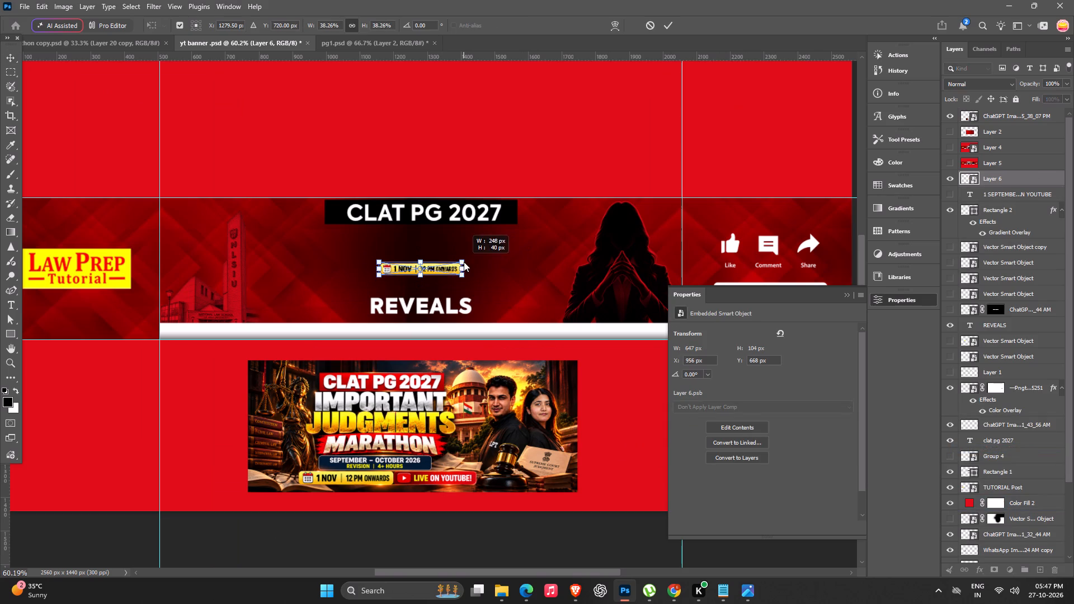
alt+drag(464, 262, 486, 260)
drag(465, 266, 348, 331)
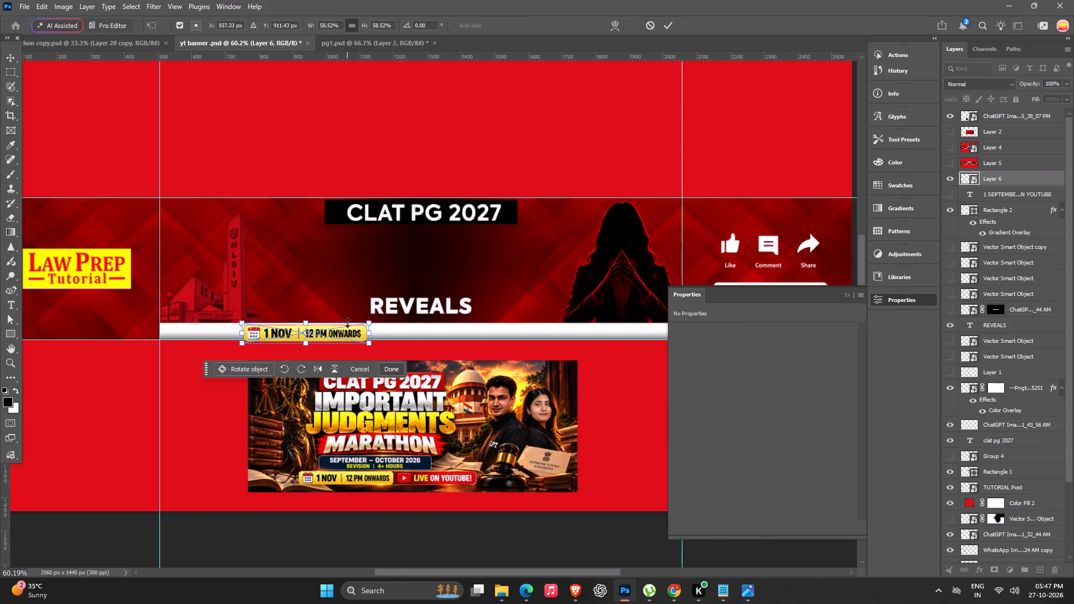
alt+scroll(347, 323, up, 1)
key(space)
key(space)
key(space)
key(space)
key(space)
drag(360, 336, 321, 314)
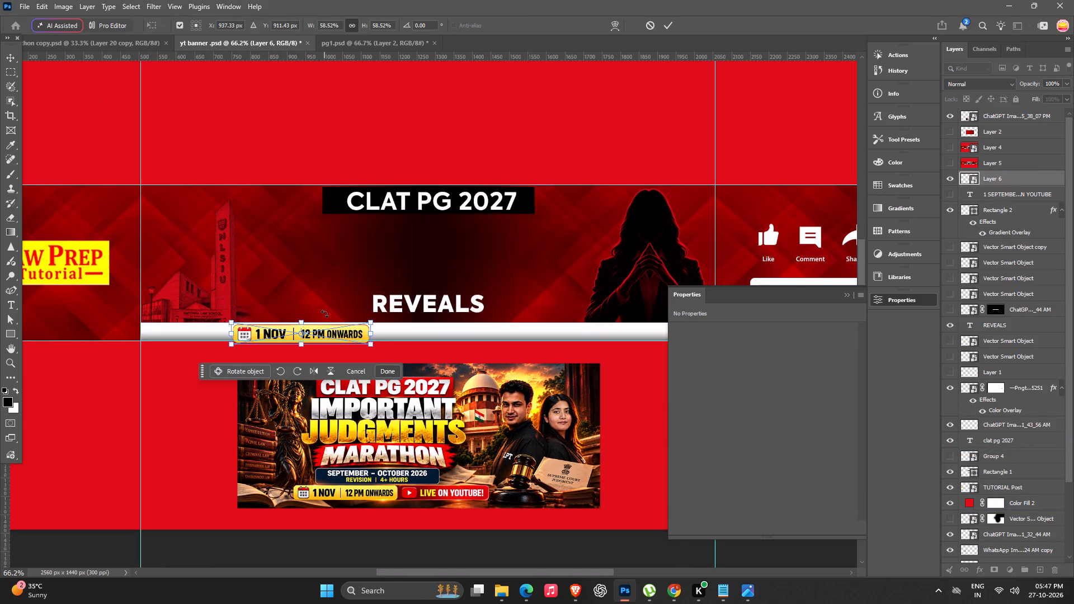
alt+scroll(455, 223, down, 6)
click(668, 20)
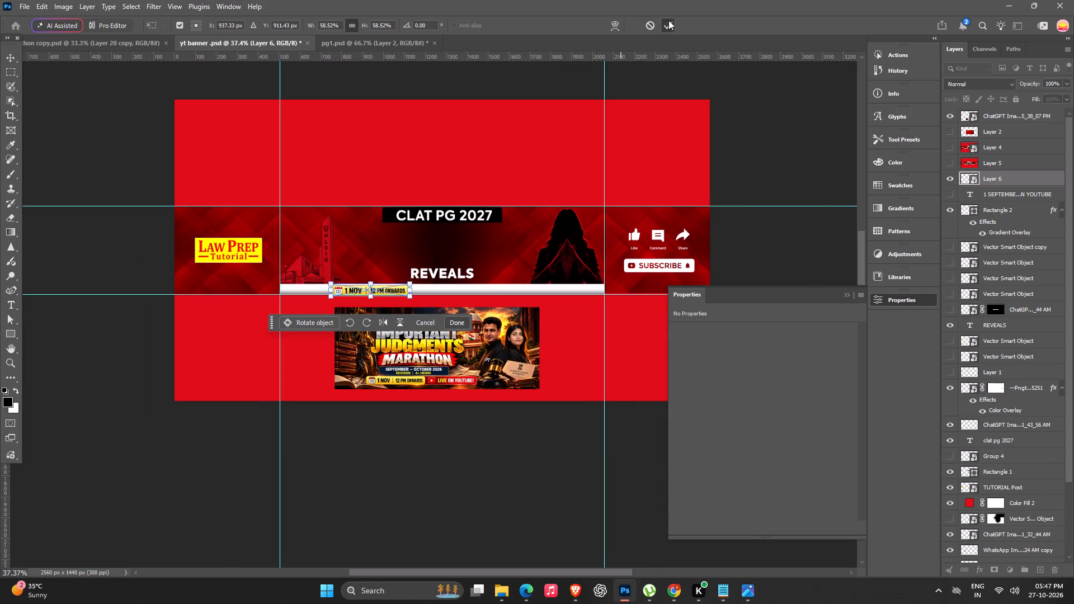
click(415, 471)
click(496, 601)
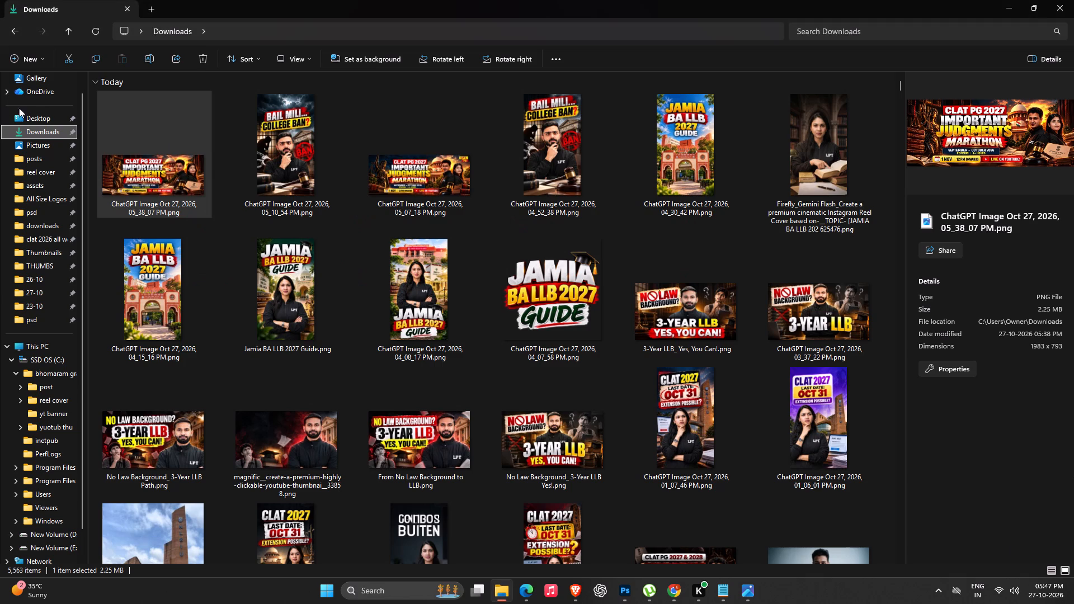
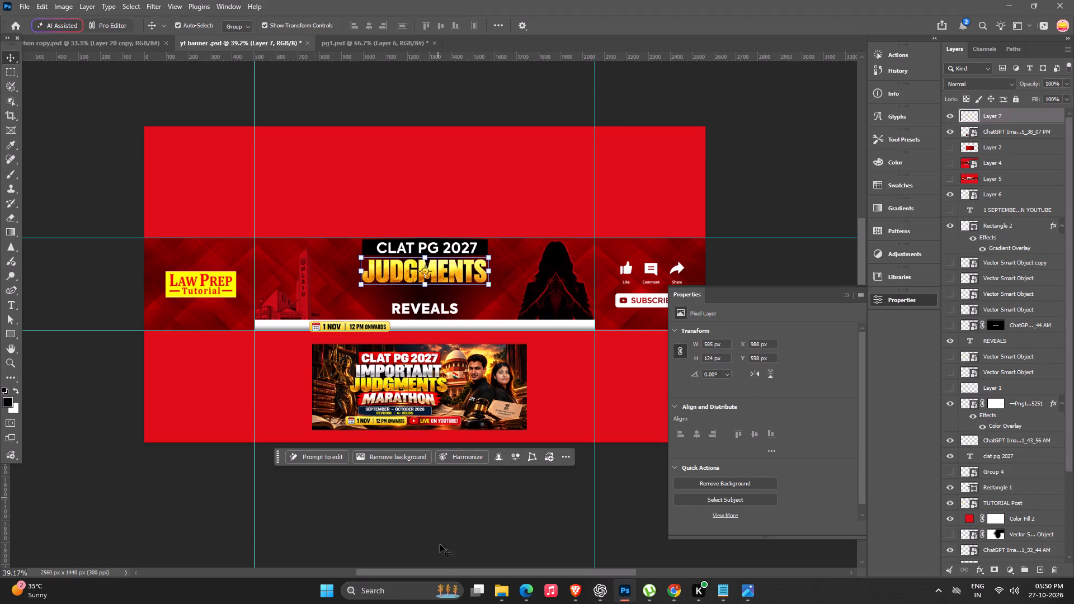
click(495, 589)
double_click(47, 135)
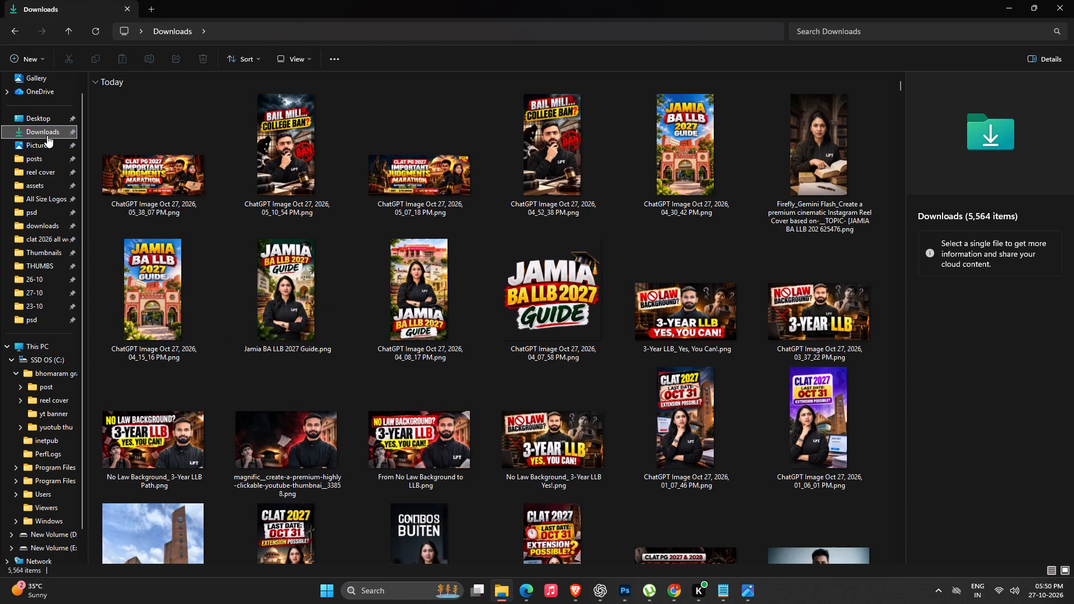
drag(145, 172, 636, 580)
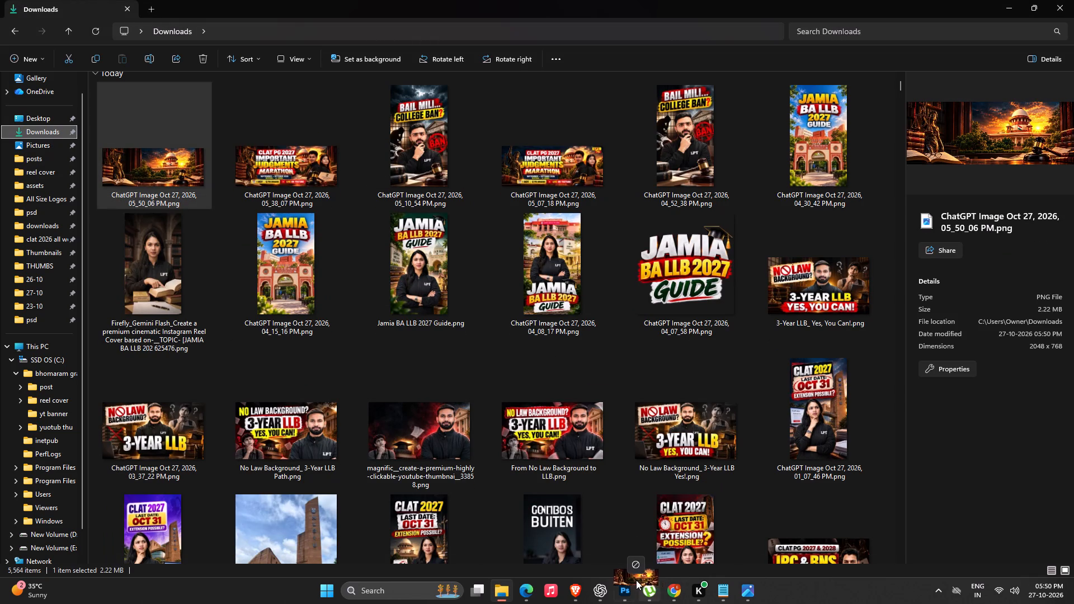
drag(636, 580, 474, 298)
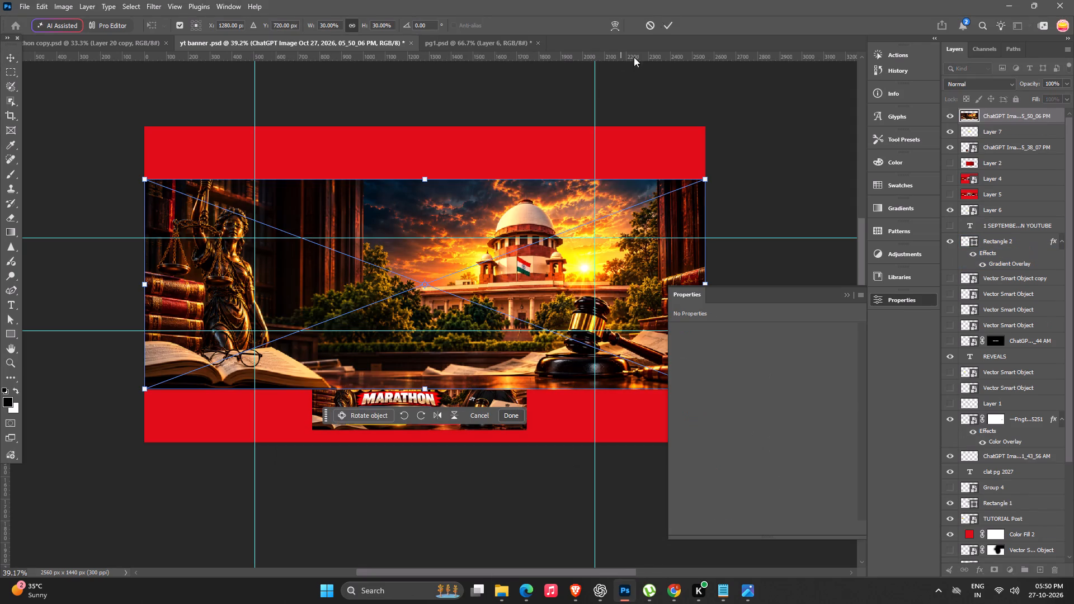
click(665, 24)
click(782, 148)
Move the courthouse image down to the upper horizontal guide, at about X -5 px, Y 509 px.
key(space)
key(space)
key(space)
key(space)
key(space)
key(space)
key(space)
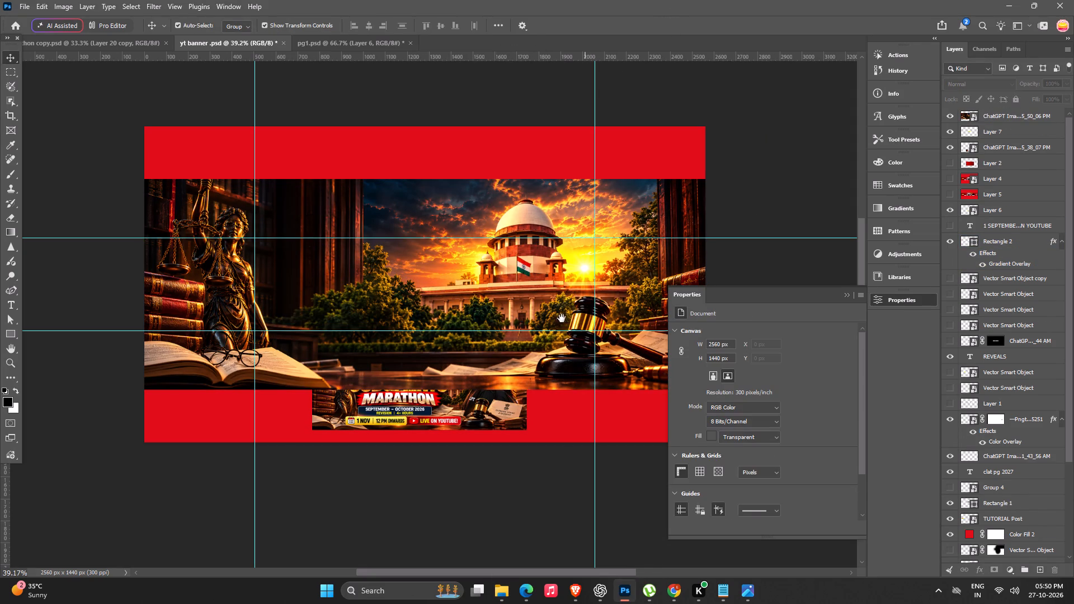
drag(552, 314, 507, 284)
drag(467, 262, 465, 319)
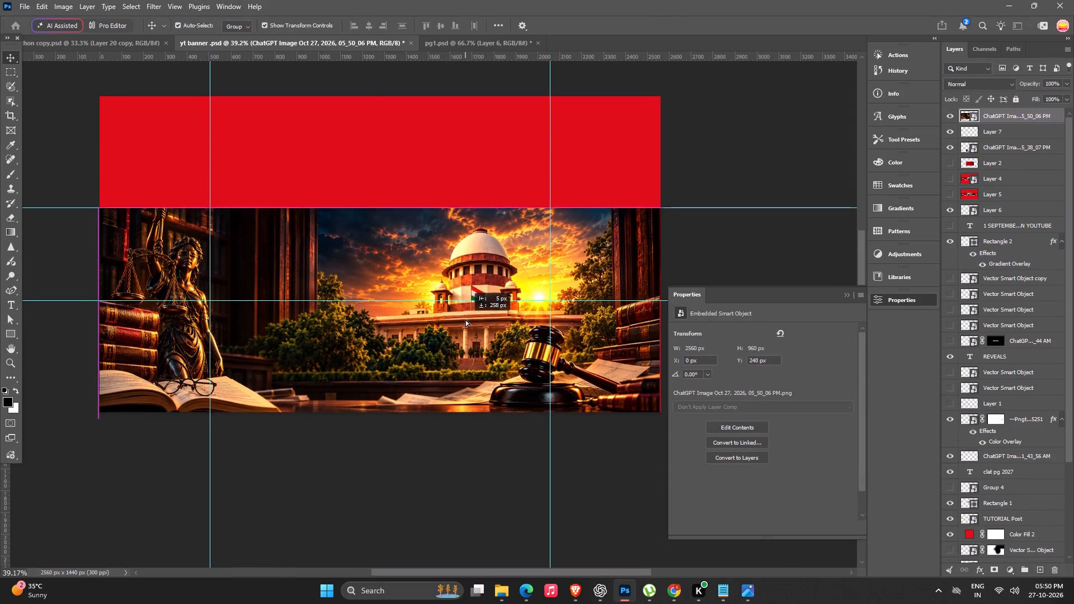
drag(465, 319, 467, 319)
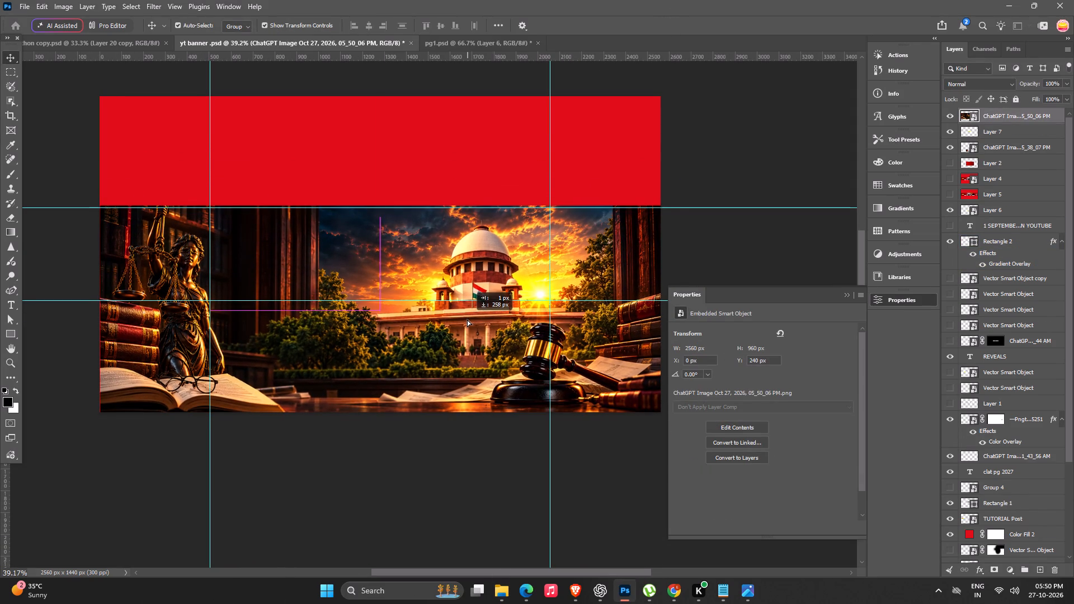
drag(467, 319, 467, 320)
Reorder the courthouse image layer to sit directly beneath Color Fill 2 in the layer stack.
key(ctrl+bracketleft)
key(ctrl+bracketleft)
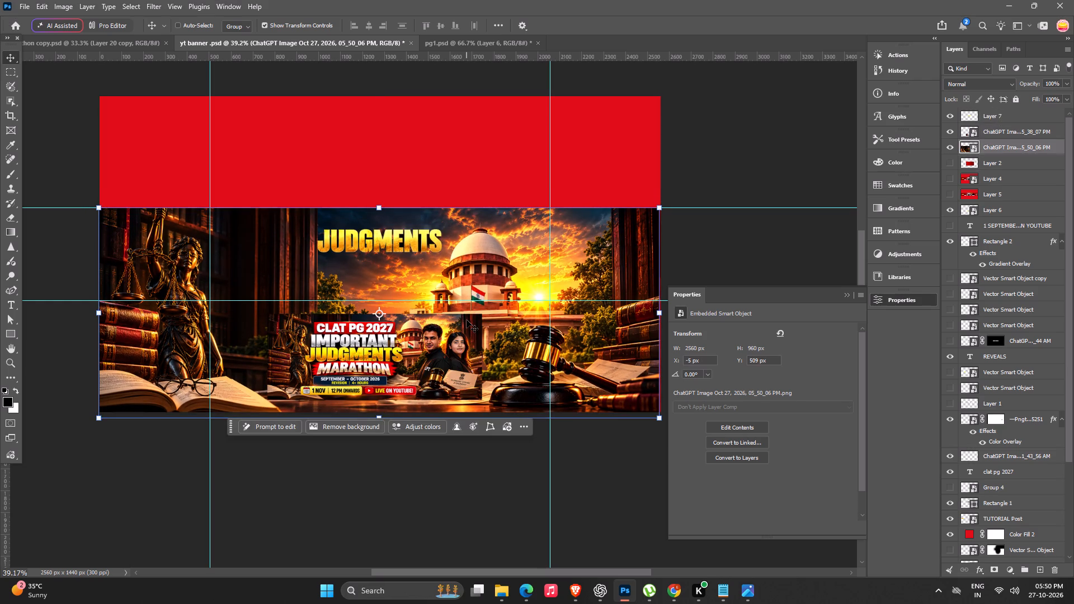
key(ctrl+bracketleft)
key(ctrl+bracketleft)
key(ctrl+bracketleft)
key(ctrl+bracketleft)
key(ctrl+bracketleft)
key(ctrl+bracketleft)
key(ctrl+bracketleft)
key(ctrl+bracketleft)
key(ctrl+bracketleft)
key(ctrl+bracketleft)
key(ctrl+bracketleft)
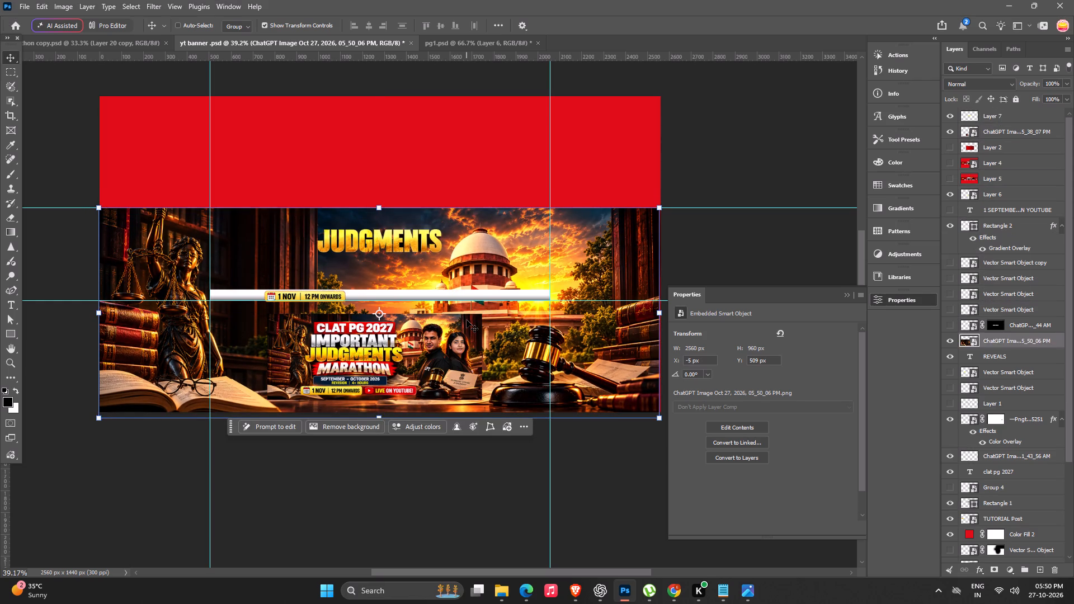
key(ctrl+bracketleft)
key(ctrl+bracketleft)
key(ctrl+bracketleft)
key(ctrl+bracketleft)
key(ctrl+bracketleft)
key(ctrl+bracketleft)
key(ctrl+shift+bracketleft)
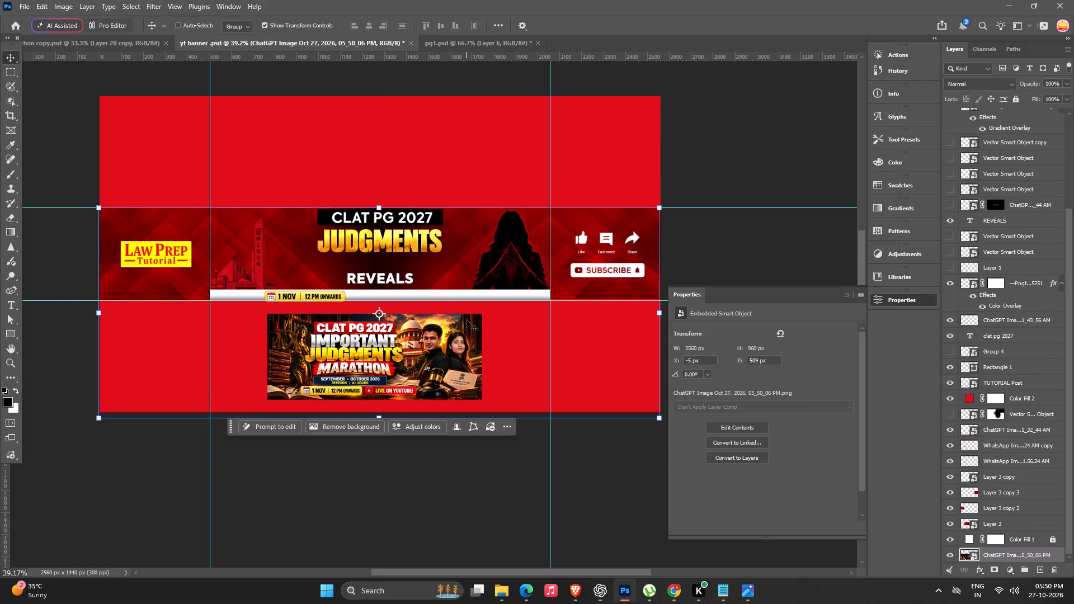
key(ctrl+bracketright)
key(ctrl+bracketright)
key(ctrl+bracketright)
key(ctrl+bracketright)
key(ctrl+bracketright)
key(ctrl+bracketright)
key(ctrl+bracketright)
key(ctrl+bracketright)
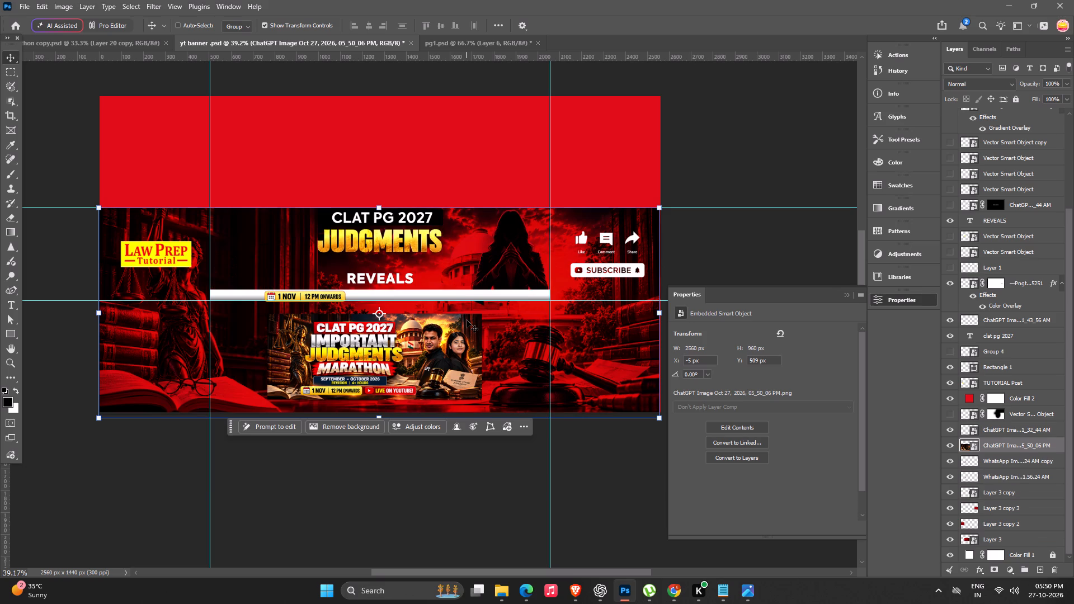
key(ctrl+bracketright)
key(ctrl+bracketright)
key(ctrl+bracketright)
key(ctrl+bracketleft)
key(ctrl+bracketleft)
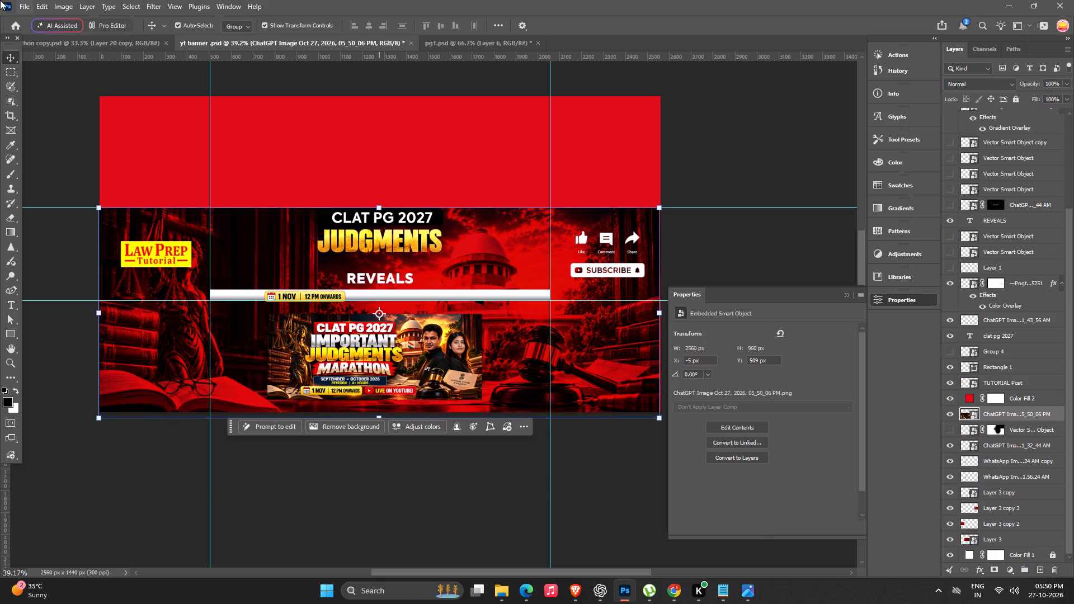
Change the Color Fill 2 overlay to the dark maroon 2e1416 and deselect it.
double_click(971, 399)
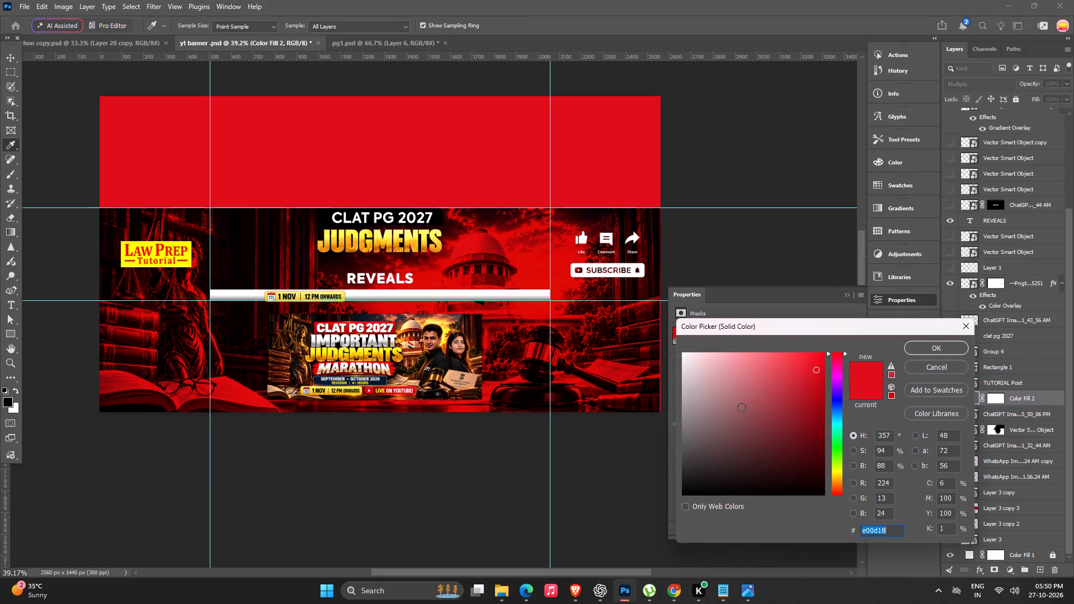
drag(752, 436, 765, 476)
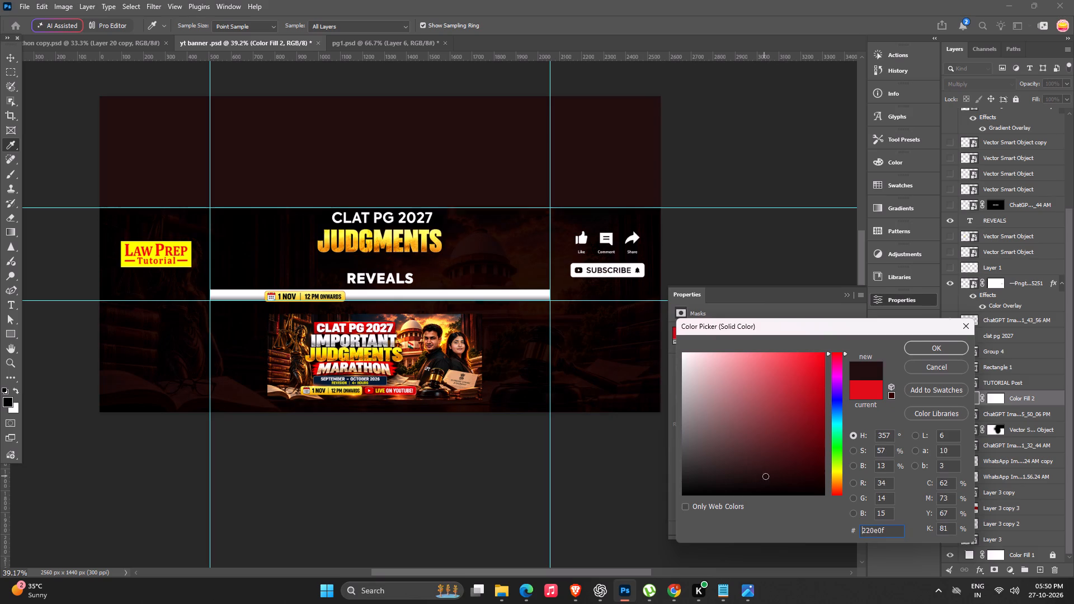
drag(765, 476, 833, 463)
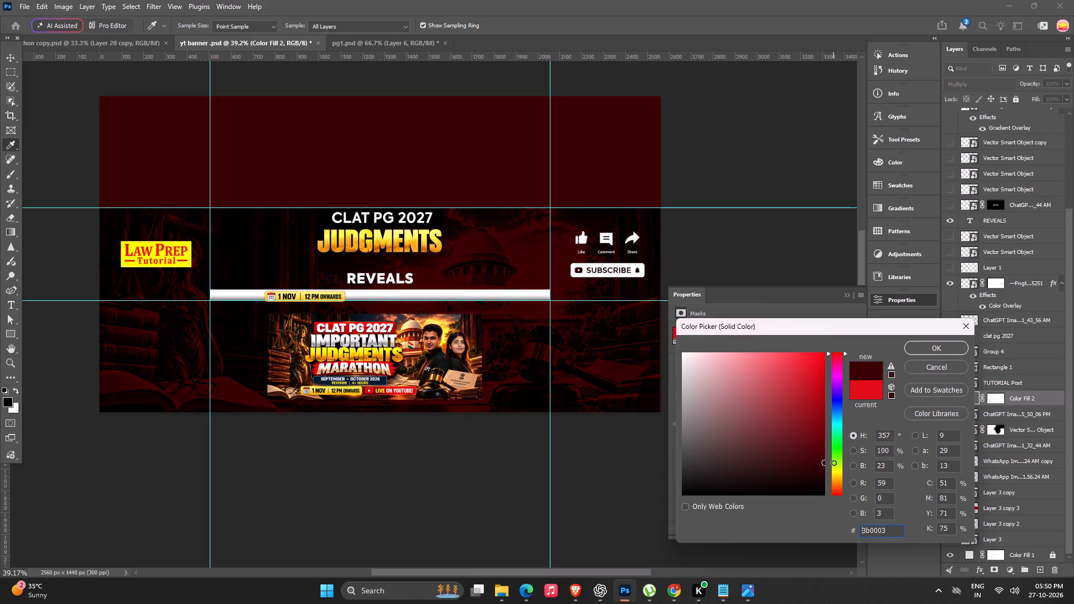
drag(833, 463, 828, 480)
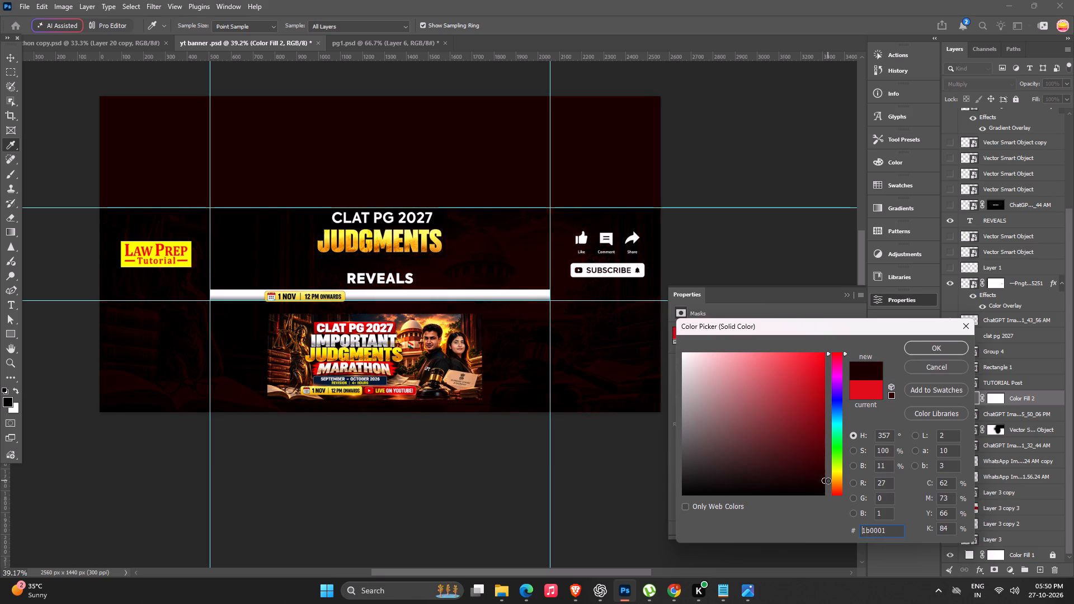
drag(828, 480, 840, 445)
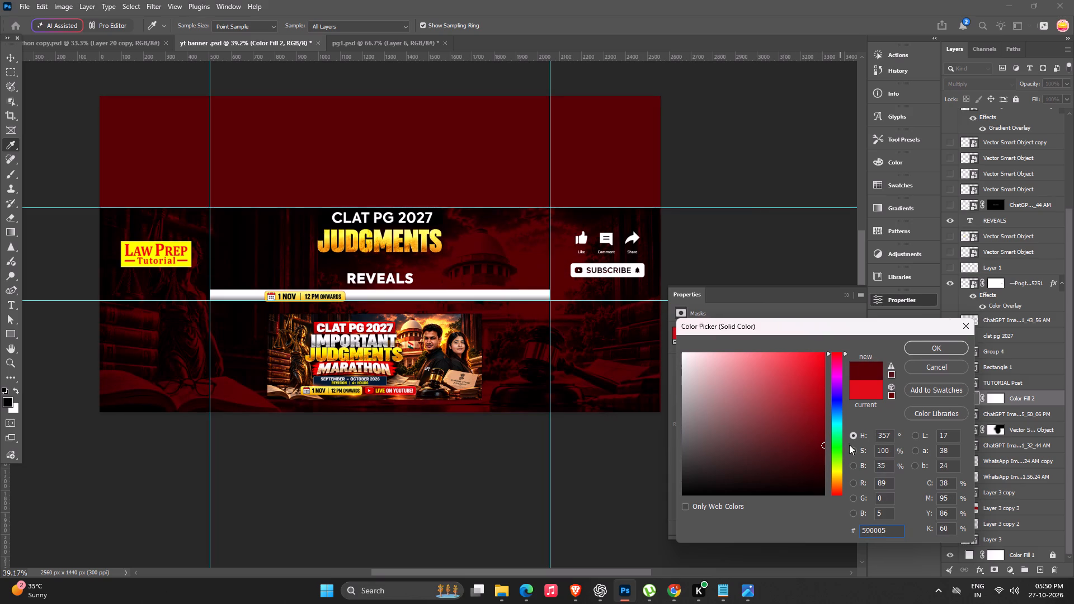
drag(790, 451, 762, 469)
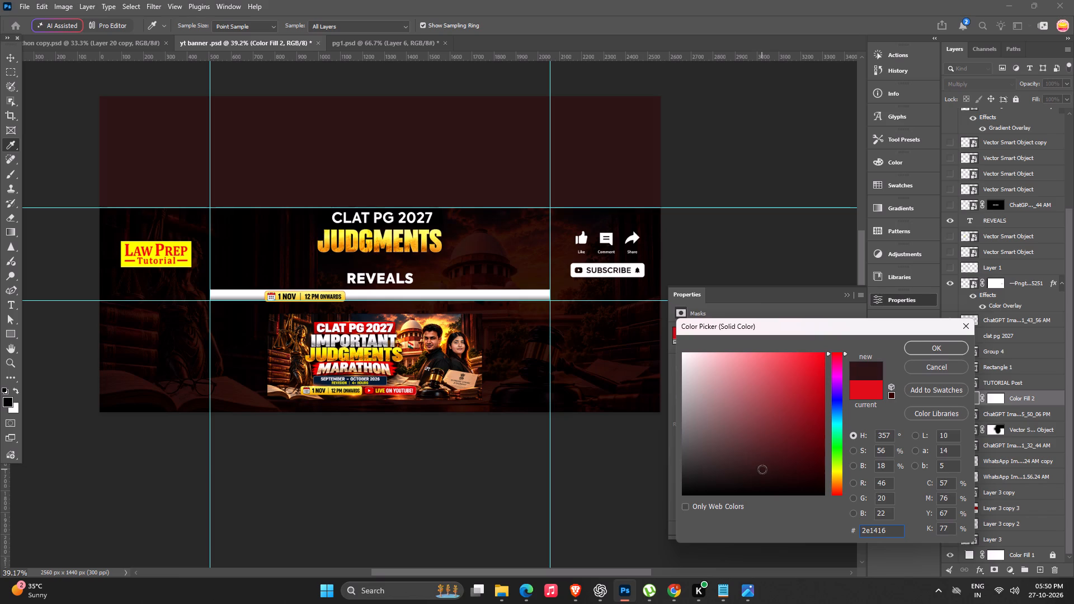
click(938, 348)
click(760, 143)
Delete the 1 NOV | 12 PM ONWARDS badge and the gold JUDGMENTS lettering from the banner.
alt+scroll(445, 289, down, 5)
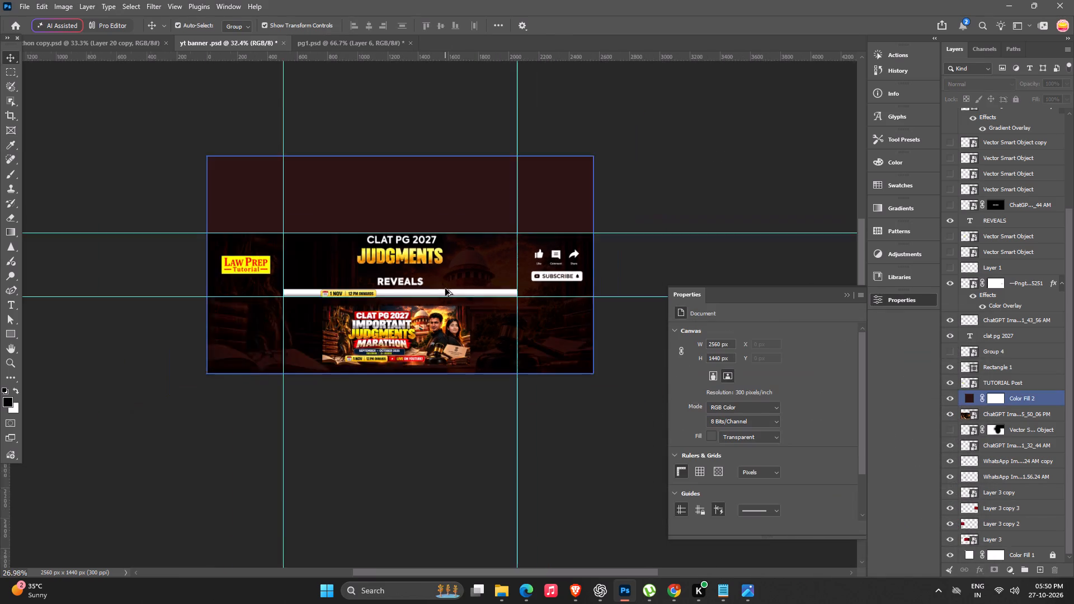
alt+scroll(427, 294, up, 5)
key(space)
key(space)
key(space)
key(space)
key(space)
key(space)
key(space)
key(space)
key(space)
key(space)
key(space)
key(space)
key(space)
key(space)
key(space)
key(space)
key(space)
key(space)
key(space)
drag(414, 295, 401, 280)
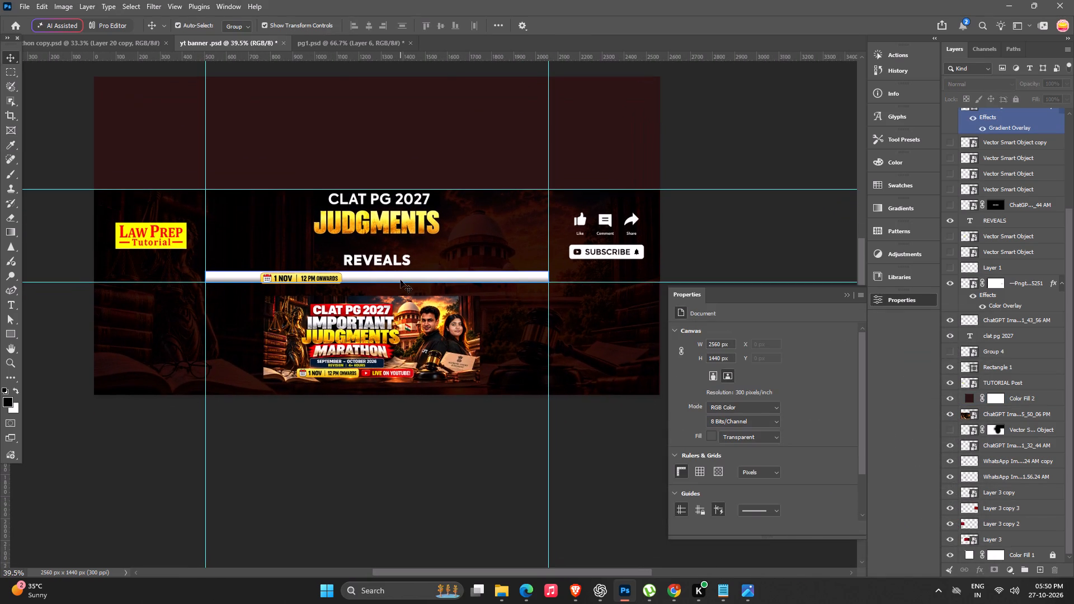
click(321, 499)
alt+scroll(390, 450, up, 2)
key(space)
key(space)
key(space)
key(space)
key(space)
click(373, 442)
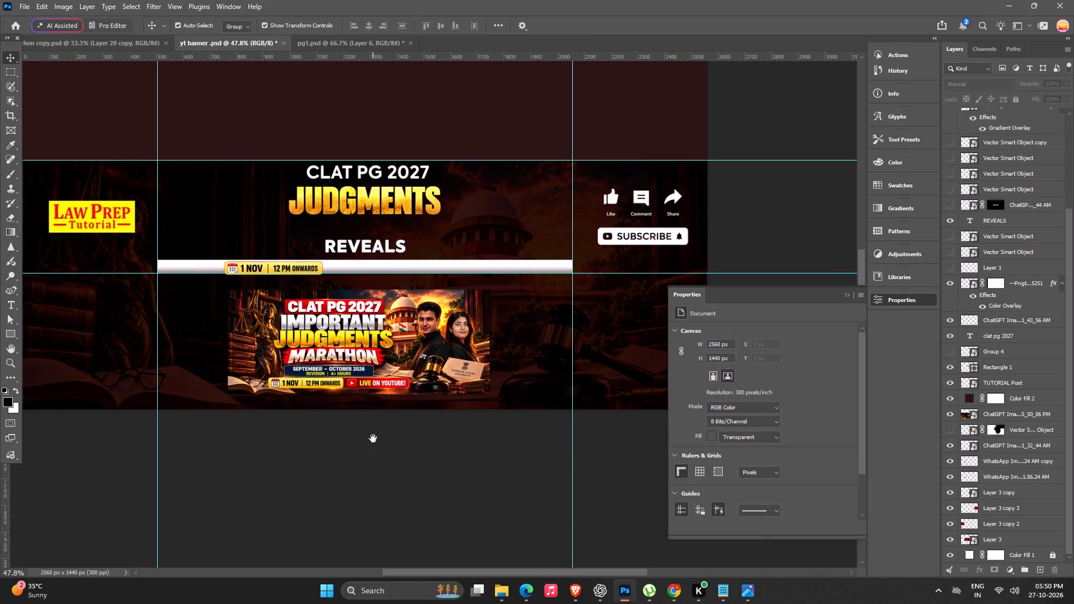
alt+scroll(381, 196, up, 3)
key(space)
key(space)
key(space)
drag(391, 207, 430, 196)
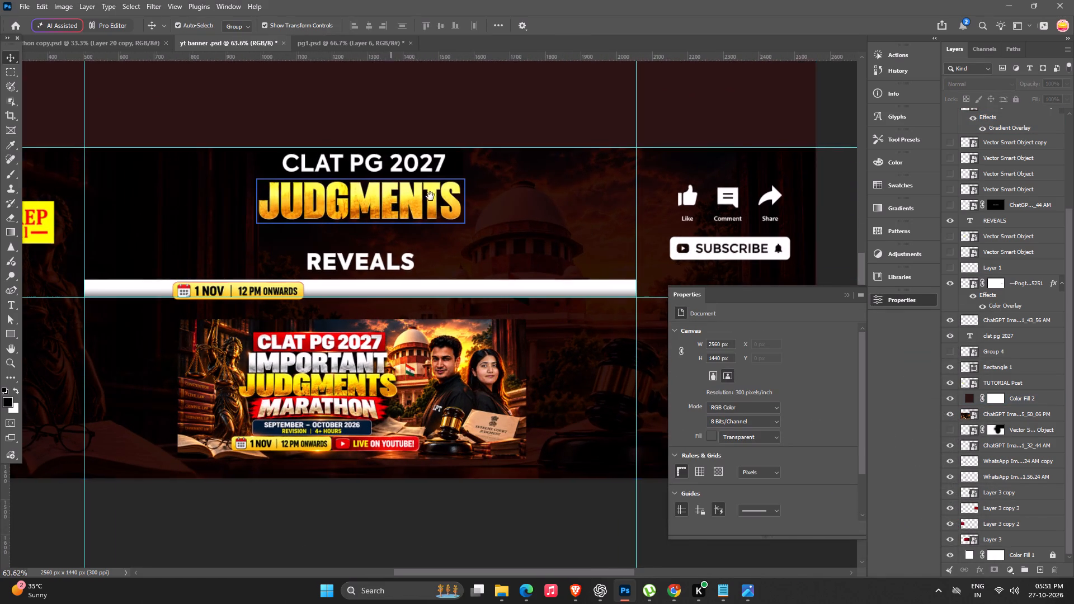
drag(430, 196, 454, 191)
drag(316, 273, 310, 266)
key(Delete)
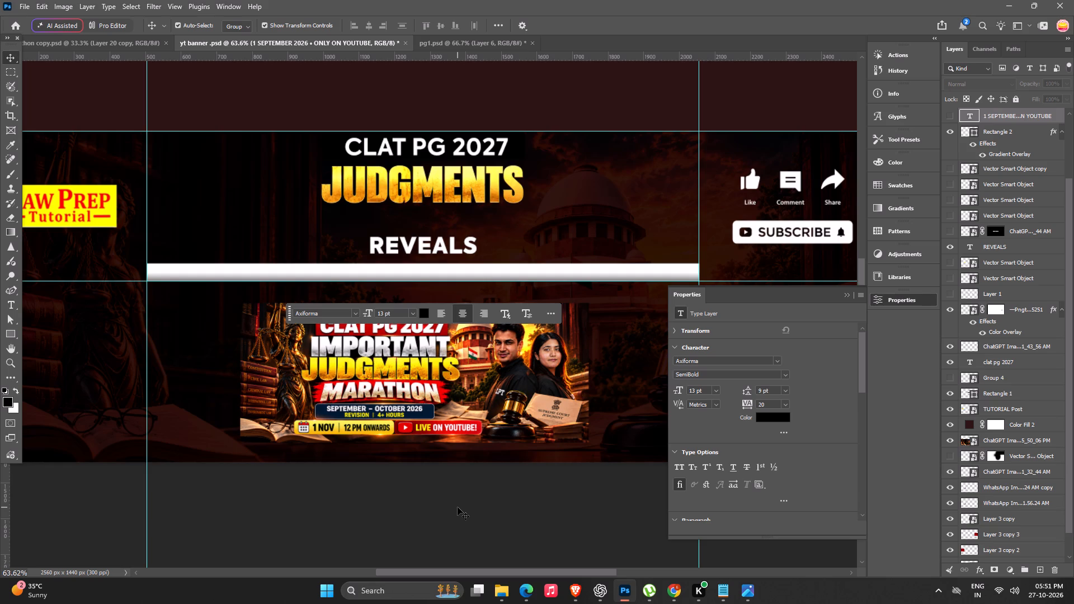
click(469, 193)
key(Delete)
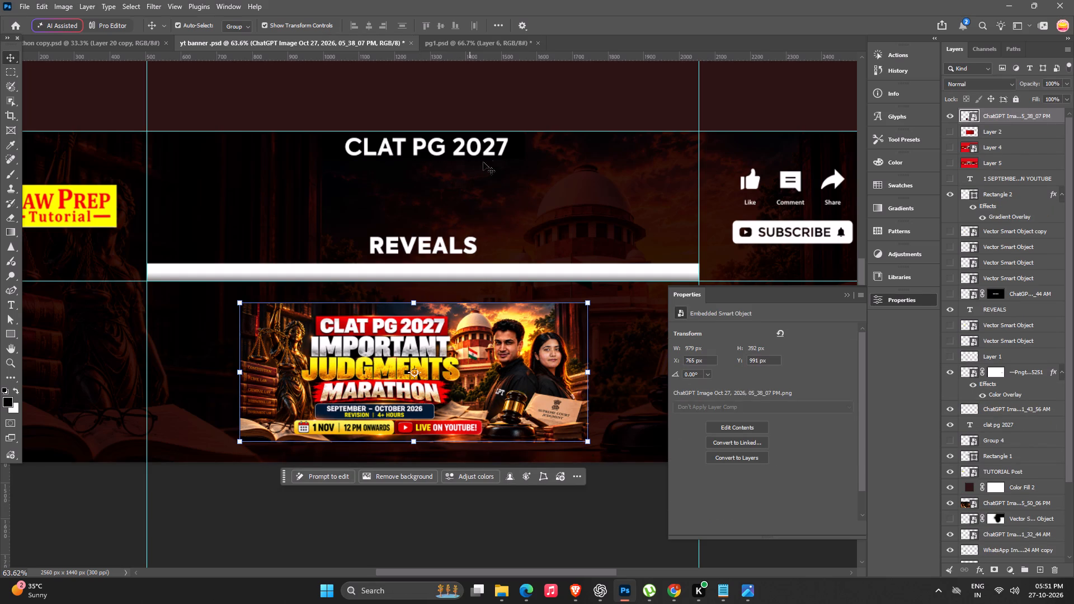
Fill the rectangle behind CLAT PG 2027 with red f60201, sampled from the heading in the reference thumbnail.
click(521, 149)
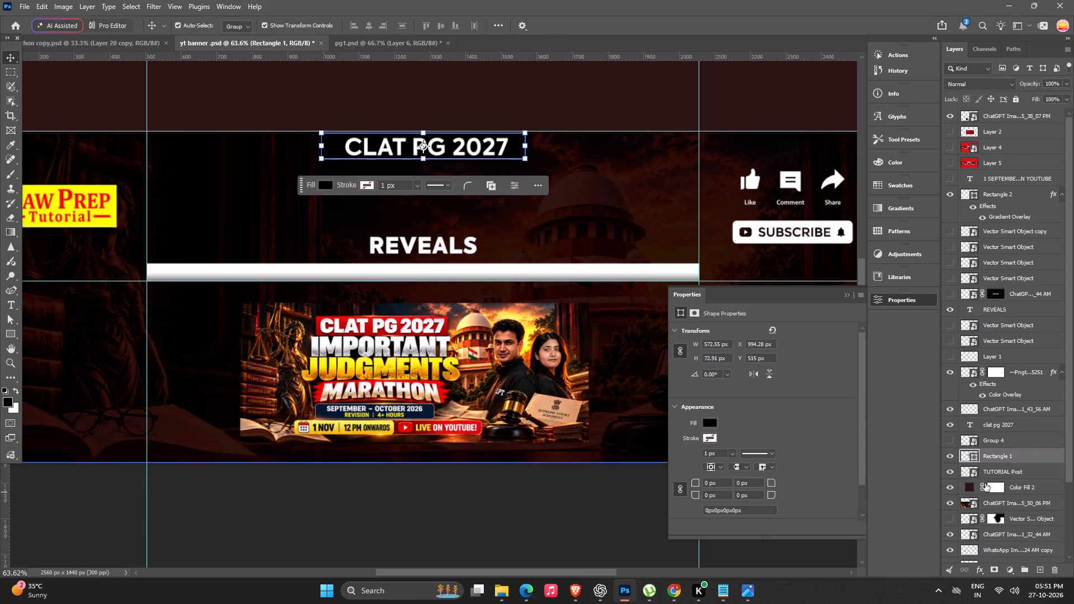
double_click(964, 454)
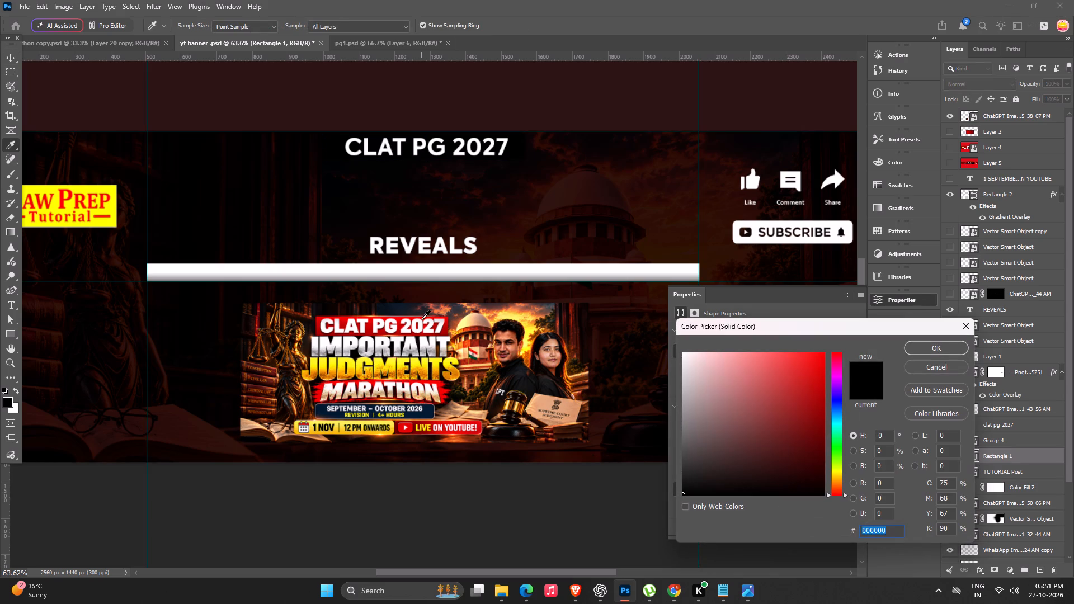
click(421, 317)
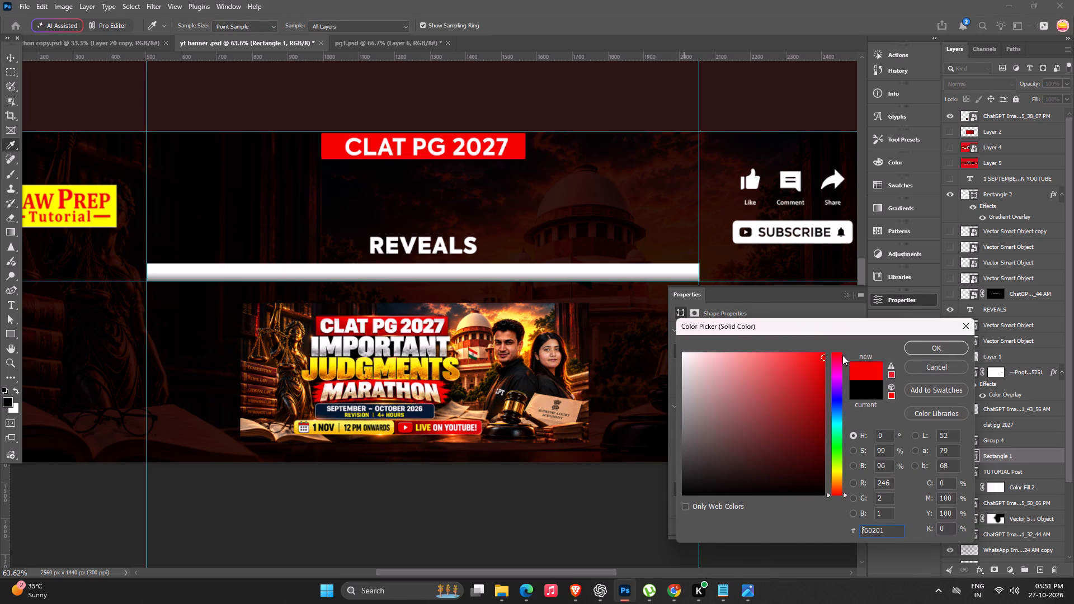
click(921, 346)
alt+scroll(345, 0, down, 6)
click(461, 144)
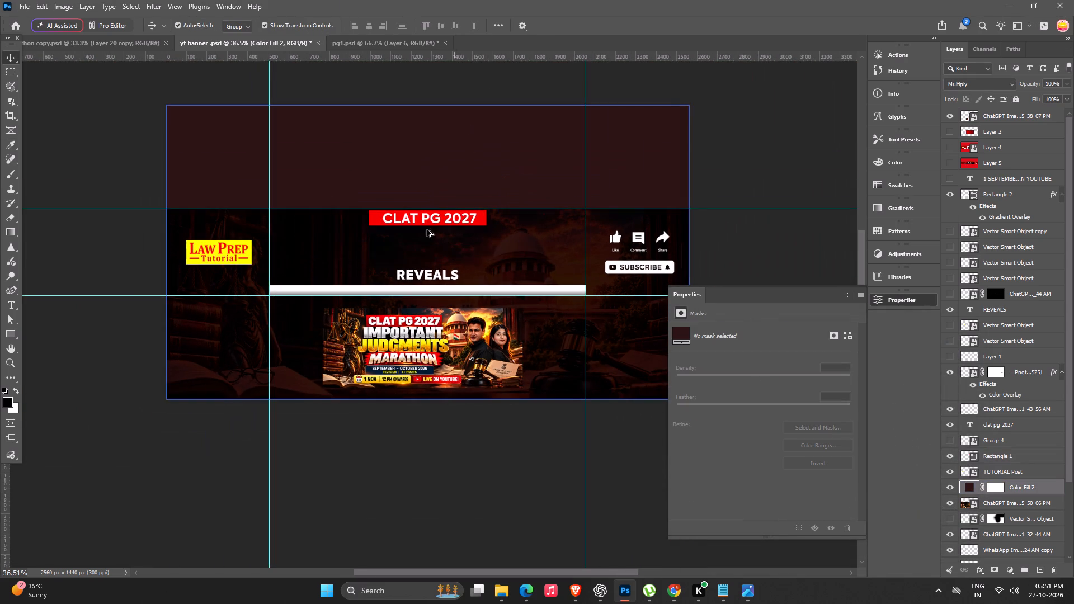
Centre the CLAT PG 2027 text and its red rectangle on each other horizontally and vertically.
alt+scroll(416, 300, up, 6)
alt+scroll(477, 221, up, 1)
alt+scroll(534, 158, up, 4)
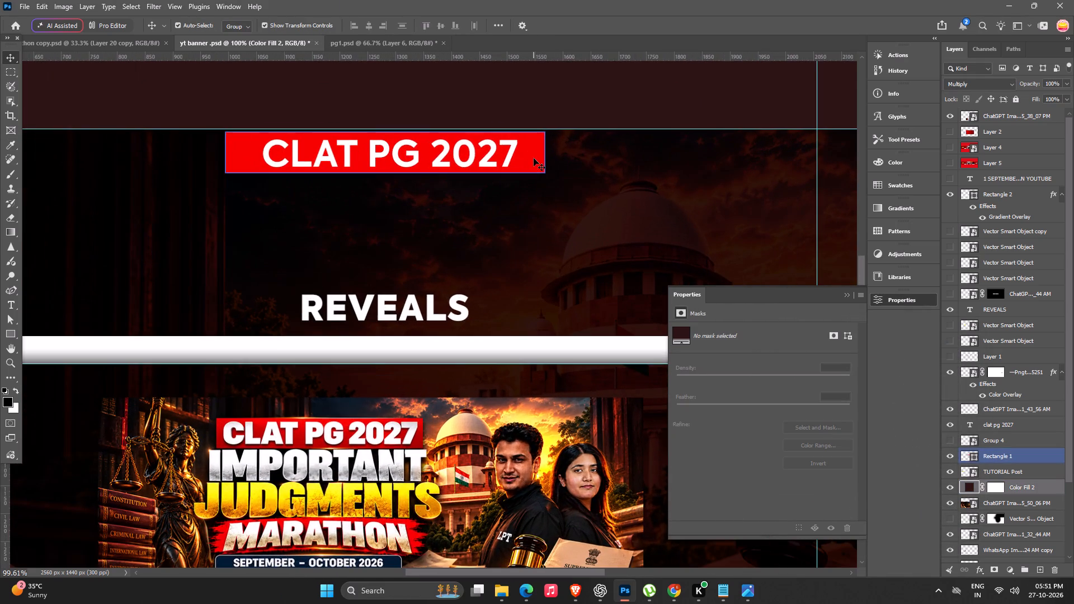
click(534, 158)
shift+click(492, 147)
click(362, 25)
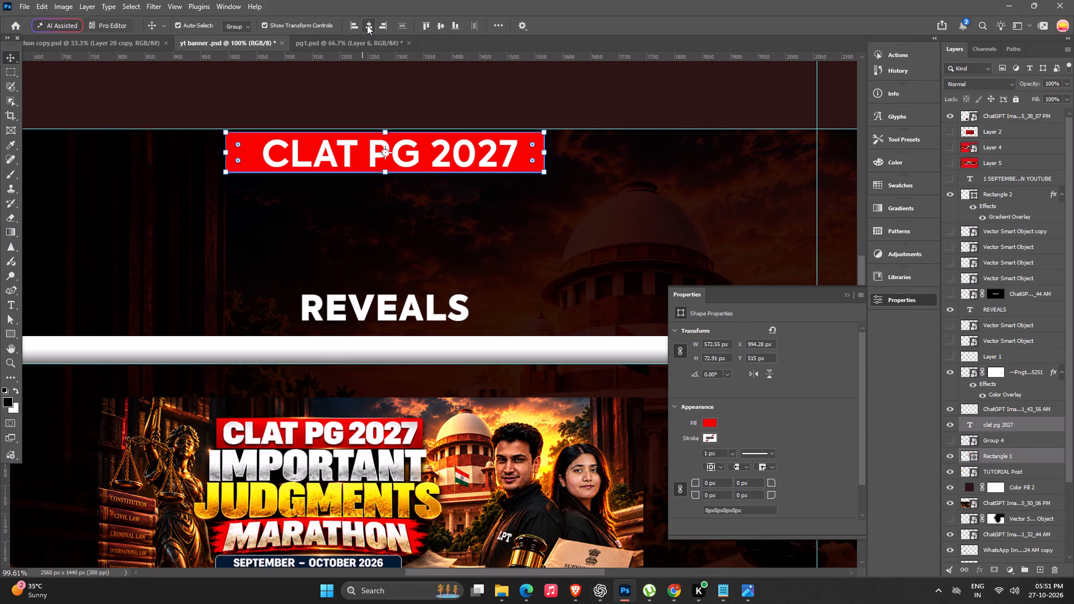
click(367, 25)
click(442, 25)
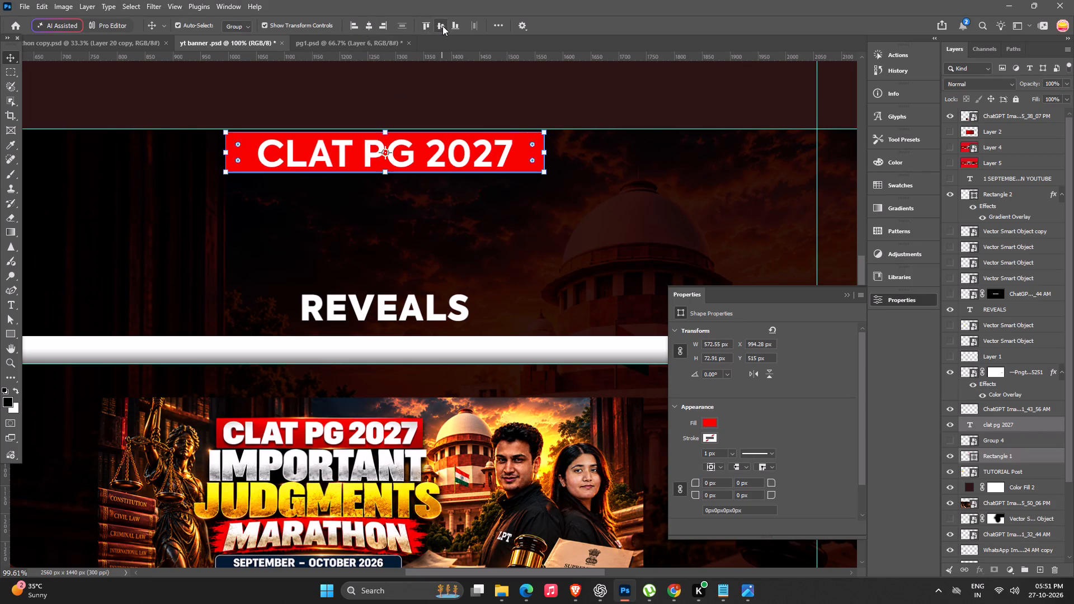
Nudge the CLAT PG 2027 text and its red rectangle up together so they sit against the upper horizontal guide.
key(shift+Up)
key(Down)
key(Down)
key(Down)
key(Down)
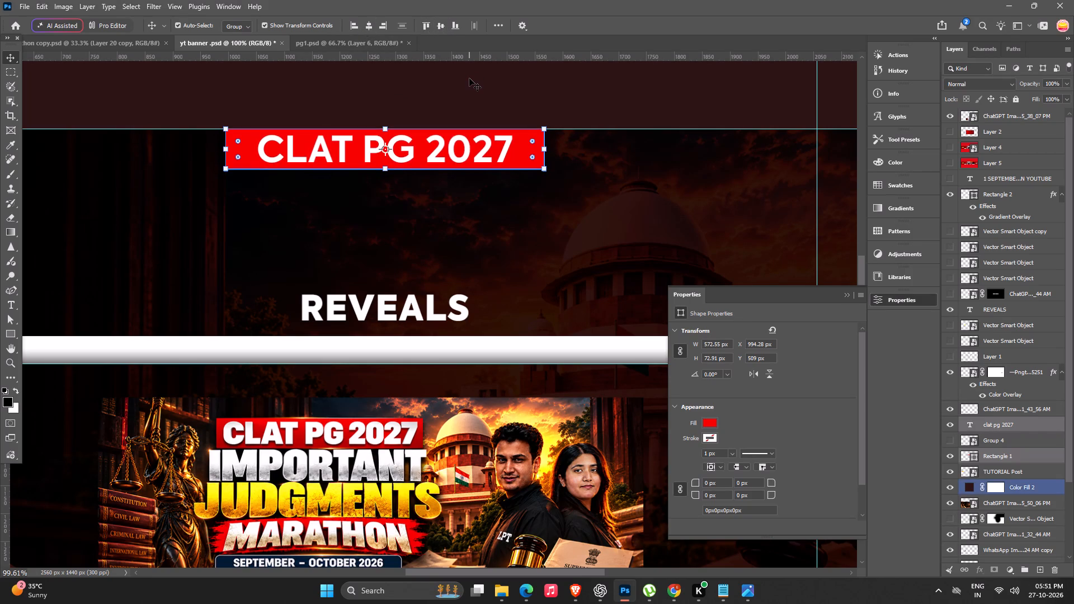
key(Down)
click(469, 78)
alt+scroll(522, 253, down, 7)
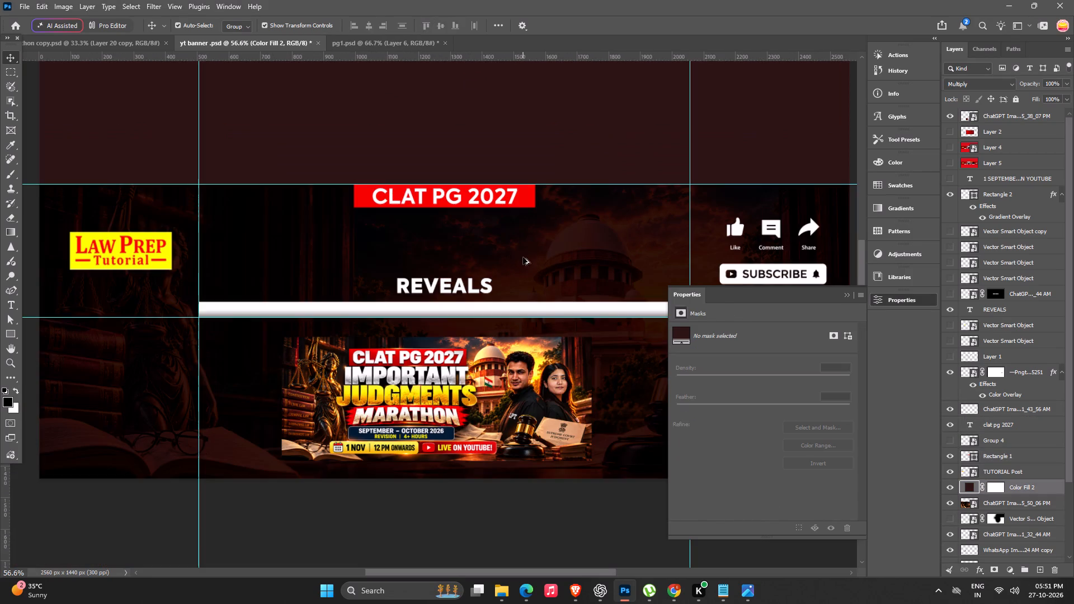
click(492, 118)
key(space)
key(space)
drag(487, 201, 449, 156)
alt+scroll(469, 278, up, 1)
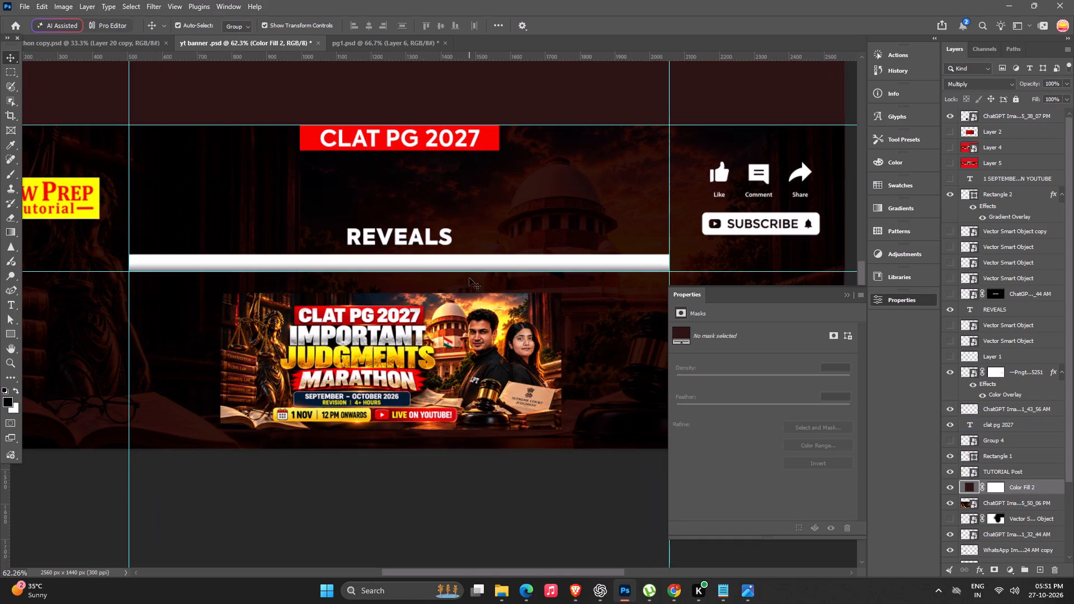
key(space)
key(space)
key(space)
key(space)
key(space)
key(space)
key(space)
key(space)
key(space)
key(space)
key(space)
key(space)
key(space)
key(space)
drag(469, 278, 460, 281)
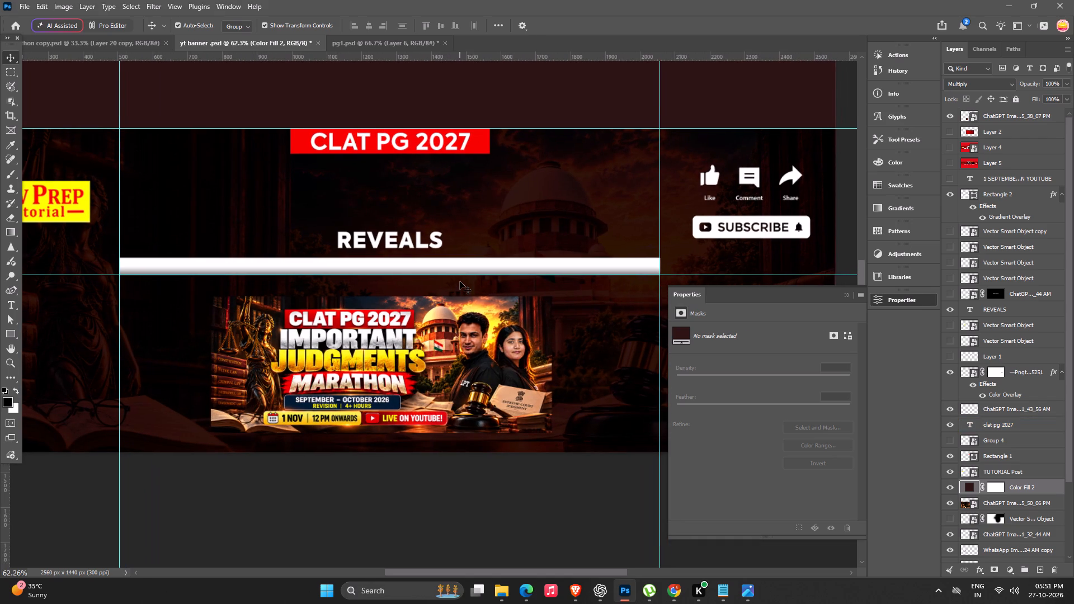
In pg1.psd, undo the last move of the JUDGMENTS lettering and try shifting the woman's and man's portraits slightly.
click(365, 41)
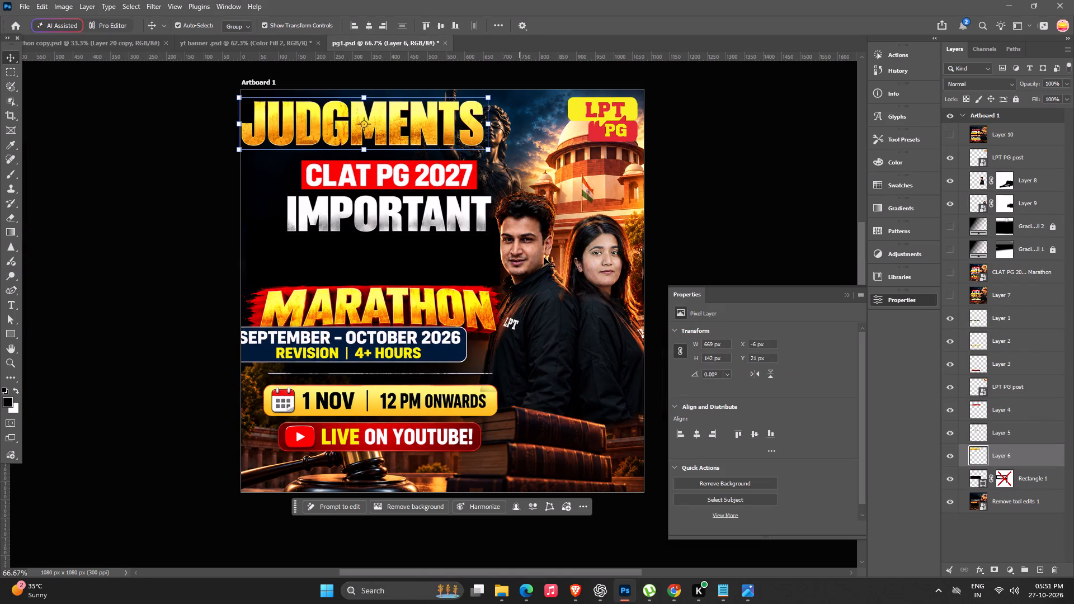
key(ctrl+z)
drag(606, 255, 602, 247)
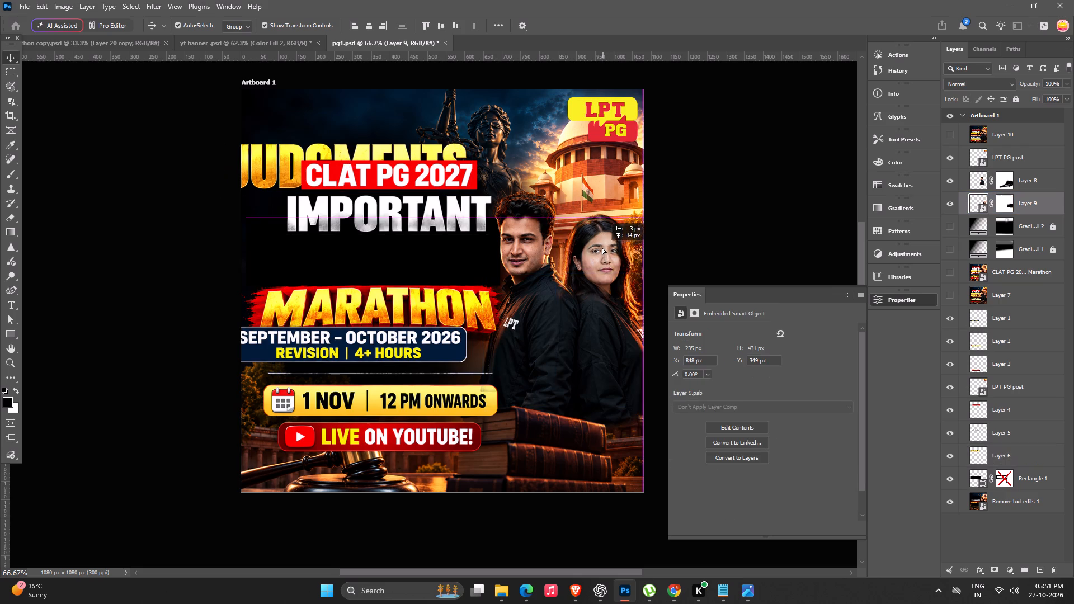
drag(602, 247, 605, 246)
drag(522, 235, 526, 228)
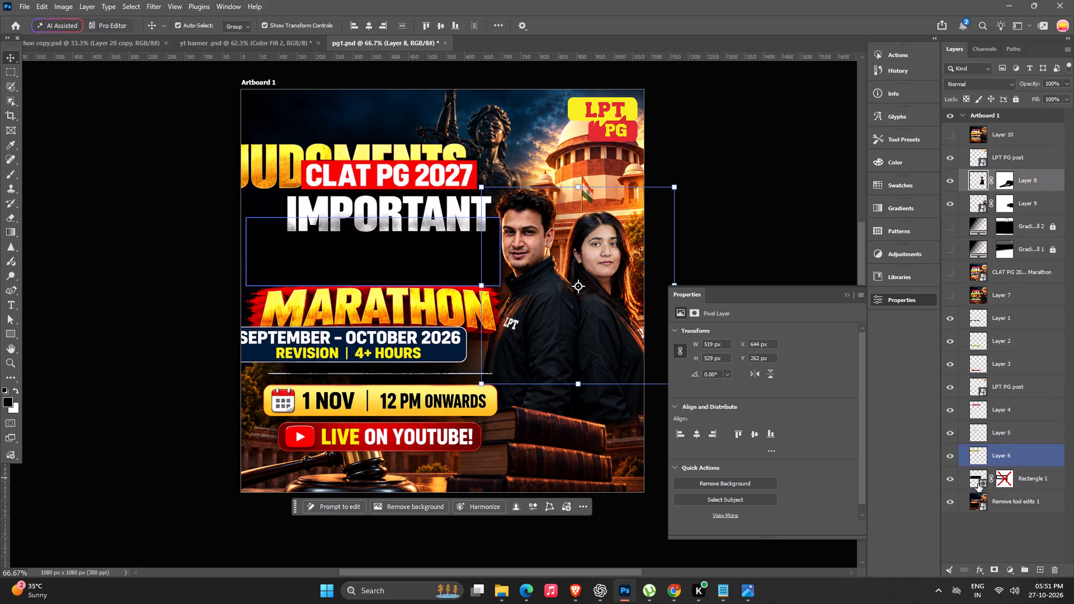
Show Layer 10 in pg1.psd, select the two people as its subject, duplicate them to a new layer and copy it.
click(953, 131)
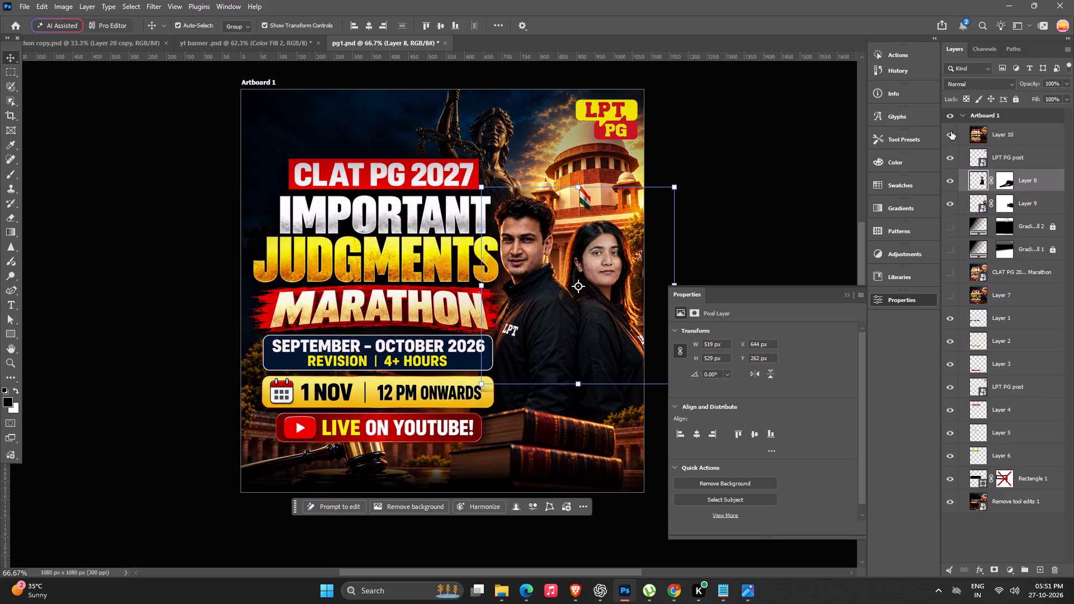
click(510, 504)
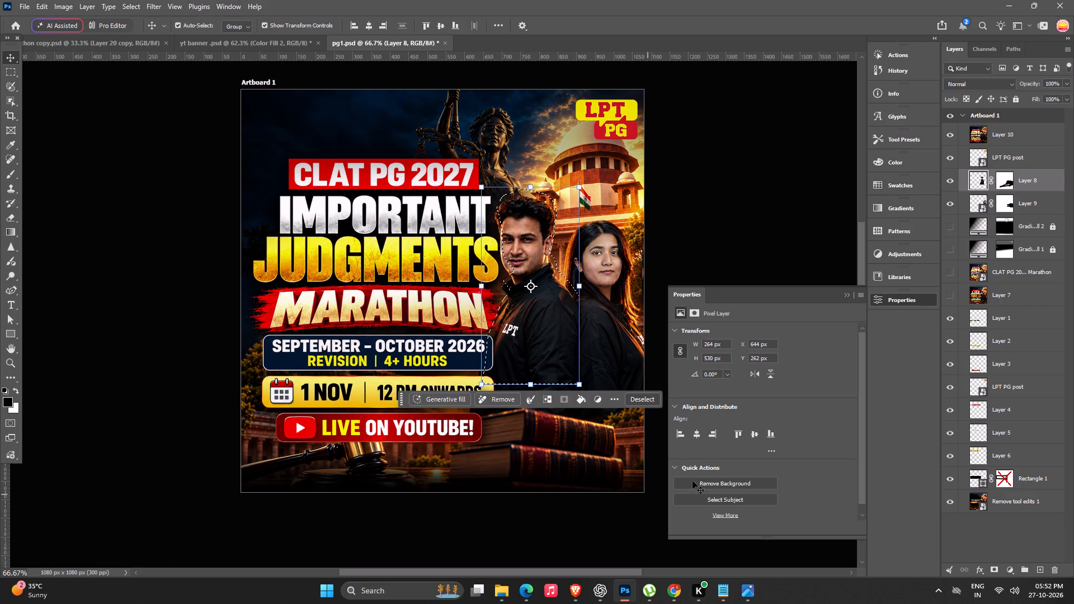
key(ctrl+d)
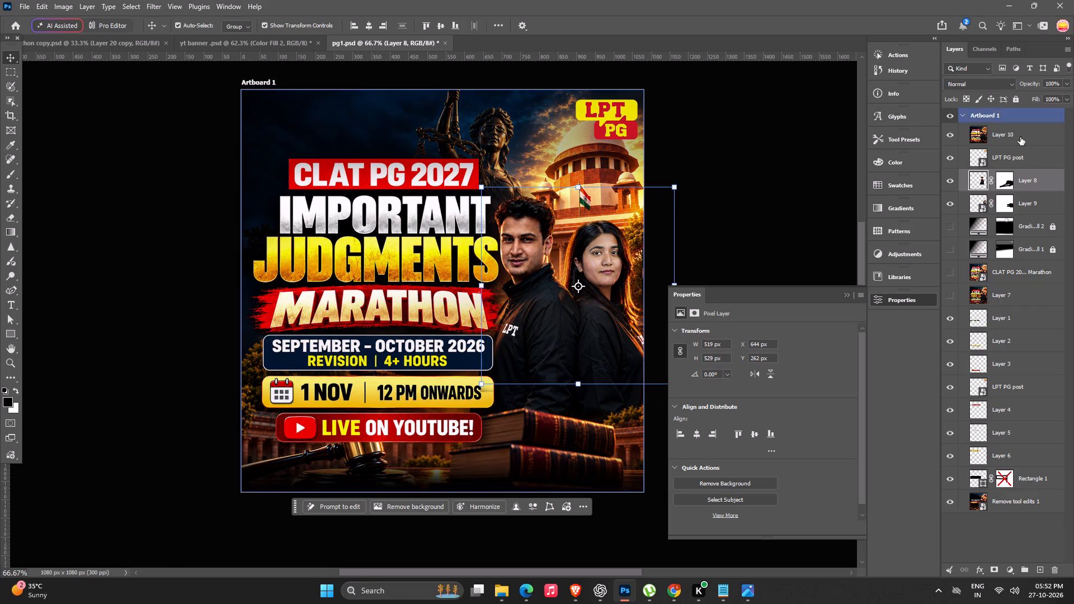
click(1021, 137)
click(531, 506)
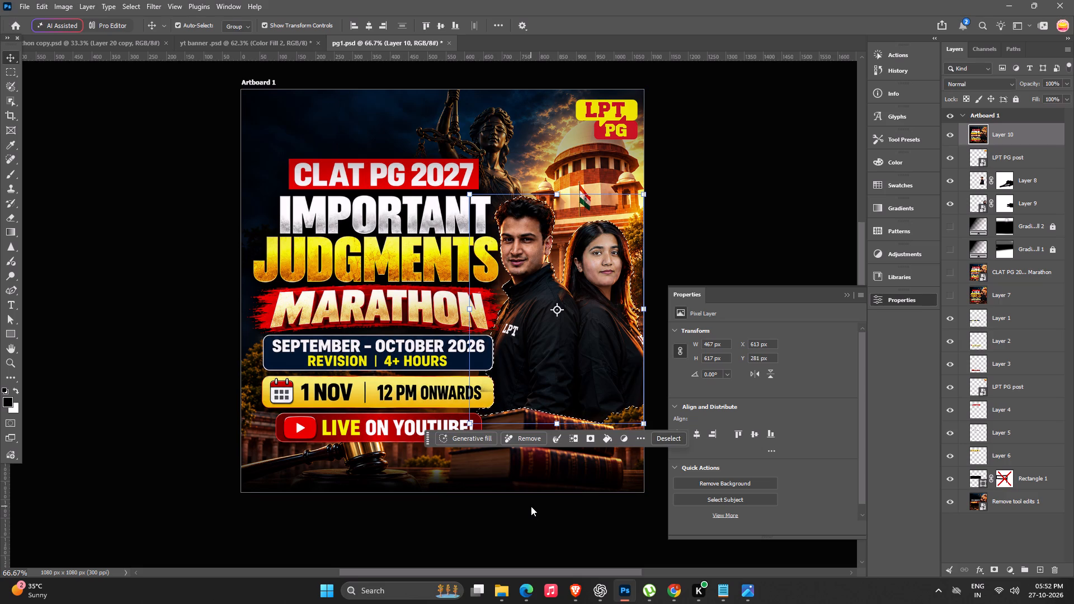
key(ctrl+j)
key(ctrl+c)
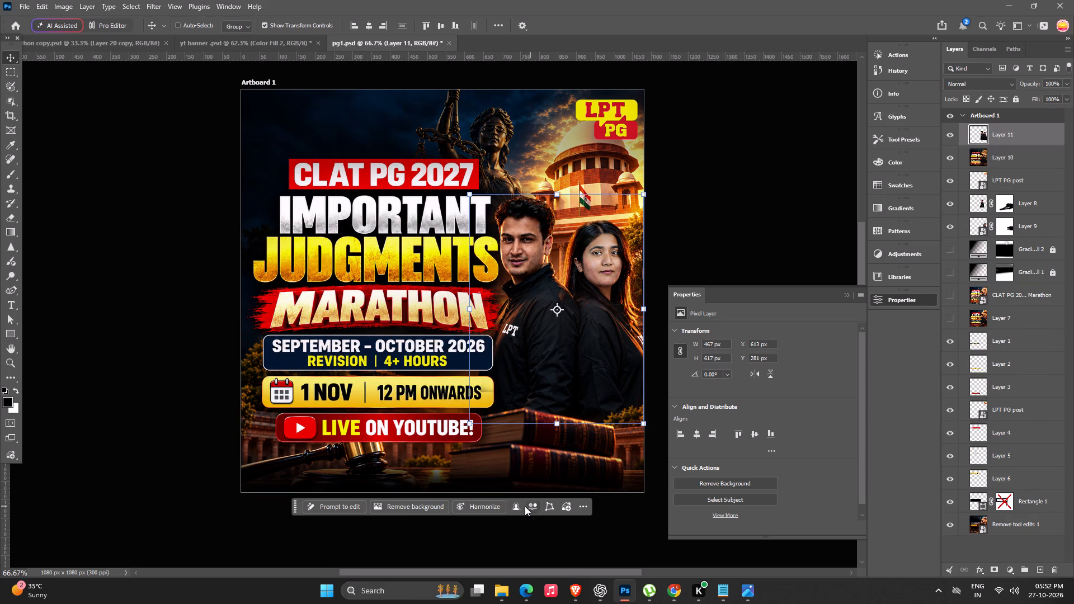
key(ctrl+c)
Paste the two people into the yt banner, scale them down and place them against the vertical guide beside the like, comment and share icons.
click(253, 49)
key(space)
key(space)
key(space)
key(space)
drag(462, 351, 342, 294)
key(ctrl+v)
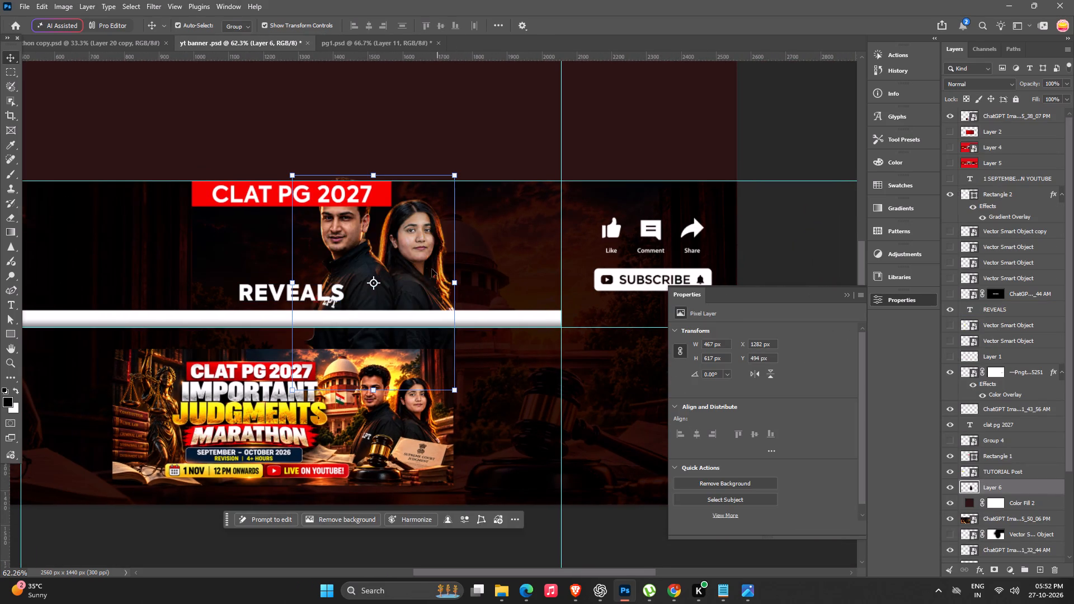
drag(427, 268, 521, 276)
alt+drag(548, 181, 534, 182)
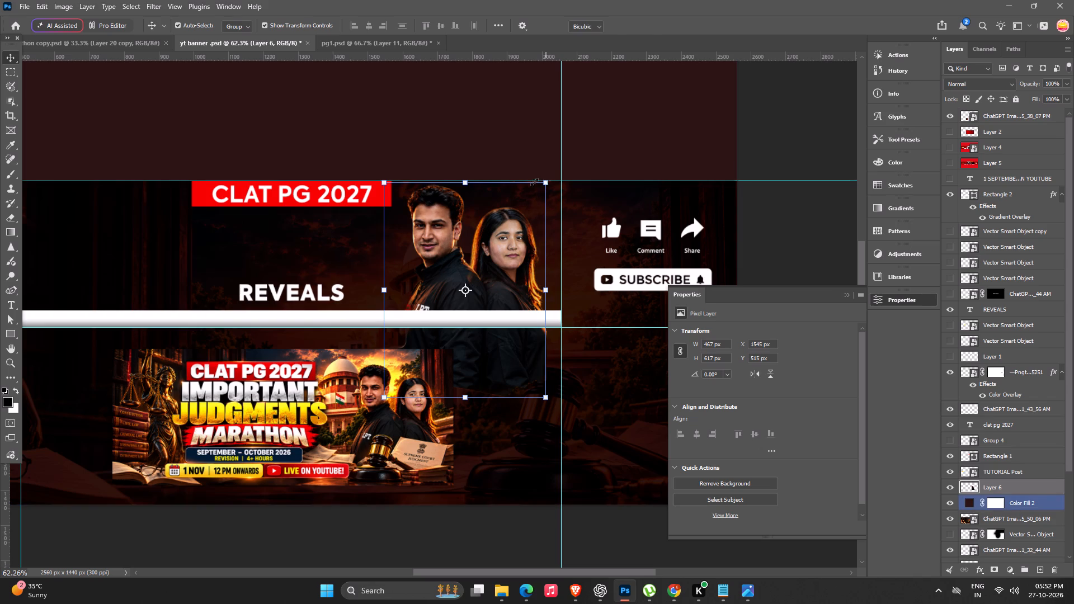
alt+drag(534, 182, 518, 186)
drag(514, 275, 543, 267)
key(Return)
click(629, 109)
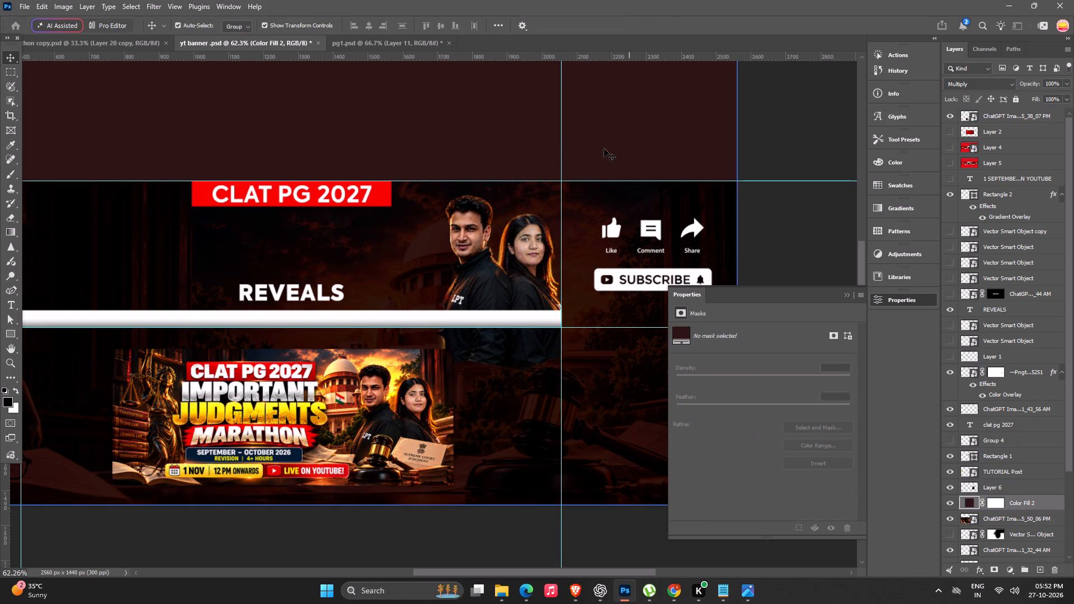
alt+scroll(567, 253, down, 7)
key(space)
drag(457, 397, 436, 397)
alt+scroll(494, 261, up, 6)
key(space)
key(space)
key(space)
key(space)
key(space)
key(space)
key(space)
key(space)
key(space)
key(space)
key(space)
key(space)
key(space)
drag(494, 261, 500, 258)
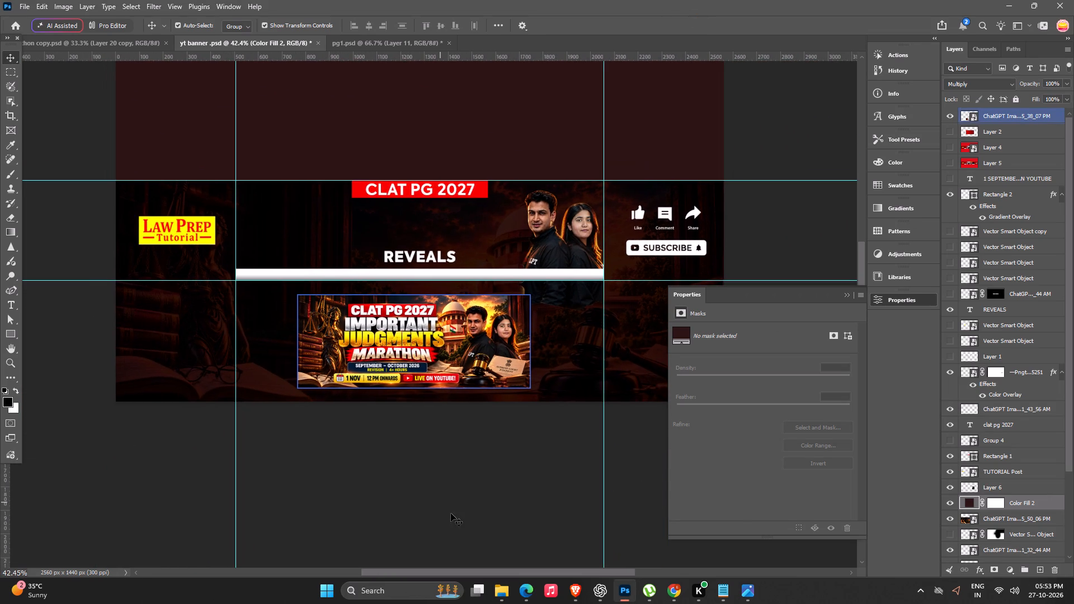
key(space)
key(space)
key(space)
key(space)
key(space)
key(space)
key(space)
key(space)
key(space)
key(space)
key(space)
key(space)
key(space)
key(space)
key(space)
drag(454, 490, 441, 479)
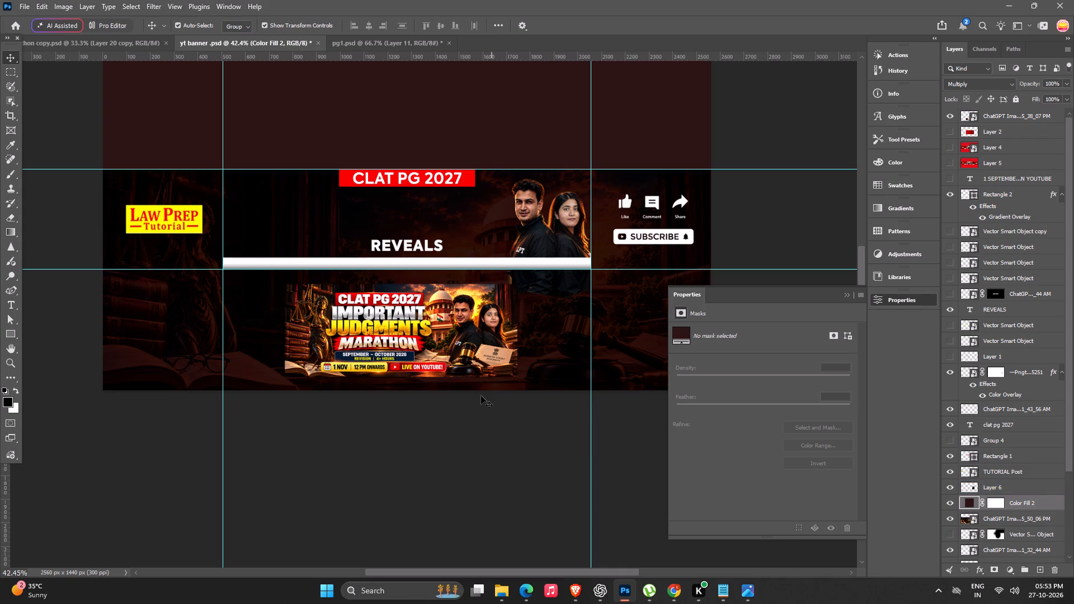
Show the hidden 1 SEPTEMBER 2026 • ONLY ON YOUTUBE text on the white strip and clear the selection.
click(479, 266)
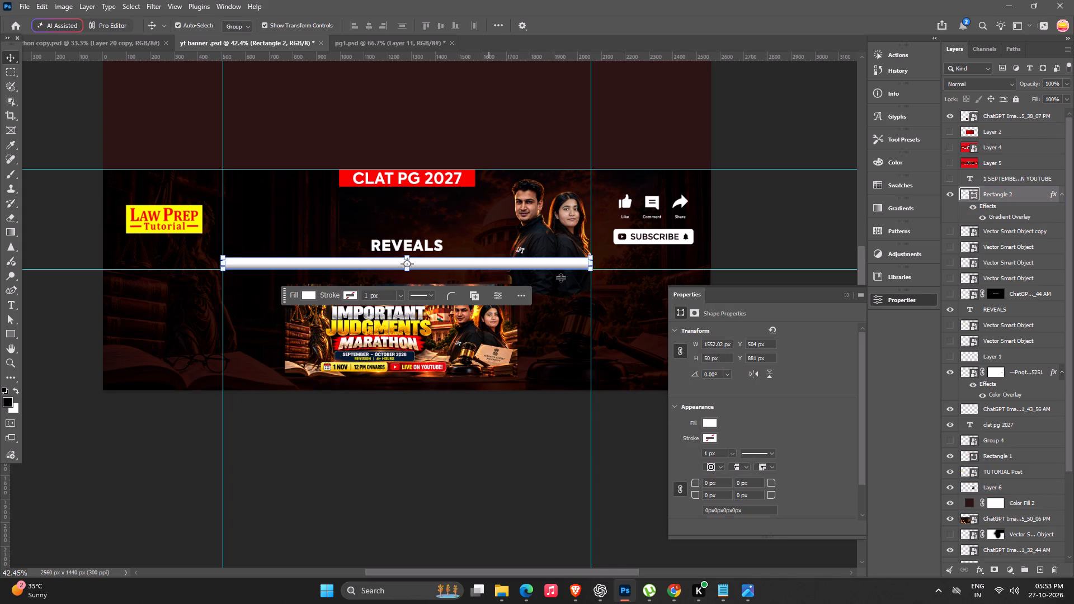
click(946, 176)
click(253, 431)
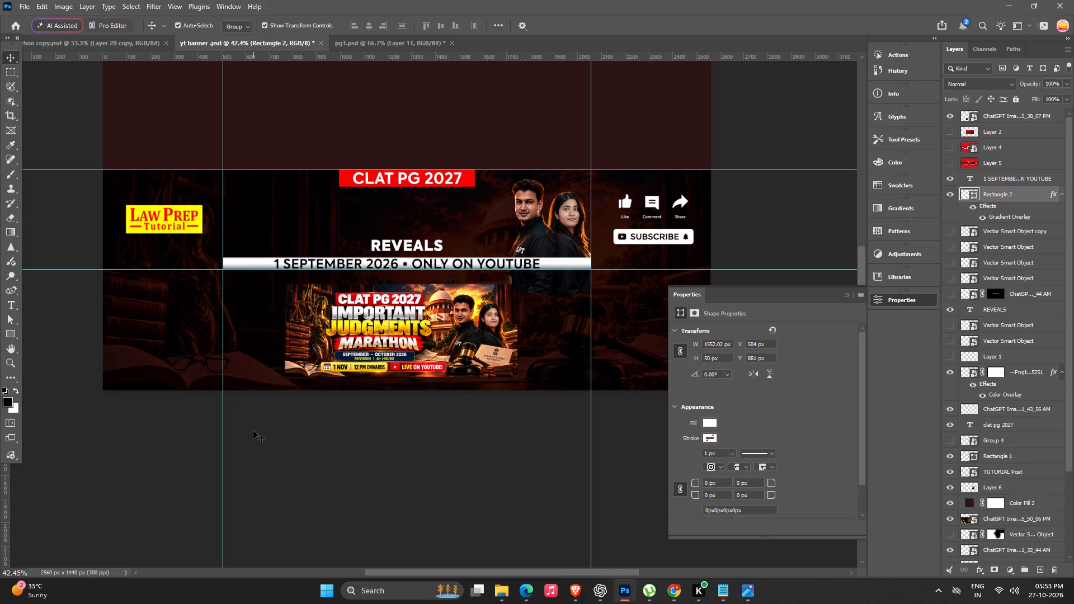
Examine the banner's date strip and the reference thumbnail beneath it up close.
alt+scroll(531, 291, up, 3)
key(space)
key(space)
key(space)
key(space)
drag(316, 286, 366, 296)
alt+scroll(394, 298, up, 1)
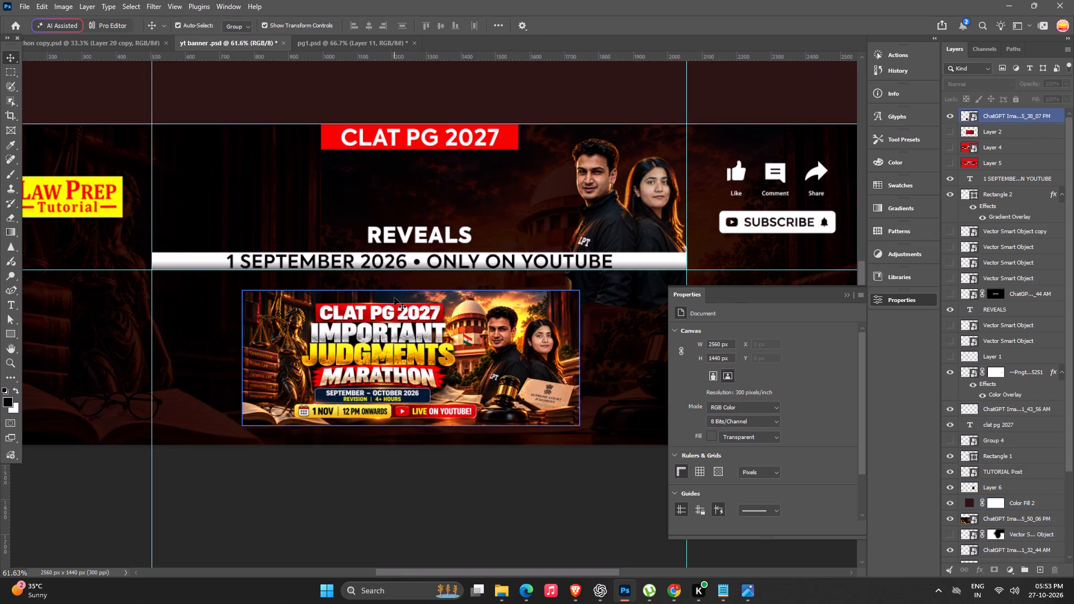
key(space)
key(space)
drag(392, 298, 368, 297)
alt+scroll(367, 297, up, 1)
alt+scroll(274, 313, up, 1)
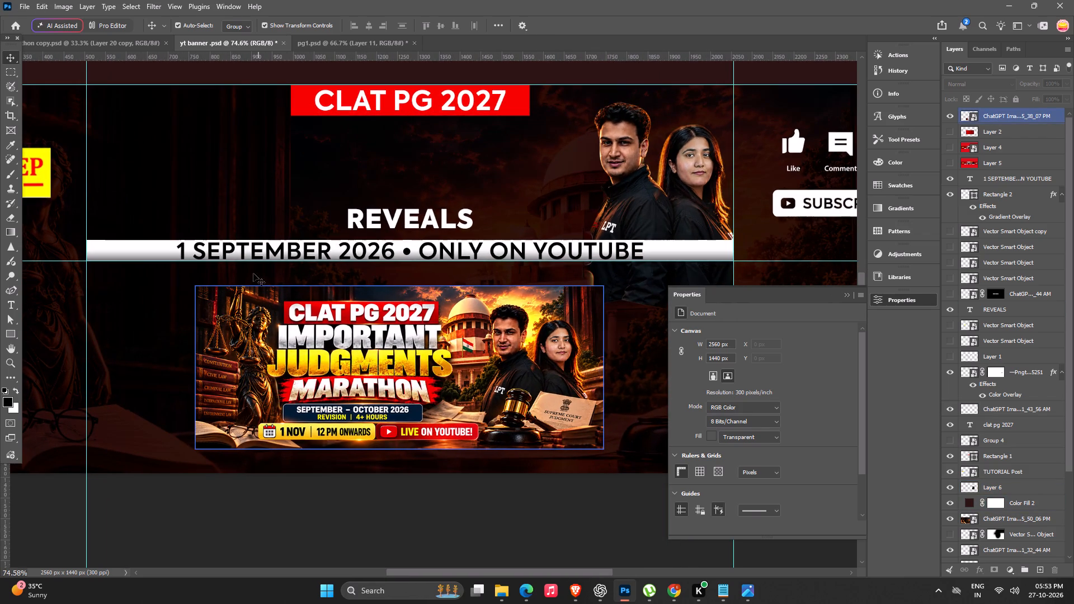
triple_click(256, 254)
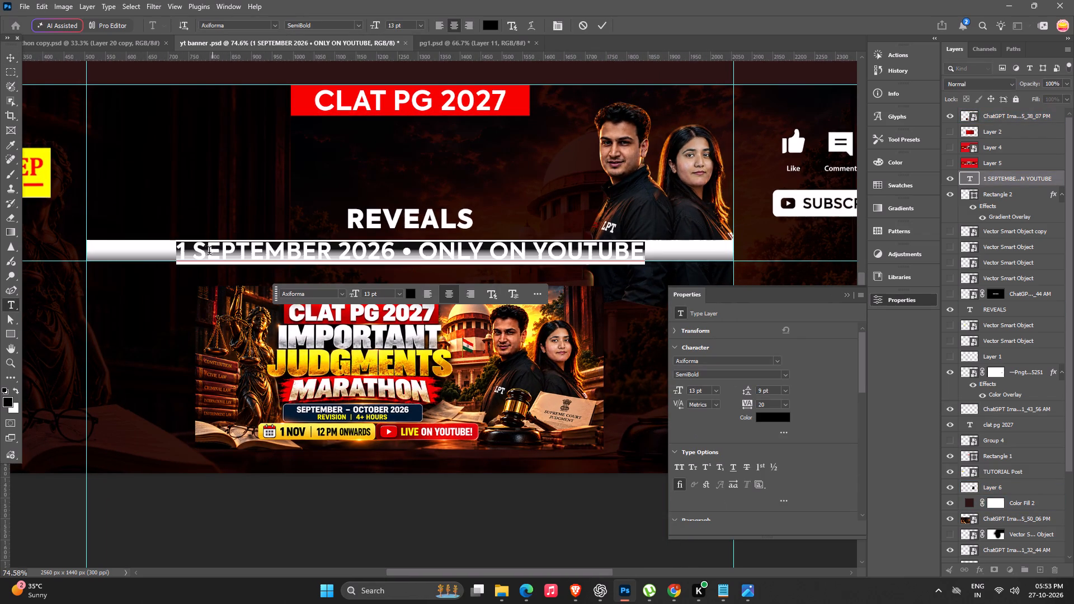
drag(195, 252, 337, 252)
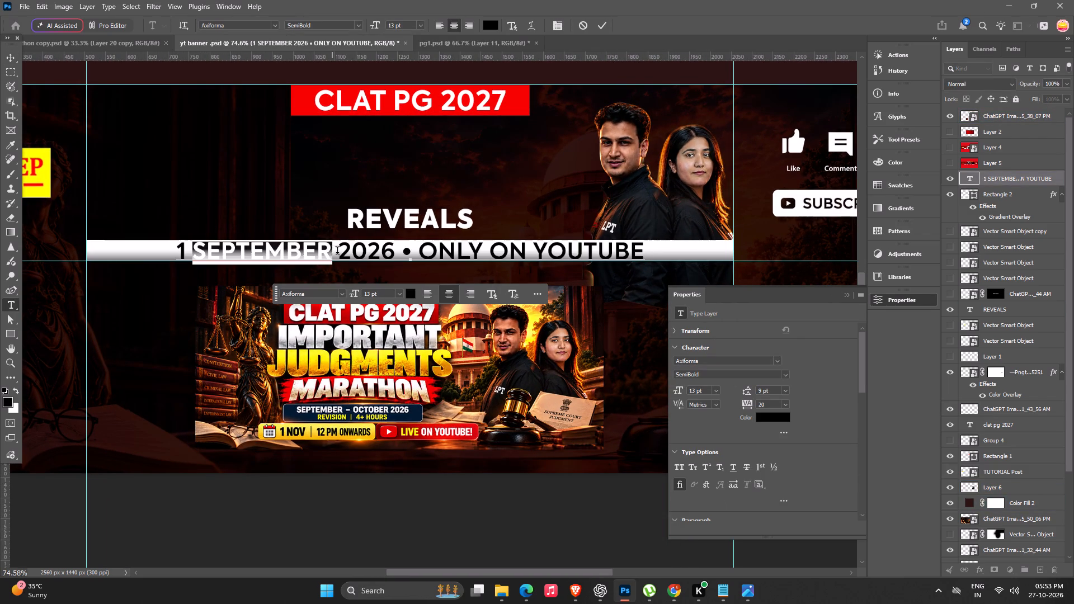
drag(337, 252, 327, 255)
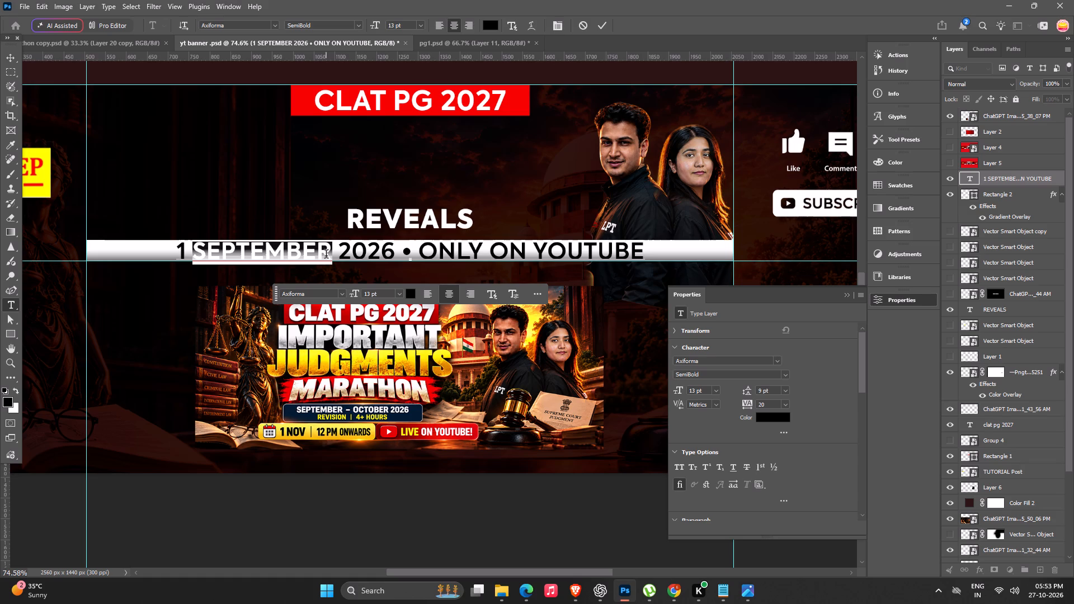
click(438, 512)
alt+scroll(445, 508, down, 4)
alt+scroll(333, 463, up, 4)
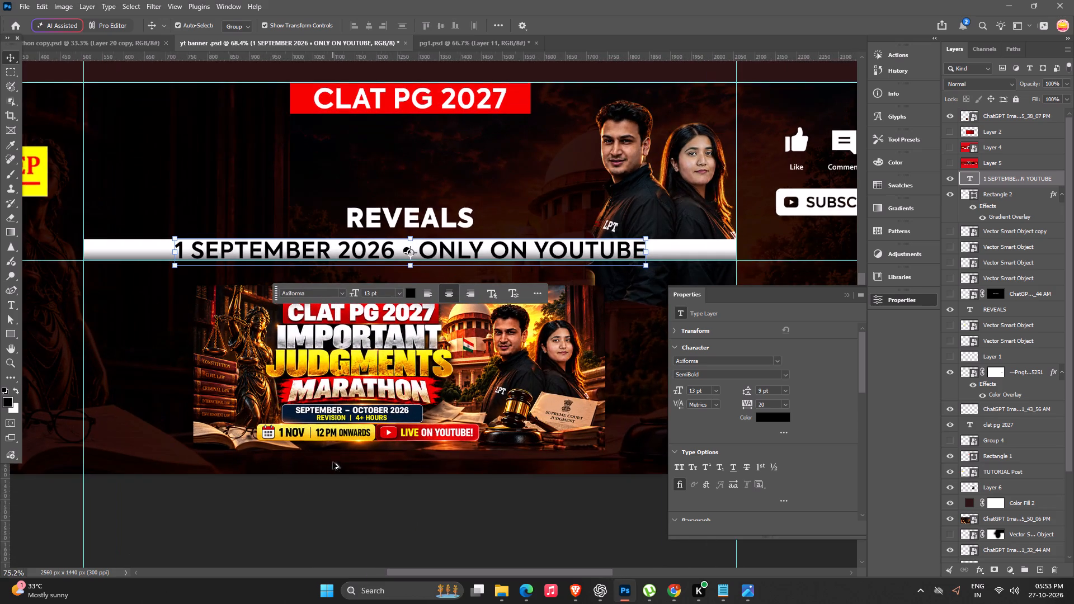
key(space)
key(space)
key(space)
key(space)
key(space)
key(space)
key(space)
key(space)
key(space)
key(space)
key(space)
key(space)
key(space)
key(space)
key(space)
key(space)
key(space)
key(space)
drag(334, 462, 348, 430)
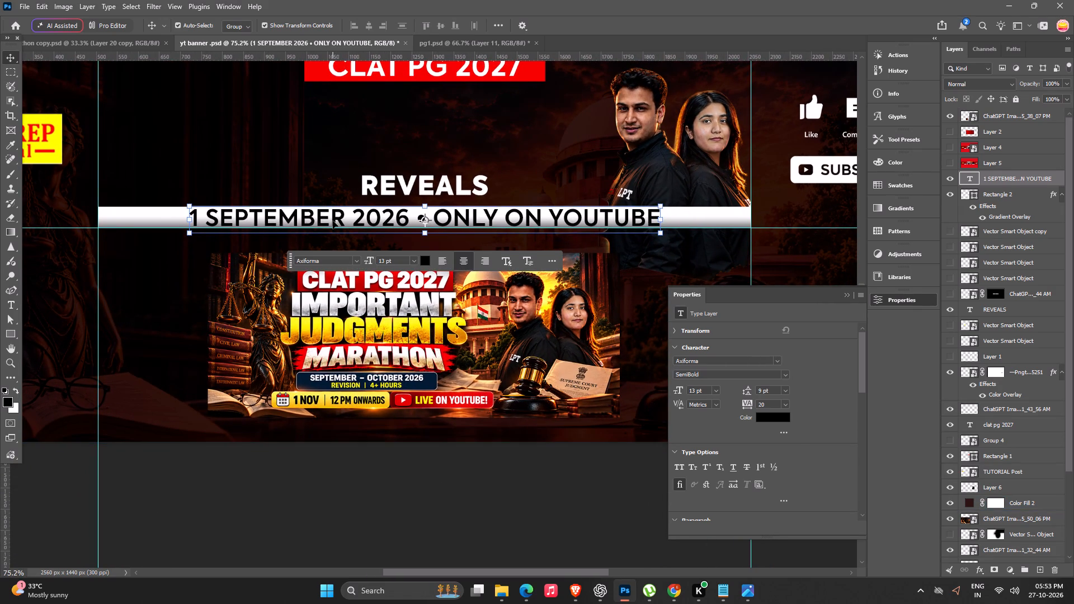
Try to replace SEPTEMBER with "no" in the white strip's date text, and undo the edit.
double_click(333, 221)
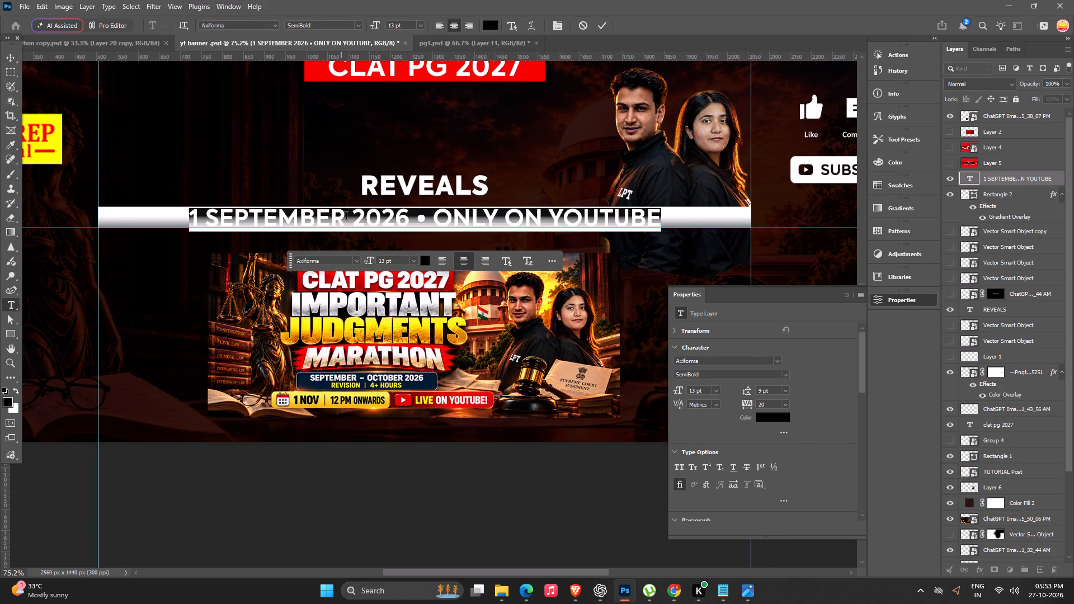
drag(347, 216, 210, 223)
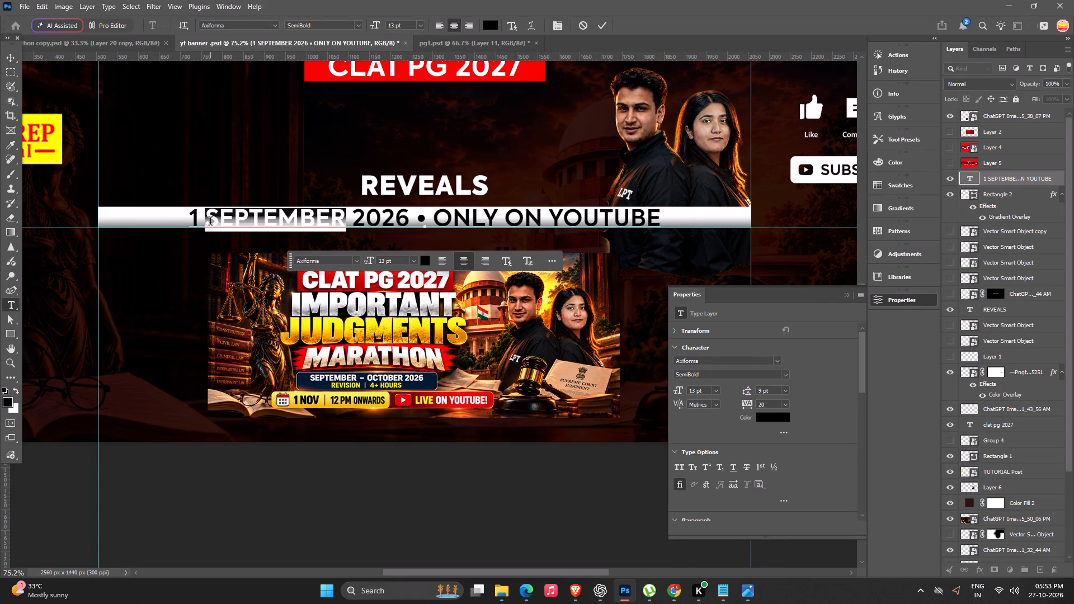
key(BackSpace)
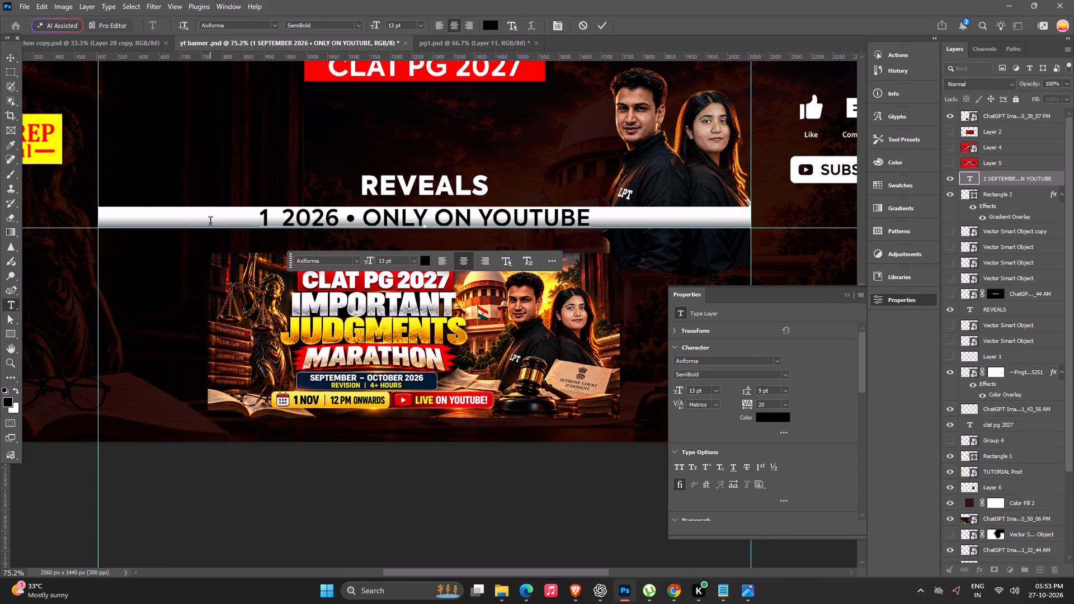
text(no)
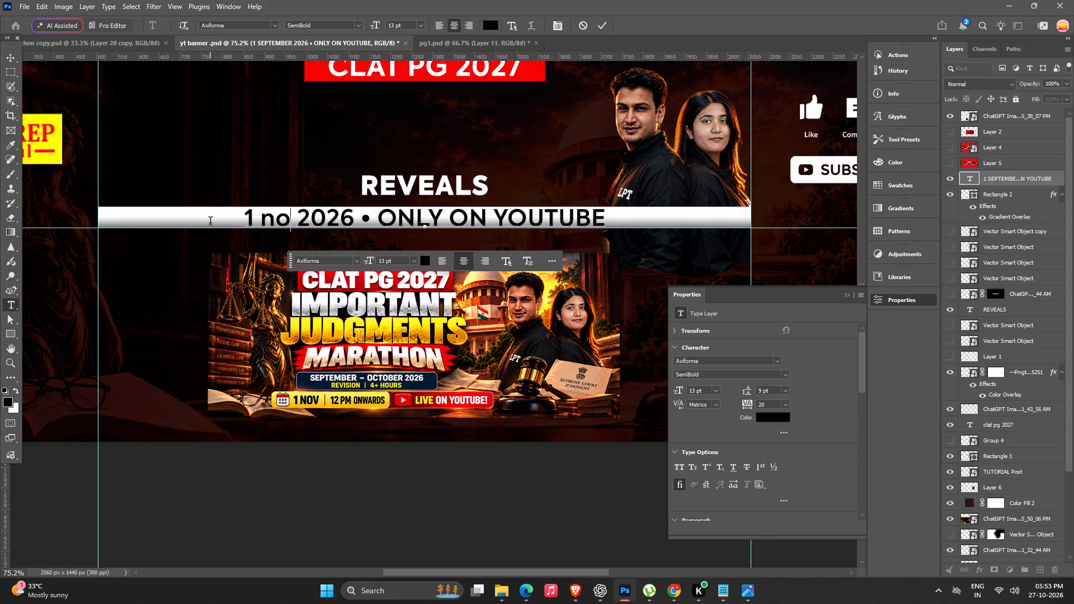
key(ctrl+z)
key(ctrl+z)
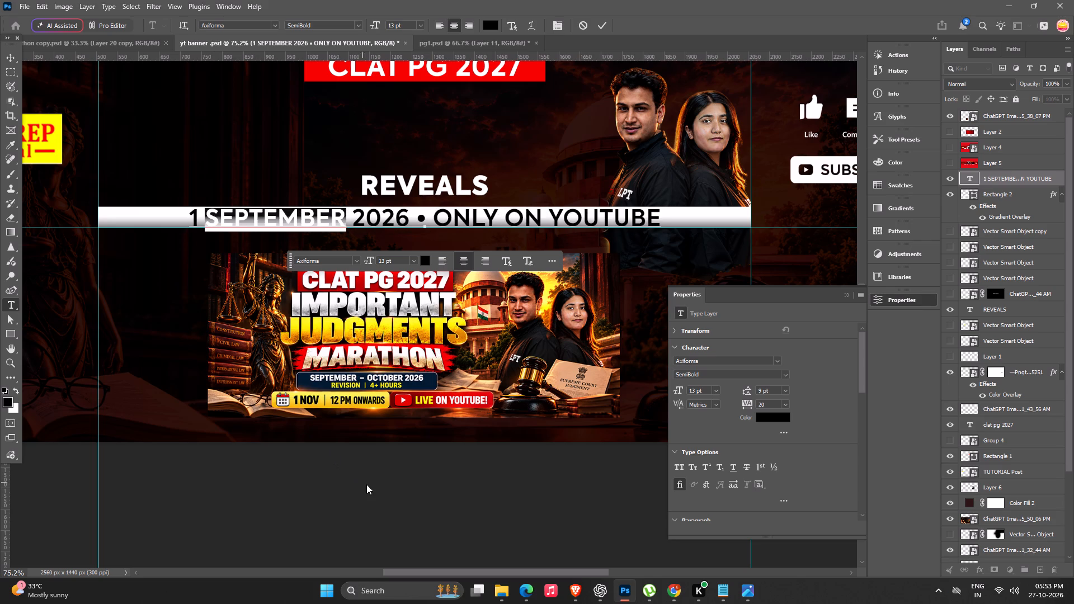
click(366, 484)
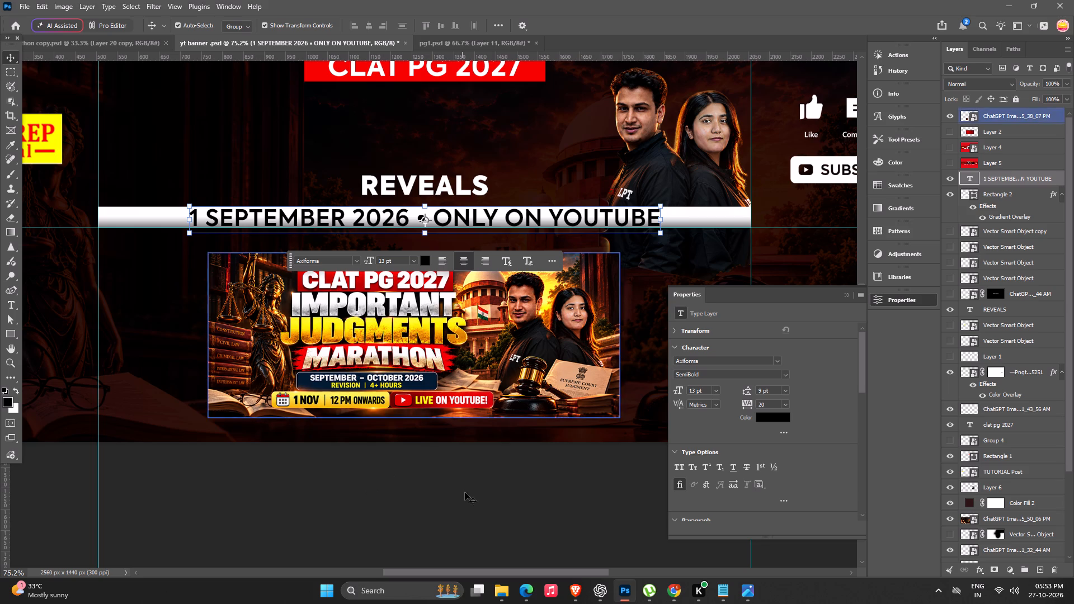
Replace the word ONLY with LIVE in the white strip's date text, ahead of ON YOUTUBE.
key(space)
key(space)
key(space)
key(space)
key(space)
key(space)
key(space)
key(space)
key(space)
key(space)
key(space)
drag(455, 471, 416, 483)
alt+scroll(416, 483, down, 3)
key(space)
key(space)
key(space)
key(space)
key(space)
drag(416, 483, 395, 490)
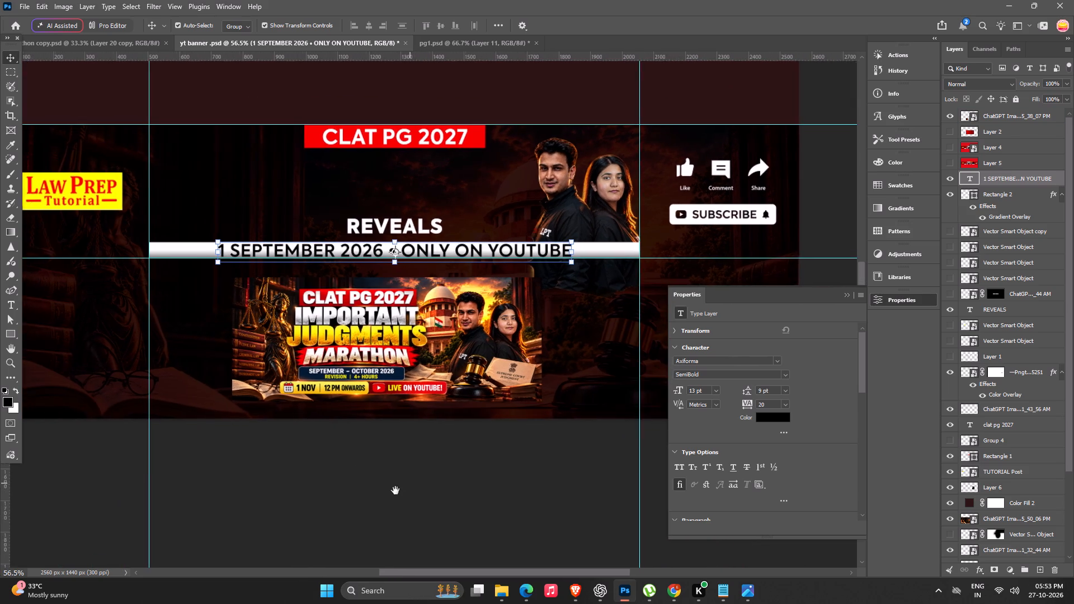
drag(395, 490, 390, 496)
triple_click(452, 266)
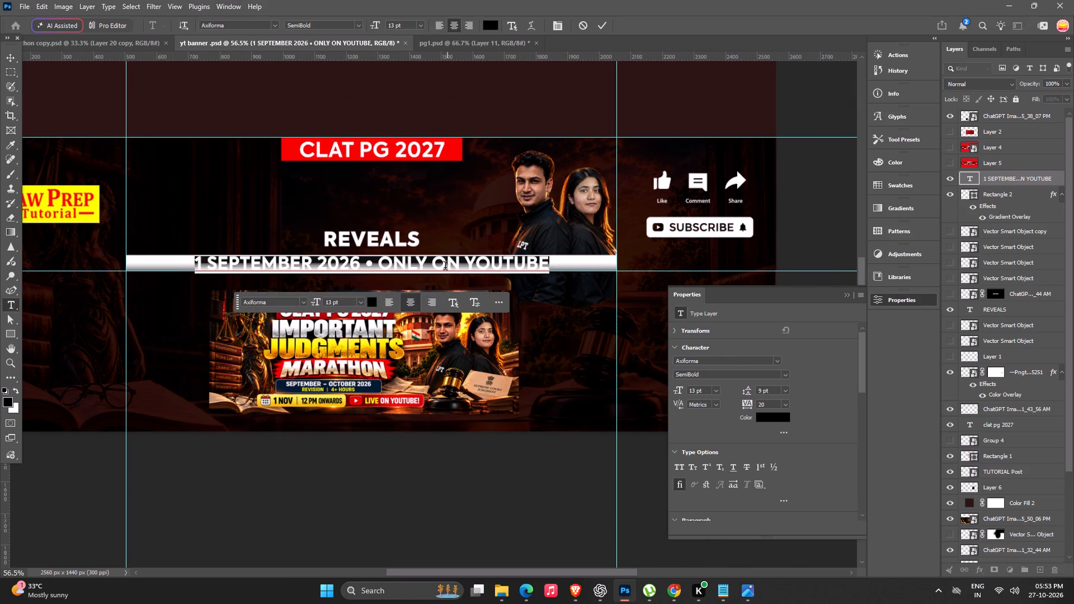
drag(428, 265, 383, 275)
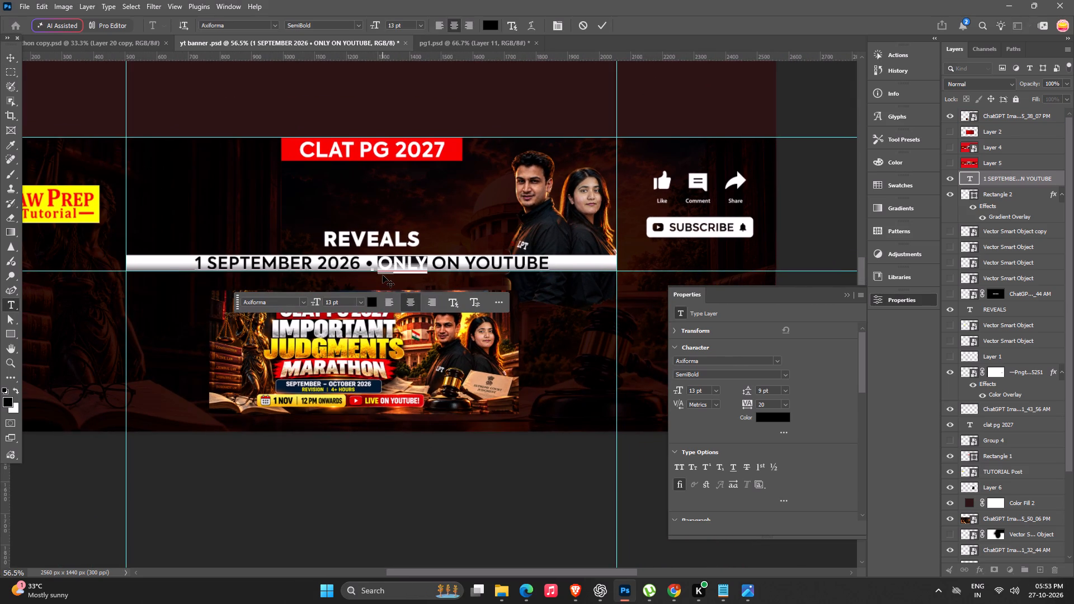
key(BackSpace)
text(live)
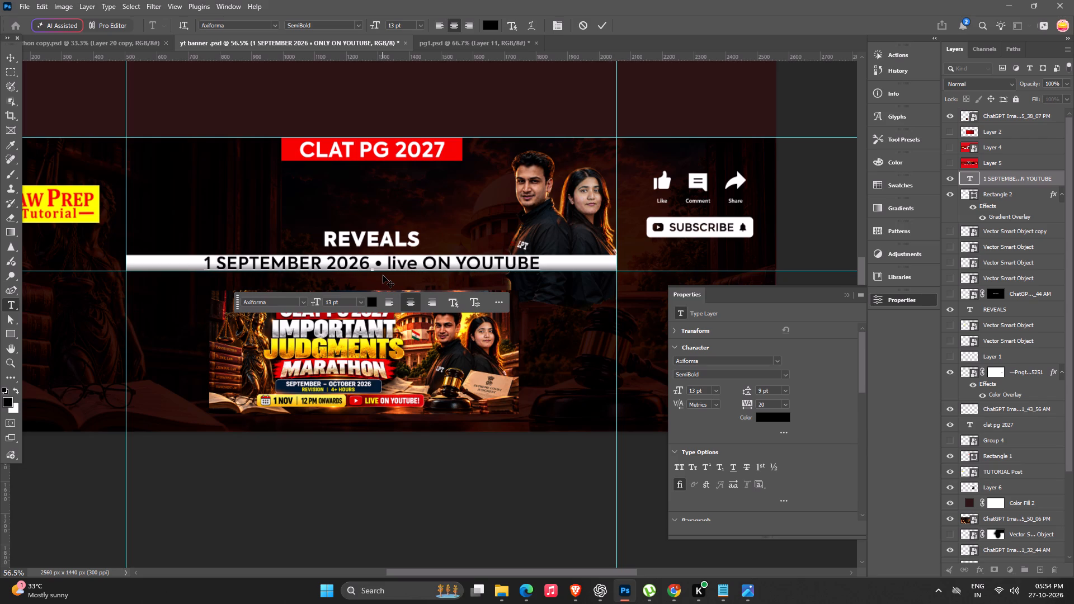
key(BackSpace)
key(BackSpace)
key(BackSpace)
key(BackSpace)
text(LIVE)
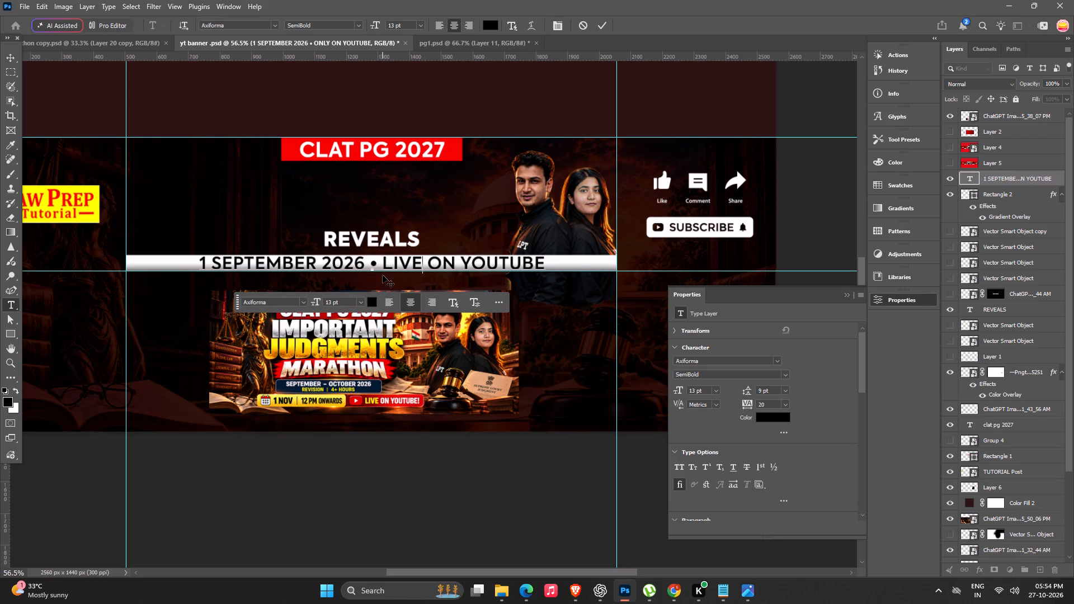
key(Return)
click(350, 520)
Examine the whole banner layout against the reference thumbnail beneath the date strip.
key(space)
key(space)
key(space)
drag(339, 521, 287, 532)
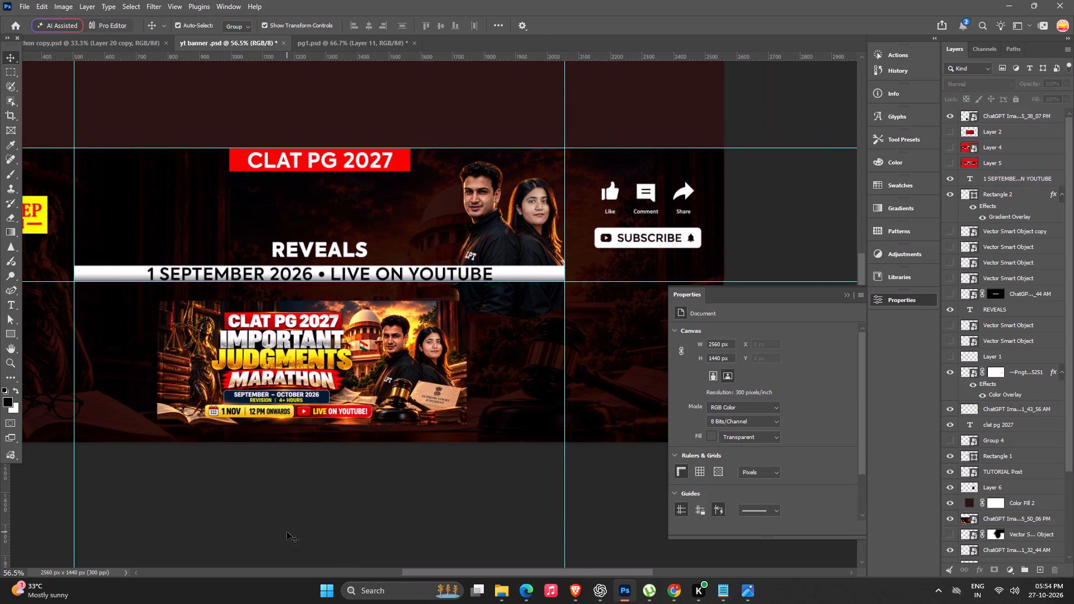
key(space)
click(359, 496)
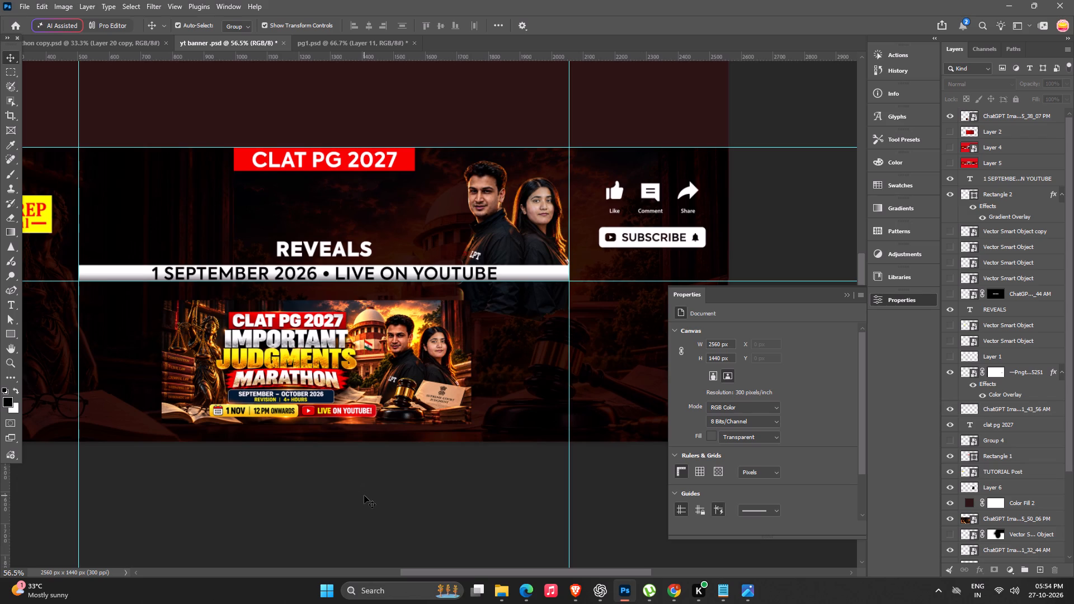
key(space)
key(space)
key(space)
key(space)
key(space)
key(space)
key(space)
key(space)
key(space)
key(space)
drag(371, 357, 406, 362)
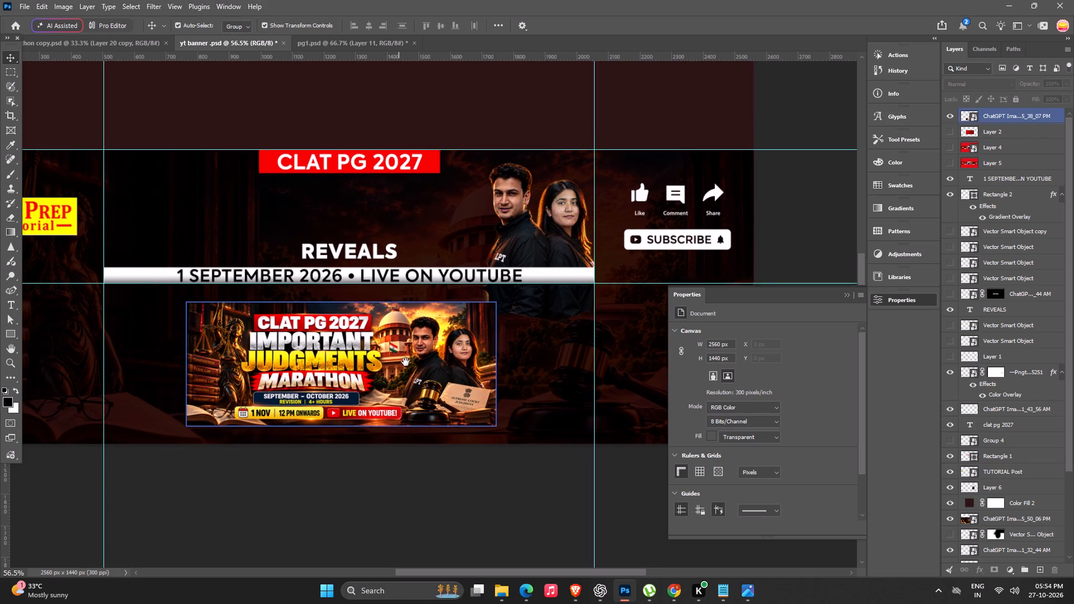
drag(406, 362, 407, 362)
alt+scroll(261, 73, down, 4)
key(space)
key(space)
key(space)
key(space)
key(space)
key(space)
key(space)
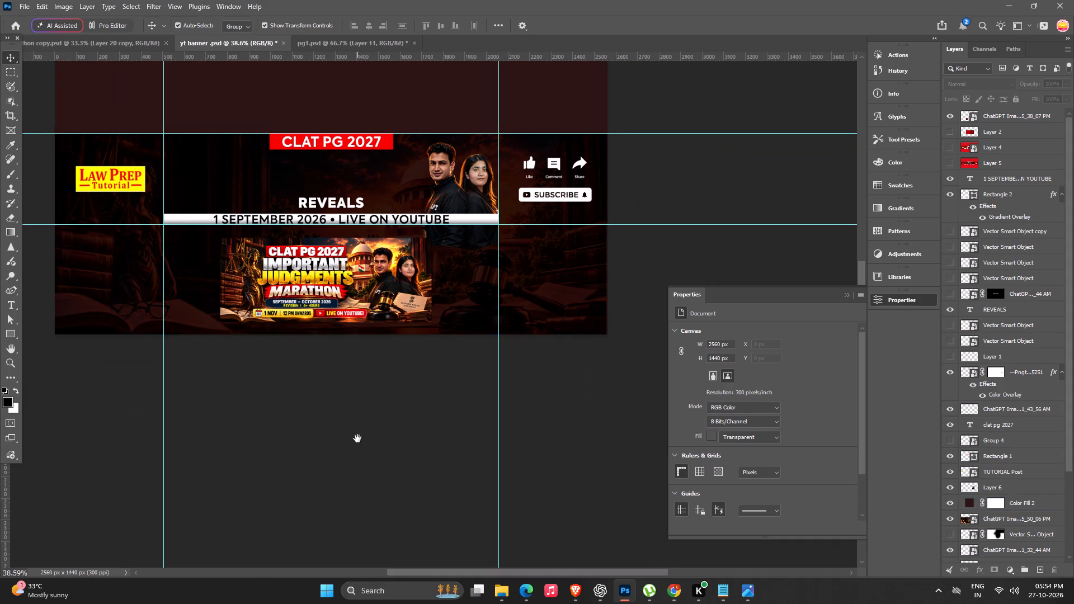
drag(357, 438, 383, 457)
Toggle the Color Fill 2 layer off and on to check its effect on the background.
click(573, 315)
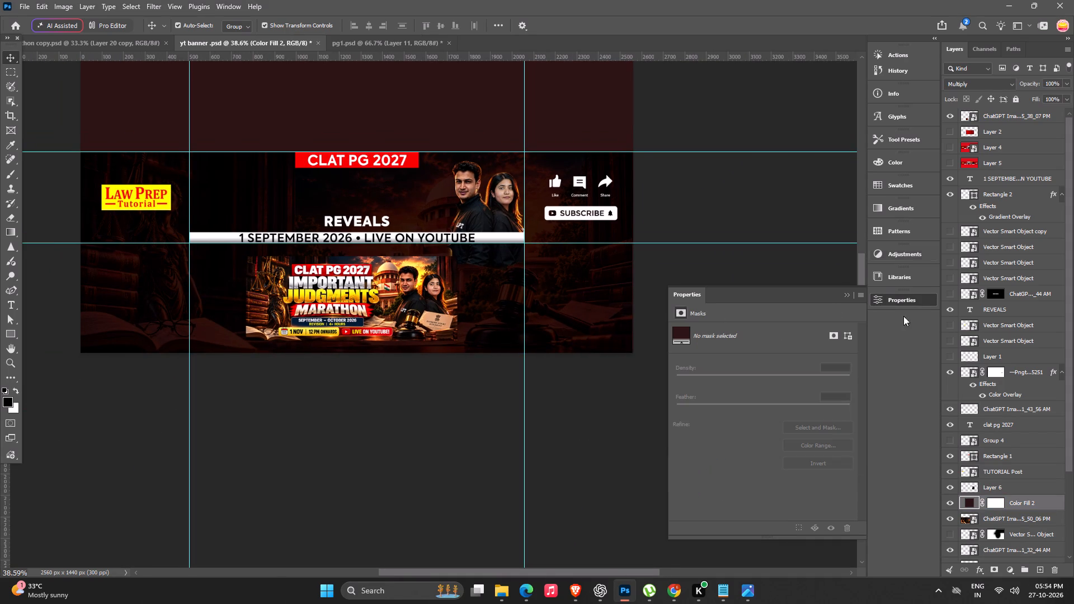
click(949, 507)
click(949, 507)
click(557, 421)
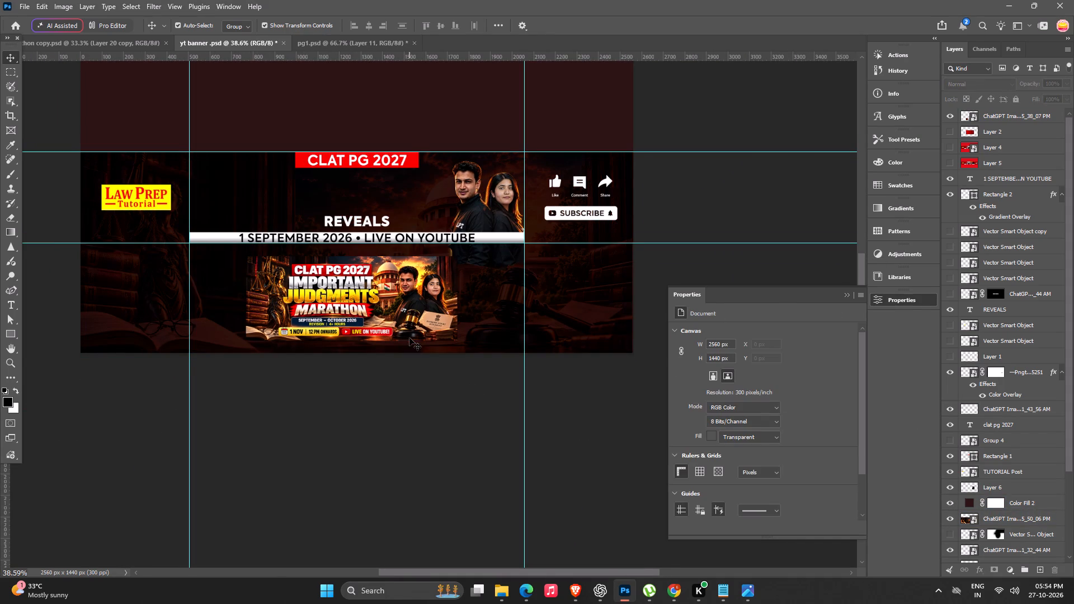
Copy the words Important Judgments Marathon from the first line of the CLAT PG note in Notepad.
alt+scroll(409, 338, up, 3)
key(space)
key(space)
key(space)
key(space)
key(space)
key(space)
key(space)
drag(404, 344, 404, 403)
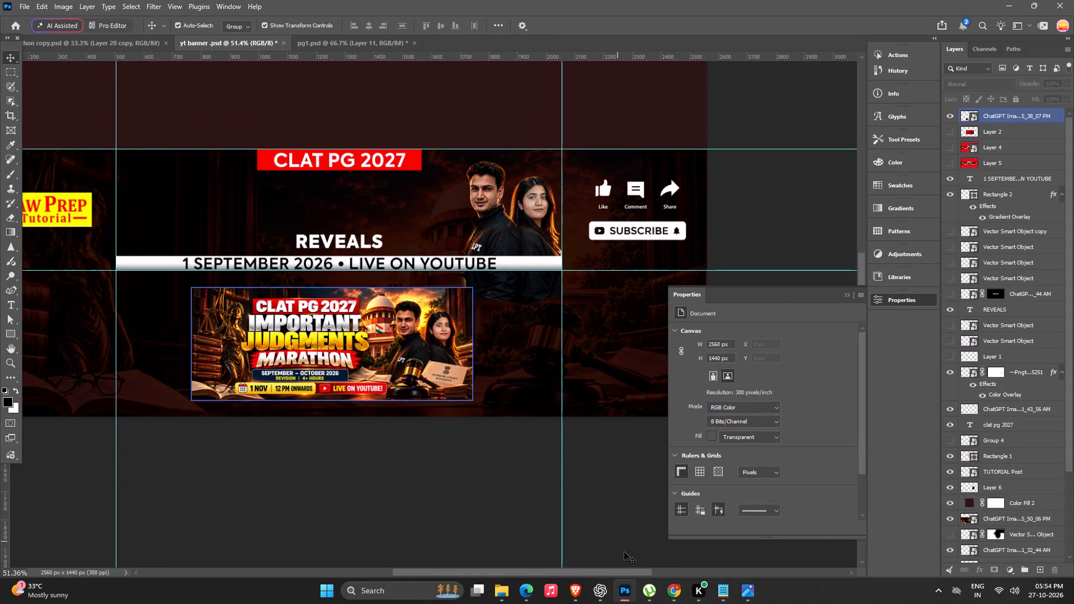
click(729, 584)
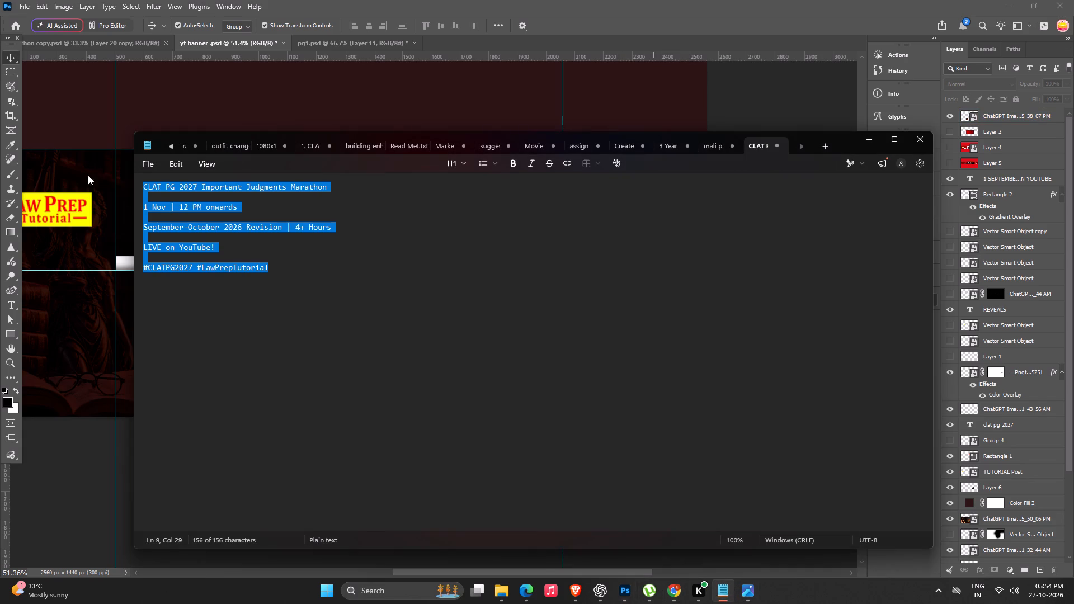
click(183, 202)
drag(196, 187, 205, 188)
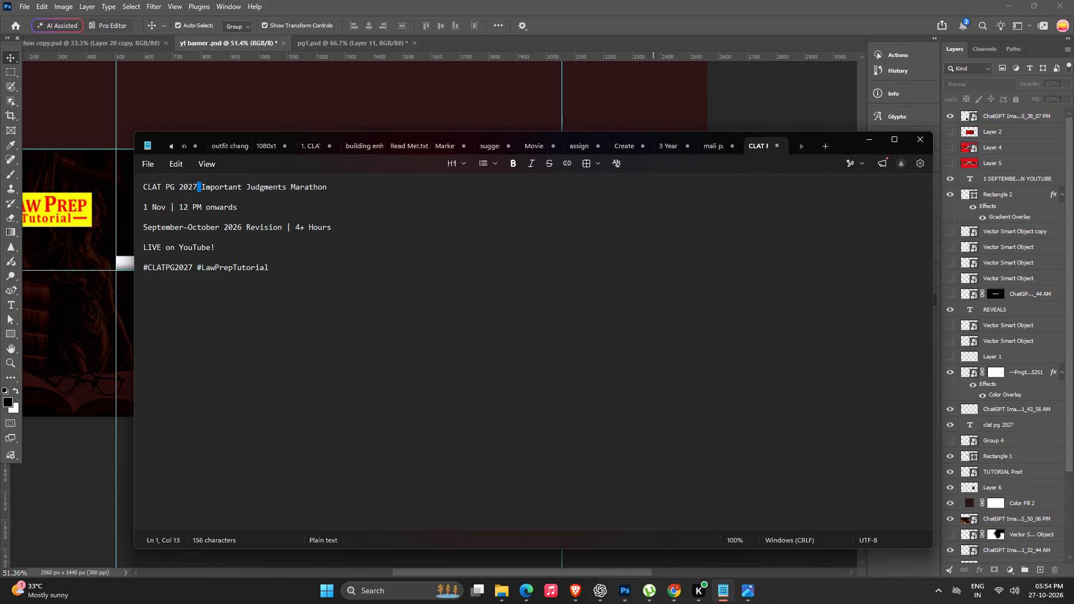
drag(205, 188, 354, 191)
key(ctrl+c)
key(ctrl+c)
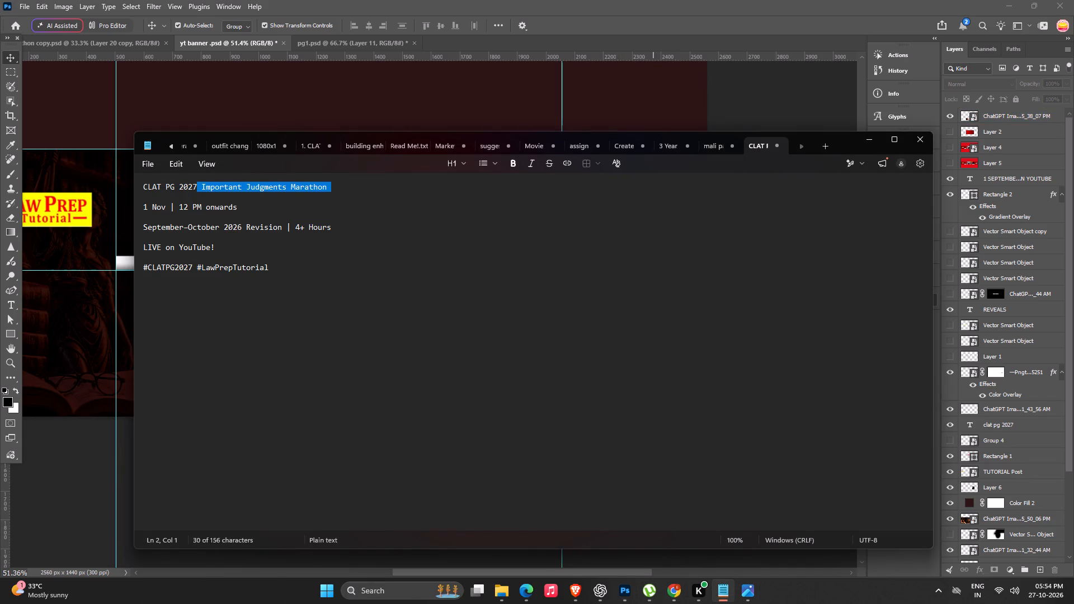
Switch back to Photoshop and paste Important Judgments Marathon as a white text layer beneath the CLAT PG 2027 heading.
key(alt+Tab)
key(alt+Tab)
key(alt+Tab)
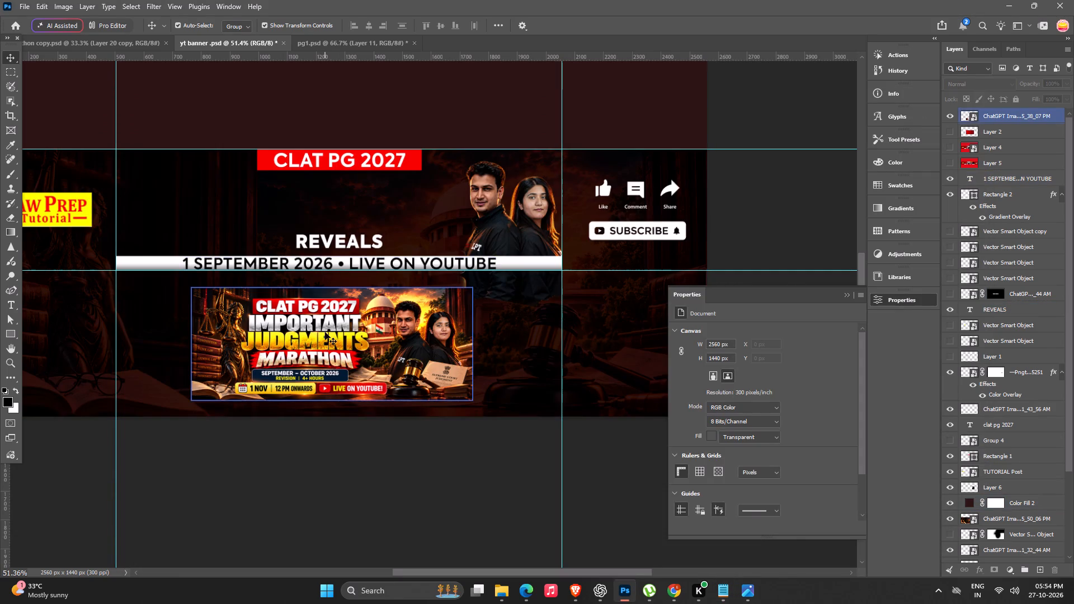
alt+scroll(325, 332, up, 2)
key(space)
key(space)
key(space)
key(space)
key(space)
drag(320, 327, 318, 363)
key(t)
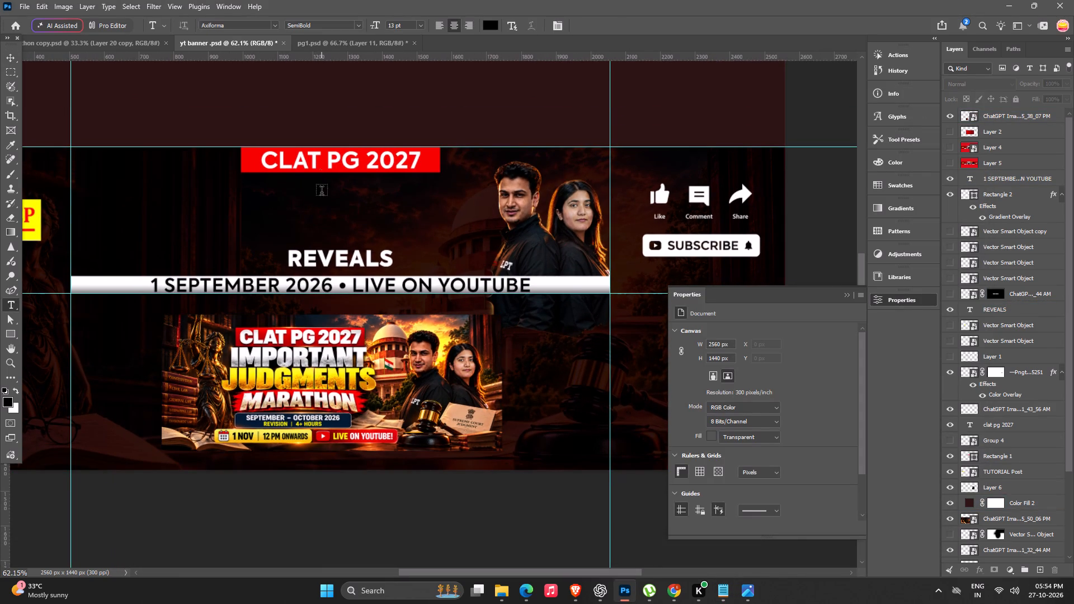
click(322, 200)
key(ctrl+BackSpace)
key(ctrl+BackSpace)
key(ctrl+v)
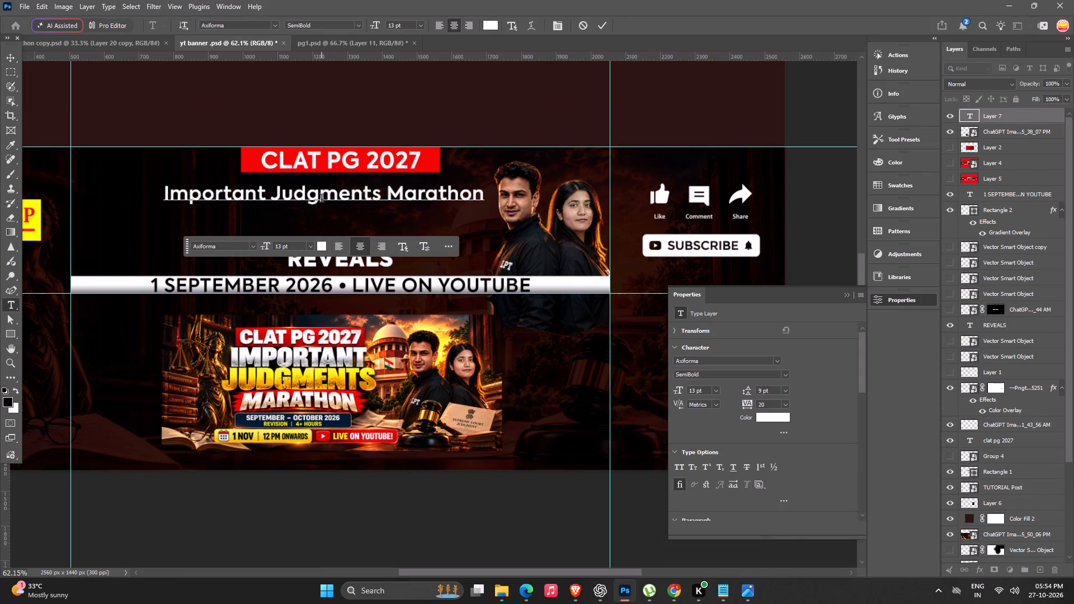
key(Return)
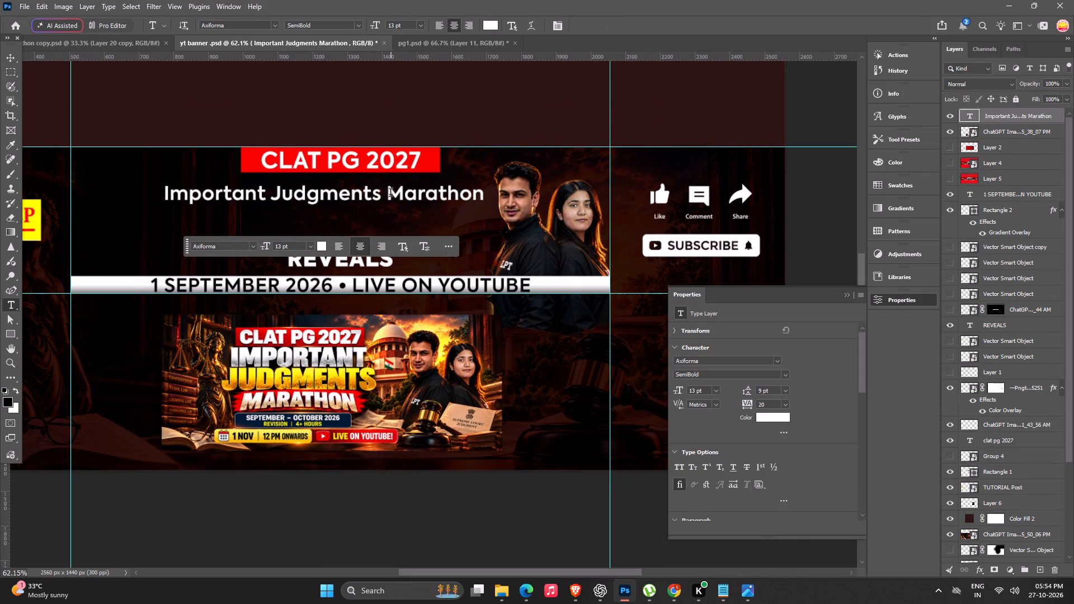
Break the new heading text so that Marathon sits on a second line.
click(390, 196)
key(Return)
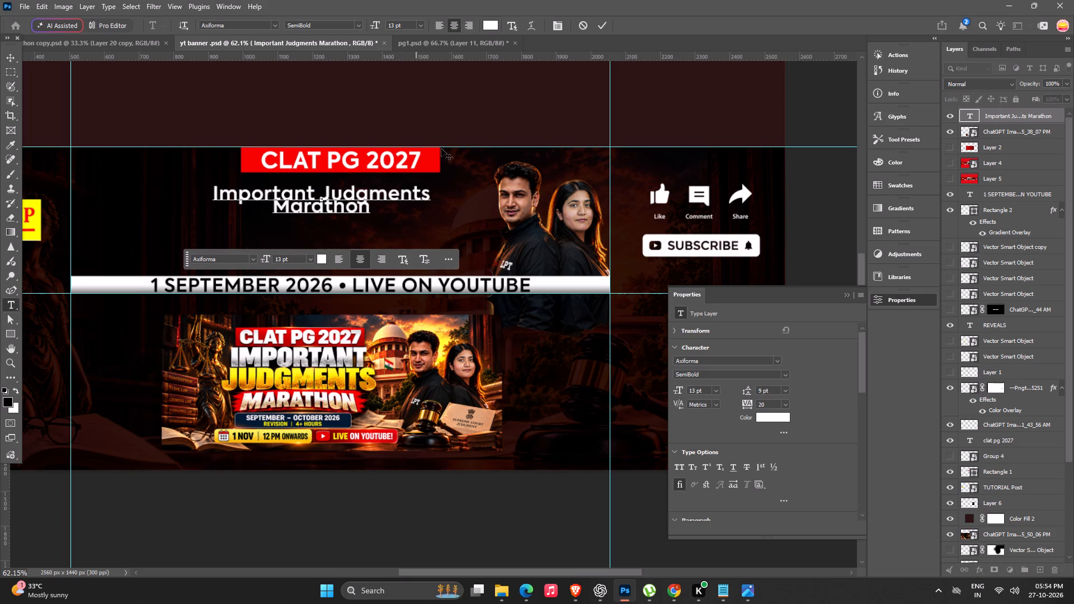
click(601, 25)
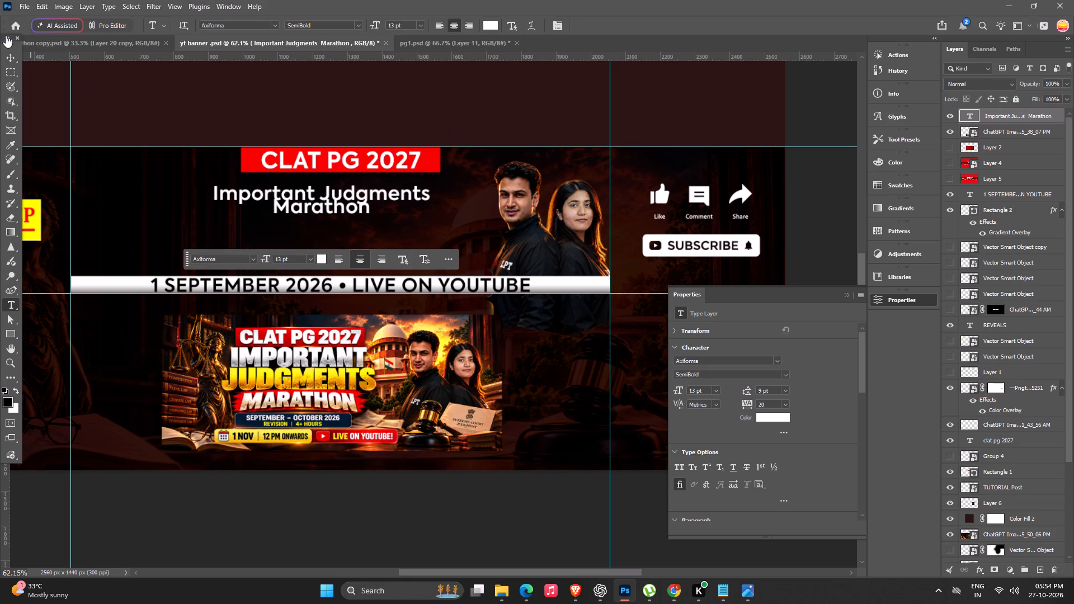
Apply All Caps to the Important Judgments Marathon text.
click(11, 62)
click(680, 468)
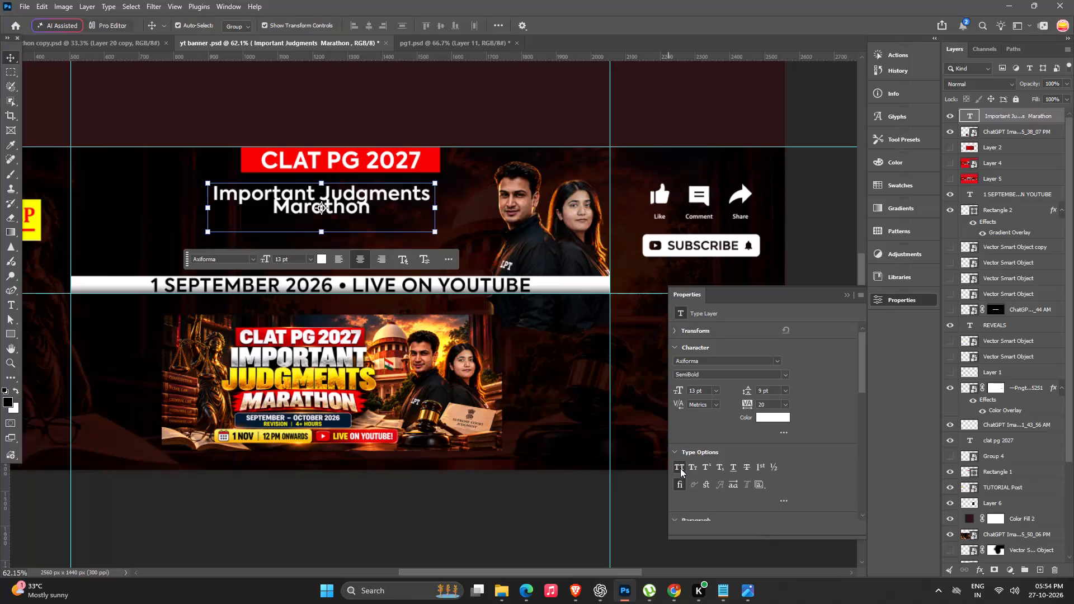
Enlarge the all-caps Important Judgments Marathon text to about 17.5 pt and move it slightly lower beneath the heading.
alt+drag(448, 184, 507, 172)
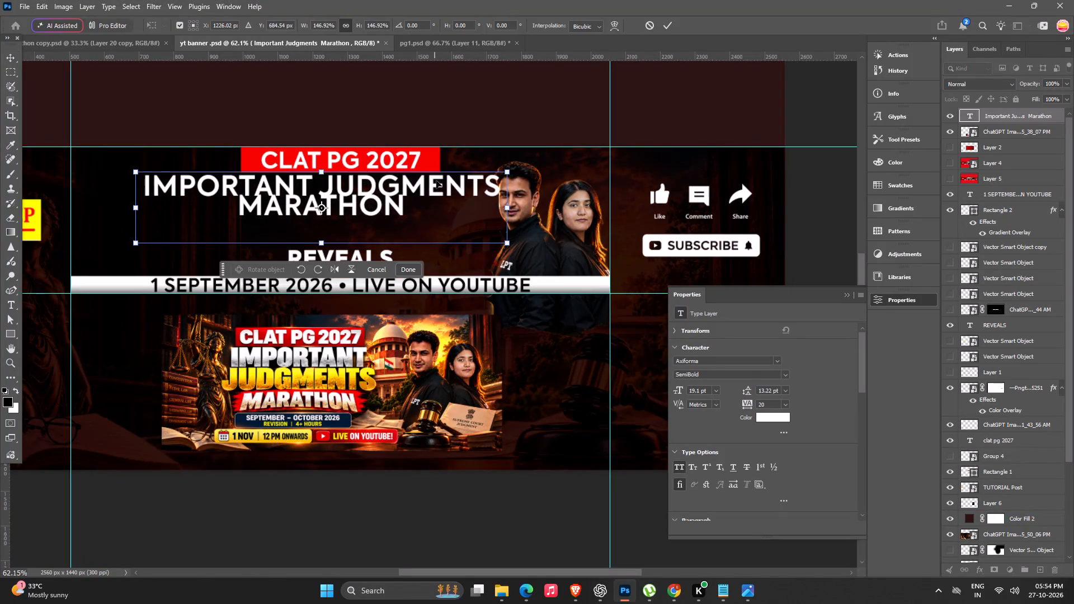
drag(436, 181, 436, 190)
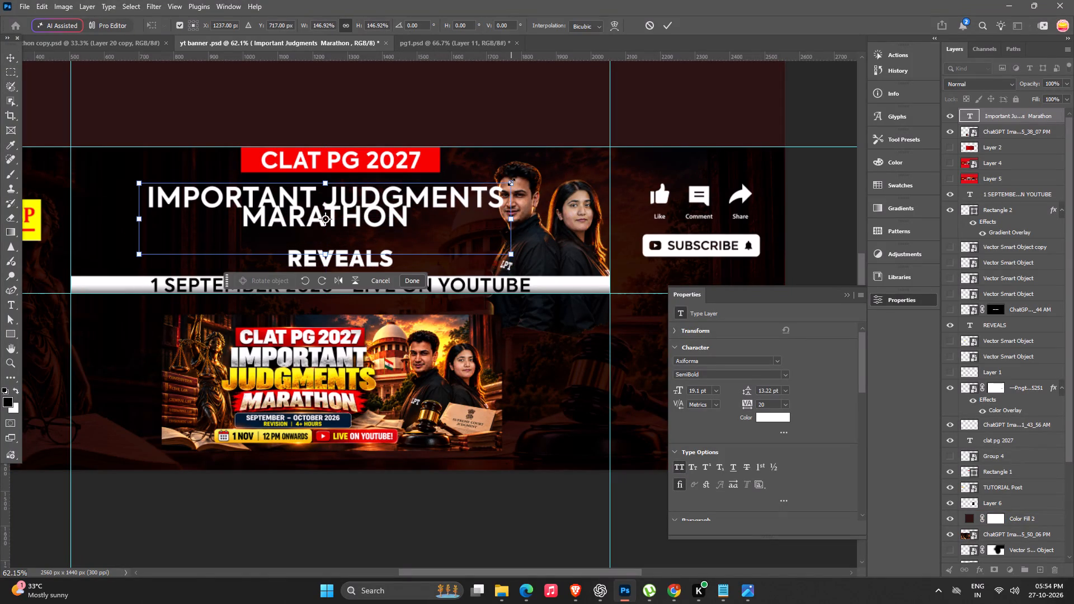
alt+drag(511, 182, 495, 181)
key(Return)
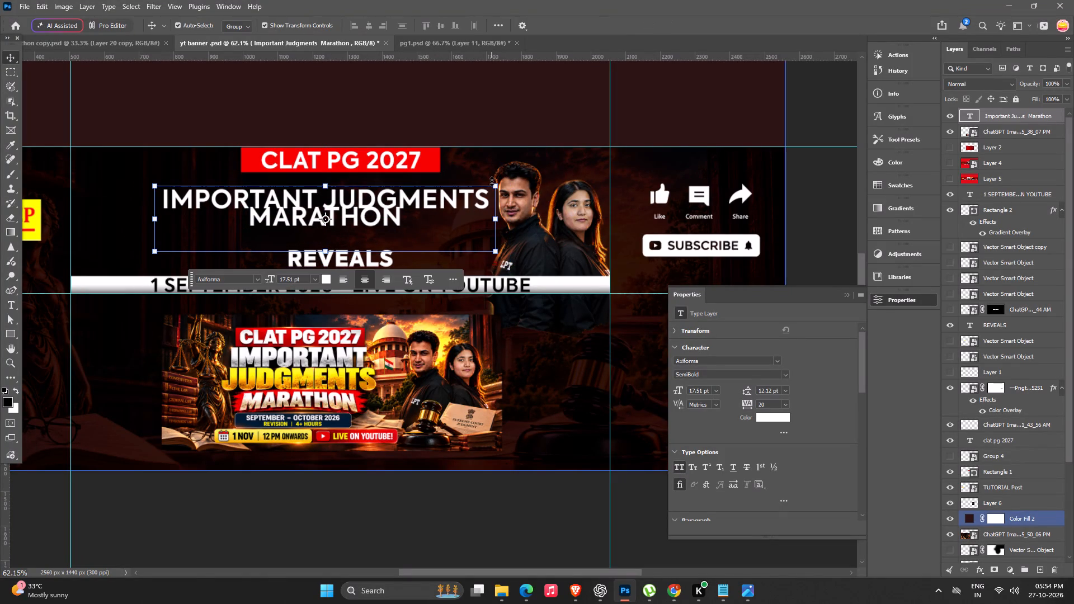
Delete the Important Judgments Marathon text layer from the banner.
click(393, 512)
click(379, 213)
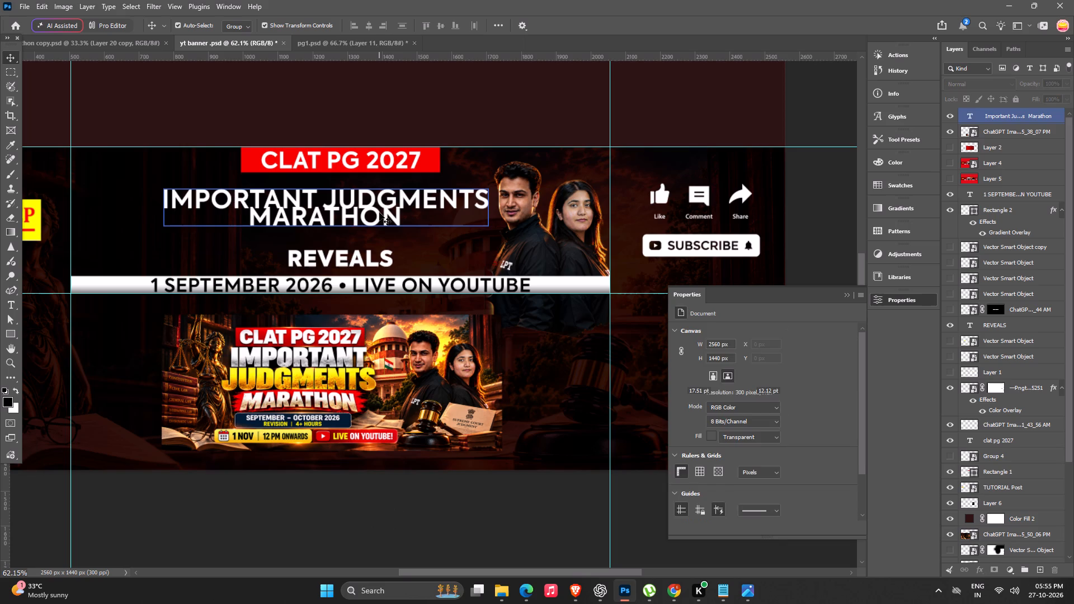
key(Delete)
In pg1.psd, select the silver word IMPORTANT on Layer 10 with Object Selection, duplicate it onto its own layer and copy it.
click(450, 38)
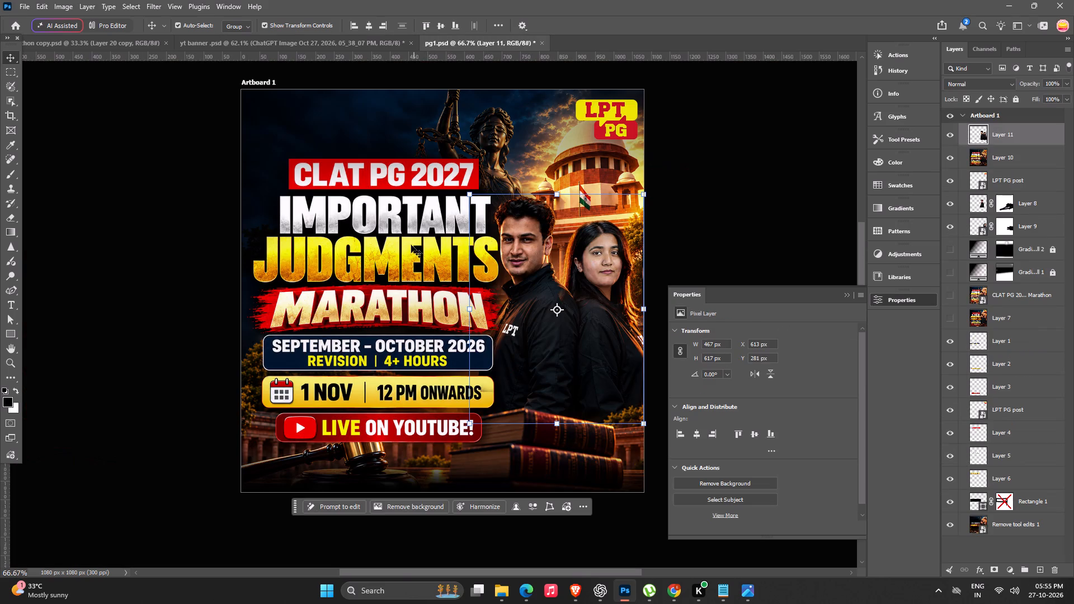
drag(407, 210, 389, 184)
key(ctrl+z)
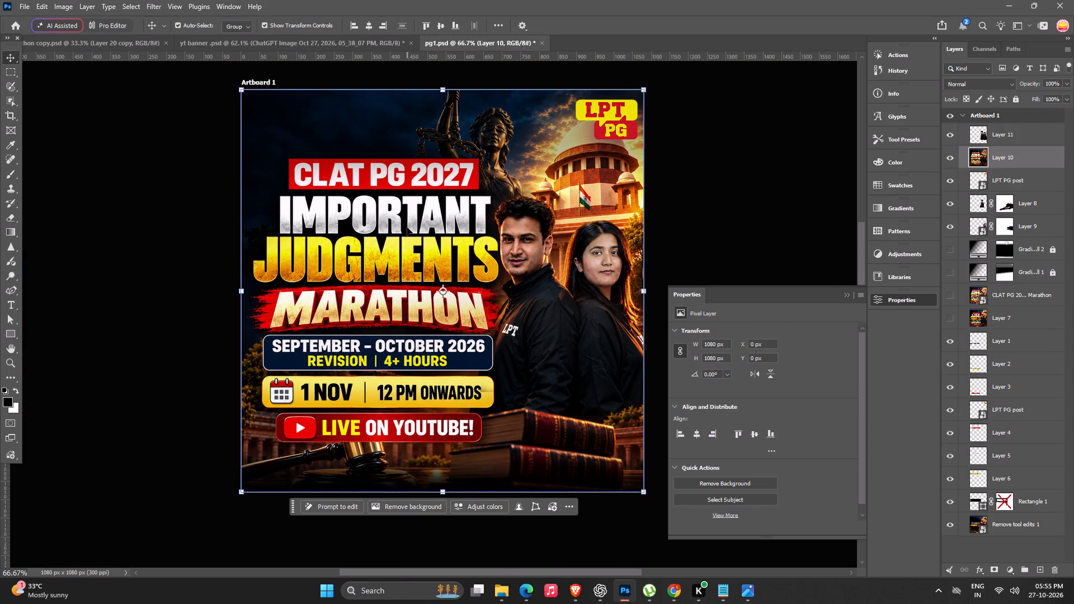
click(407, 228)
click(7, 103)
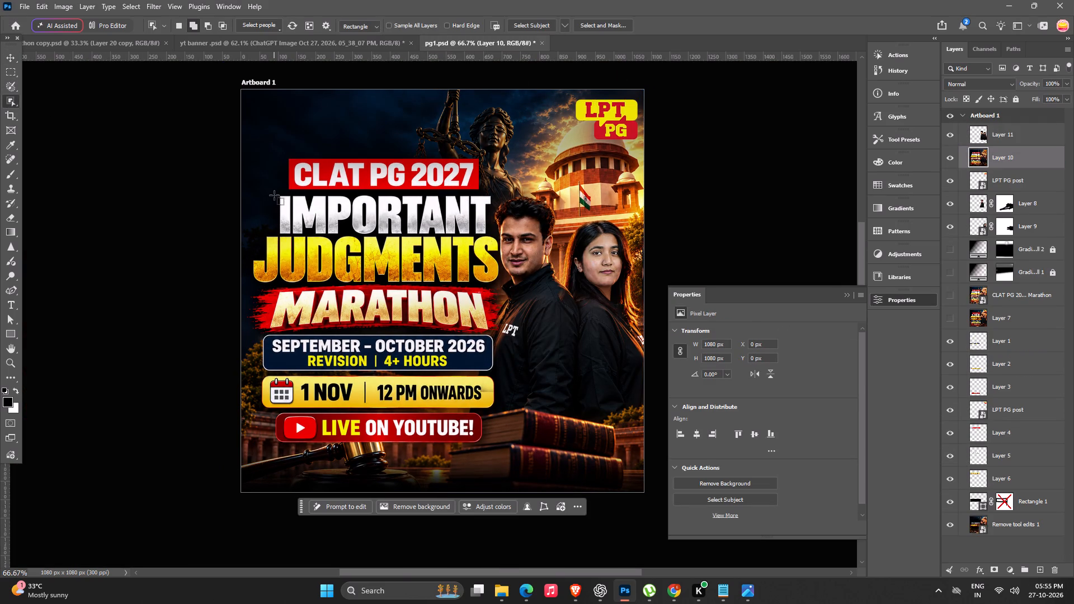
drag(274, 192, 492, 233)
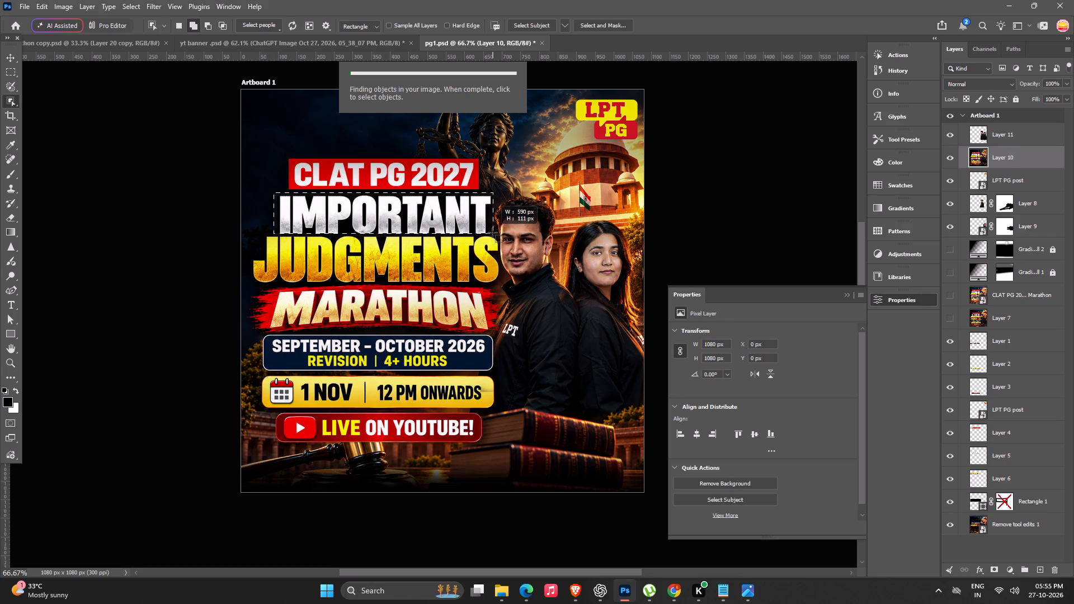
drag(492, 233, 491, 237)
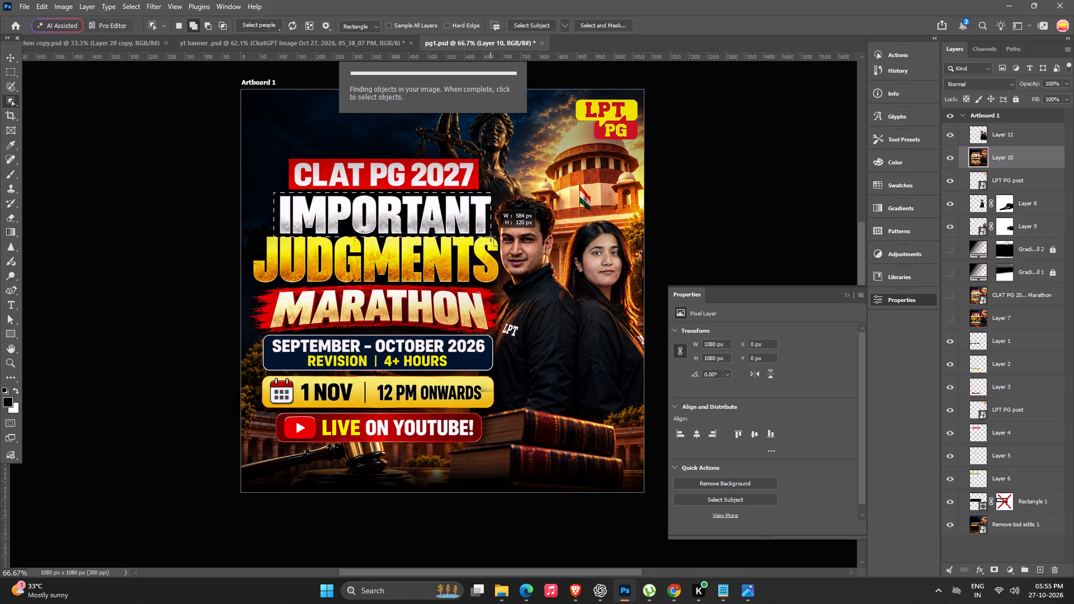
drag(491, 237, 493, 234)
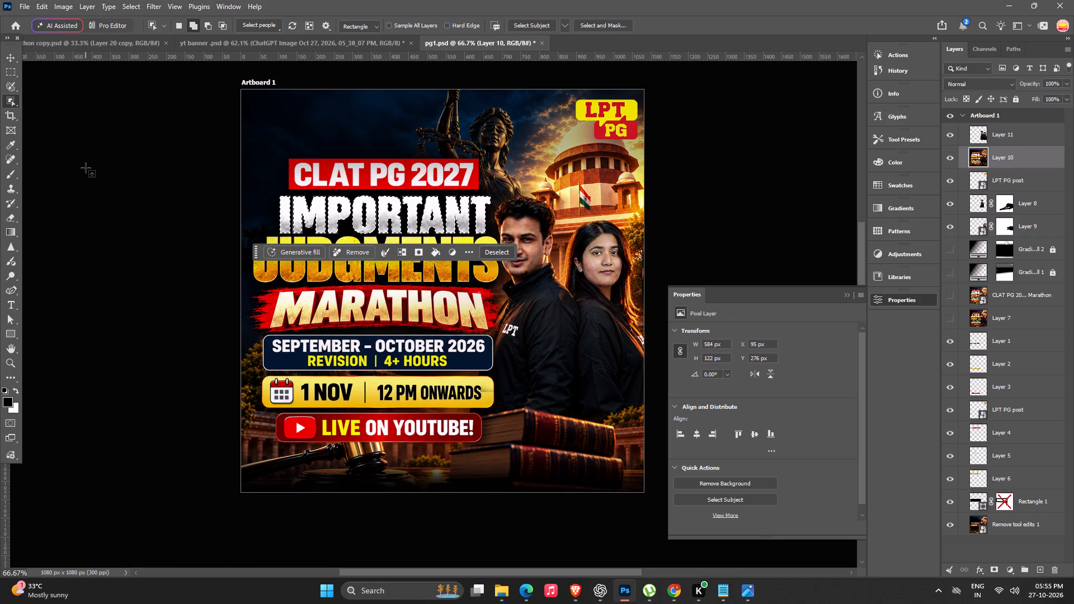
key(ctrl+j)
key(ctrl+c)
key(ctrl+c)
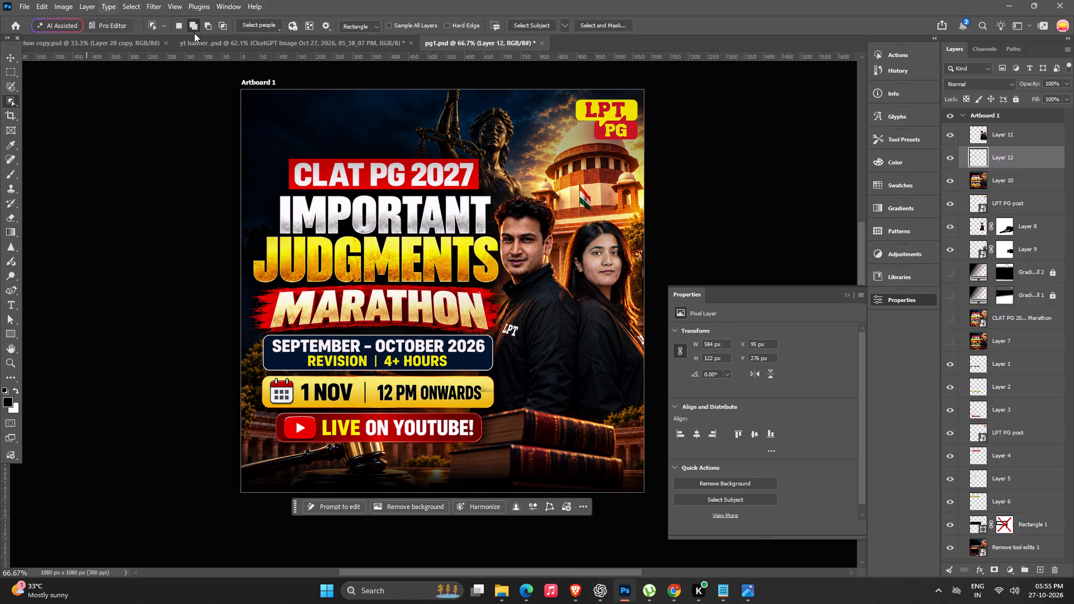
Paste the silver IMPORTANT lettering into the yt banner document and place it just beneath the CLAT PG 2027 heading.
click(268, 46)
key(ctrl+v)
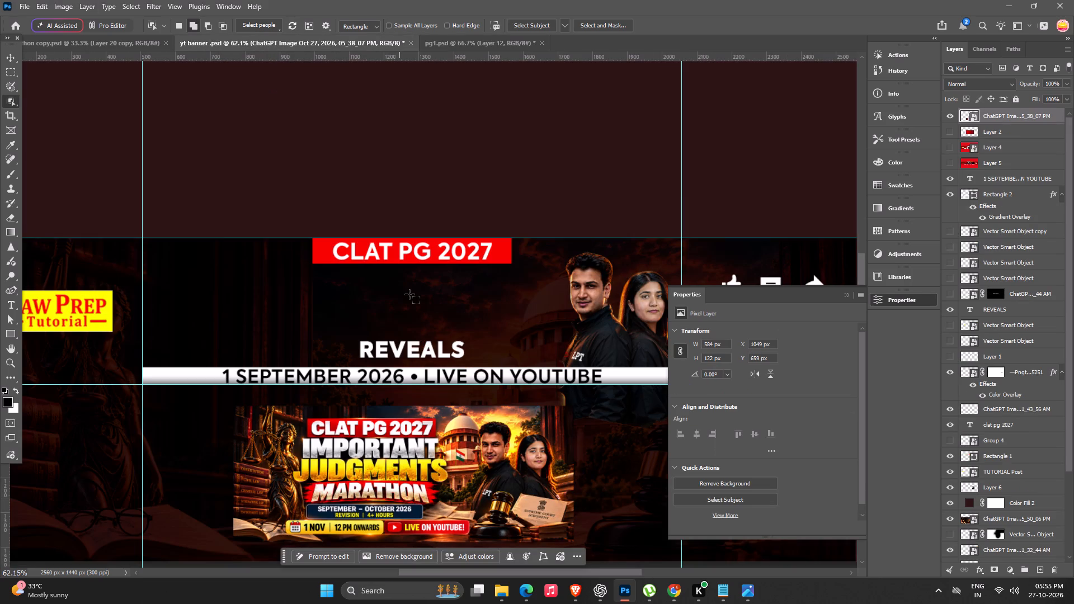
click(12, 58)
click(241, 146)
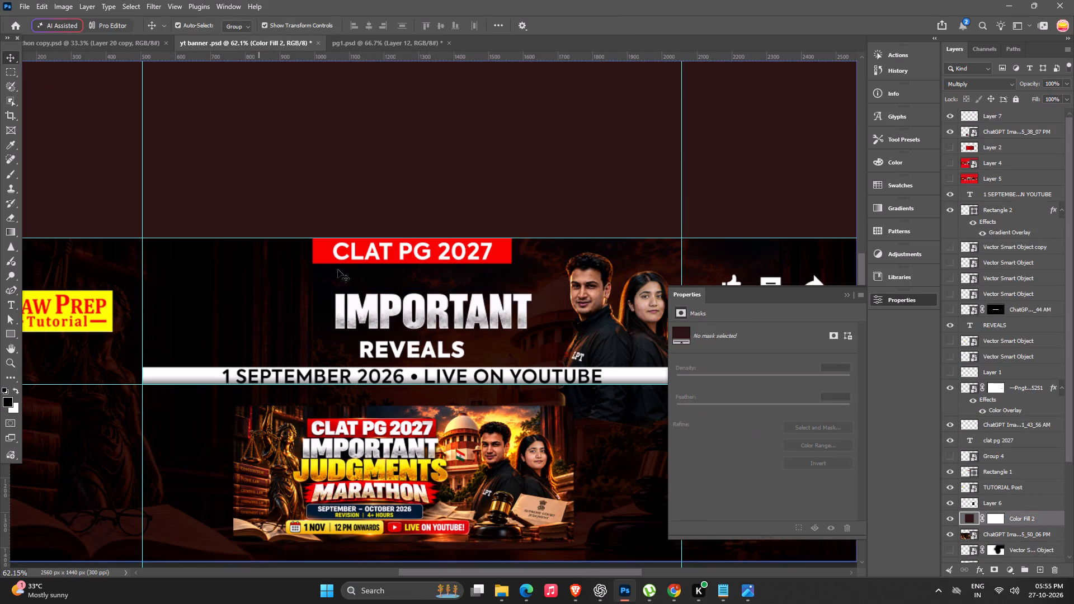
key(space)
key(space)
key(space)
key(space)
key(space)
key(space)
key(space)
drag(566, 322, 560, 271)
drag(497, 257, 478, 240)
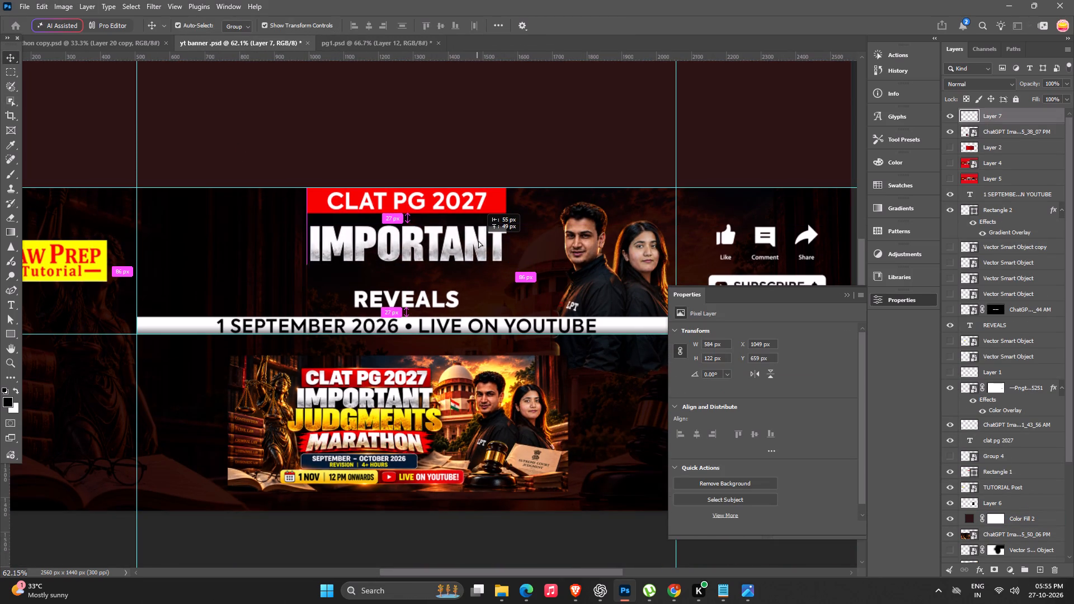
drag(478, 240, 479, 236)
Scale the IMPORTANT lettering down to about 500 px wide and centre it beneath the red heading bar.
alt+scroll(477, 261, up, 3)
key(space)
key(space)
key(space)
key(space)
key(space)
key(space)
drag(469, 265, 475, 252)
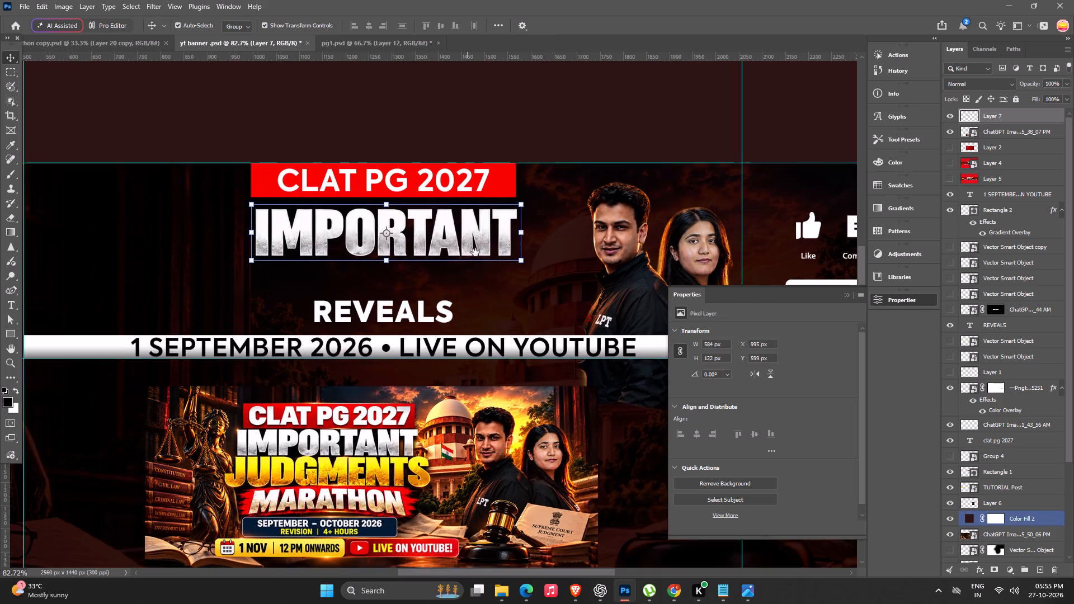
drag(475, 252, 493, 191)
alt+drag(549, 136, 539, 134)
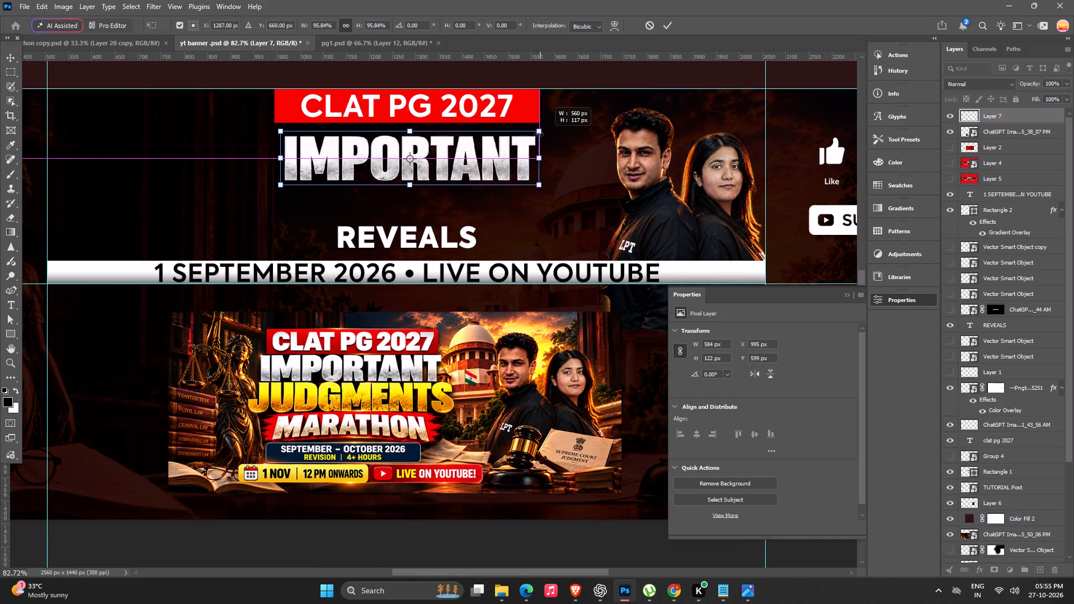
alt+drag(539, 134, 529, 136)
drag(492, 166, 500, 164)
key(Return)
alt+scroll(498, 166, down, 6)
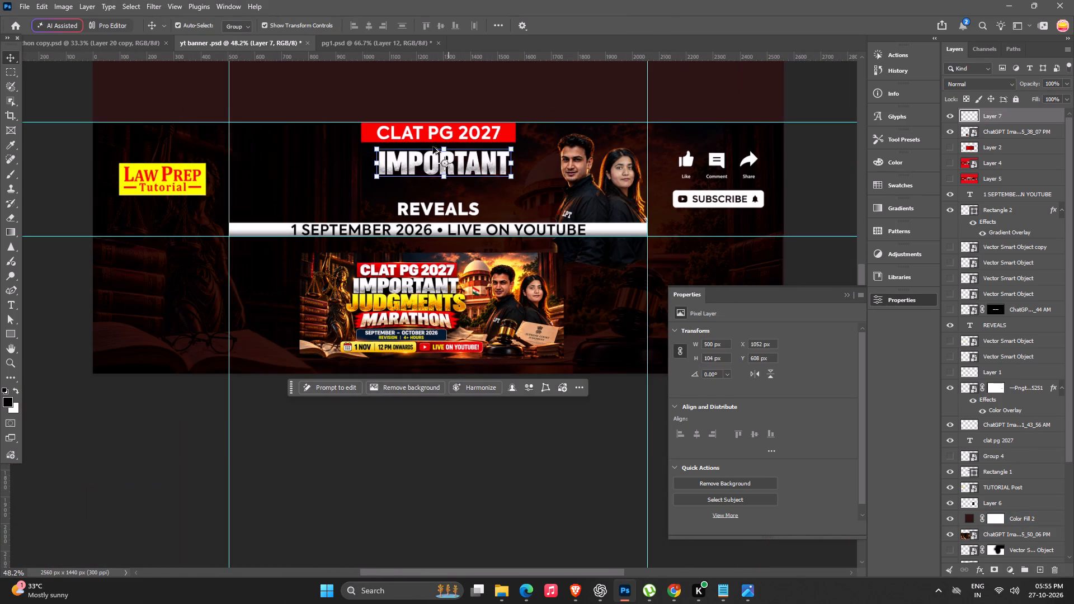
click(442, 80)
alt+scroll(464, 136, up, 5)
drag(446, 182, 437, 183)
click(503, 64)
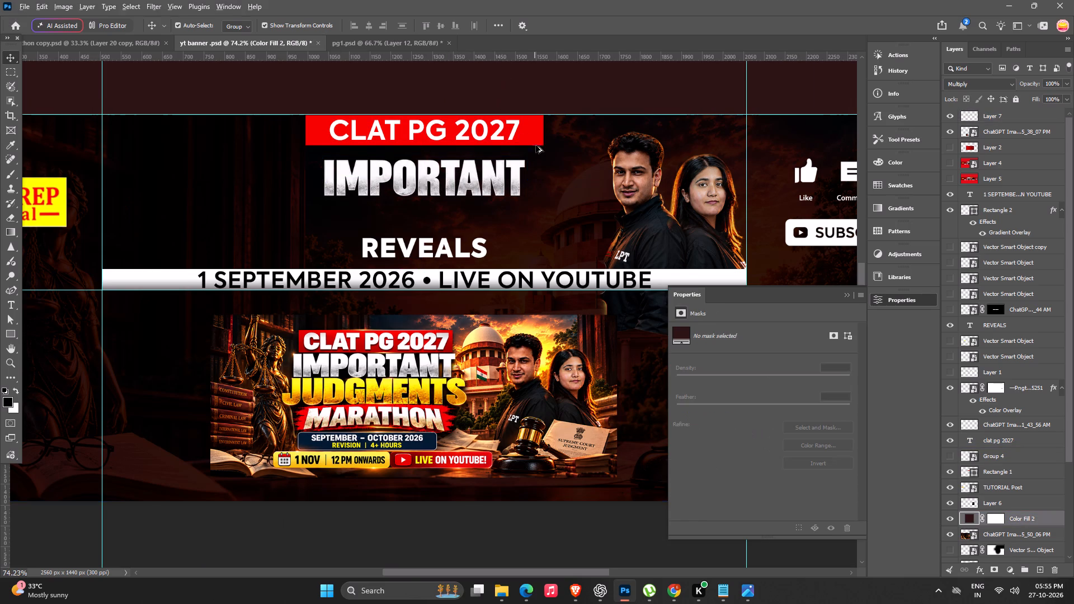
Align the CLAT PG 2027 text and its red rectangle on their vertical and horizontal centres.
alt+scroll(536, 145, up, 5)
click(530, 135)
shift+click(504, 119)
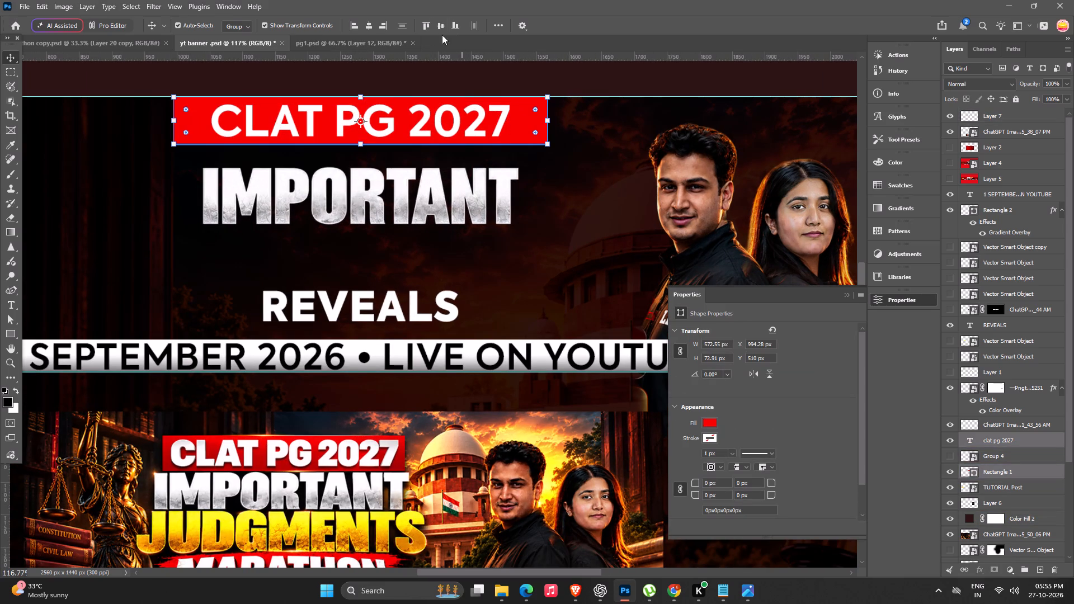
click(439, 26)
click(369, 24)
alt+scroll(428, 125, down, 6)
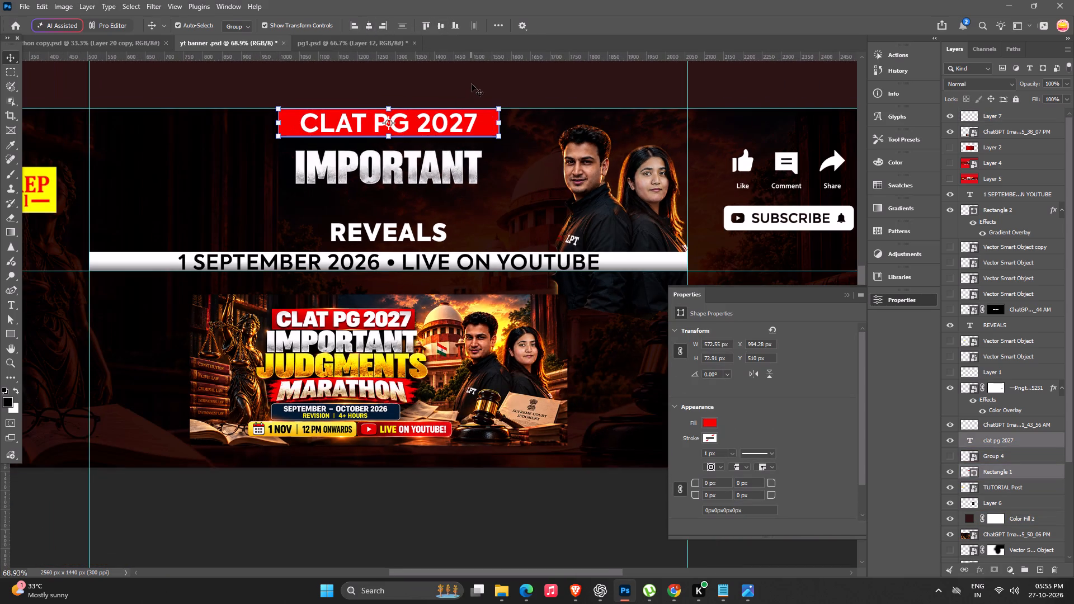
click(472, 83)
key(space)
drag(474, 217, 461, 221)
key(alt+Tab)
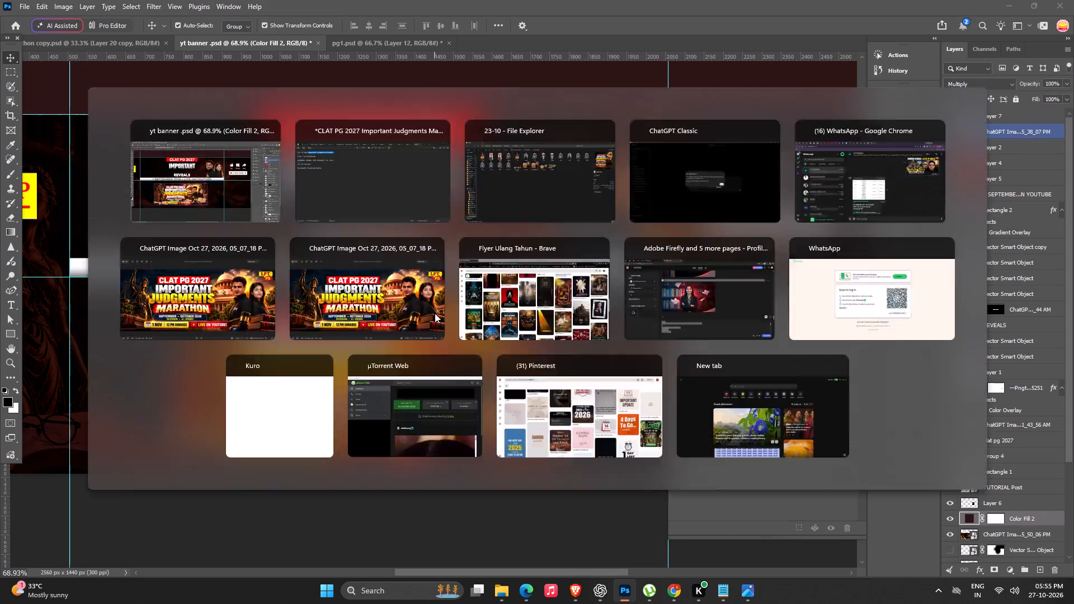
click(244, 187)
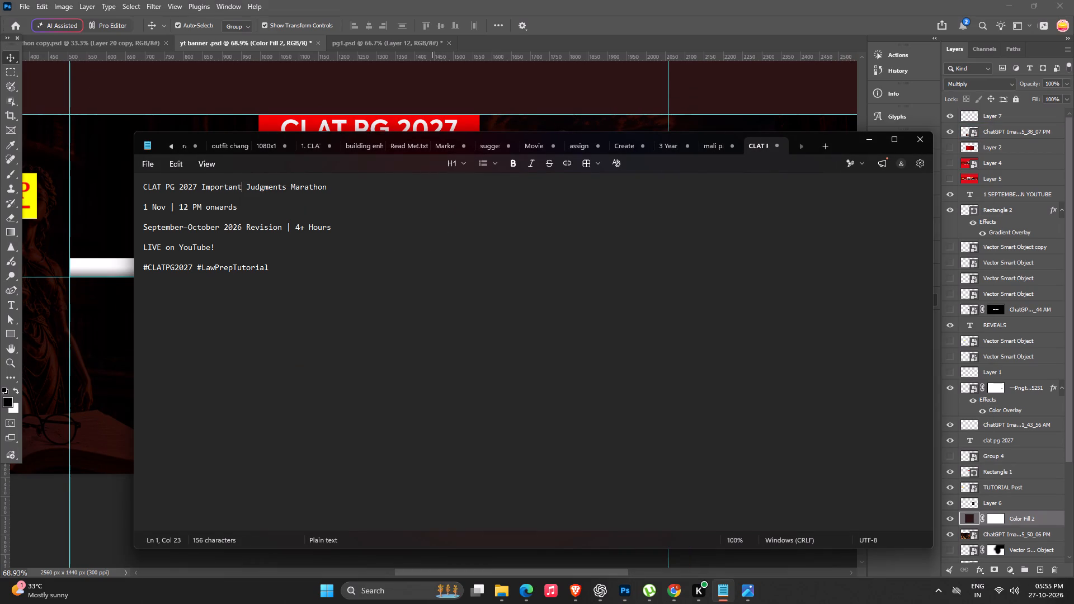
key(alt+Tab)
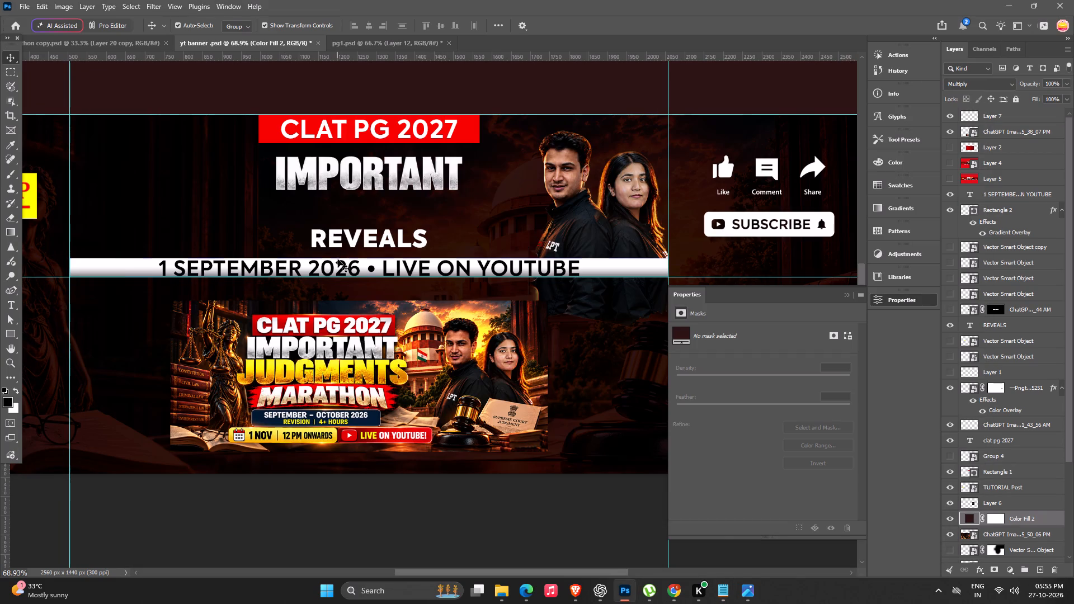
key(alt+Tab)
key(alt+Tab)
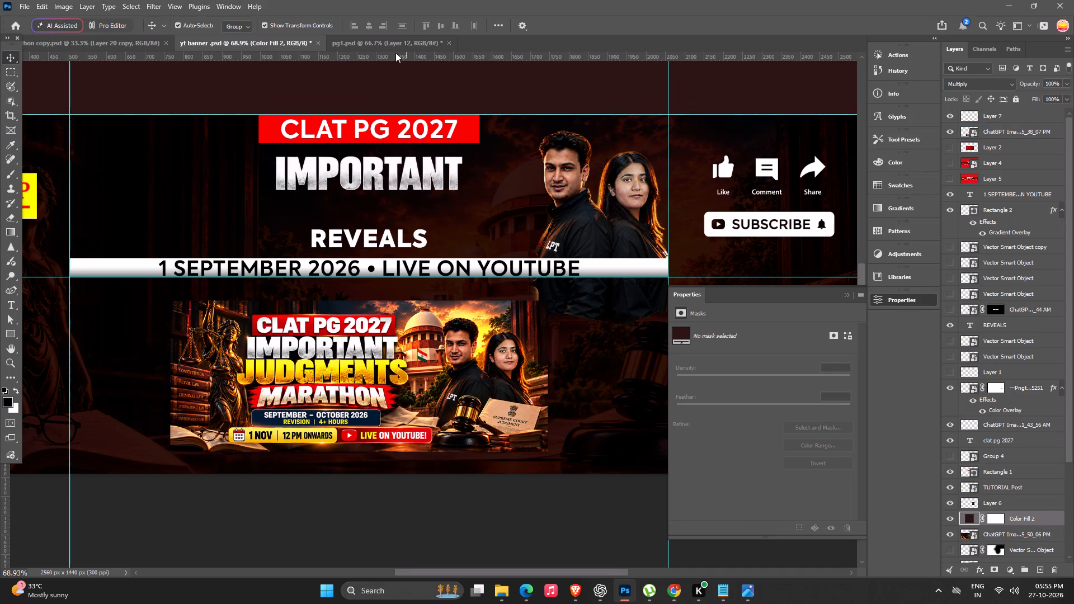
In pg1.psd, select the gold word JUDGMENTS on Layer 10 with Object Selection, duplicate it onto its own layer and copy it.
click(393, 41)
click(399, 265)
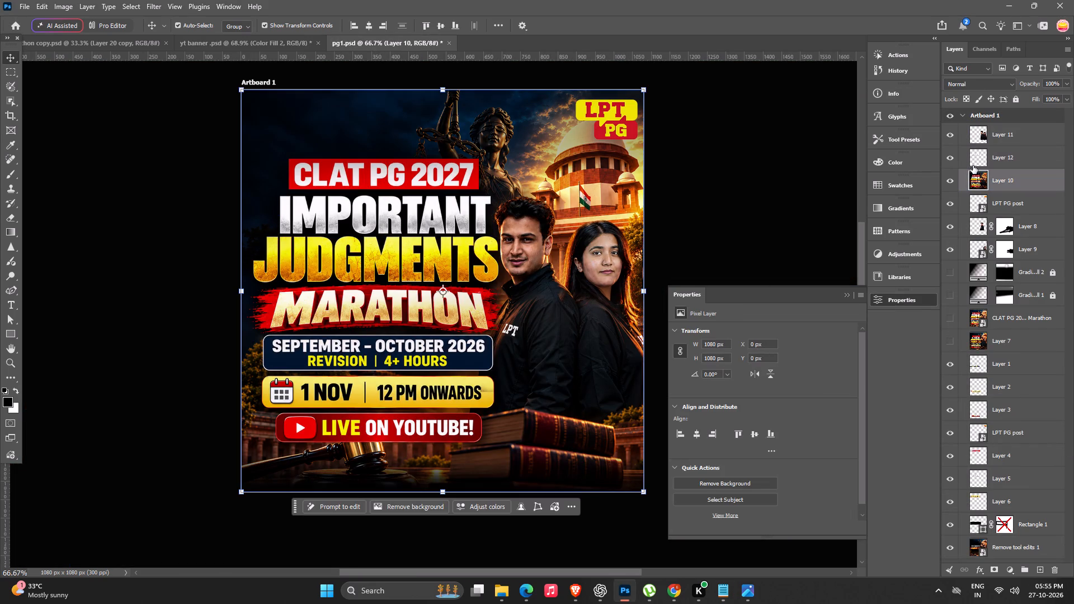
click(948, 182)
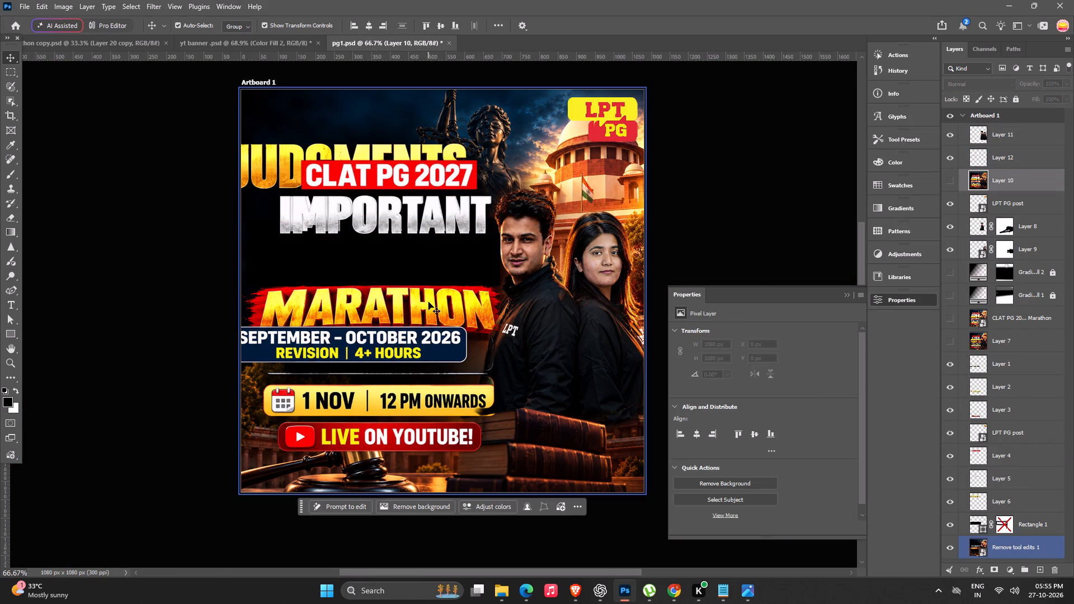
click(949, 175)
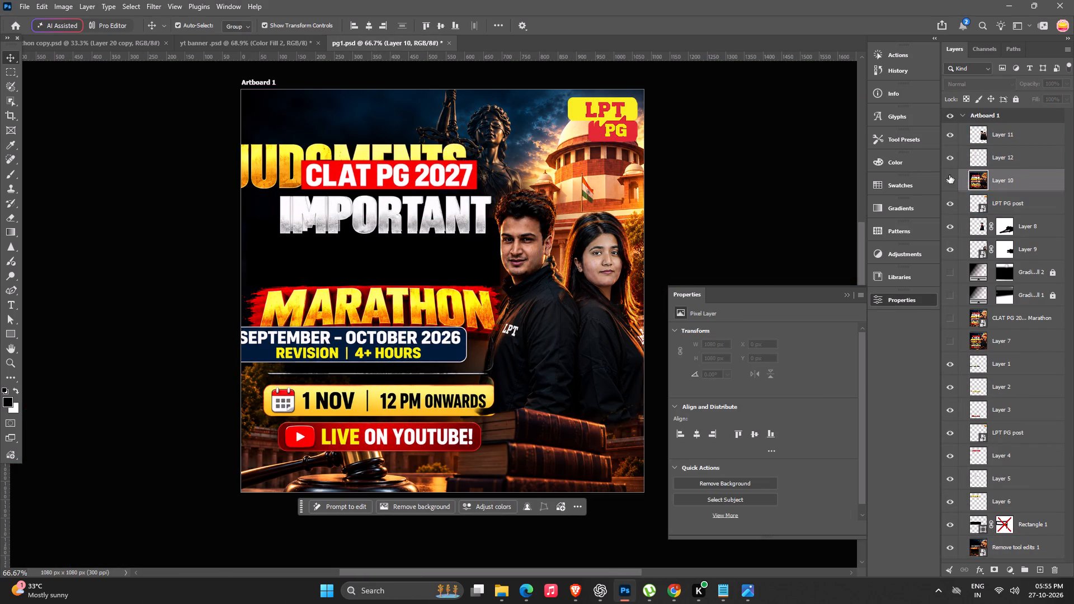
click(10, 69)
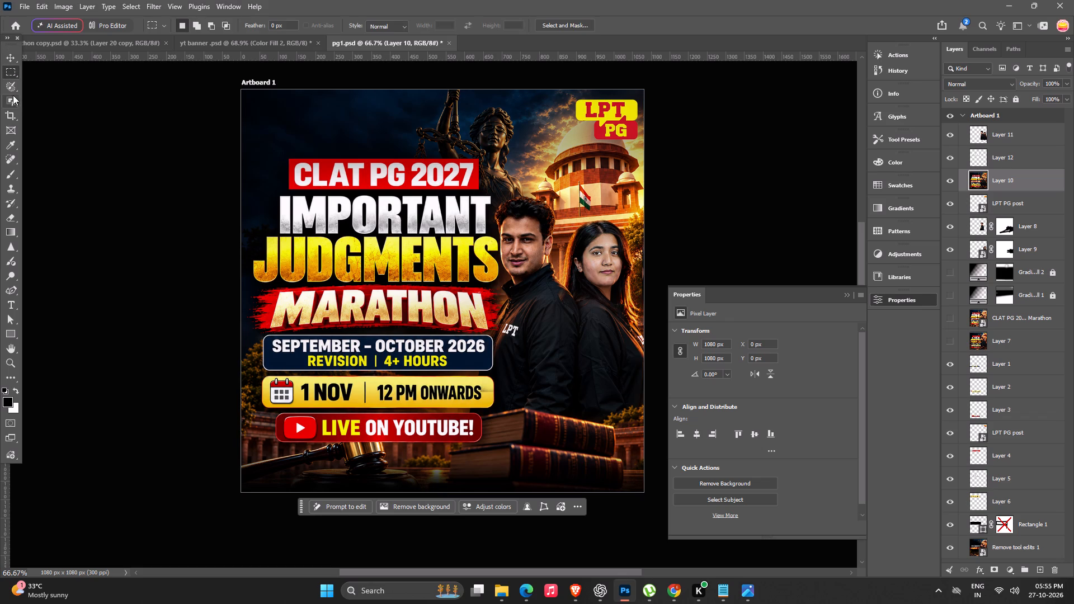
click(13, 96)
alt+scroll(275, 234, up, 5)
alt+scroll(287, 327, up, 4)
key(space)
key(space)
key(space)
key(space)
key(space)
key(space)
key(space)
key(space)
key(space)
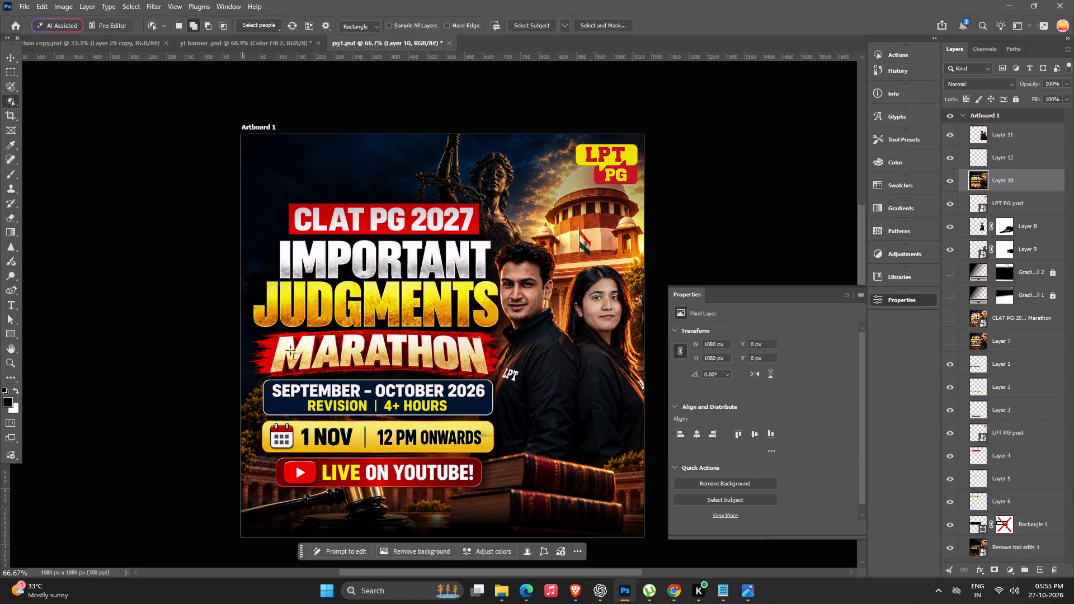
drag(291, 346, 316, 208)
drag(275, 155, 295, 214)
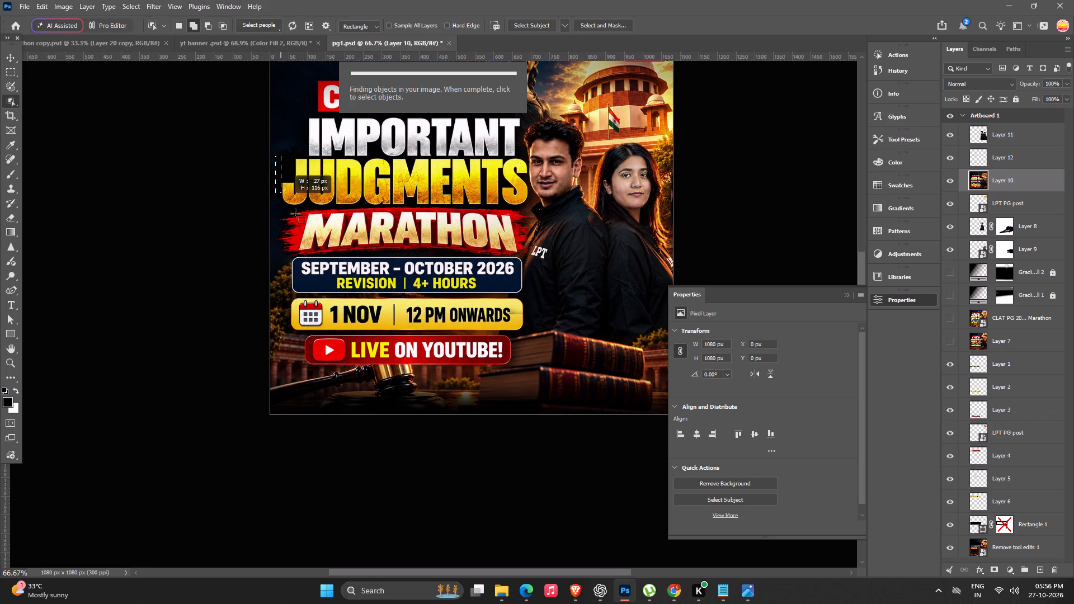
drag(295, 214, 529, 209)
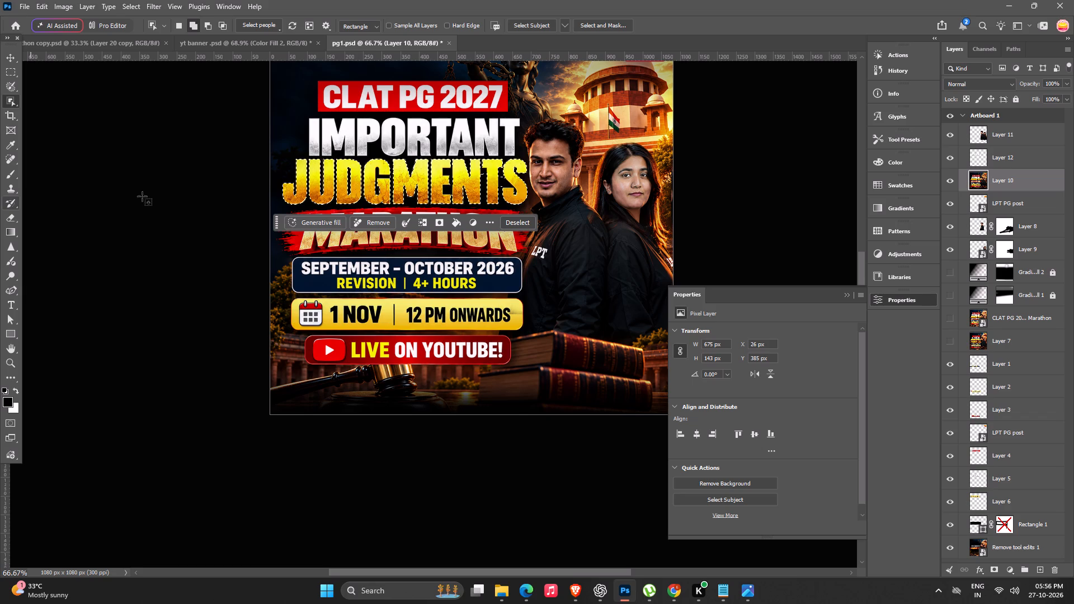
alt+scroll(461, 188, up, 6)
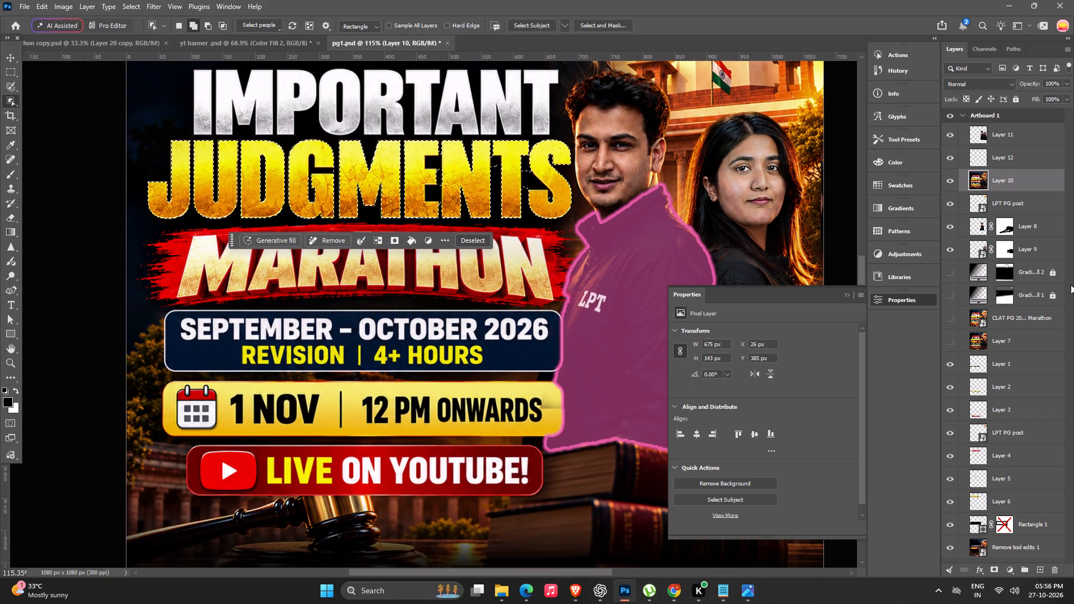
key(ctrl+j)
key(ctrl+c)
key(ctrl+c)
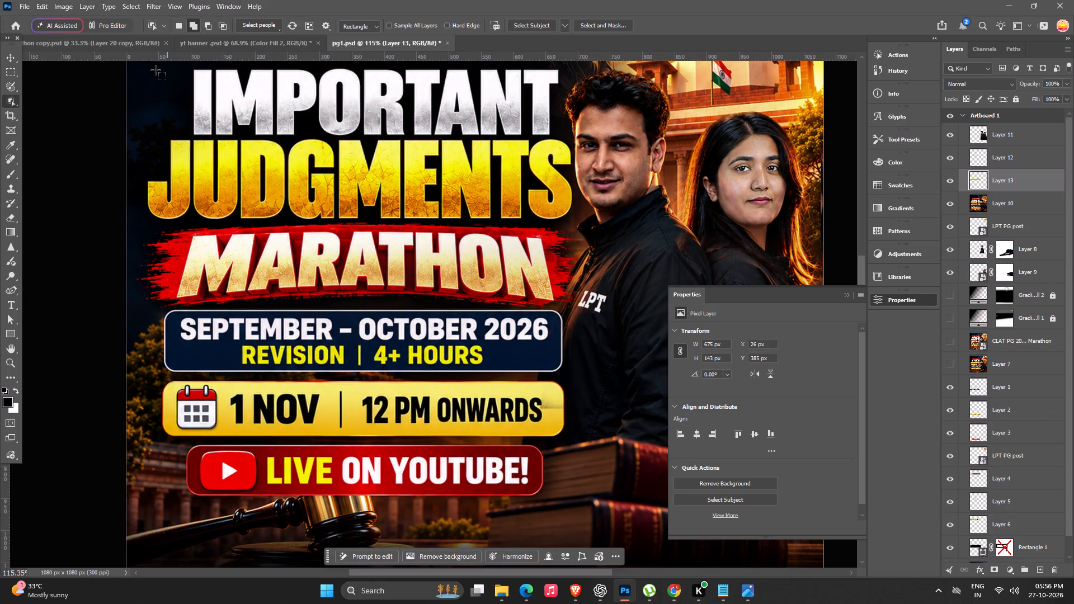
Paste the gold JUDGMENTS lettering into the yt banner document, scale it to about 563 px wide and place it beneath IMPORTANT.
click(219, 43)
key(ctrl+v)
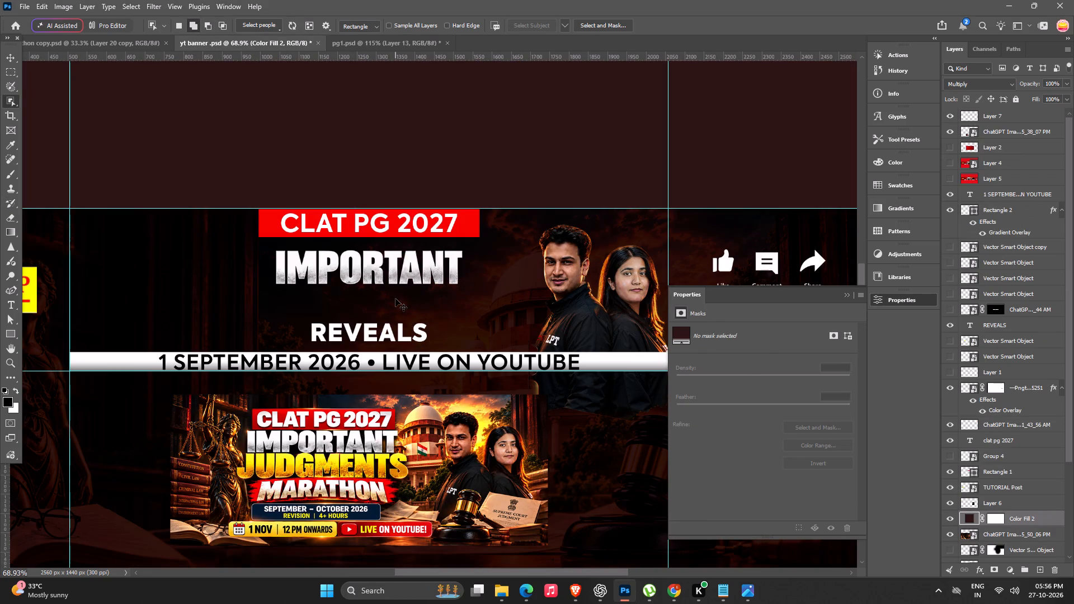
click(2, 56)
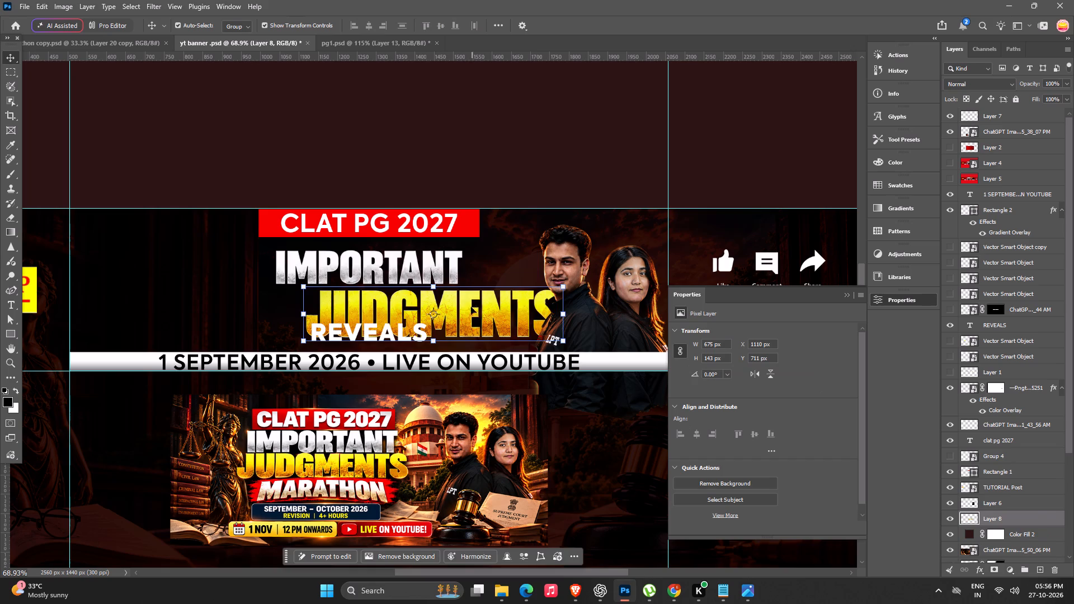
drag(470, 310, 402, 290)
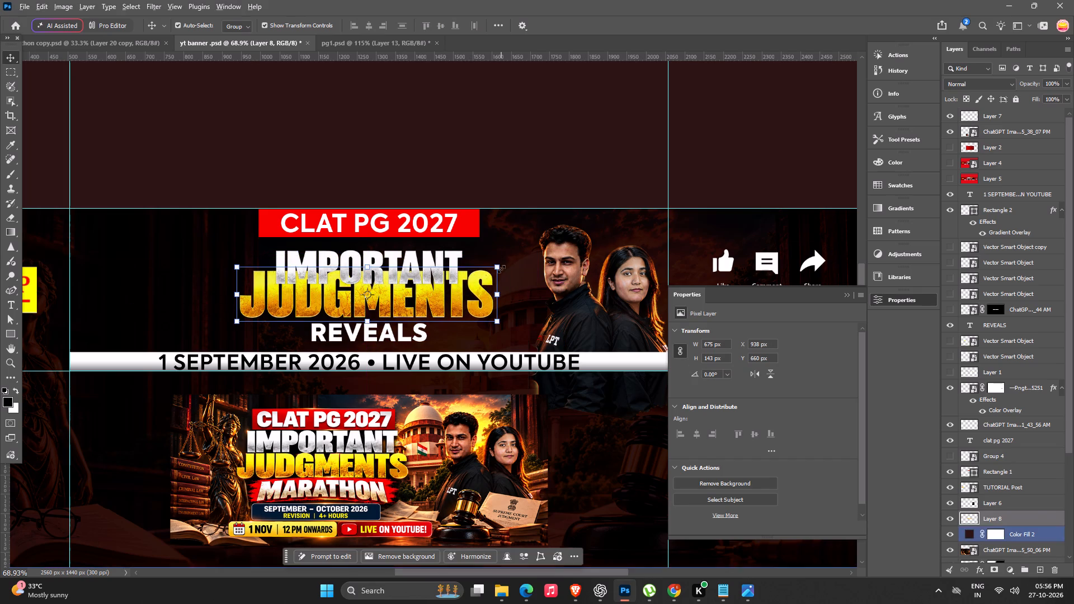
alt+drag(501, 268, 479, 272)
drag(456, 284, 447, 297)
key(Return)
click(318, 106)
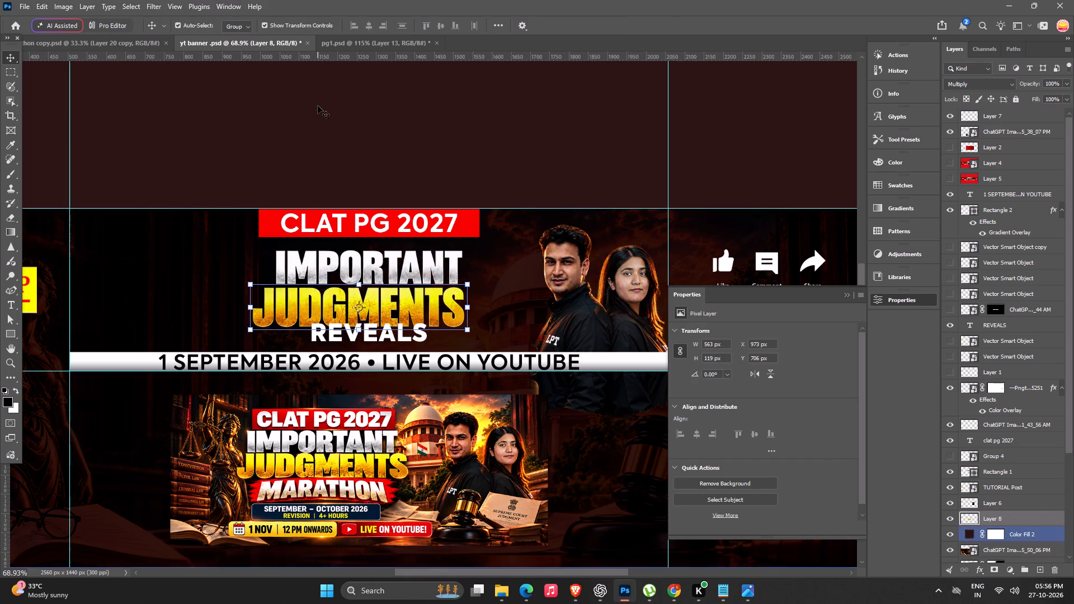
Scale the silver IMPORTANT lettering down proportionally to about 81% and centre it above JUDGMENTS.
alt+scroll(357, 236, up, 3)
click(391, 263)
shift+drag(503, 251, 483, 256)
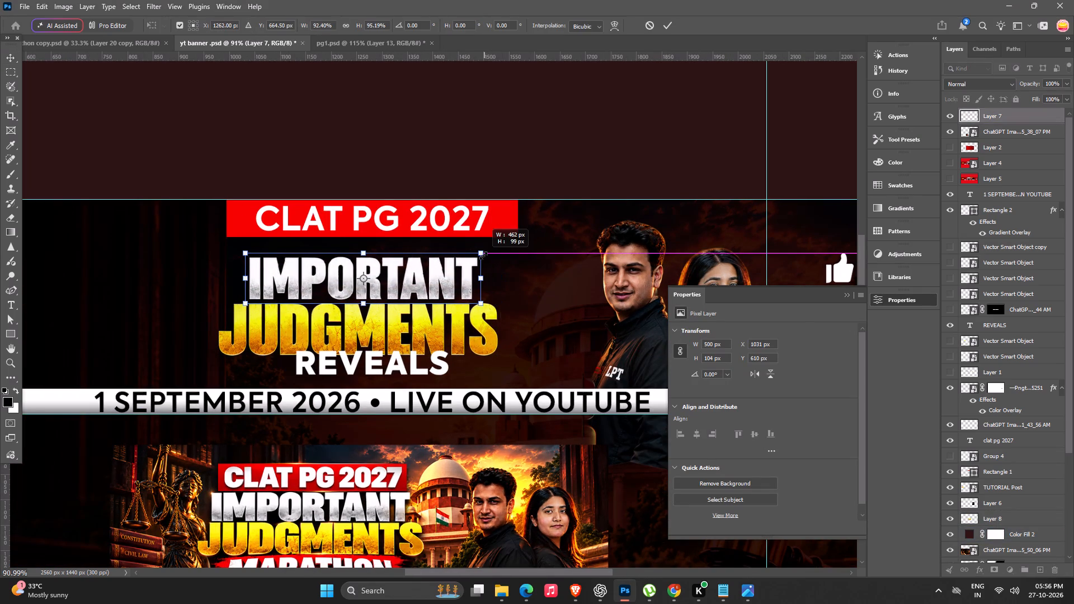
shift+drag(483, 256, 483, 256)
key(ctrl+z)
alt+drag(498, 251, 474, 257)
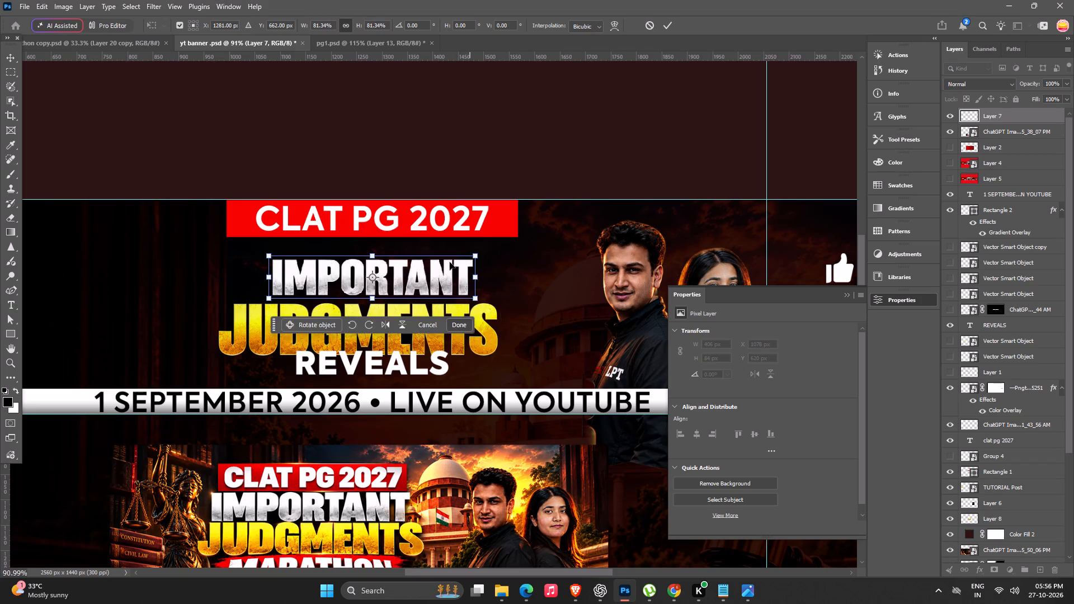
drag(433, 270, 427, 272)
key(Return)
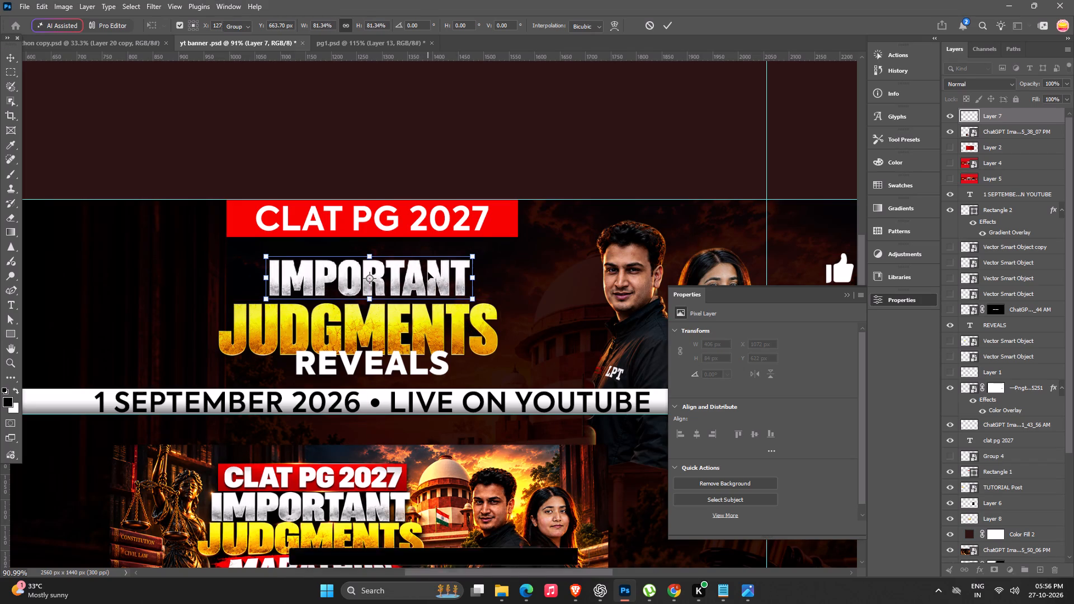
click(281, 65)
Move the reference thumbnail further below the banner strip, to about X 686 px, Y 1184 px.
alt+scroll(298, 162, down, 8)
key(space)
key(space)
key(space)
key(space)
drag(359, 356, 406, 289)
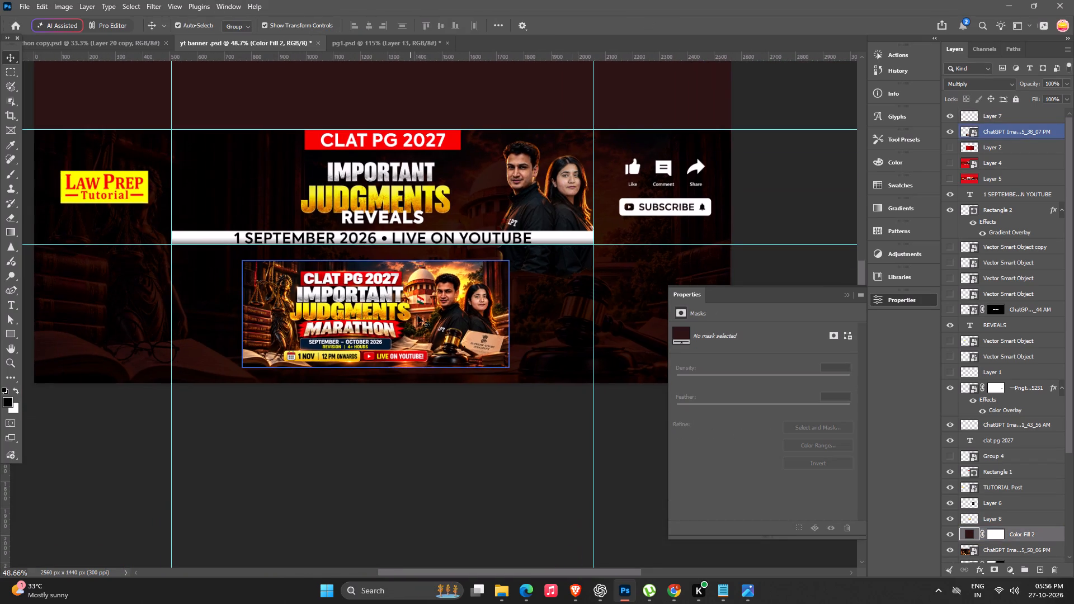
drag(420, 317, 402, 371)
key(space)
click(402, 371)
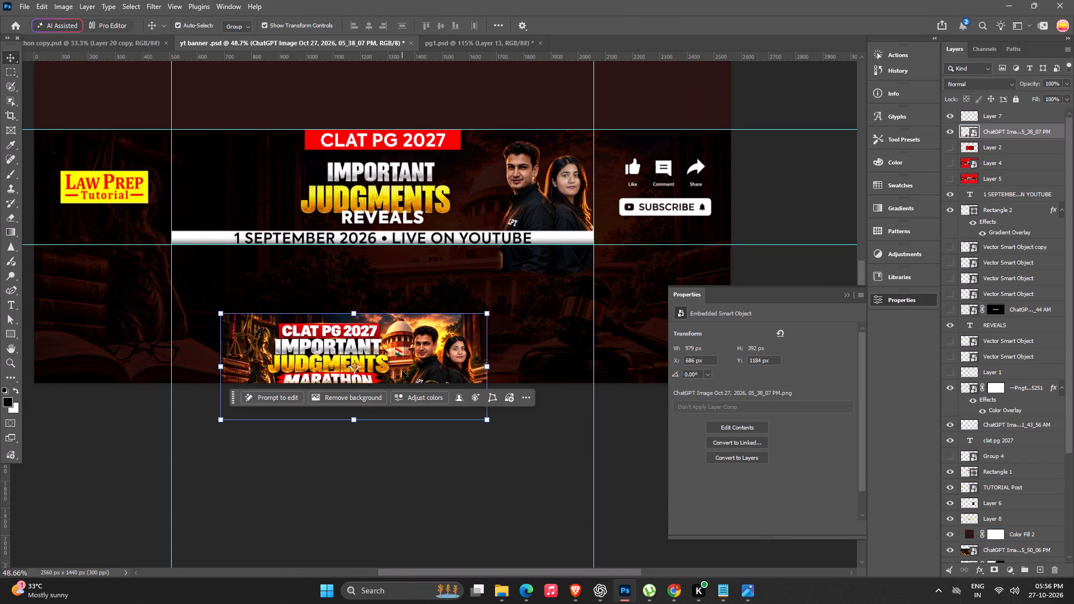
Rasterize the courtroom background image layer and delete its full-width area below the lower horizontal guide, leaving nothing selected.
alt+scroll(352, 192, down, 4)
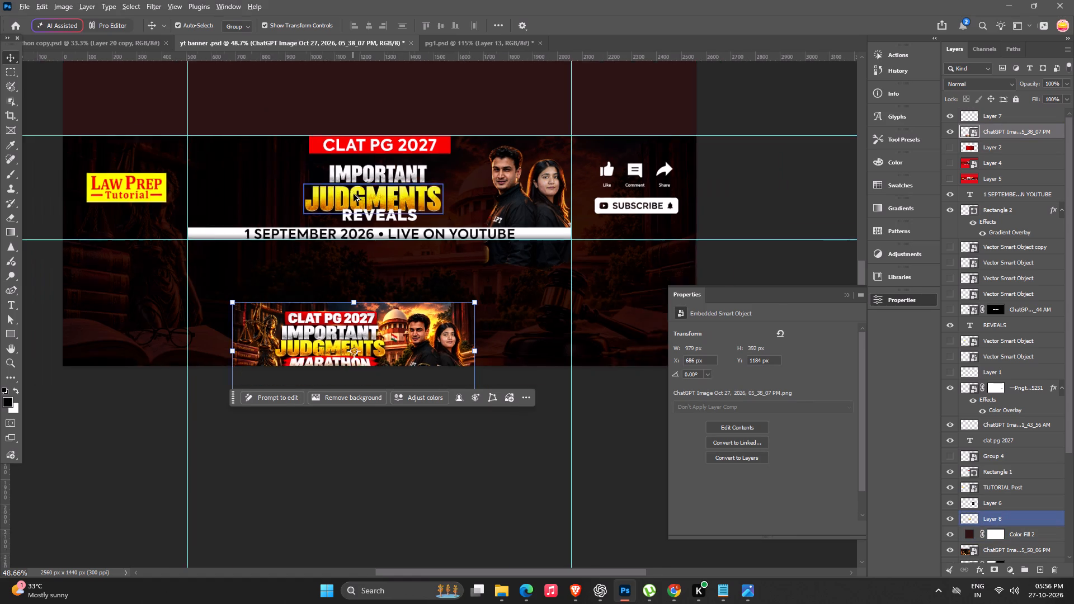
alt+scroll(354, 194, down, 2)
click(558, 286)
scroll(1023, 507, down, 6)
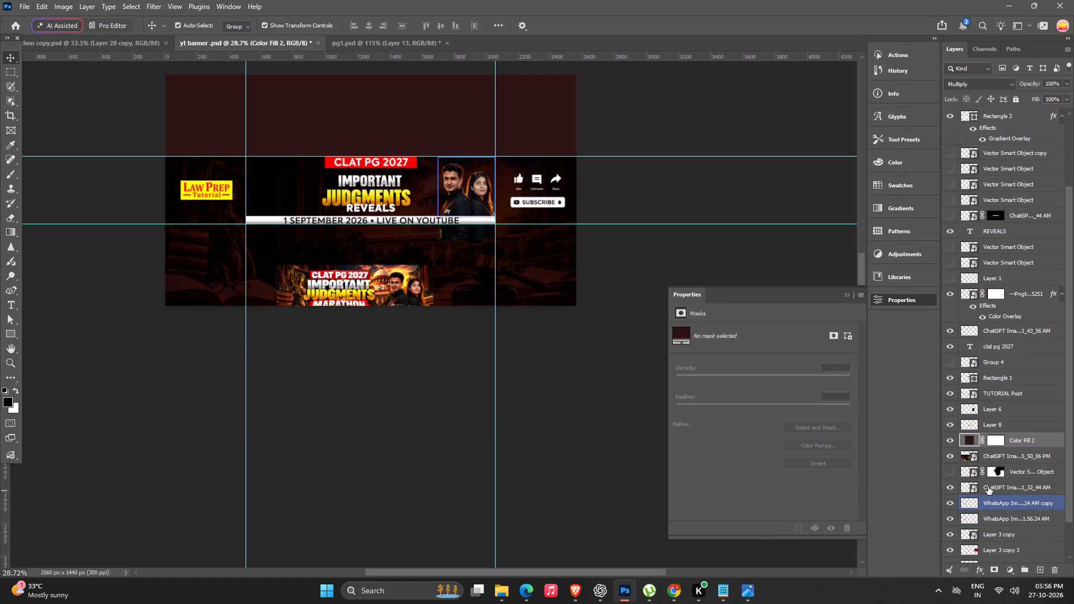
click(988, 454)
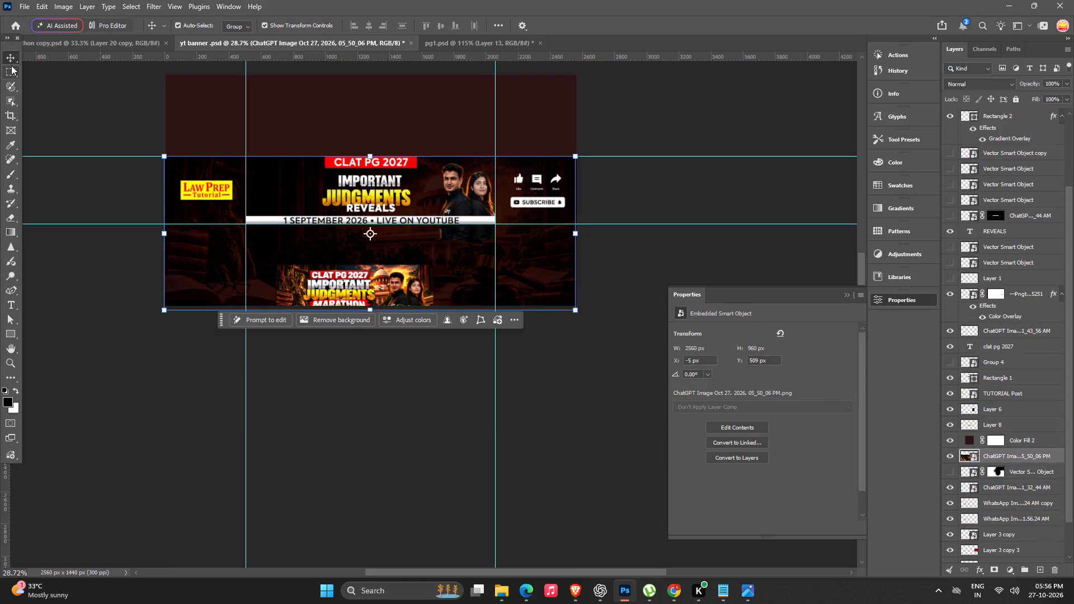
click(11, 65)
drag(163, 224, 729, 380)
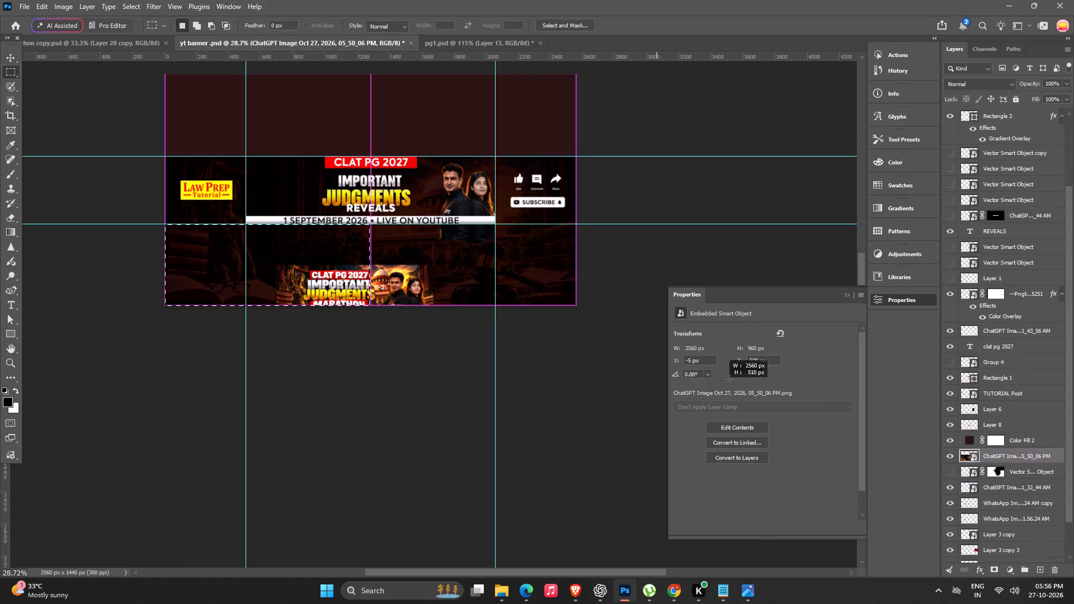
drag(729, 380, 732, 378)
key(Delete)
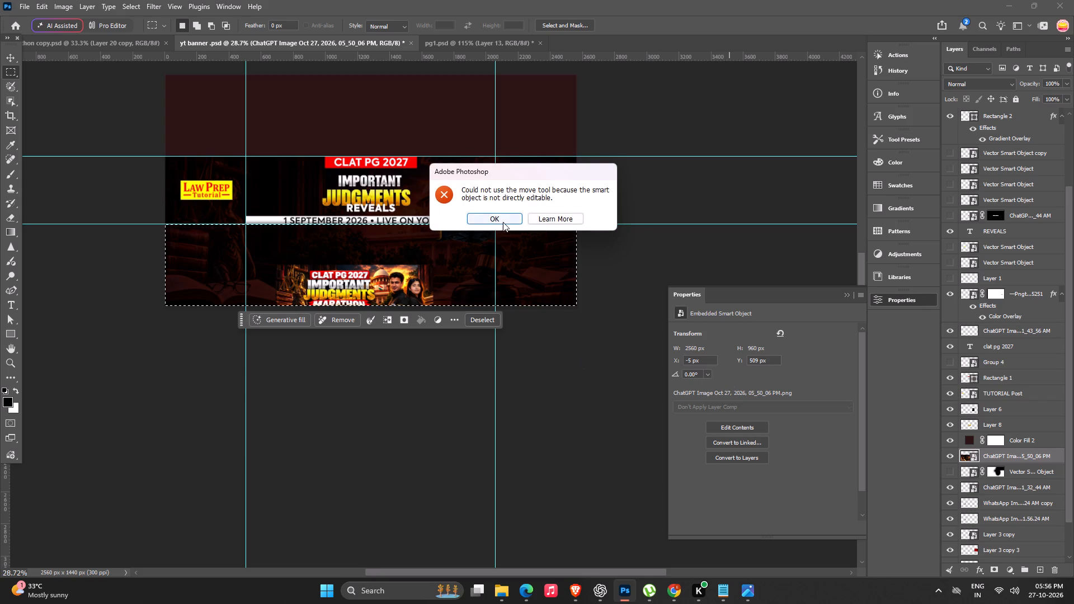
click(502, 223)
right_click(1034, 456)
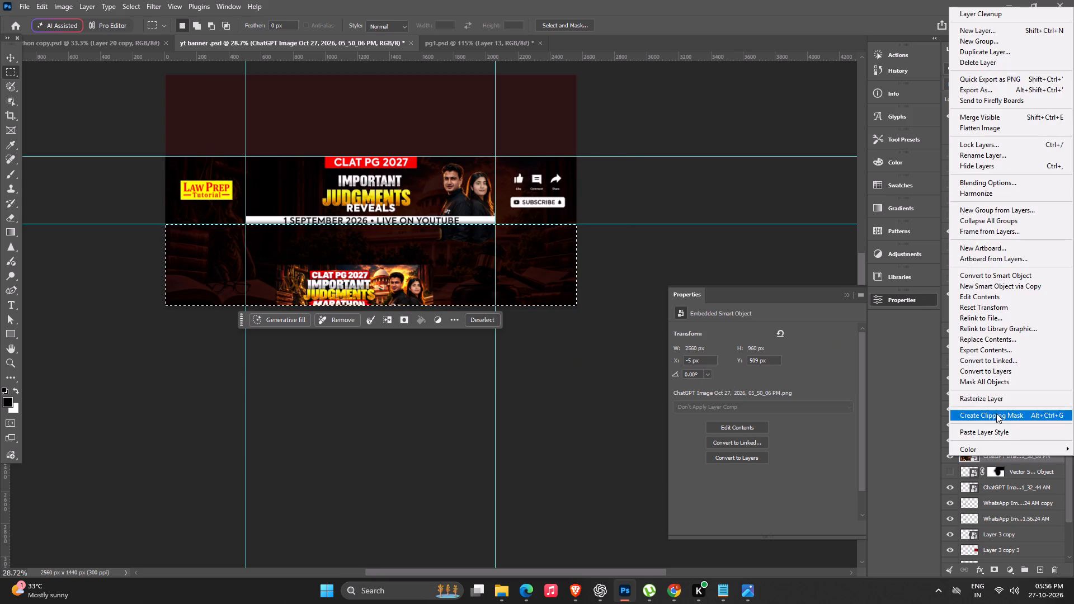
click(991, 399)
key(Delete)
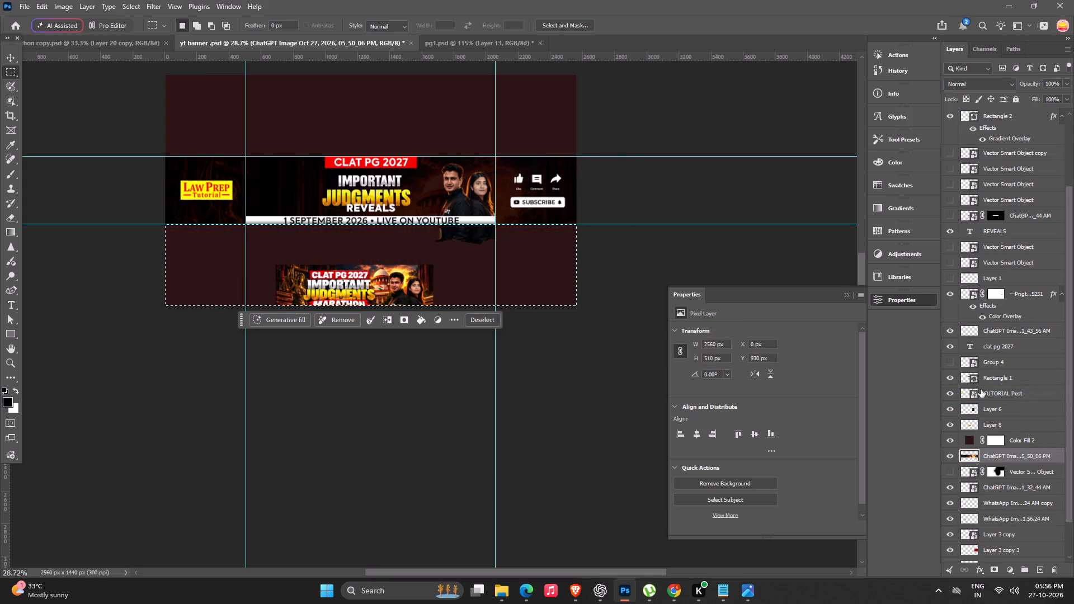
key(ctrl+d)
Delete the part of the two-person photo on Layer 6 that extends below the lower horizontal guide, and clear the selection.
alt+scroll(420, 224, up, 5)
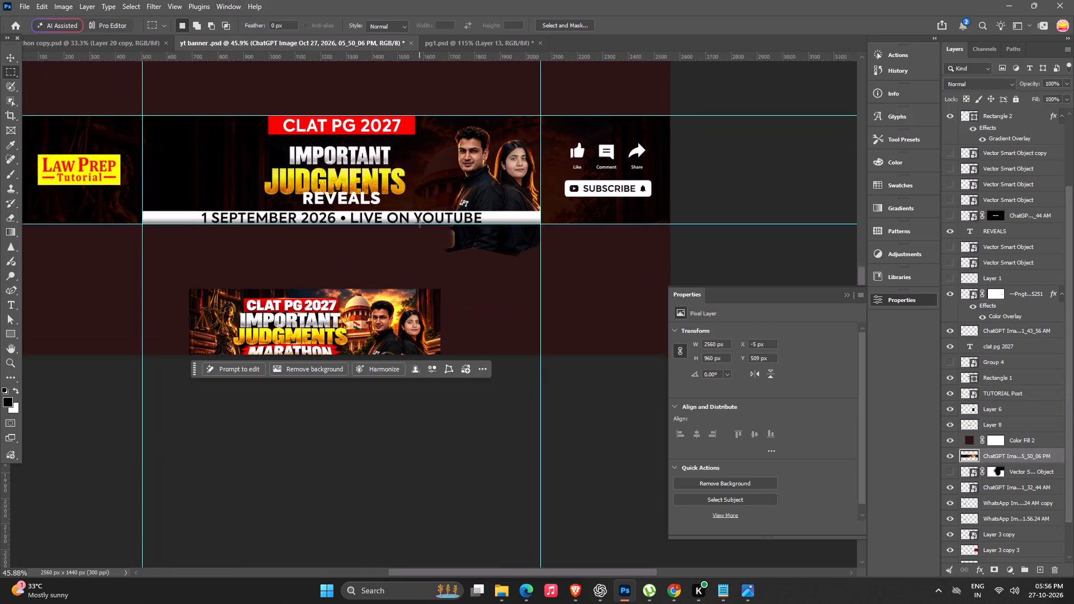
alt+scroll(420, 223, up, 1)
key(v)
click(496, 182)
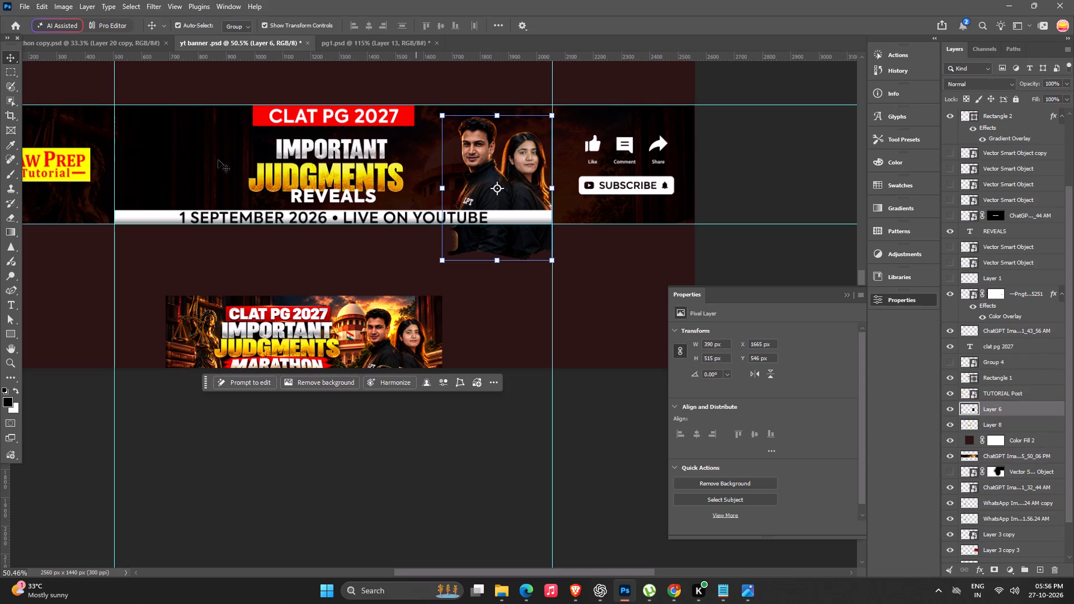
click(6, 75)
alt+scroll(432, 236, up, 3)
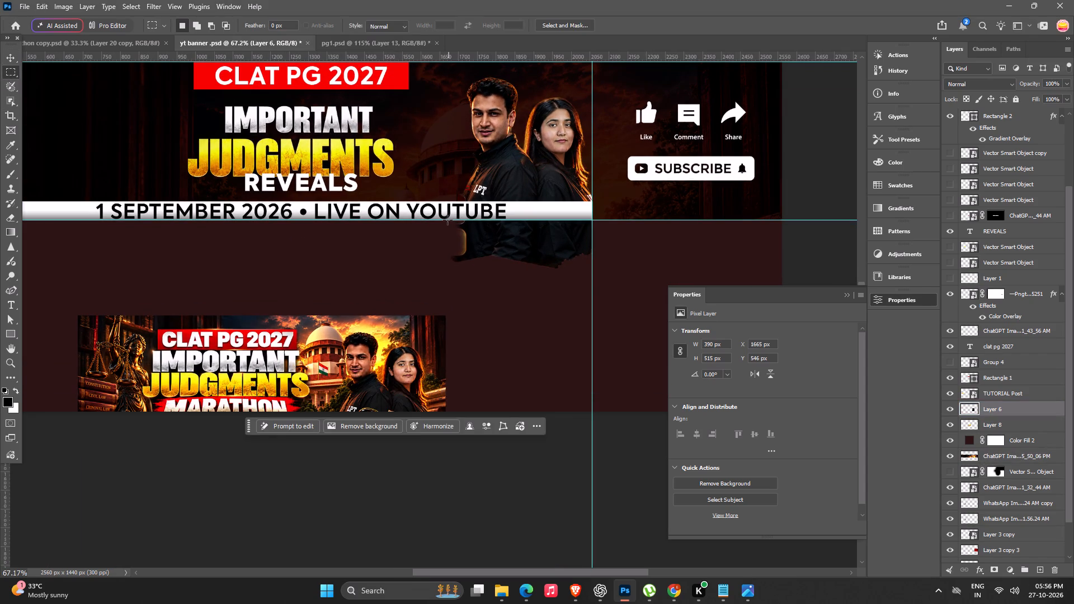
drag(445, 220, 605, 300)
key(Delete)
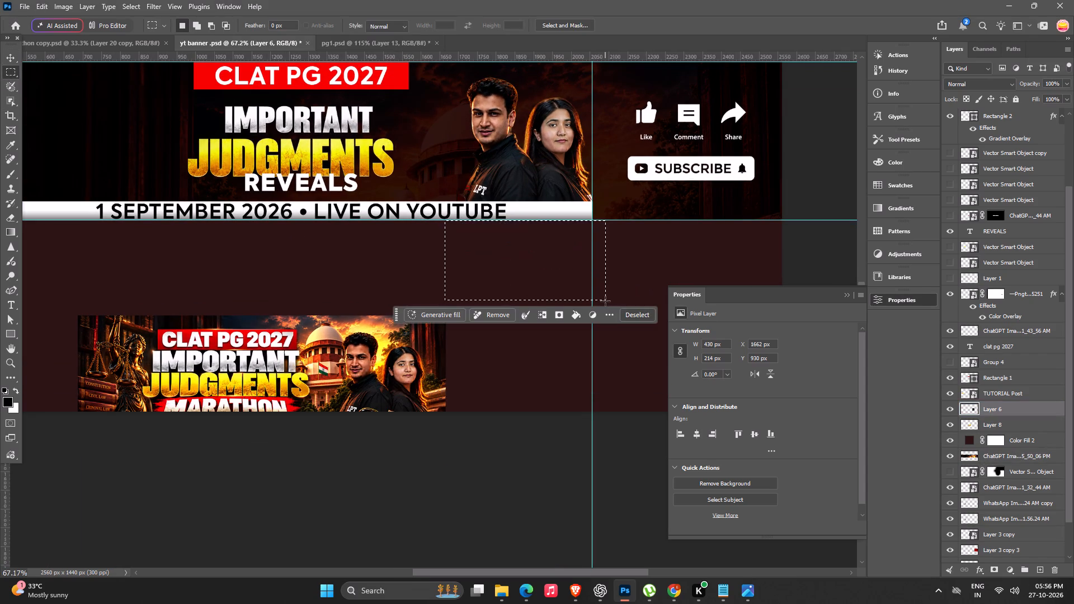
key(ctrl+d)
Move the reference thumbnail up closer beneath the banner strip, to about X 668 px, Y 1101 px.
alt+scroll(489, 260, down, 8)
key(space)
click(464, 273)
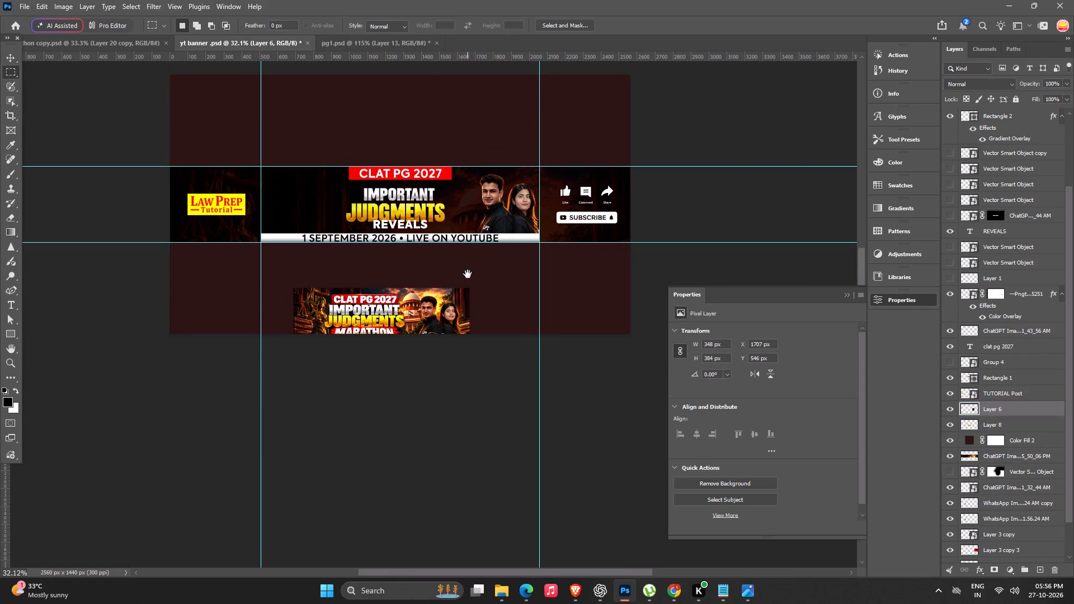
alt+scroll(343, 233, up, 7)
key(space)
key(space)
key(space)
key(space)
key(space)
key(space)
drag(363, 237, 267, 277)
key(v)
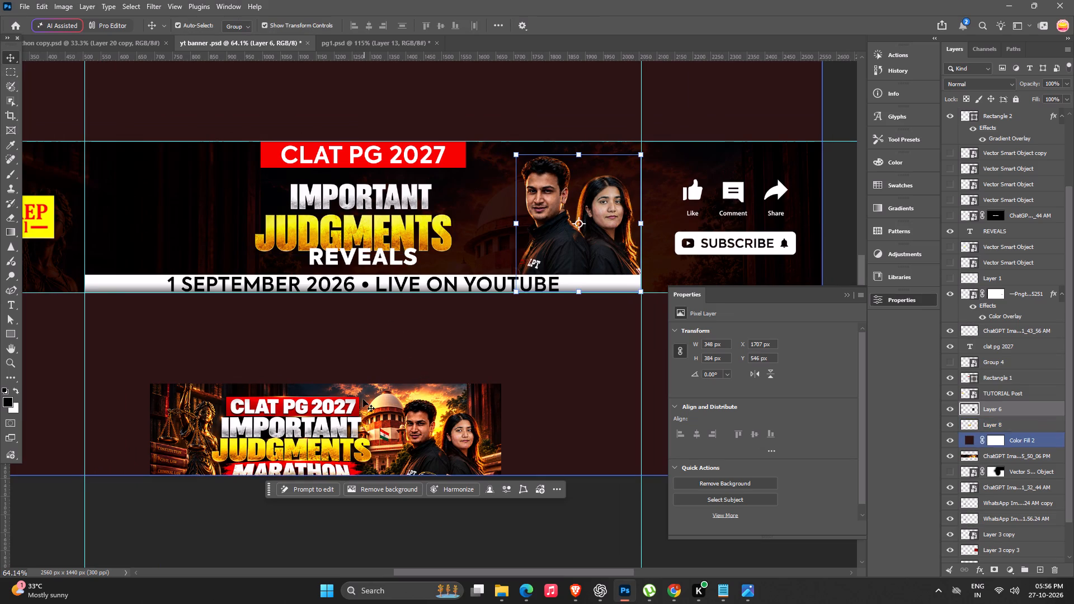
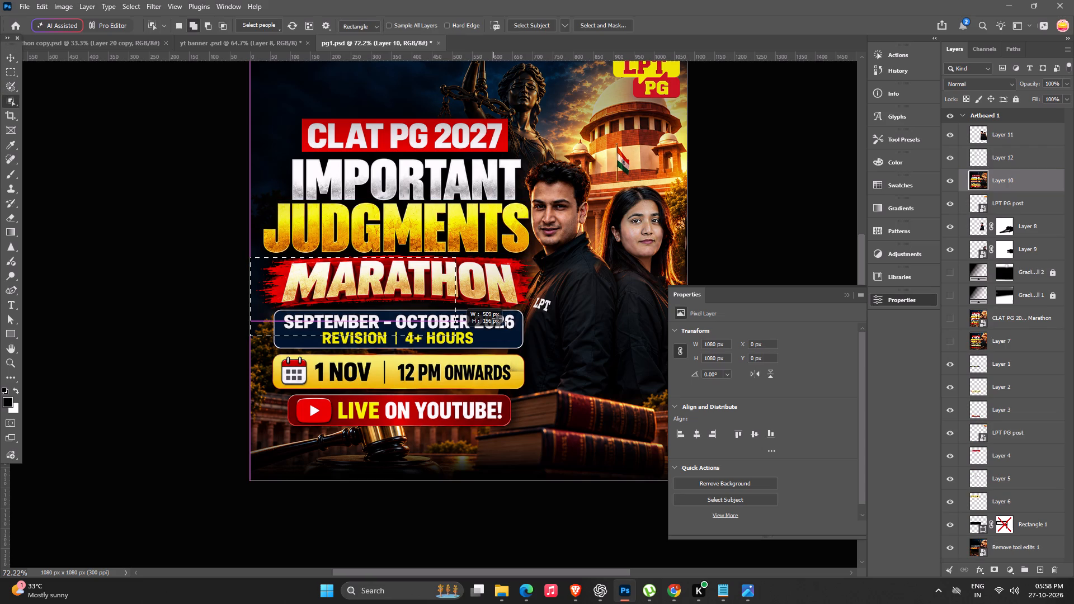
drag(497, 319, 529, 309)
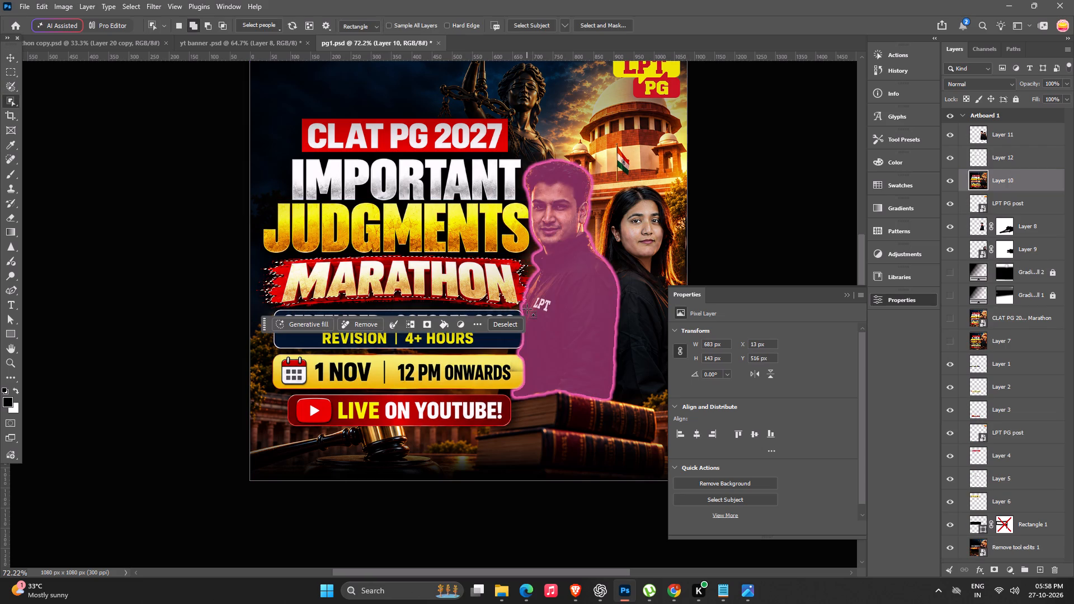
key(ctrl+j)
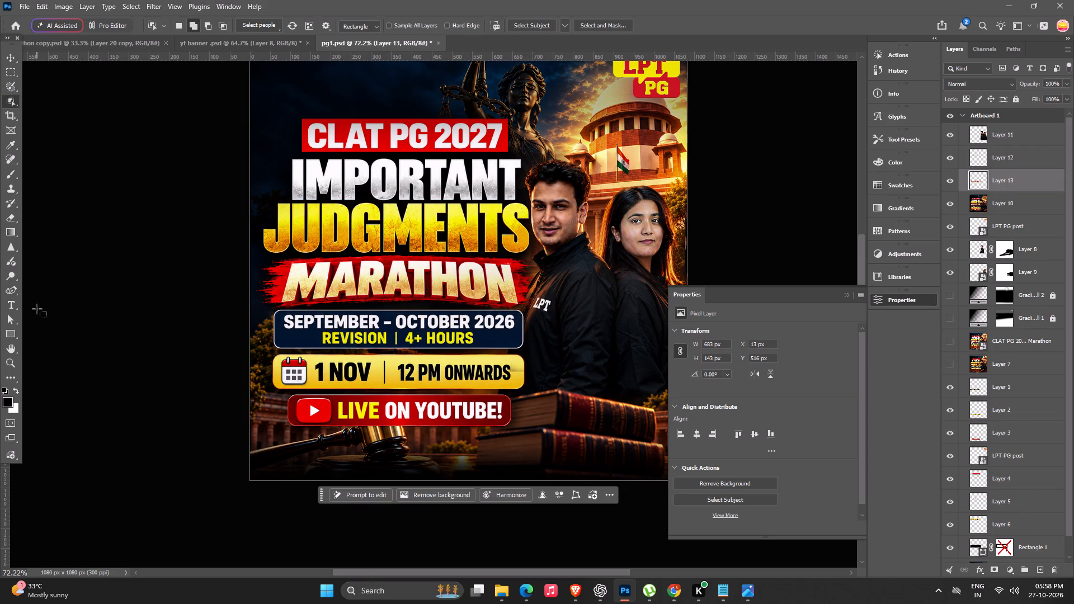
Copy the isolated MARATHON lettering from pg1.psd into the yt banner document.
key(ctrl+c)
click(210, 42)
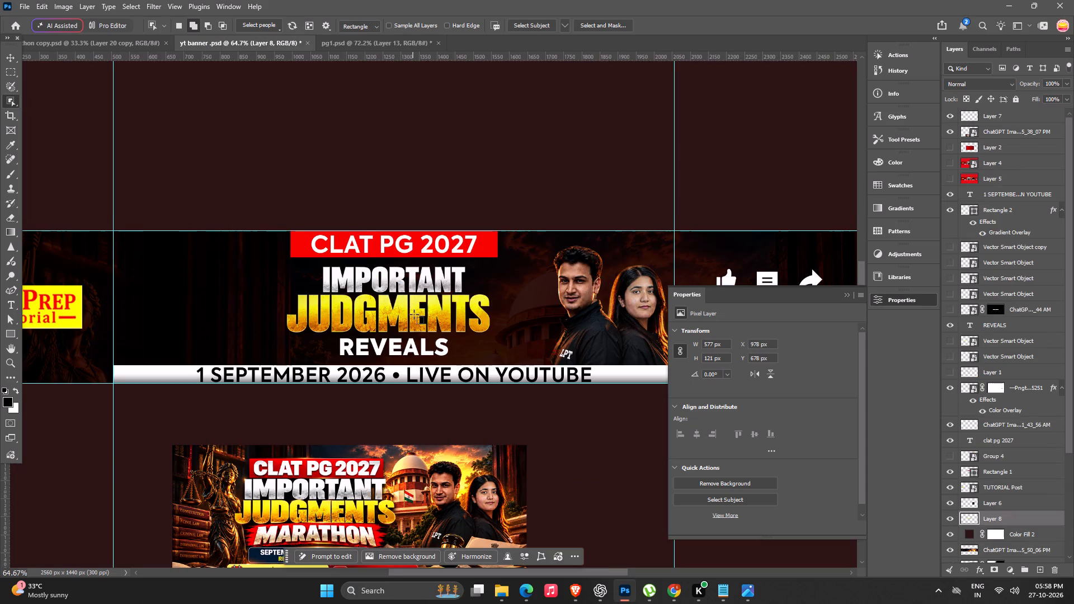
key(ctrl+v)
key(Return)
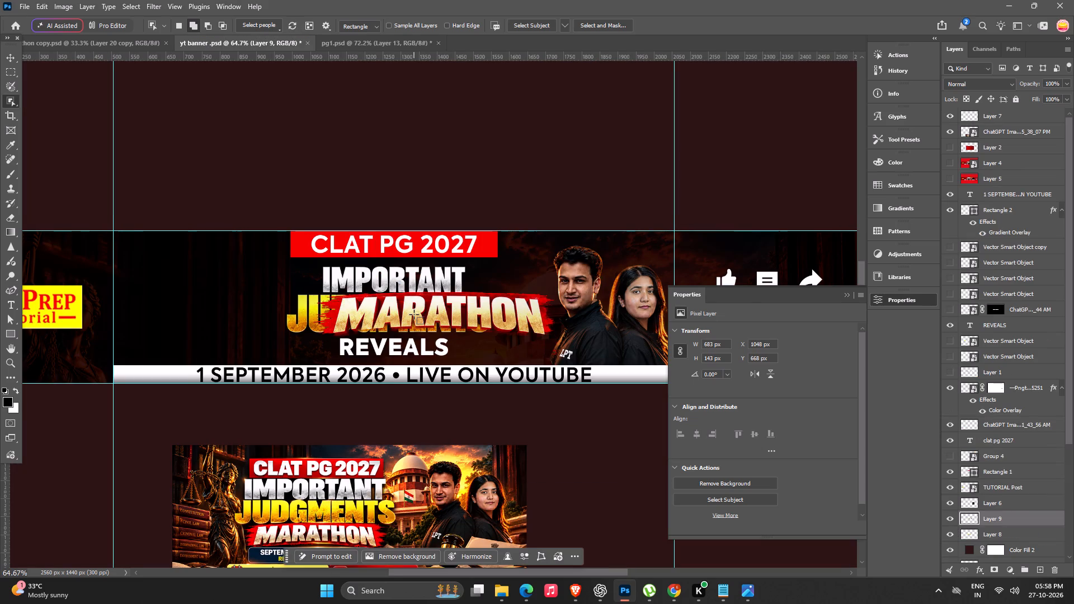
Move the pasted MARATHON lettering clear of the lower title and delete the REVEALS text.
key(b)
click(9, 55)
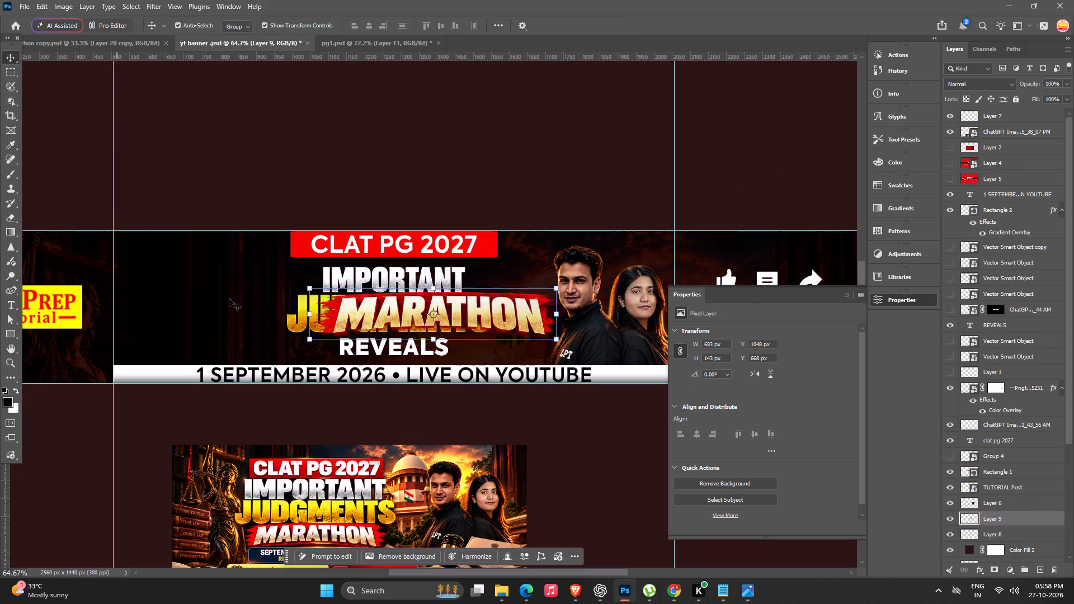
drag(465, 318, 314, 264)
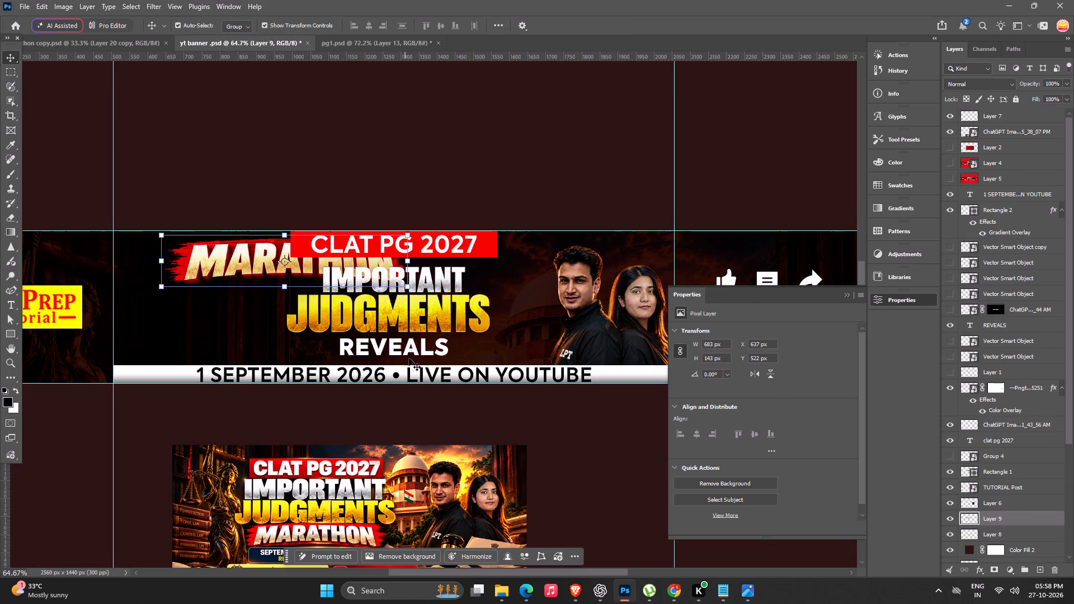
click(412, 345)
key(Delete)
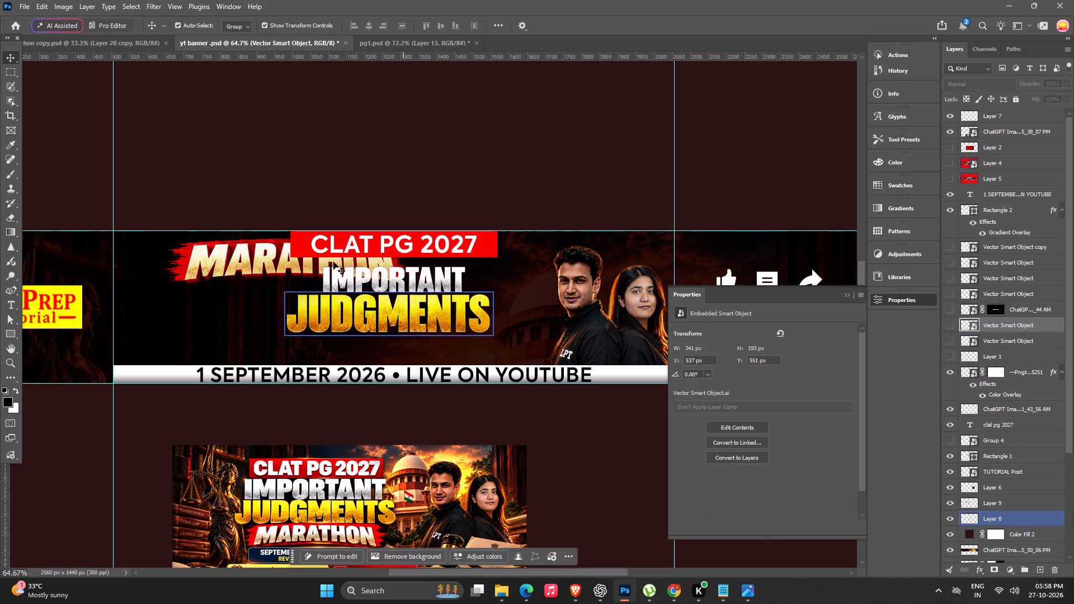
Place the MARATHON lettering over the former REVEALS spot, just above the date bar, at about X 910 px, Y 725 px.
drag(269, 259, 368, 339)
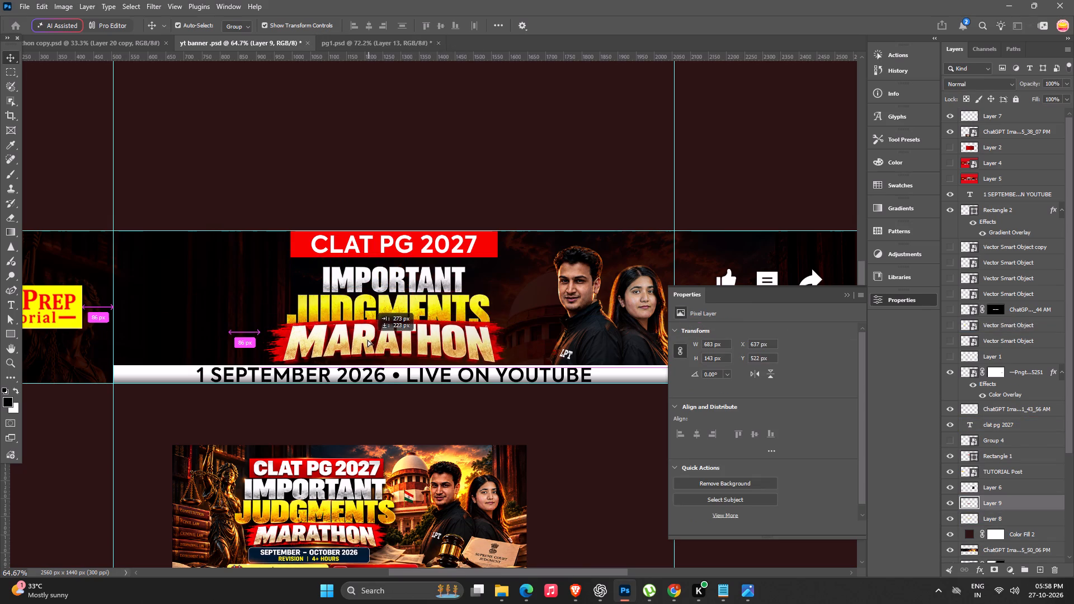
drag(368, 339, 368, 332)
key(Return)
click(364, 170)
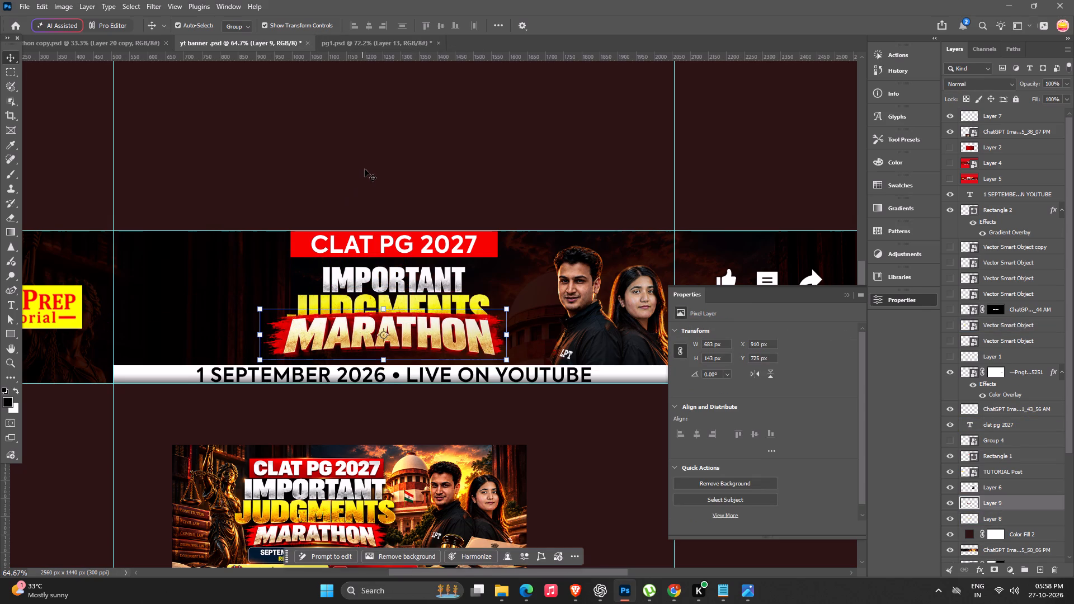
Scale the IMPORTANT, JUDGMENTS and MARATHON lettering together to 82.19% and reposition the group beneath the CLAT PG 2027 label.
alt+scroll(427, 305, up, 4)
click(428, 304)
shift+click(427, 255)
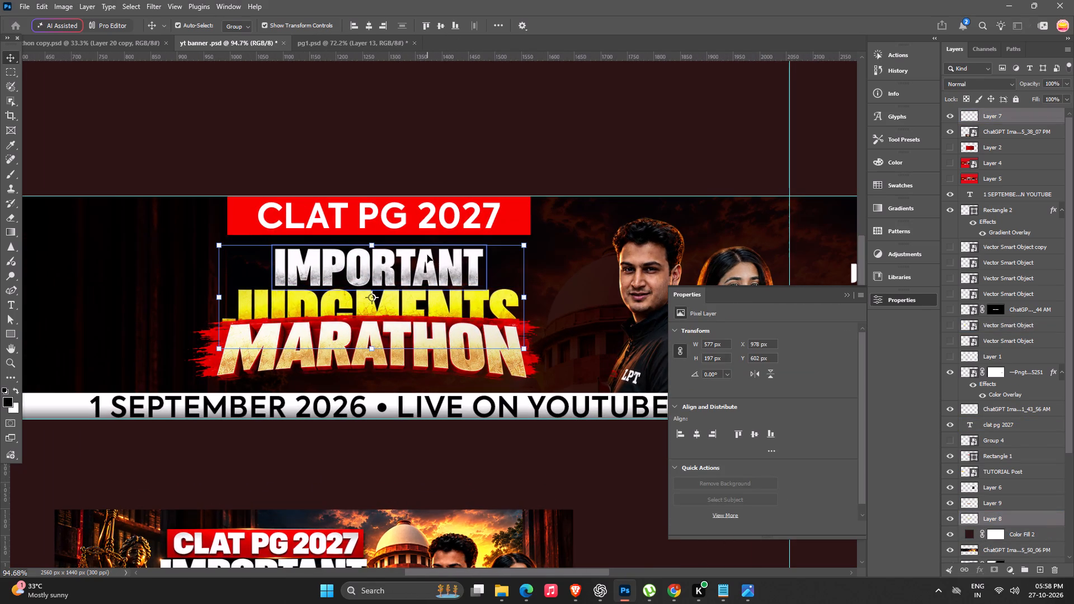
shift+click(502, 379)
alt+drag(548, 242, 548, 240)
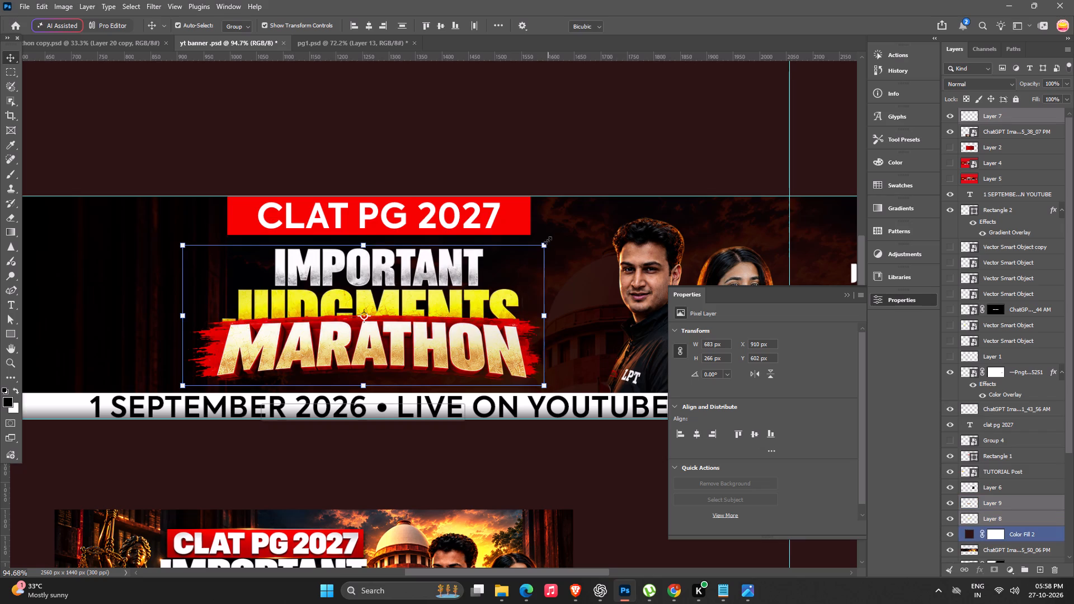
alt+drag(548, 240, 512, 246)
drag(428, 319, 431, 308)
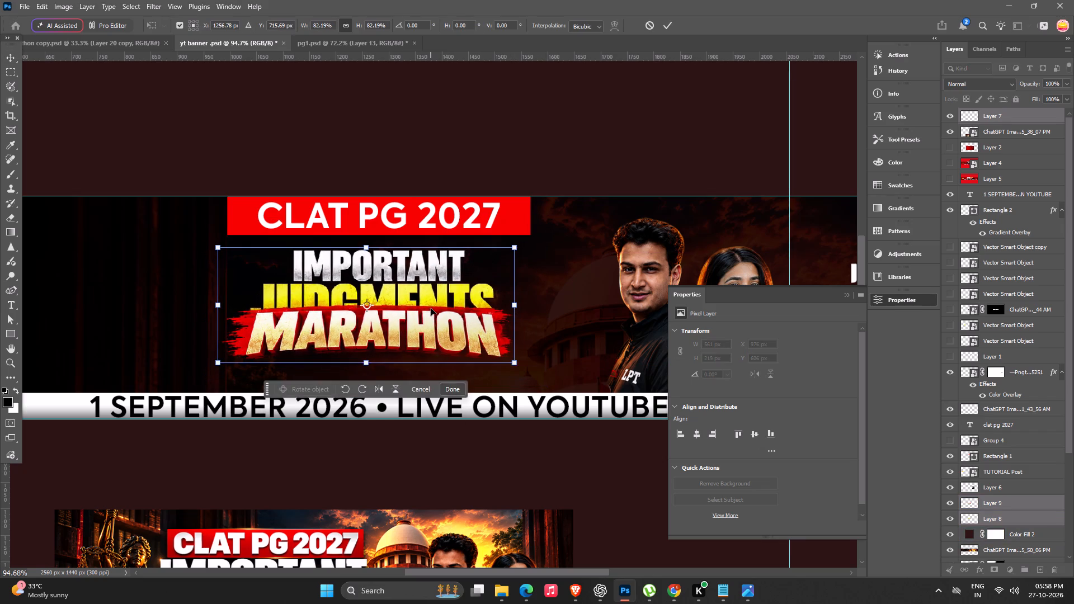
key(Return)
click(404, 77)
Move MARATHON down below JUDGMENTS and enlarge it to 127.12%, about 713 px wide, sitting just above the date bar.
drag(455, 339, 454, 355)
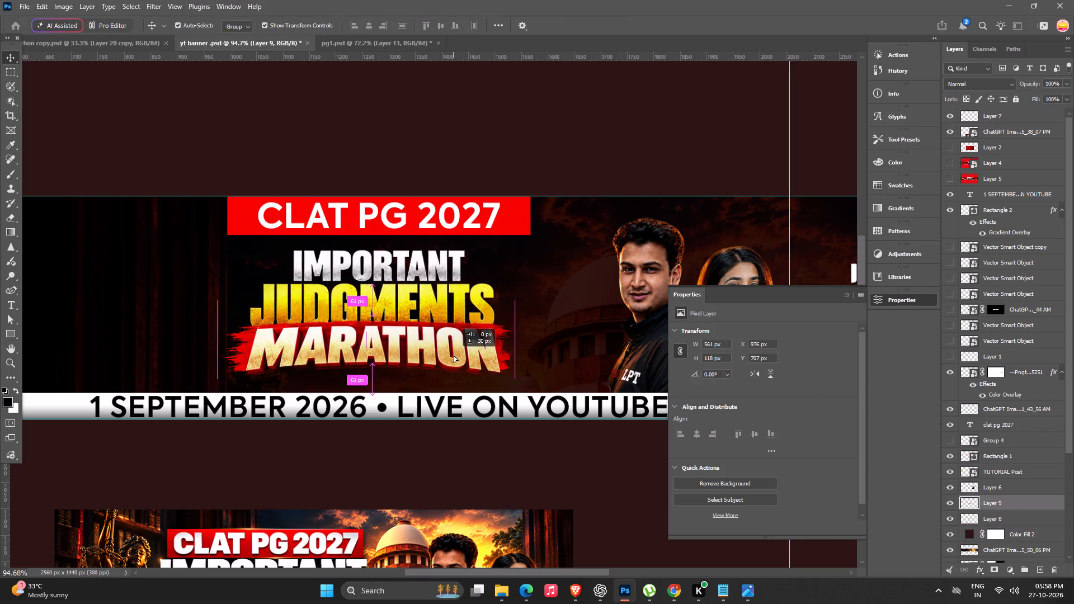
drag(454, 355, 451, 370)
alt+drag(511, 332, 548, 322)
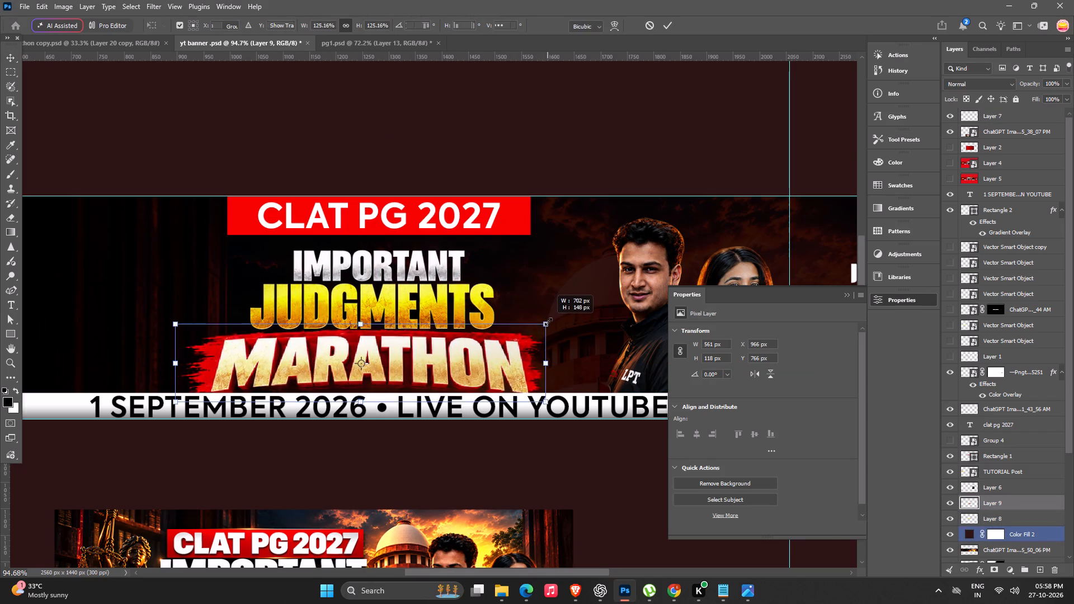
alt+drag(548, 322, 550, 320)
click(487, 354)
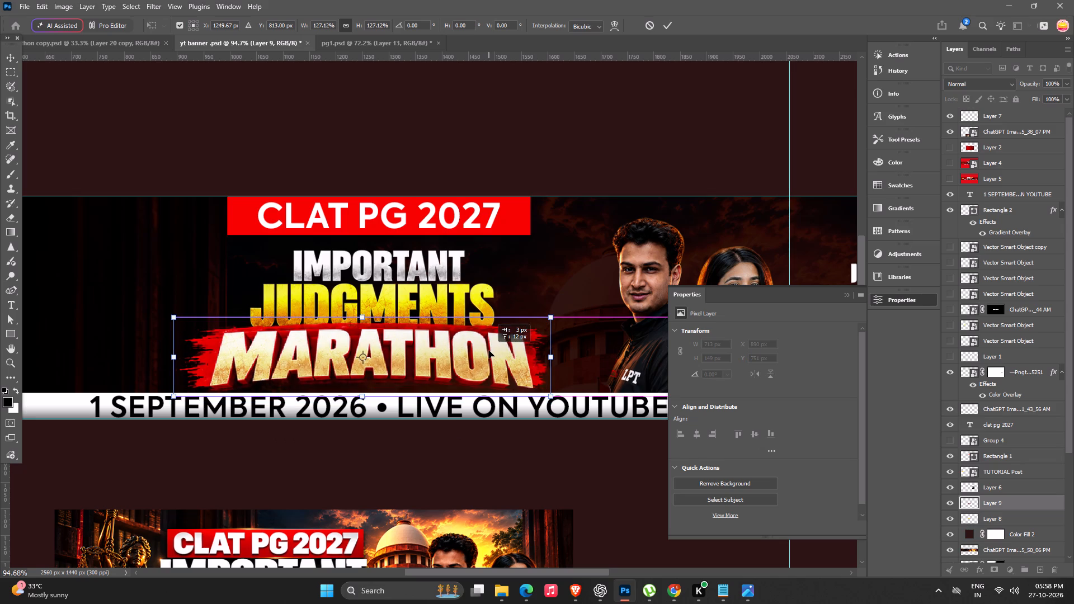
key(Return)
alt+scroll(502, 328, down, 8)
alt+click(414, 183)
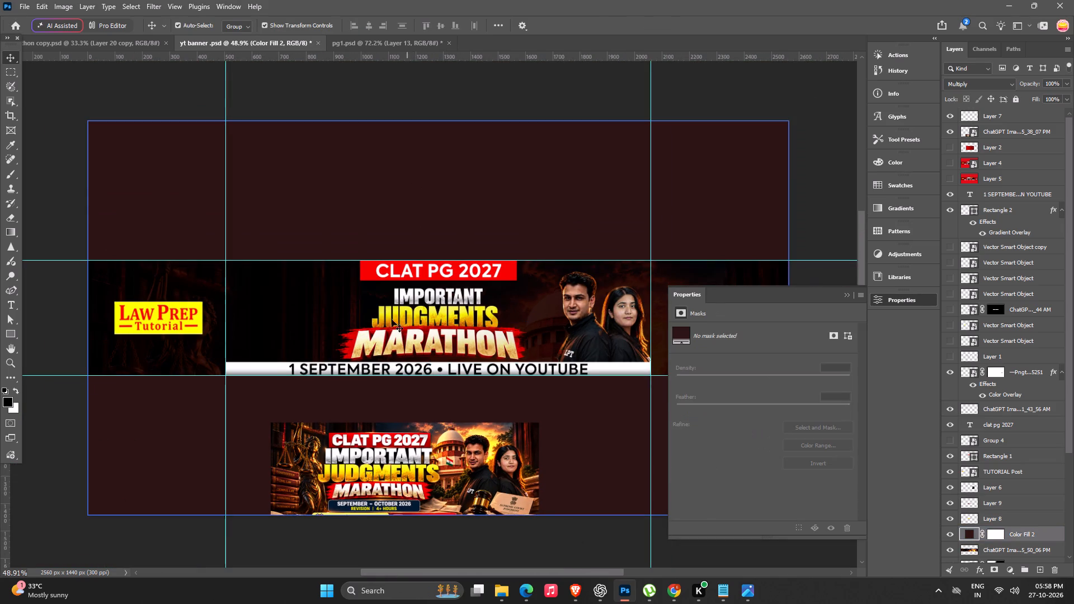
Move the reference thumbnail beneath the banner to about X 872 px, Y 1077 px.
key(space)
key(space)
key(space)
key(space)
drag(407, 409, 365, 290)
alt+scroll(365, 292, up, 3)
key(space)
drag(362, 299, 336, 379)
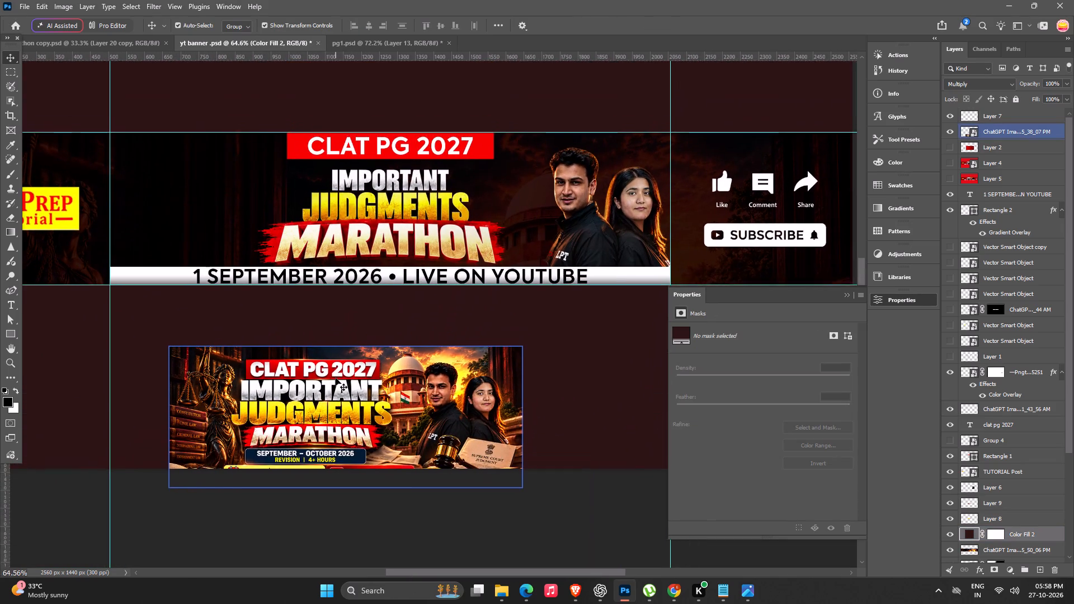
scroll(336, 378, down, 4)
drag(361, 404, 412, 400)
alt+scroll(404, 329, up, 4)
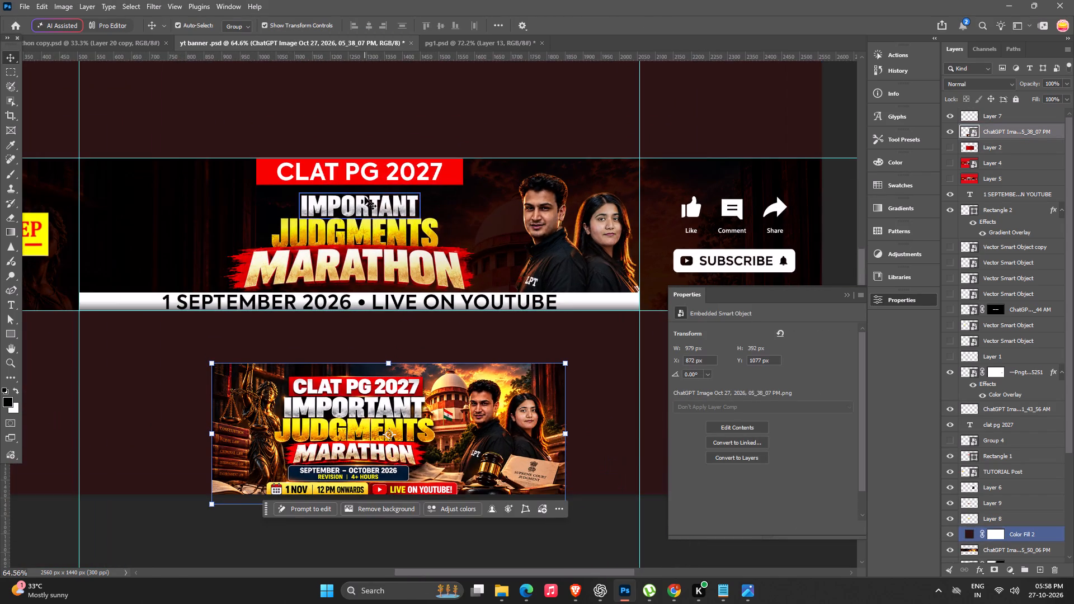
Nudge the MARATHON lettering vertically to Y 737 px.
alt+scroll(392, 264, up, 4)
click(392, 264)
key(Down)
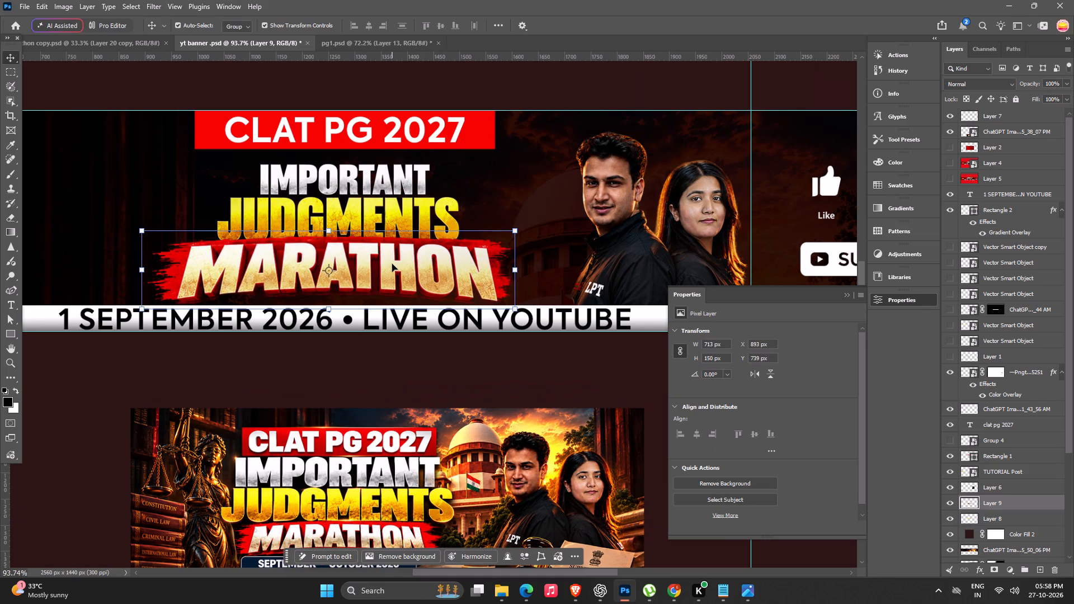
key(Down)
key(Down)
key(Up)
key(Up)
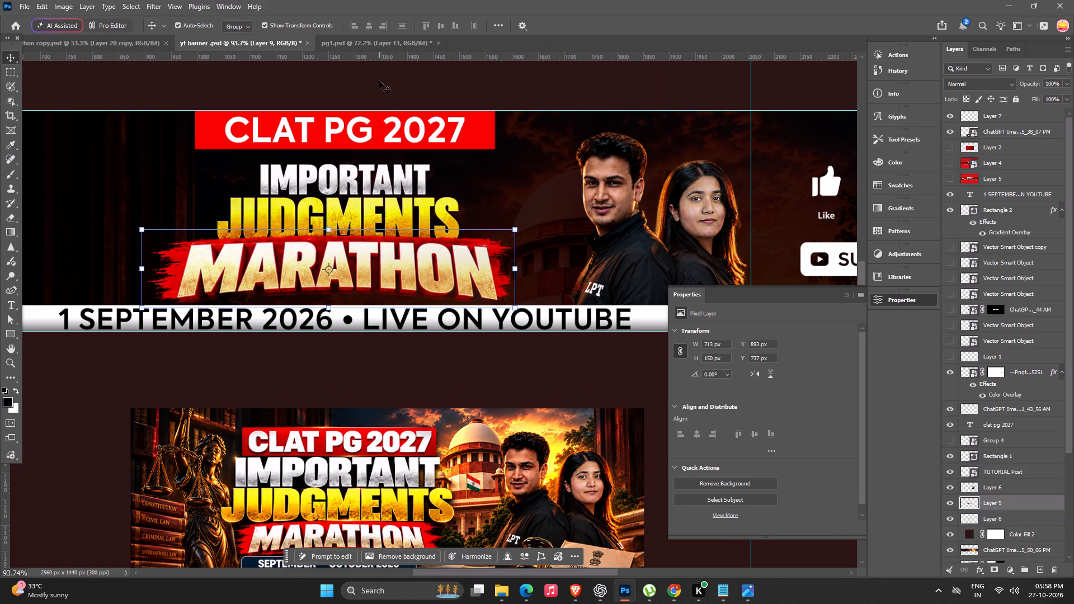
Nudge the JUDGMENTS lettering up 20 px to Y 649 px, away from MARATHON.
click(379, 77)
click(379, 207)
key(shift+Up)
key(shift+Up)
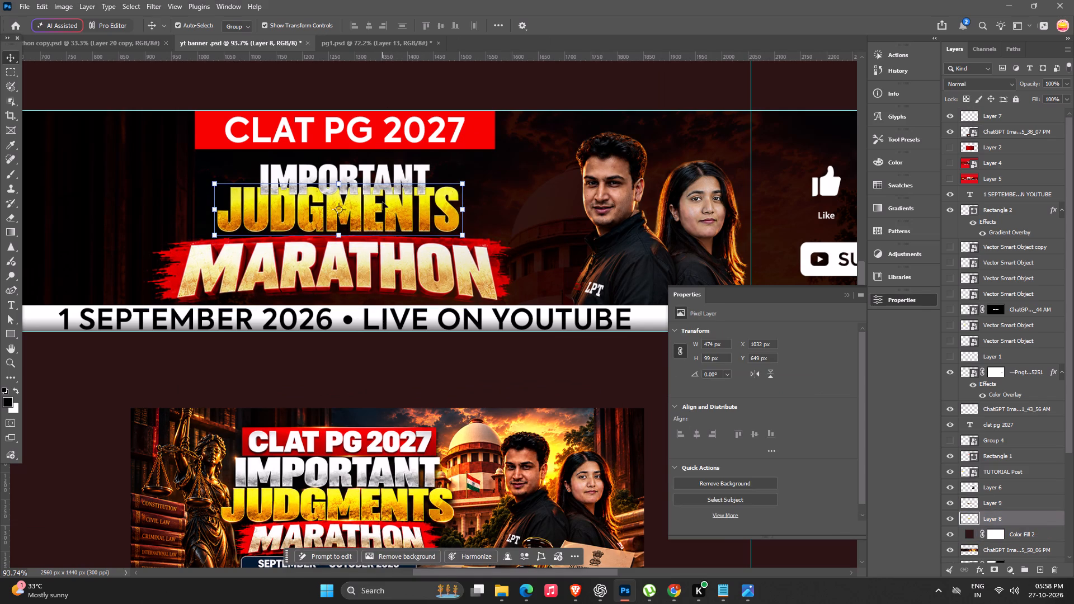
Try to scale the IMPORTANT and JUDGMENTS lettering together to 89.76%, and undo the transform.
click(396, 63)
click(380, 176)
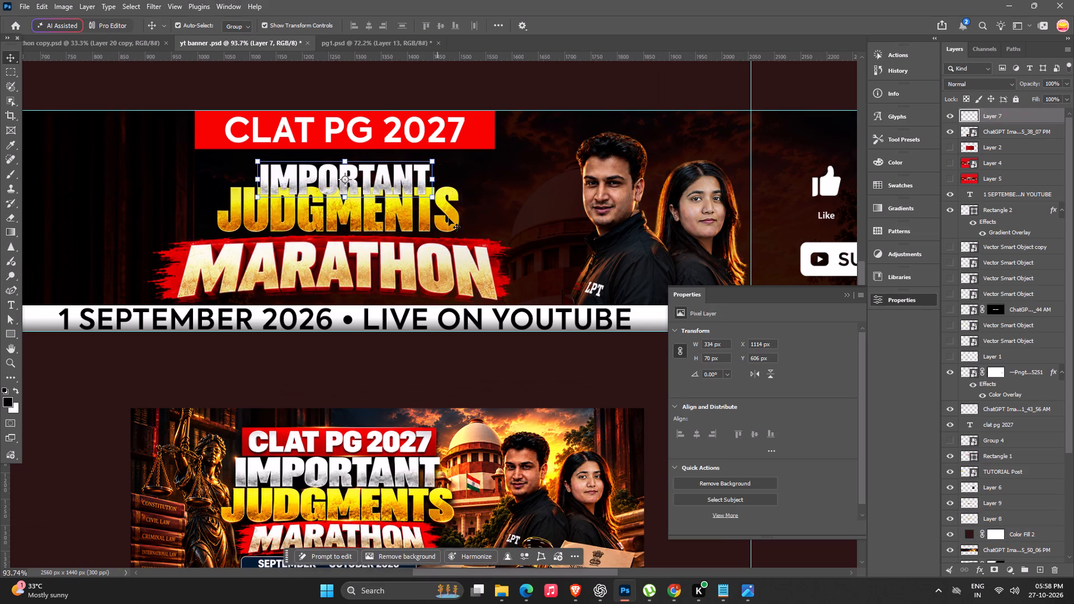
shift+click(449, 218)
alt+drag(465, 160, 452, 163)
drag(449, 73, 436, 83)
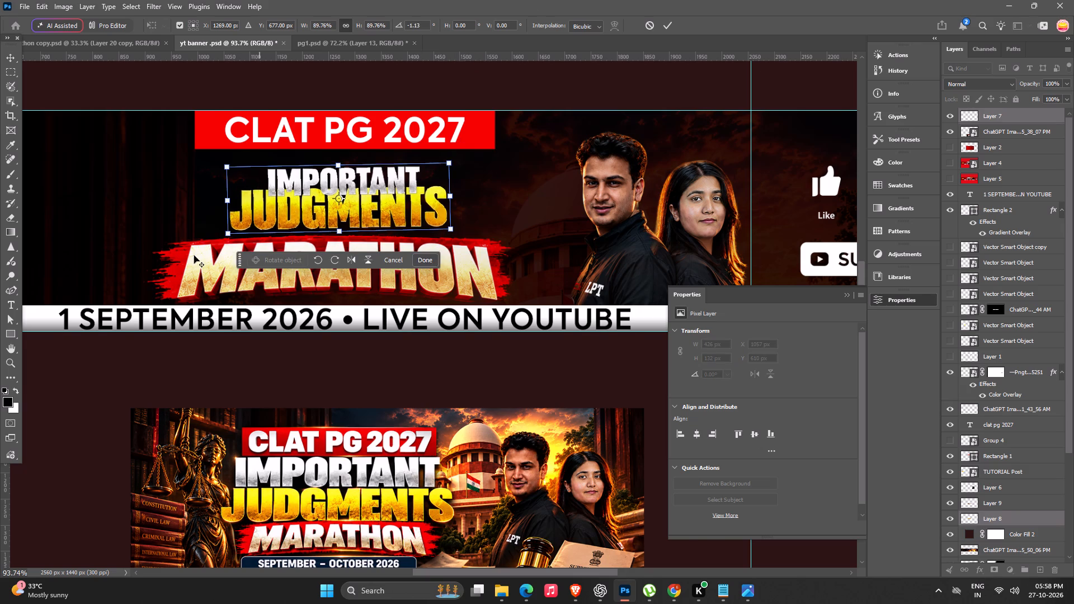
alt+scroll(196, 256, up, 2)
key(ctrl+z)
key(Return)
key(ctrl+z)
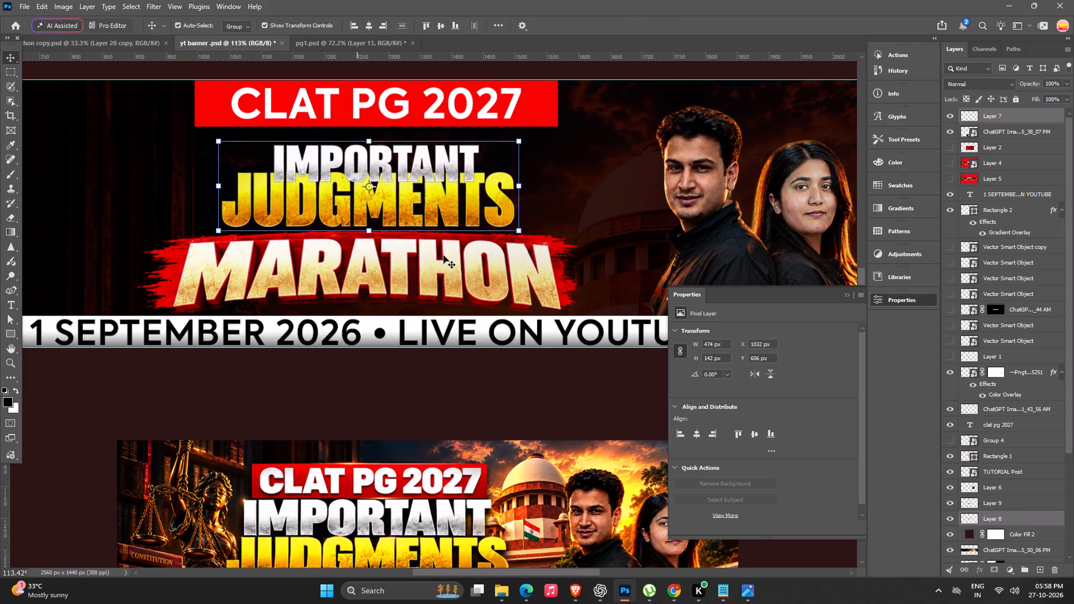
Scale the IMPORTANT and JUDGMENTS lettering down together to about 434 × 130 px.
alt+scroll(446, 261, down, 7)
alt+drag(483, 203, 478, 204)
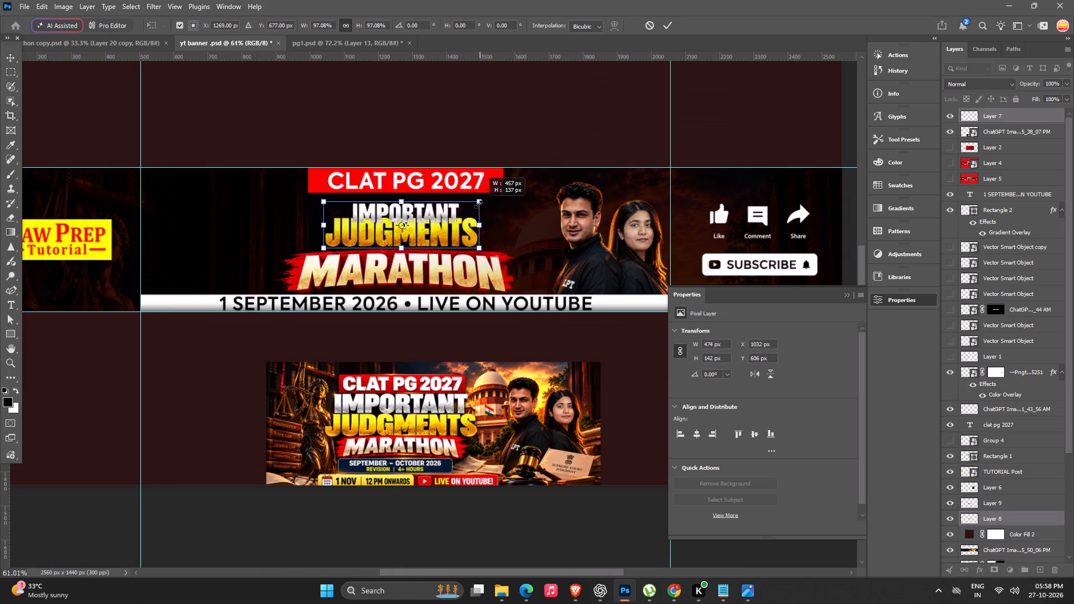
alt+drag(478, 204, 476, 205)
key(Return)
click(439, 100)
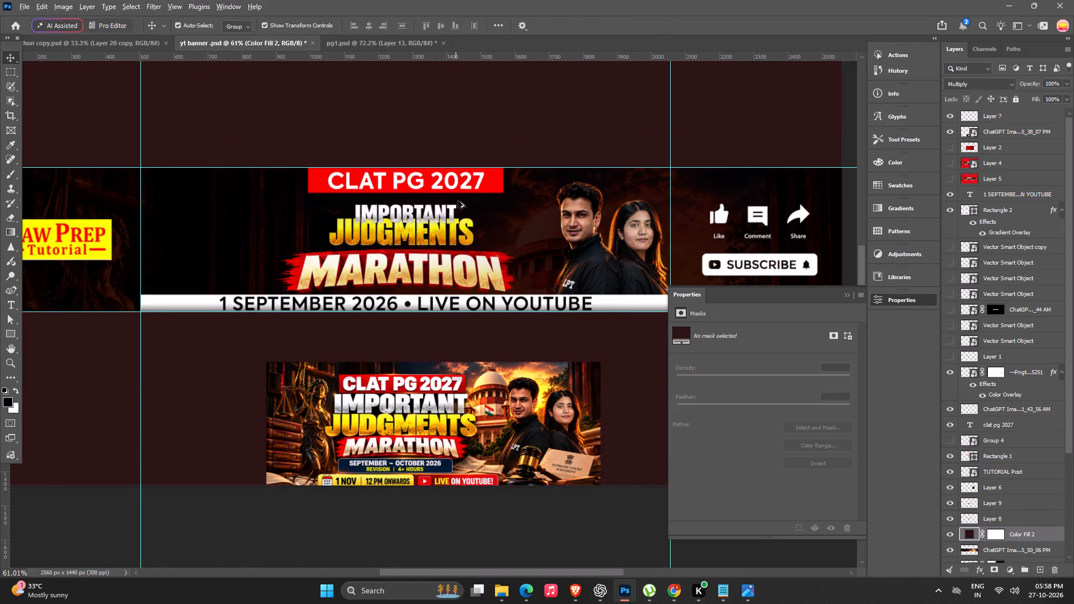
Align the JUDGMENTS and MARATHON lettering on their horizontal centres.
alt+scroll(458, 201, up, 6)
click(425, 263)
shift+click(410, 325)
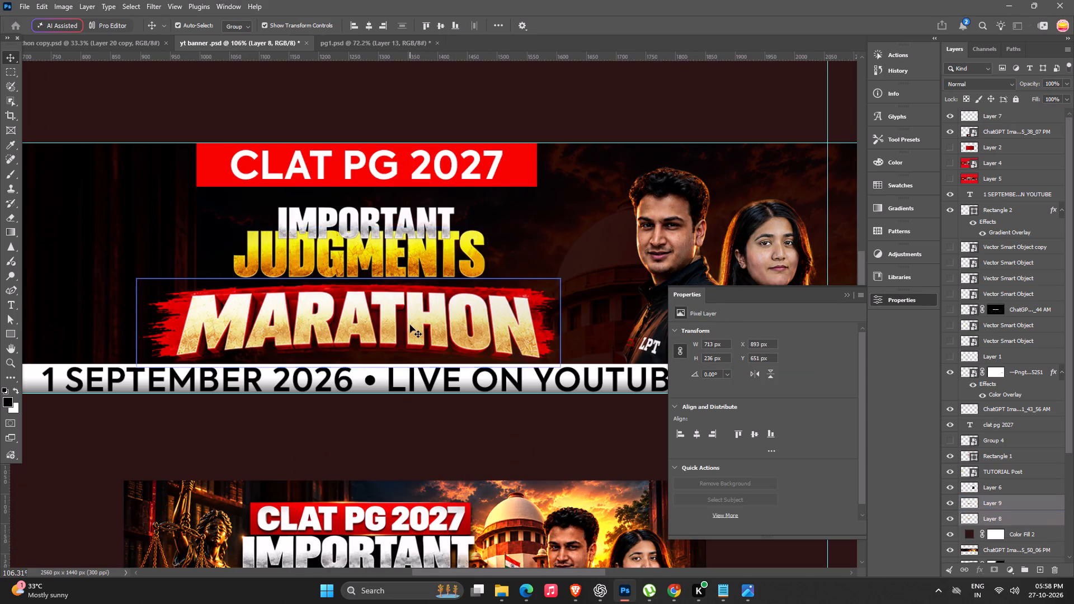
click(366, 25)
click(372, 100)
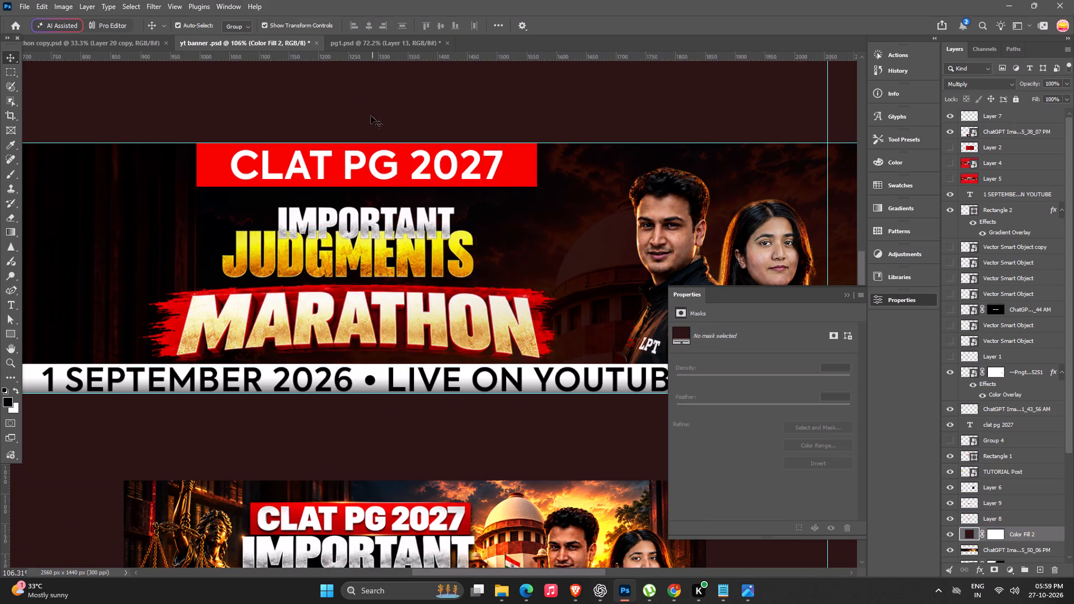
Align the IMPORTANT and JUDGMENTS lettering on their horizontal centres.
alt+scroll(389, 253, down, 8)
key(space)
key(space)
key(space)
key(space)
key(space)
key(space)
key(space)
key(space)
key(space)
key(space)
key(space)
key(space)
key(space)
key(space)
key(space)
key(space)
key(space)
key(space)
key(space)
key(space)
drag(373, 296, 402, 289)
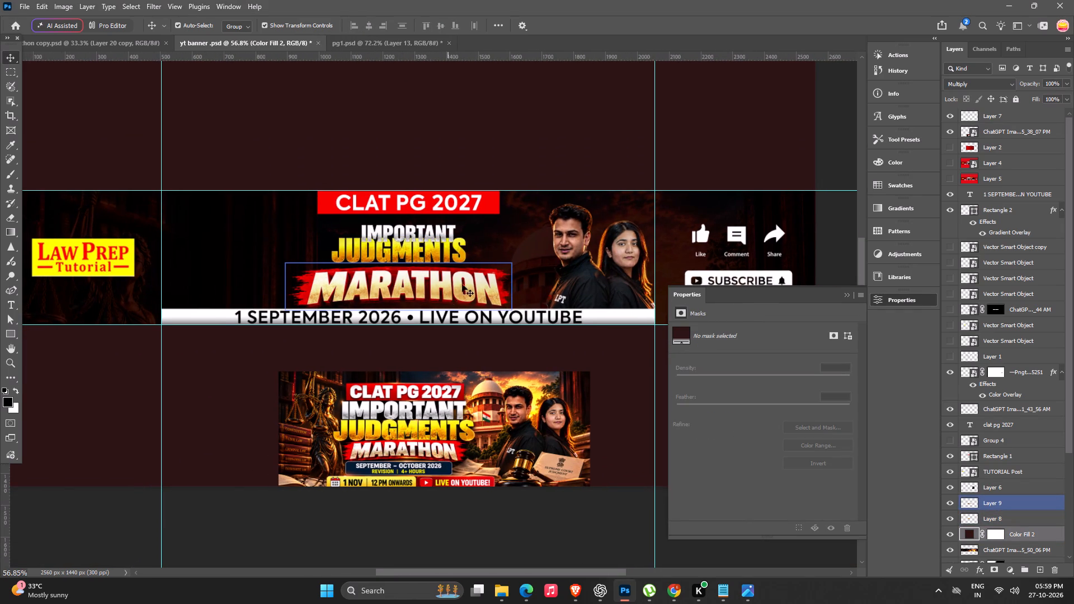
click(503, 110)
alt+scroll(387, 281, up, 3)
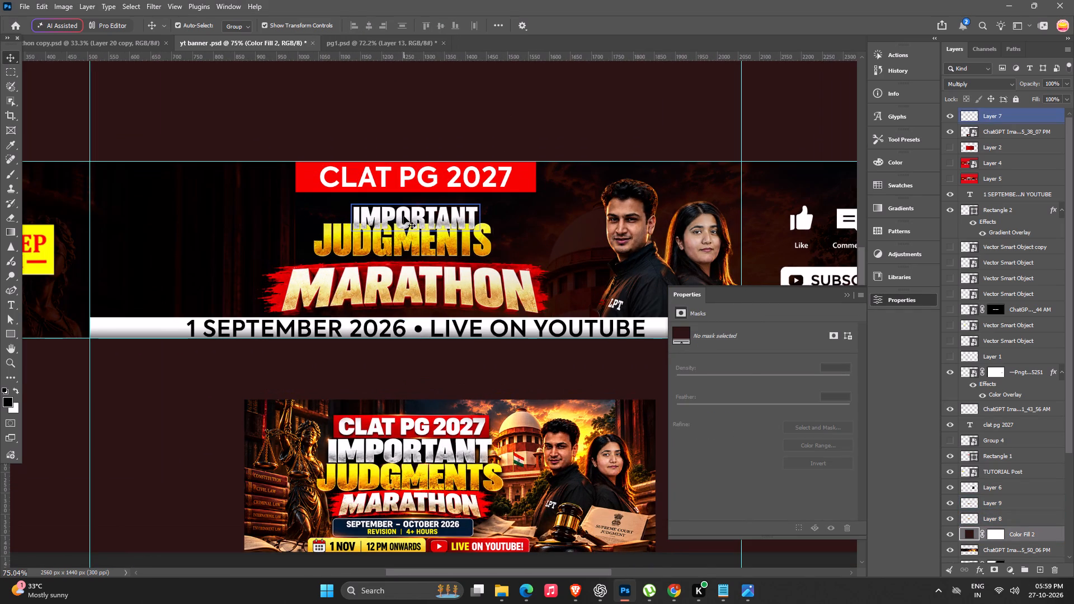
click(404, 216)
shift+click(333, 245)
click(365, 24)
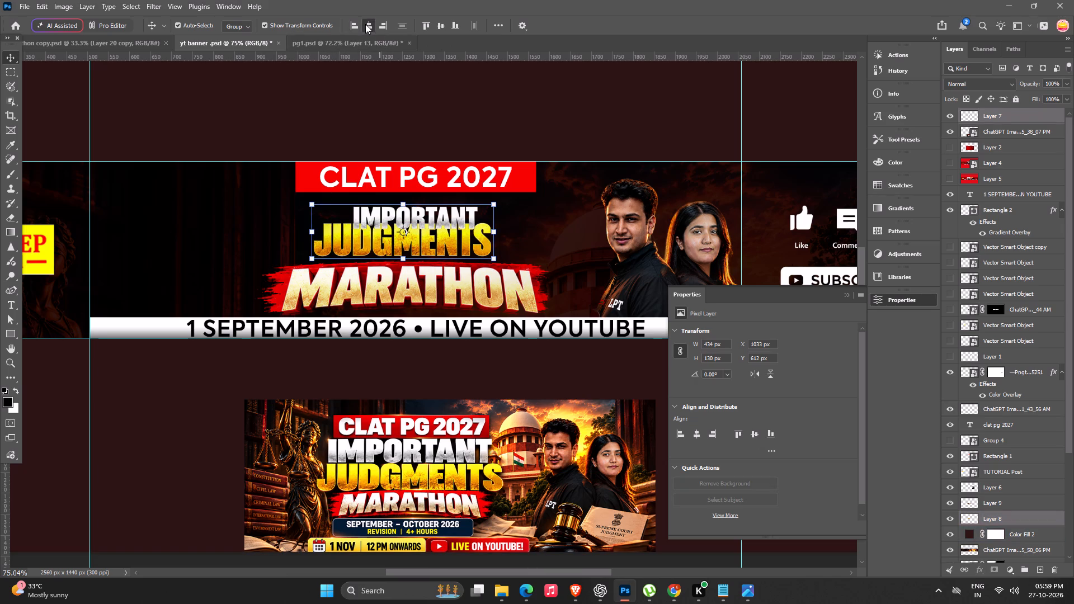
click(373, 83)
Move the IMPORTANT lettering up to about Y 587 px, clear of JUDGMENTS.
alt+scroll(420, 220, up, 3)
drag(420, 218, 421, 206)
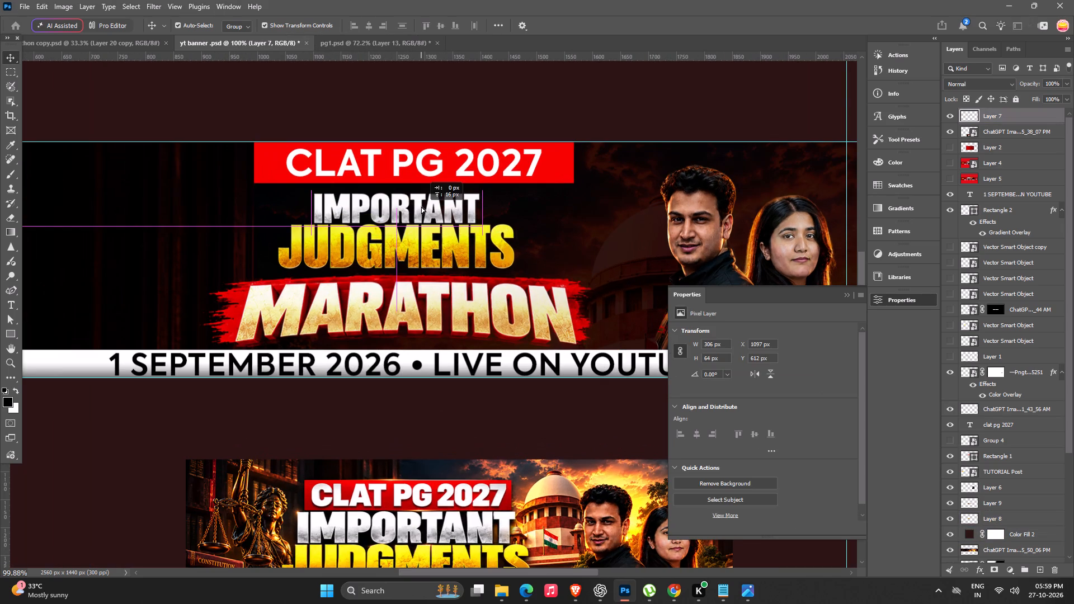
drag(421, 206, 422, 205)
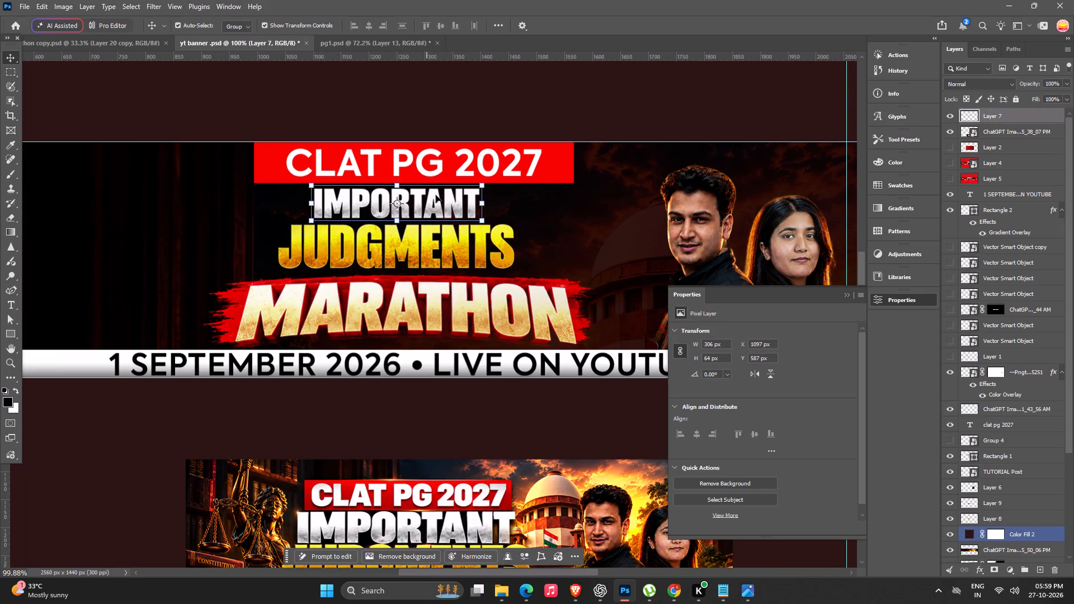
click(439, 63)
Enlarge the JUDGMENTS lettering to 113.79%, about 494 × 104 px, and nudge it down to Y 644 px.
click(456, 259)
alt+drag(522, 217, 539, 216)
click(486, 247)
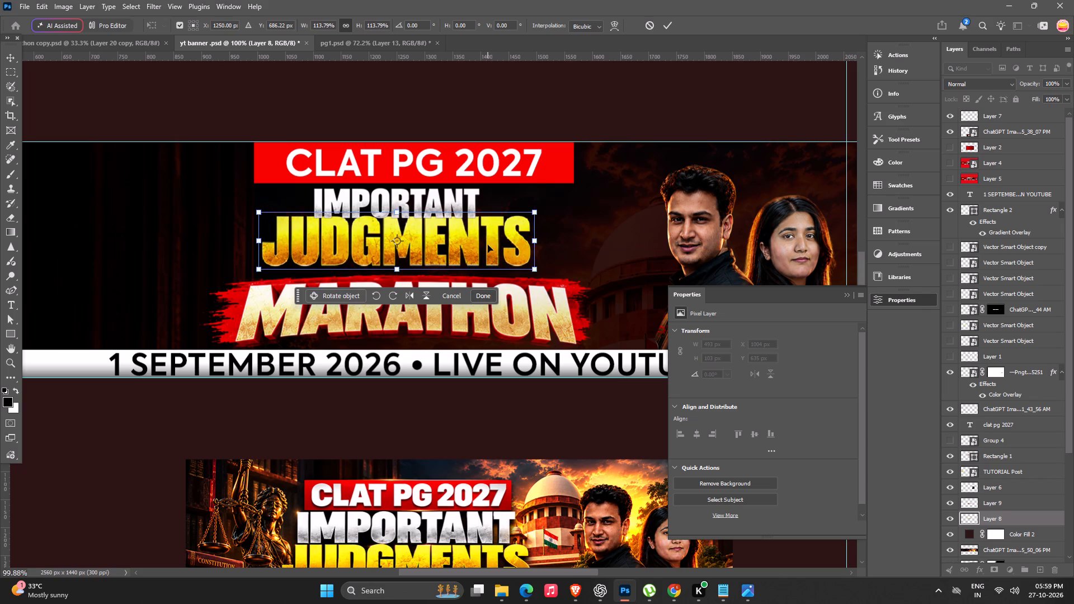
key(shift+Down)
key(Return)
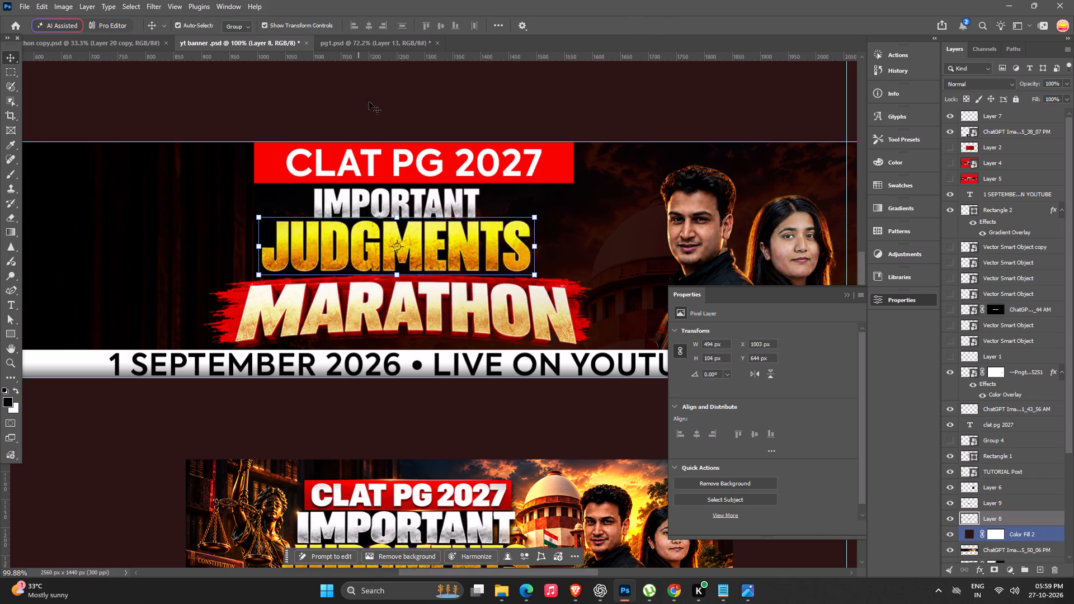
click(398, 75)
Reposition the MARATHON lettering to about X 894 px, Y 736 px, just above the white date strip.
alt+scroll(411, 112, down, 9)
alt+scroll(467, 201, down, 5)
alt+scroll(478, 469, up, 5)
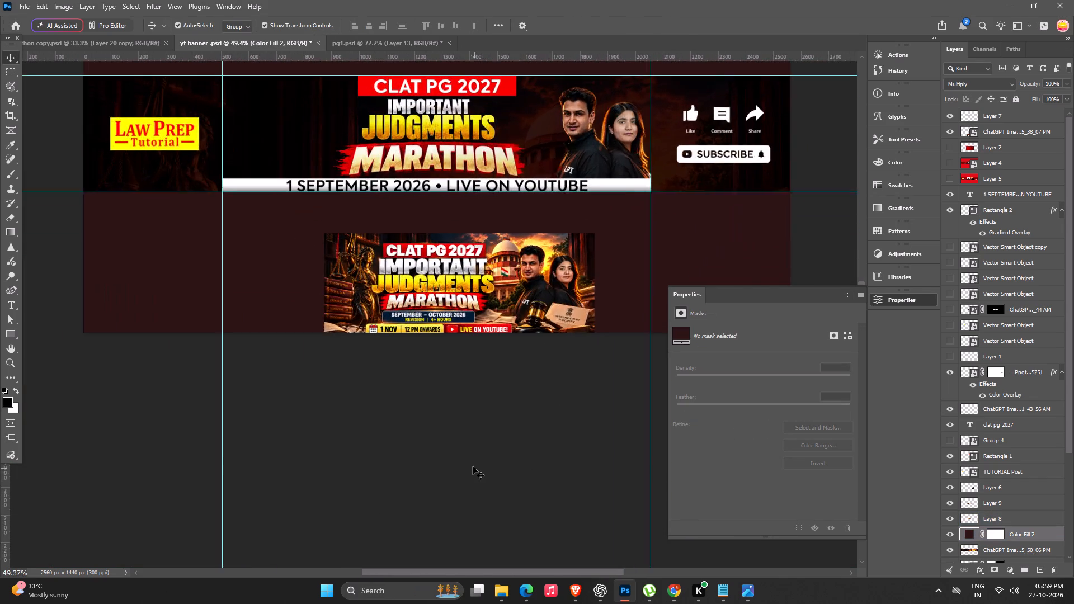
key(space)
drag(453, 452, 414, 531)
alt+scroll(409, 291, up, 5)
alt+scroll(423, 285, down, 6)
key(space)
drag(398, 313, 399, 356)
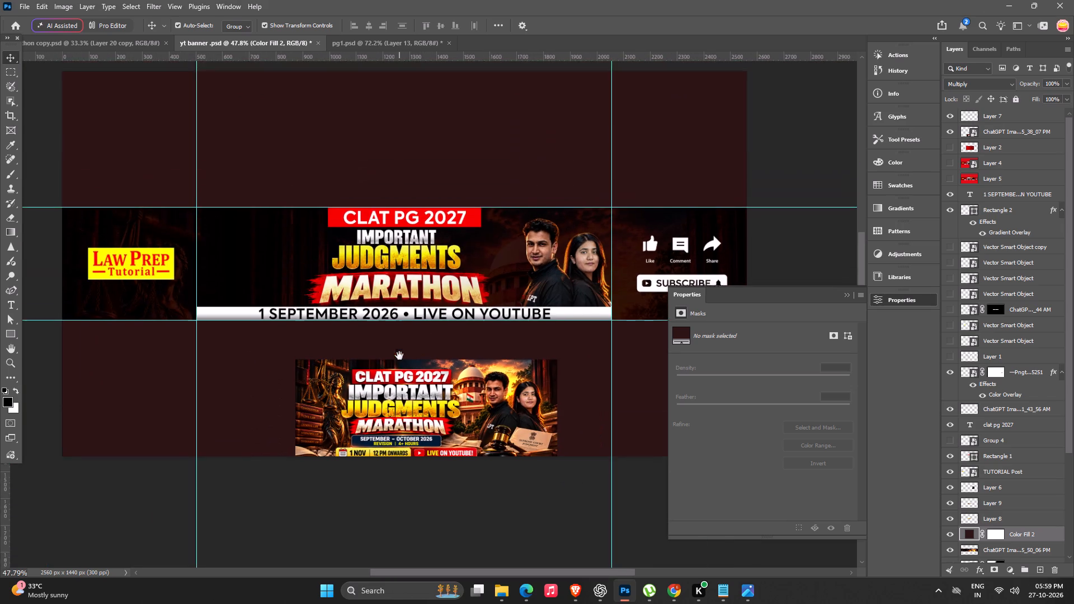
scroll(442, 311, up, 3)
alt+scroll(429, 343, up, 4)
click(417, 350)
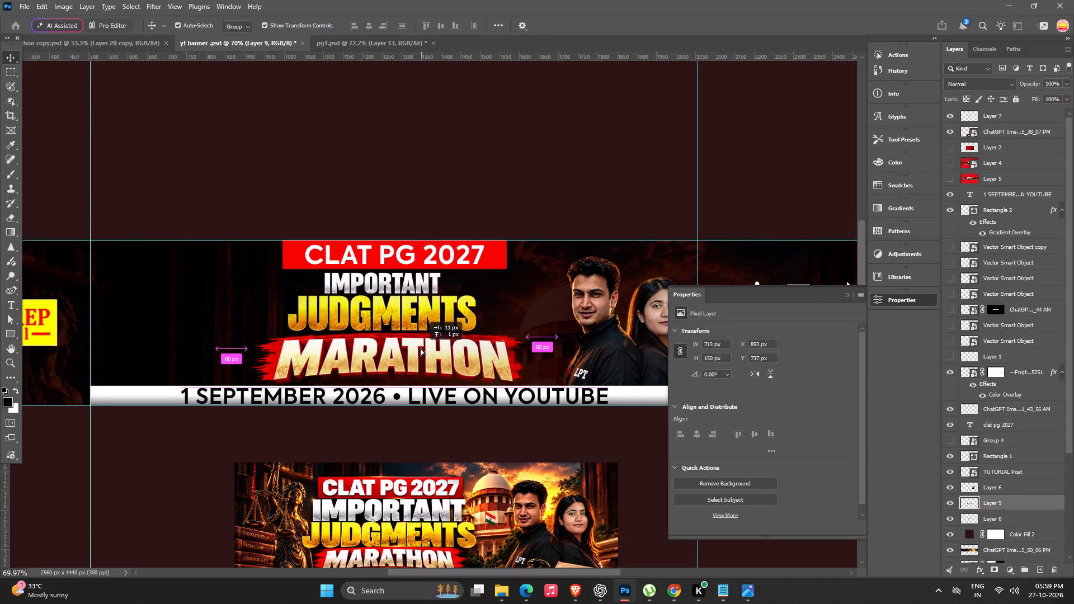
click(401, 166)
alt+scroll(406, 290, up, 3)
drag(426, 387, 425, 387)
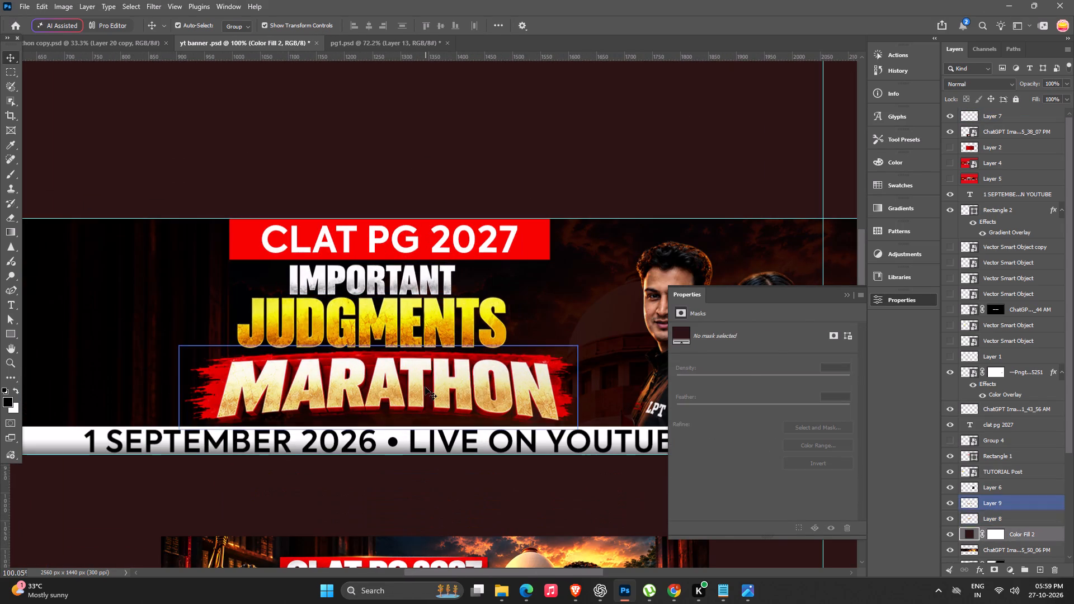
drag(425, 387, 420, 386)
click(410, 145)
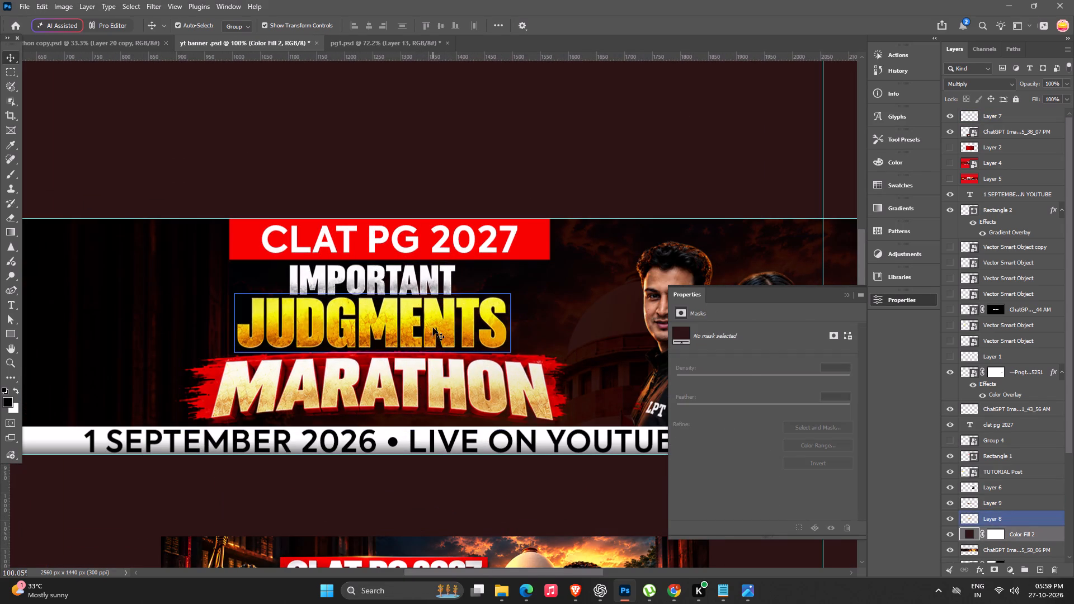
Move the JUDGMENTS lettering to about X 1014 px, Y 646 px, between IMPORTANT and MARATHON.
drag(434, 328, 434, 320)
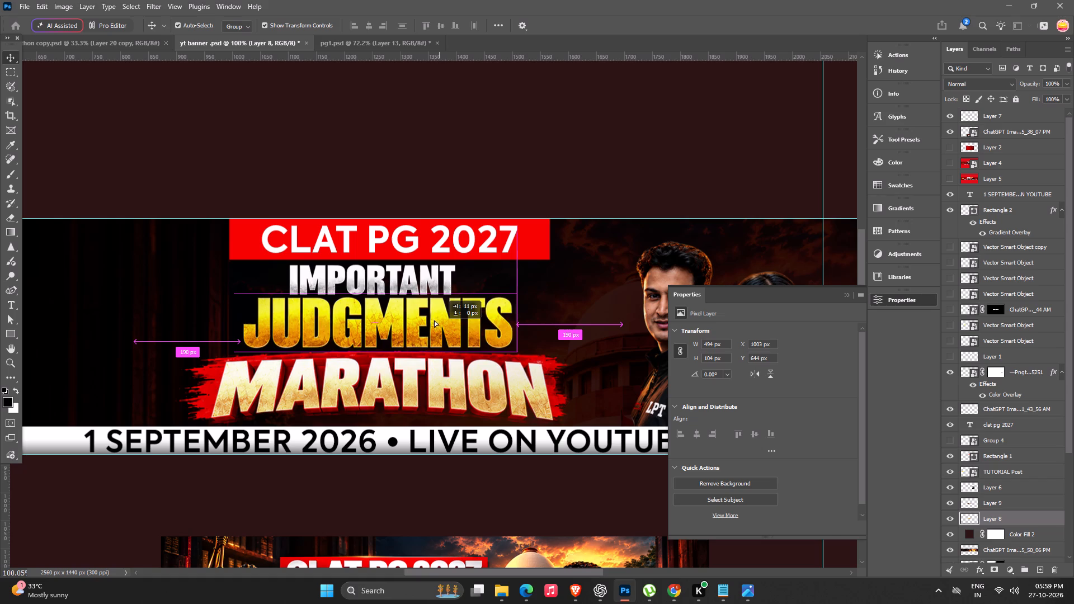
drag(434, 320, 440, 327)
click(402, 178)
click(420, 319)
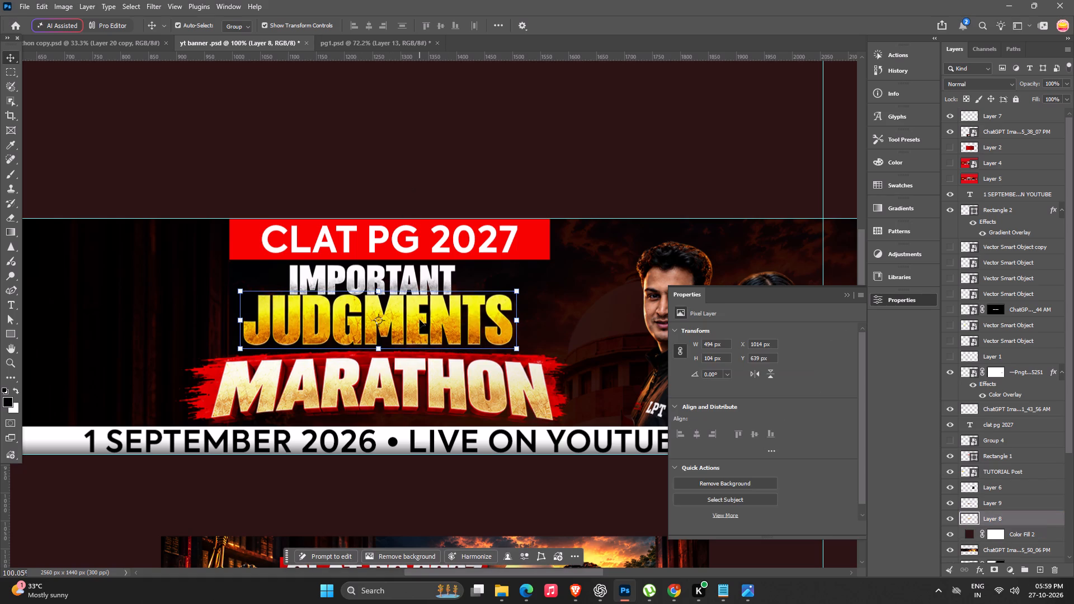
key(shift+Down)
key(Up)
key(Up)
key(Up)
click(477, 107)
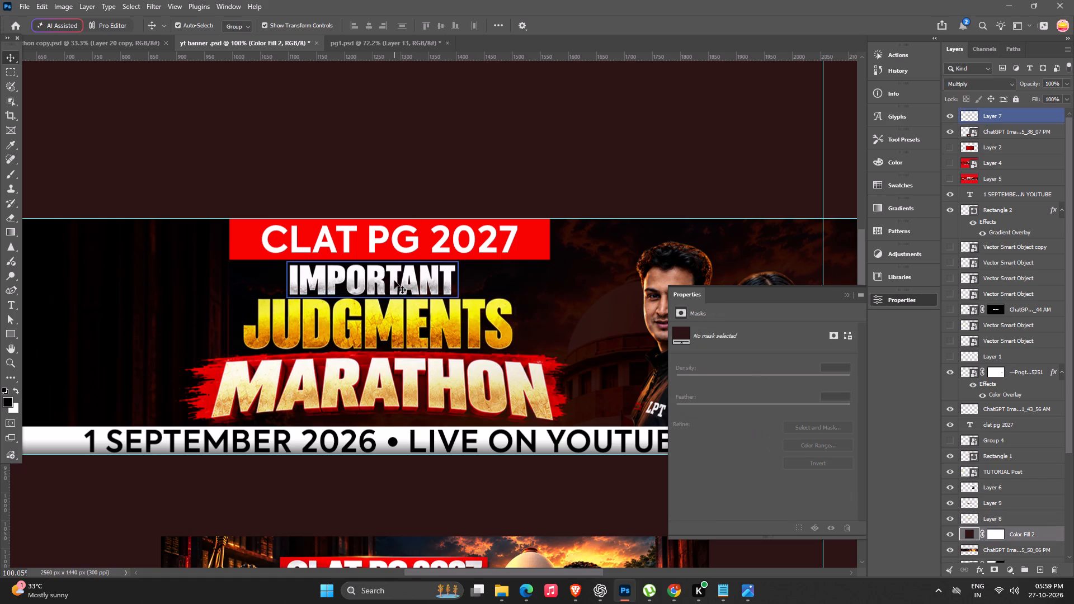
Move the IMPORTANT lettering to about X 1108 px, Y 590 px, above JUDGMENTS.
drag(394, 281, 402, 283)
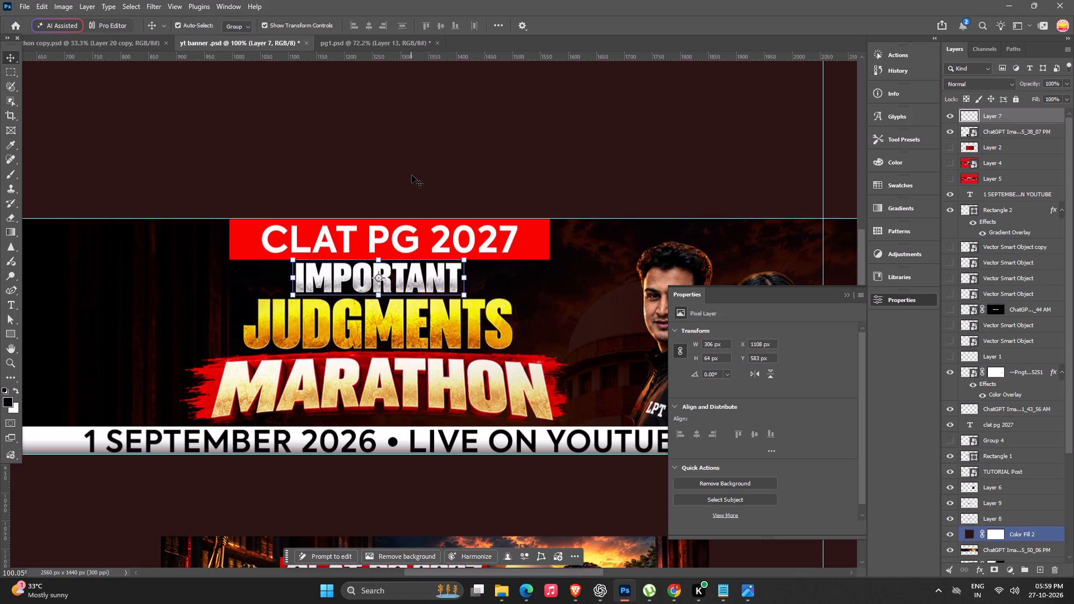
key(shift+Down)
key(Up)
key(Up)
key(Up)
click(474, 120)
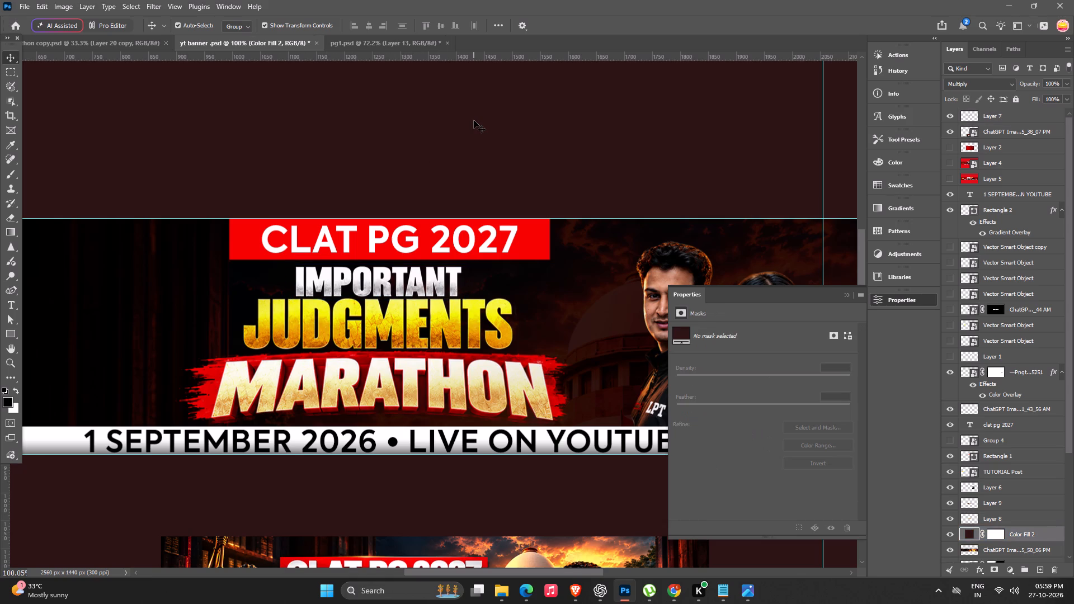
key(Return)
Scale the MARATHON lettering down about its centre to 83.80%, about 596 × 126 px.
click(454, 386)
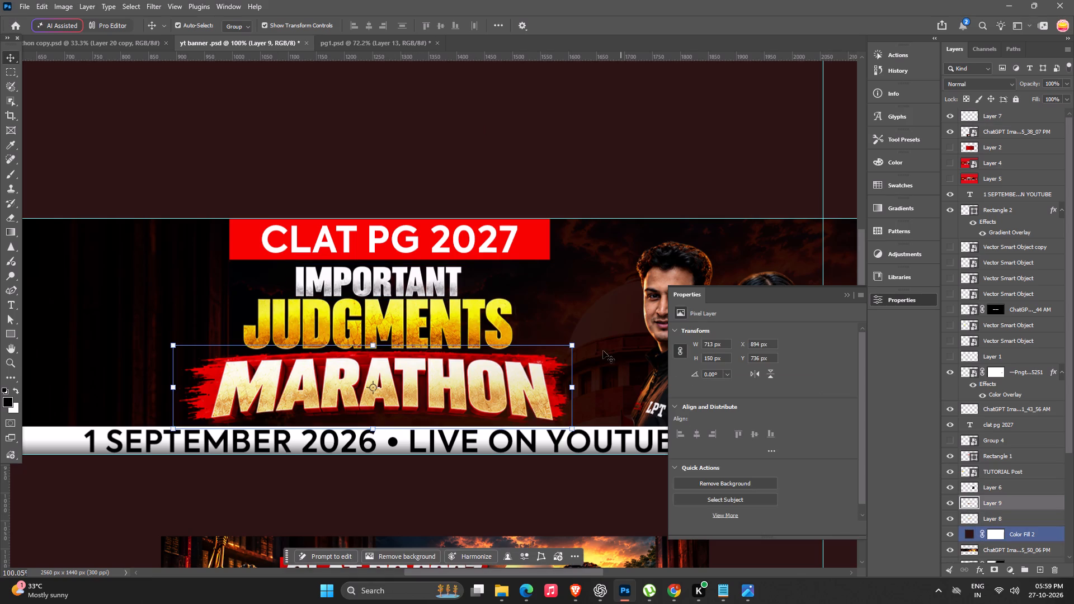
alt+drag(572, 342, 538, 340)
click(500, 393)
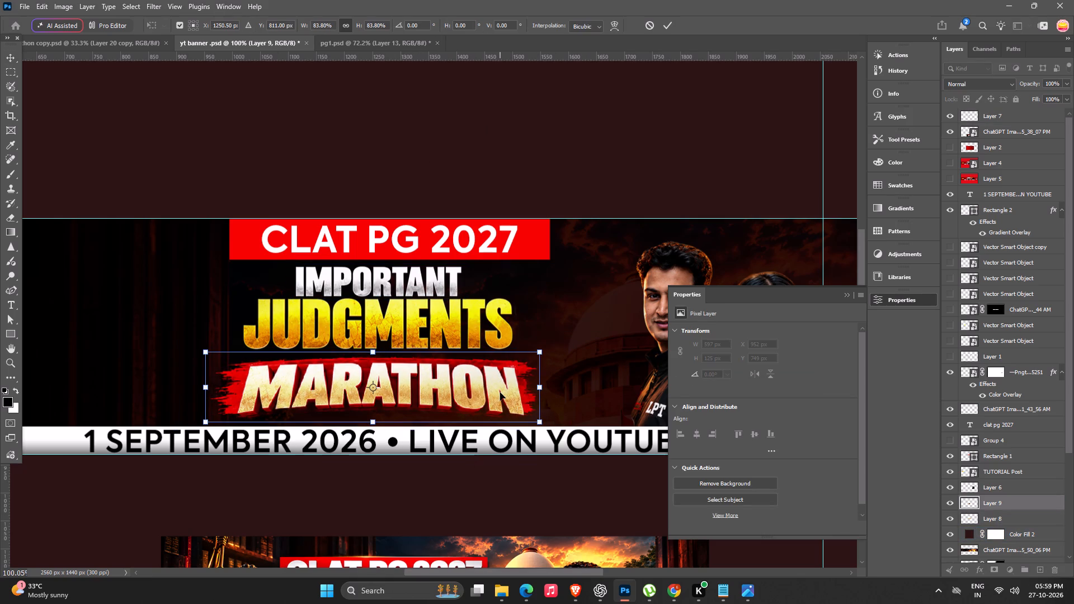
key(Return)
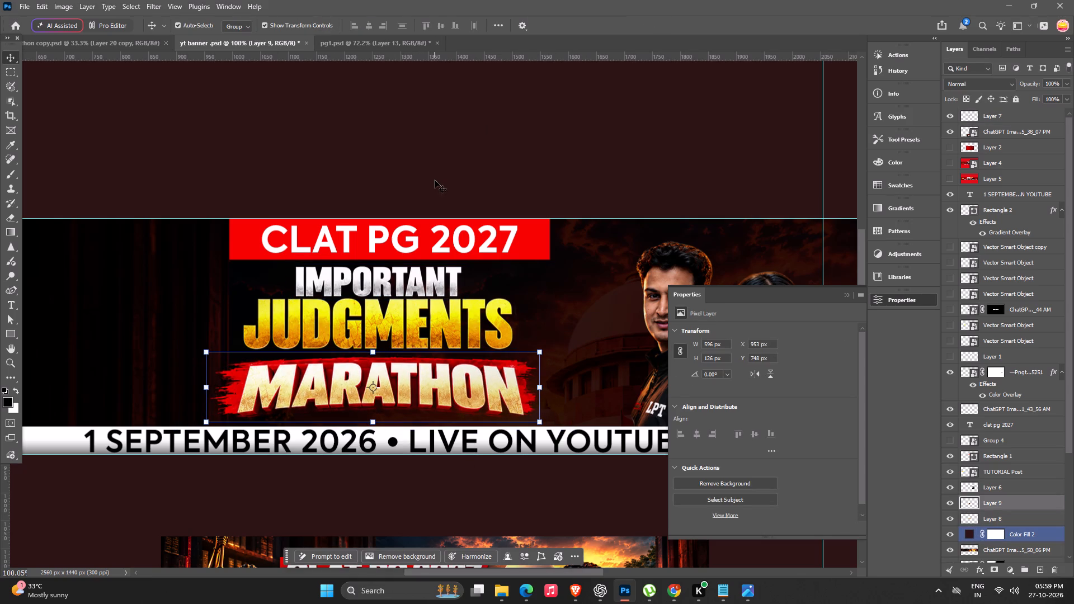
click(435, 181)
Scale the JUDGMENTS lettering down to about 442 × 94 px and move it down to Y 669 px, closer to MARATHON.
alt+scroll(437, 182, down, 10)
key(space)
drag(399, 446, 380, 462)
alt+scroll(396, 439, up, 4)
key(space)
drag(393, 427, 389, 457)
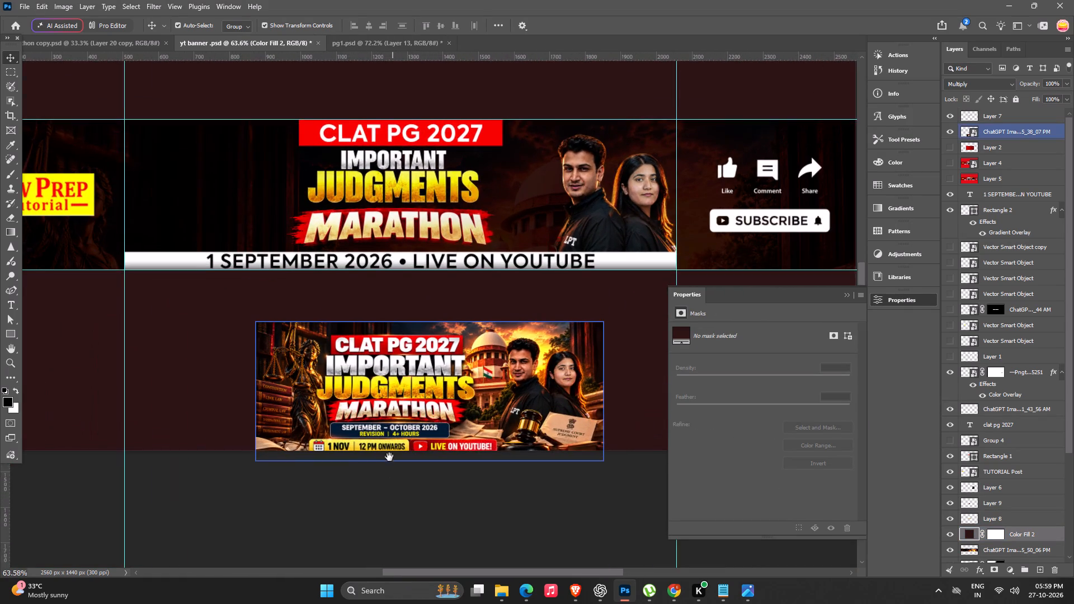
drag(389, 457, 388, 461)
alt+scroll(433, 311, up, 3)
key(space)
drag(434, 337, 423, 353)
click(412, 199)
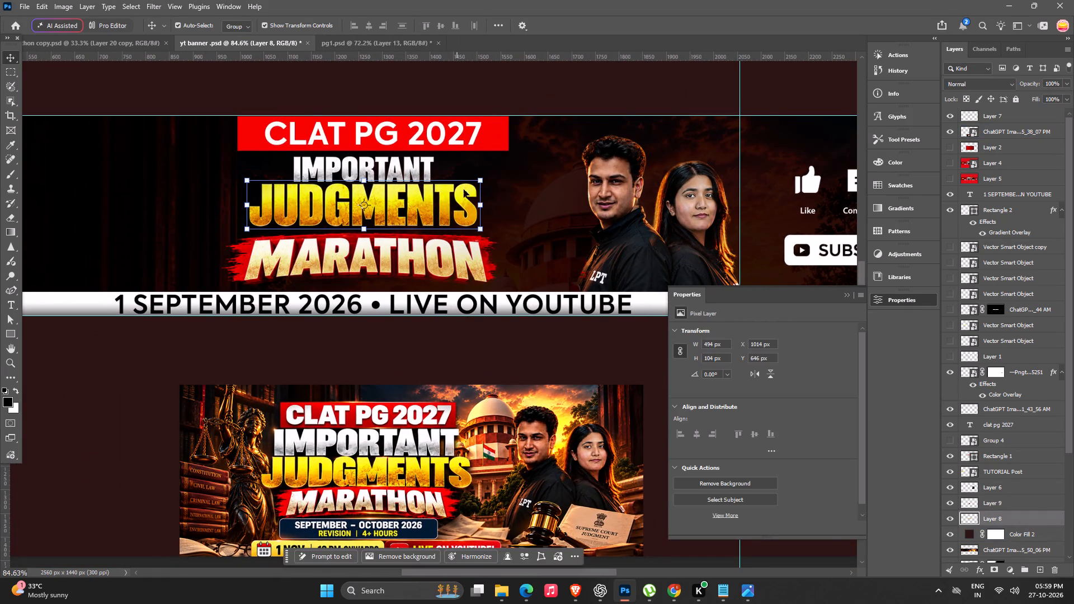
alt+drag(480, 181, 468, 183)
drag(439, 197, 439, 204)
key(Return)
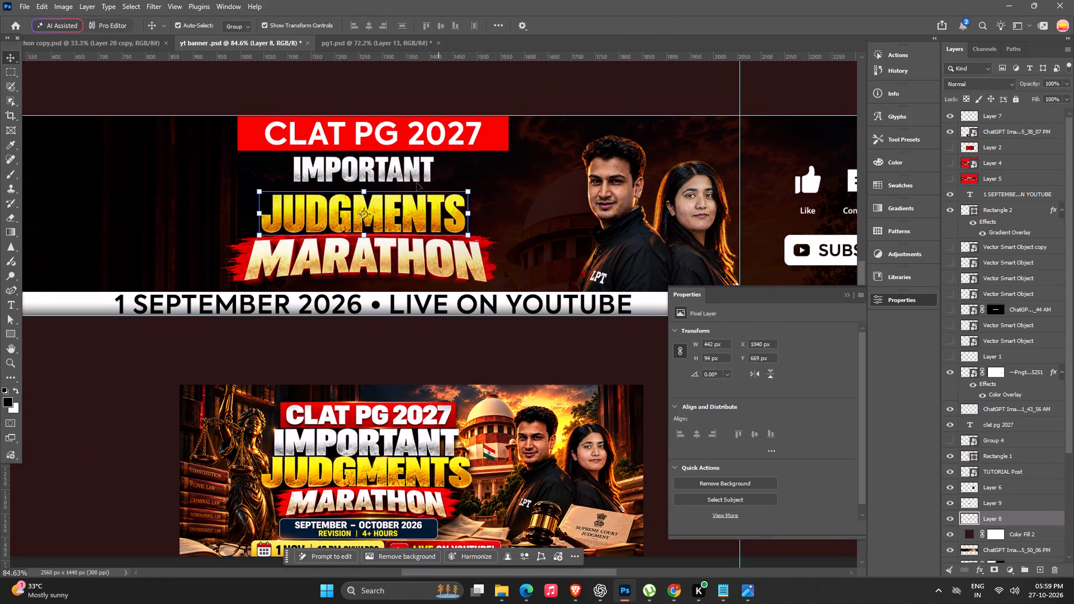
click(371, 67)
Enlarge the IMPORTANT lettering to 115.10%, about 352 × 74 px, and place it at about X 1099 px, Y 595 px.
click(393, 157)
alt+drag(436, 153, 447, 150)
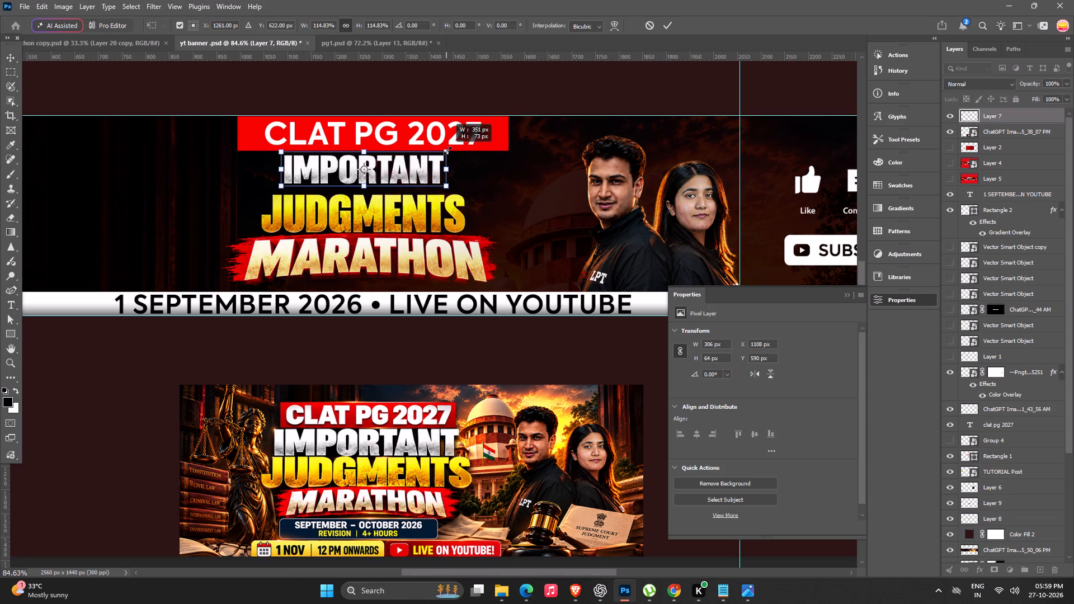
alt+drag(447, 150, 448, 150)
drag(425, 159, 426, 163)
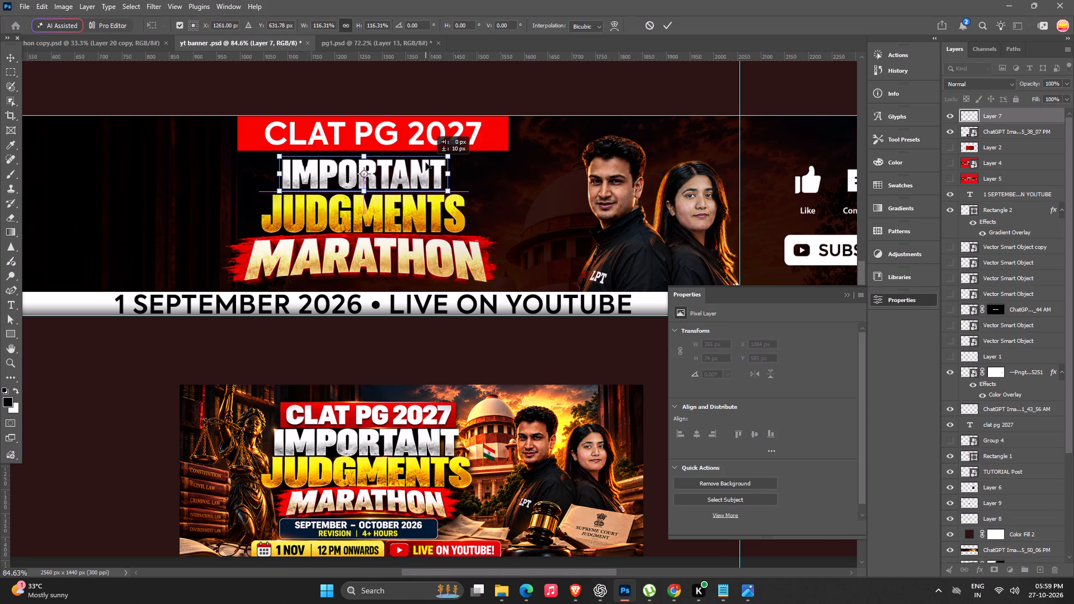
drag(426, 163, 430, 163)
alt+click(456, 154)
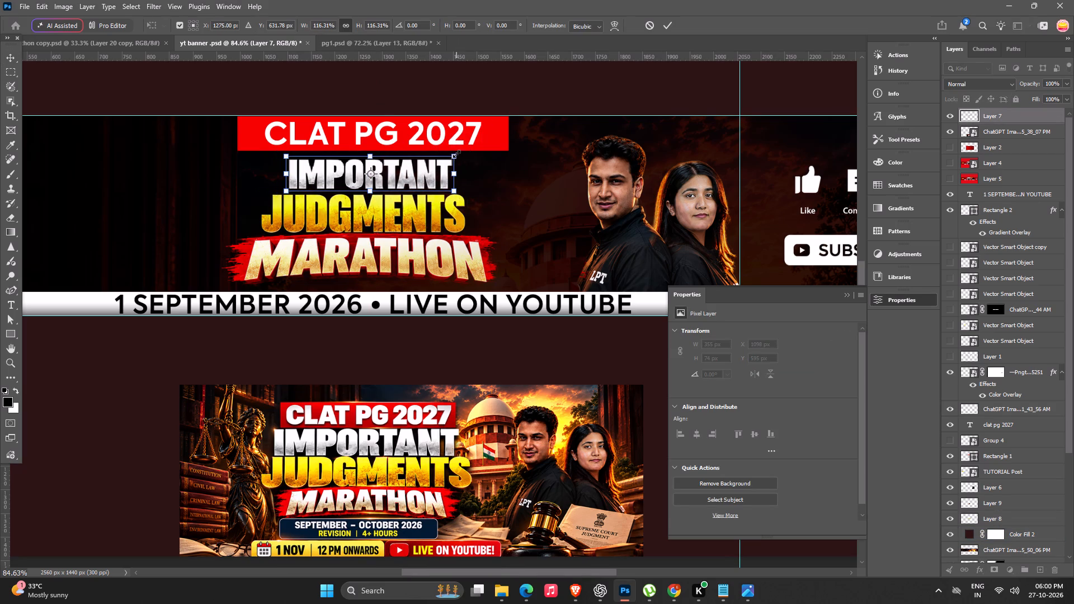
key(Return)
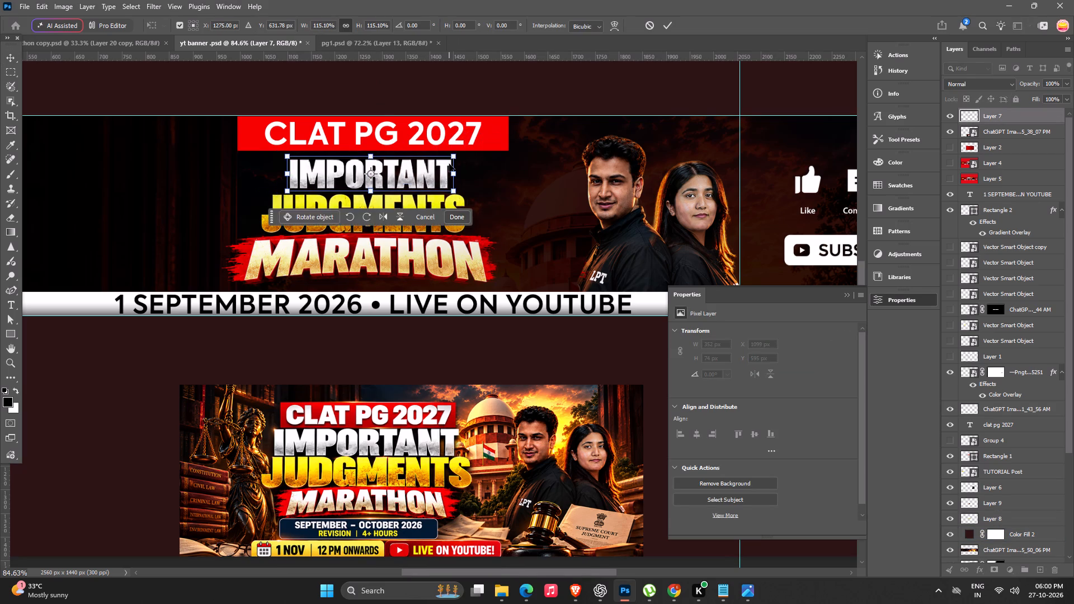
Enlarge the two portraits to 125.42%, about 436 × 482 px, and place them at about X 1607 px, Y 509 px.
alt+scroll(511, 292, down, 6)
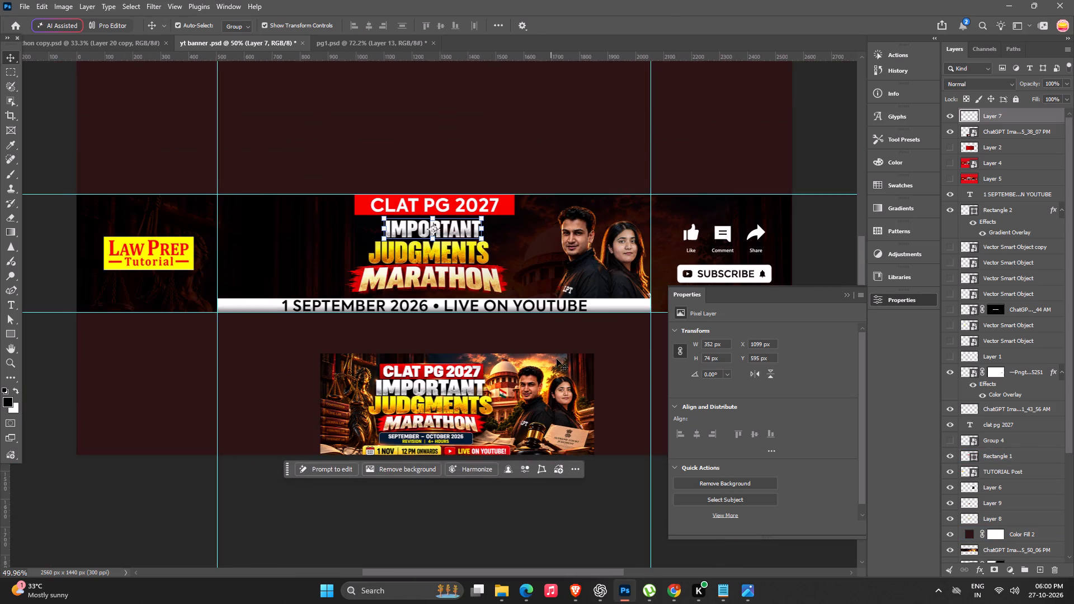
key(space)
key(space)
key(space)
drag(545, 360, 508, 359)
alt+scroll(573, 286, up, 3)
drag(542, 277, 528, 279)
alt+drag(613, 181, 638, 174)
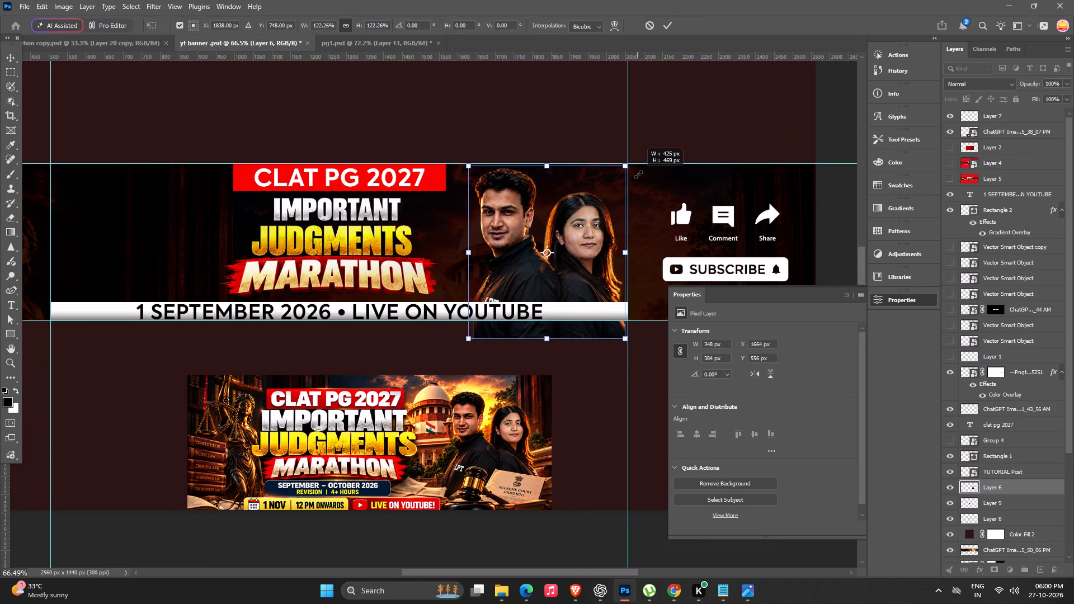
alt+drag(638, 174, 638, 174)
click(590, 247)
alt+drag(623, 171, 646, 166)
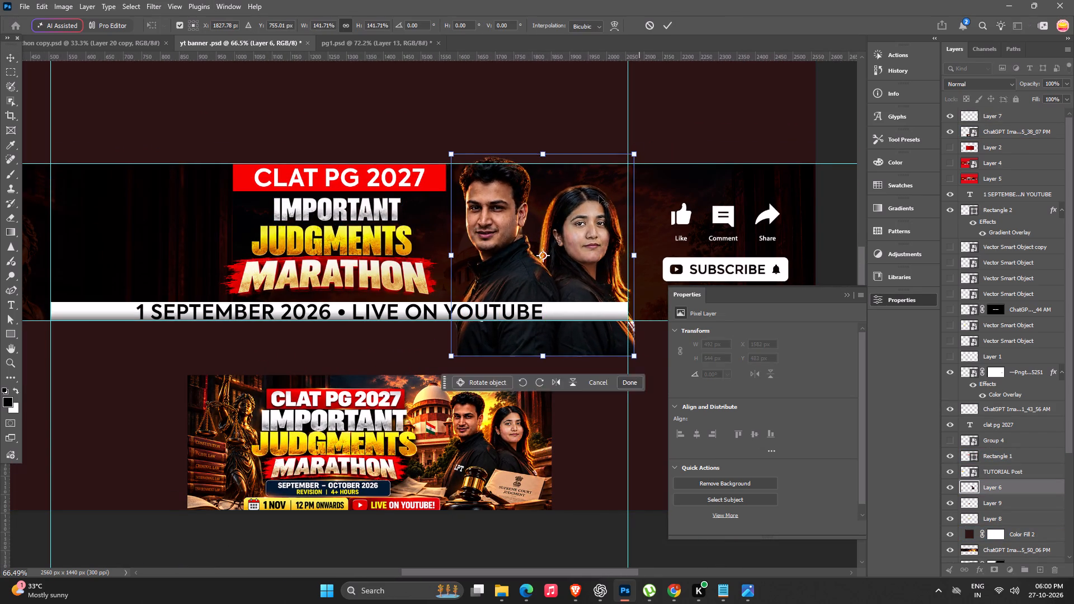
drag(592, 206, 590, 220)
alt+drag(634, 168, 633, 168)
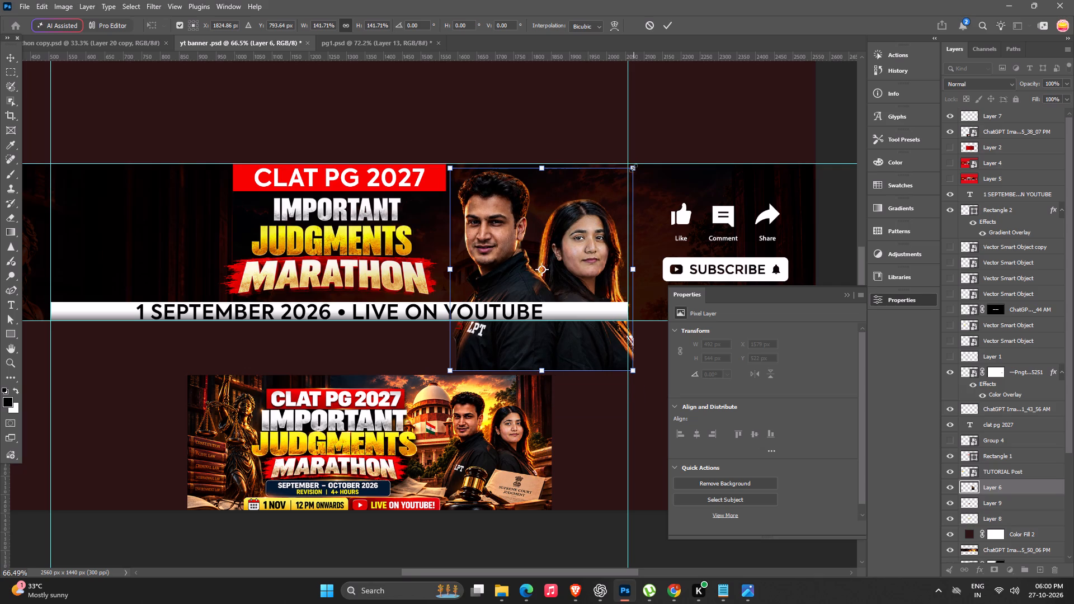
alt+drag(633, 168, 615, 173)
drag(586, 235, 585, 220)
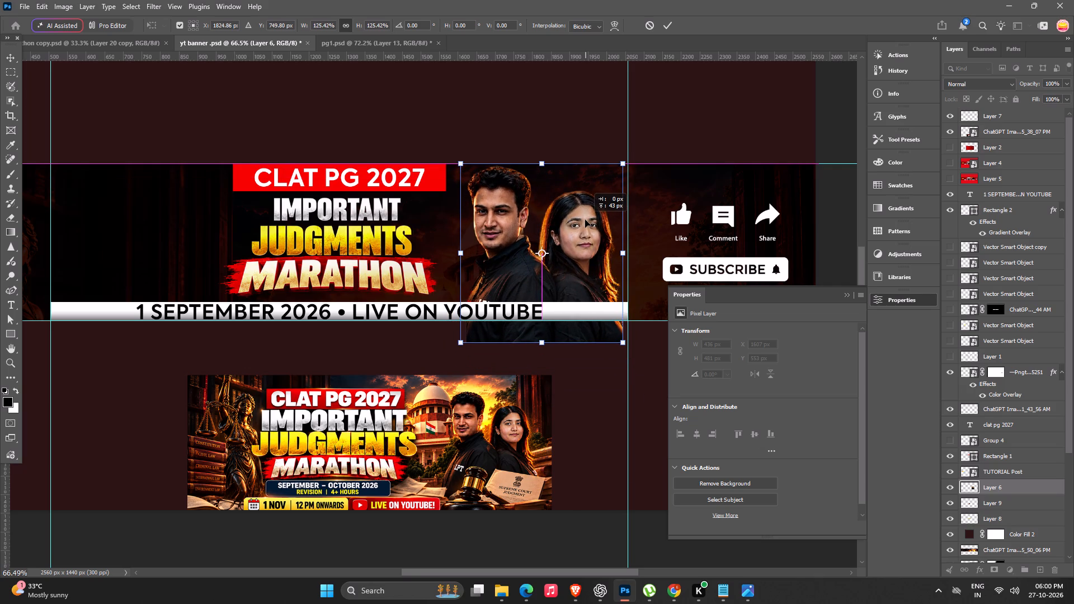
drag(585, 220, 586, 214)
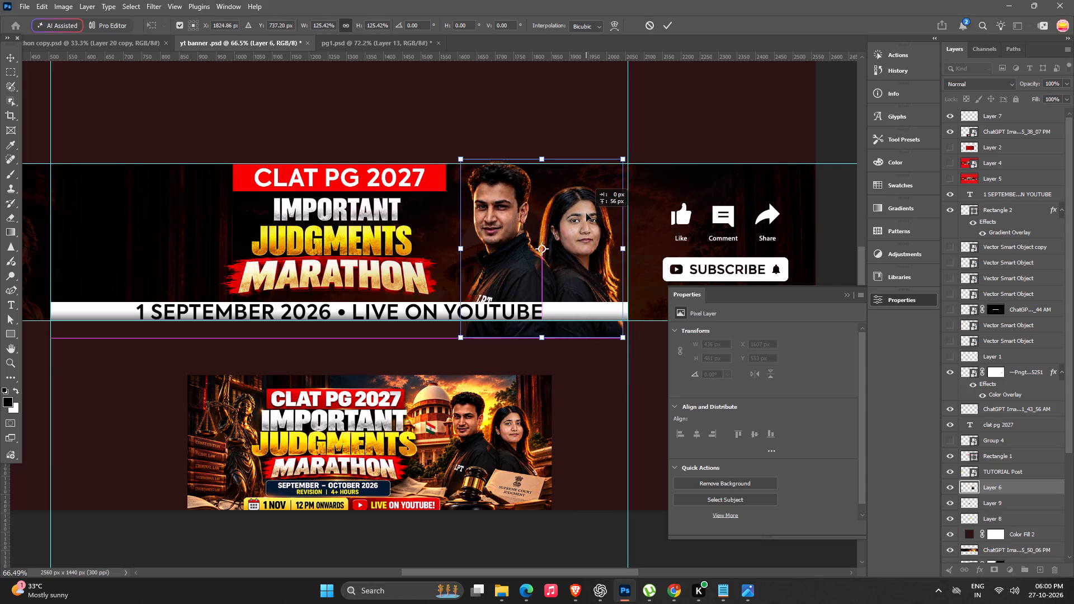
drag(586, 214, 585, 219)
key(Return)
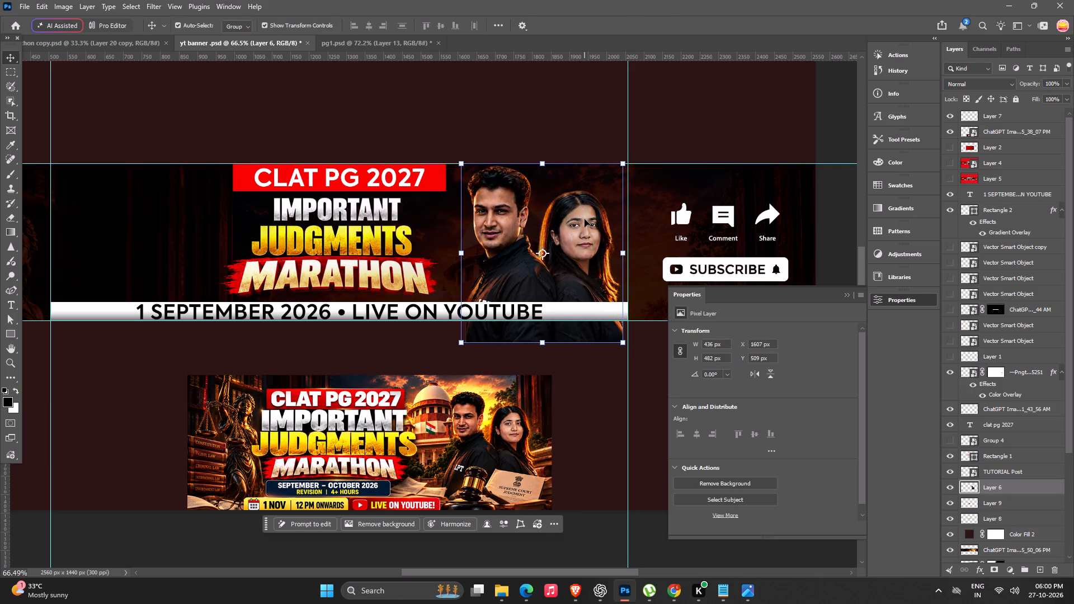
Delete the part of the portraits that extends below the banner's lower guide using a rectangular selection.
click(995, 569)
key(ctrl+z)
drag(2, 70, 10, 74)
drag(463, 320, 632, 397)
key(Delete)
key(ctrl+d)
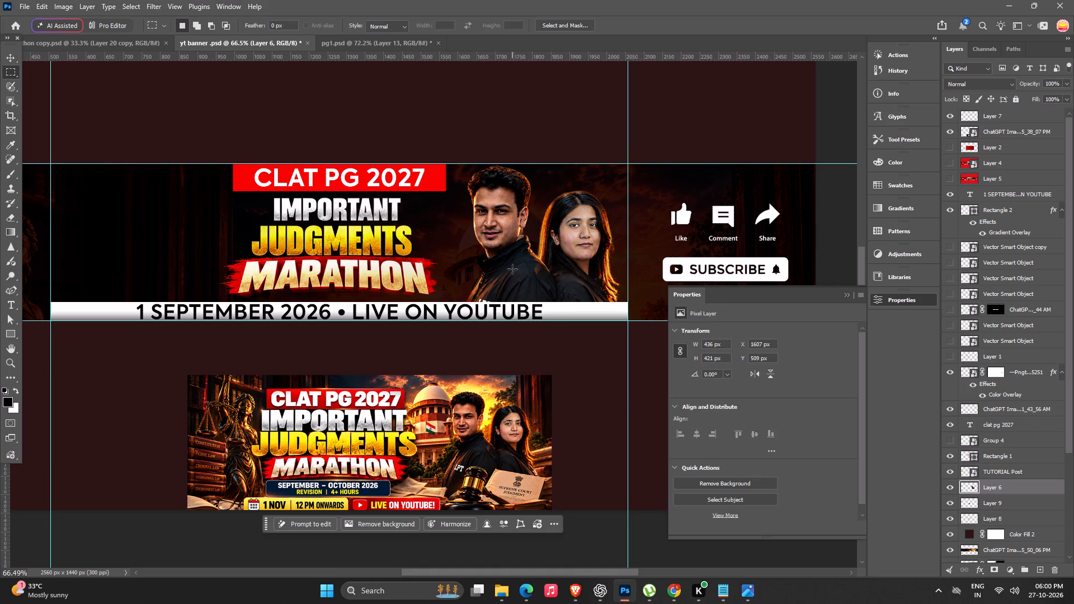
Nudge the MARATHON lettering down to Y 758 px, closer to the white date strip.
alt+scroll(503, 284, down, 7)
alt+scroll(449, 322, up, 5)
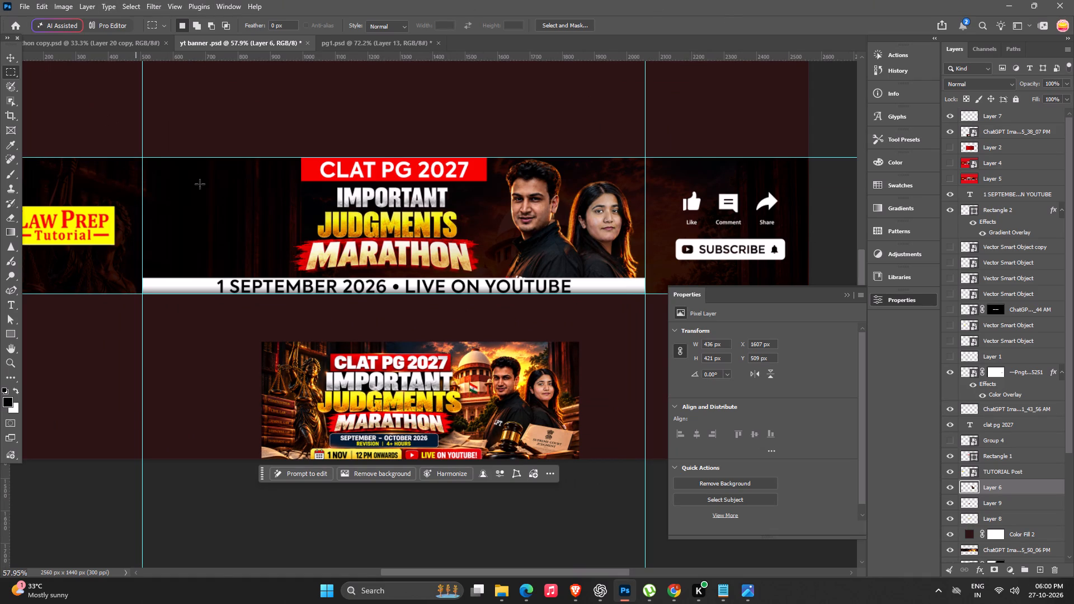
click(11, 61)
click(307, 145)
alt+scroll(403, 267, up, 2)
key(space)
key(space)
drag(408, 308, 370, 320)
alt+scroll(380, 315, up, 1)
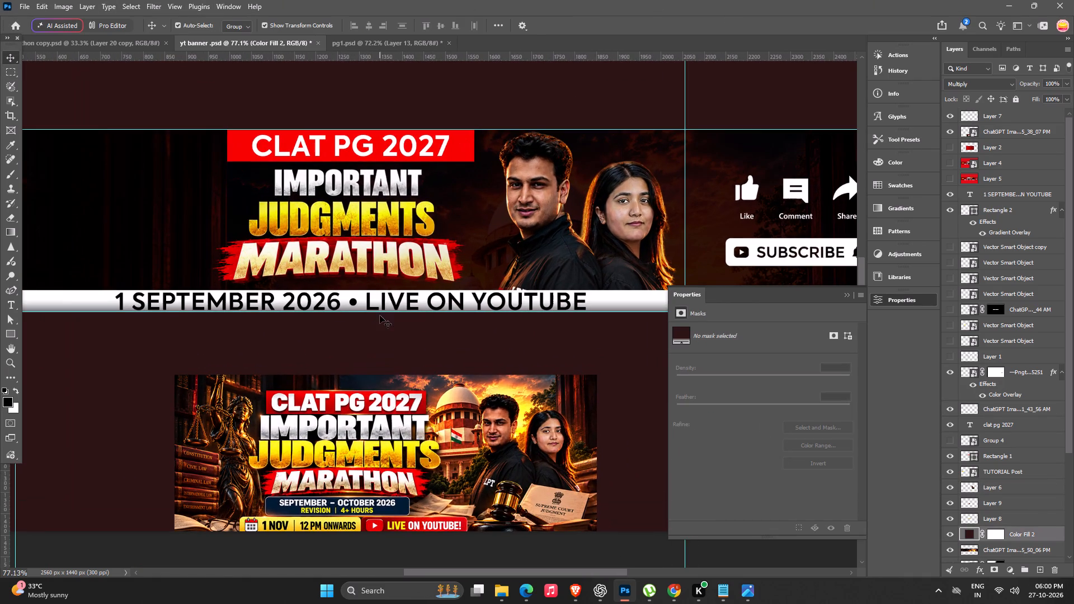
click(385, 269)
key(shift+Down)
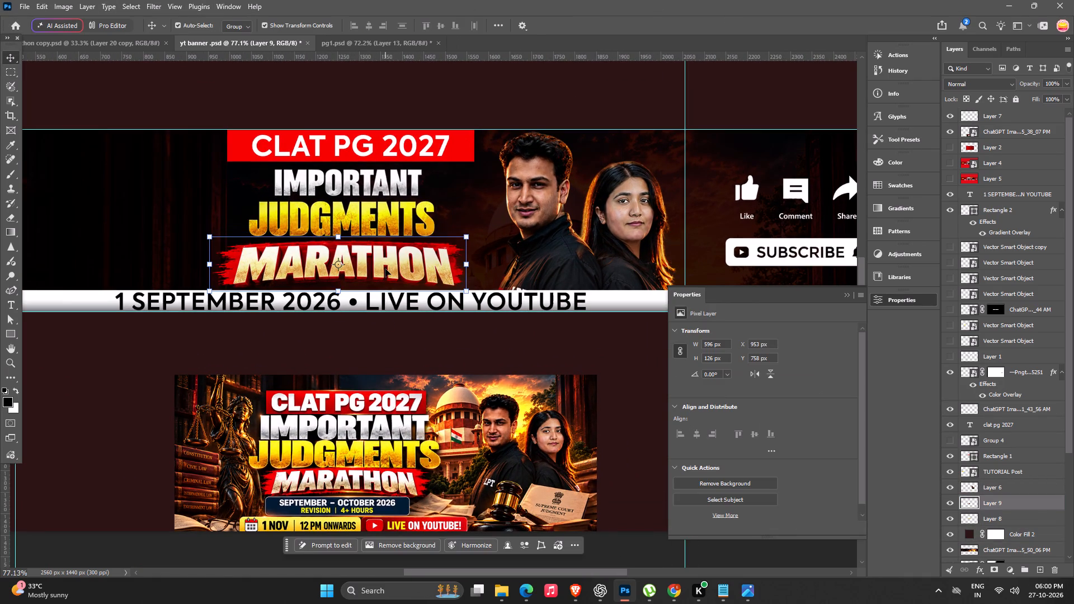
click(348, 81)
Narrow the red rectangle behind CLAT PG 2027 from both sides to about 509 × 73 px, starting at X 1026 px.
alt+scroll(460, 224, down, 7)
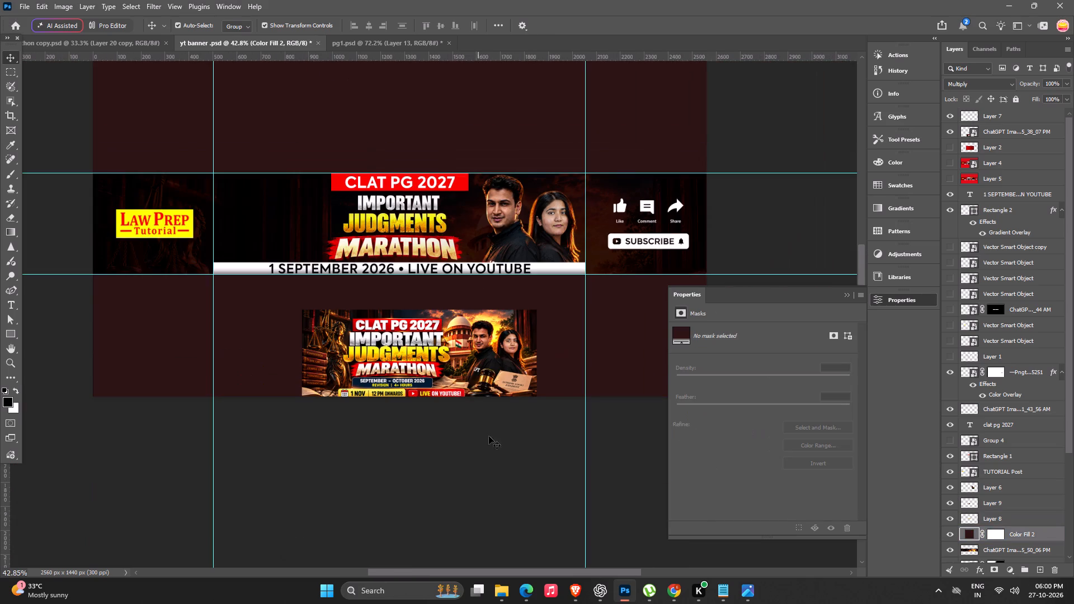
alt+scroll(402, 478, up, 4)
key(space)
key(space)
key(space)
key(space)
key(space)
key(space)
key(space)
key(space)
key(space)
key(space)
key(space)
key(space)
key(space)
key(space)
key(space)
key(space)
key(space)
key(space)
key(space)
key(space)
drag(399, 478, 388, 482)
click(464, 131)
shift+drag(471, 121, 467, 121)
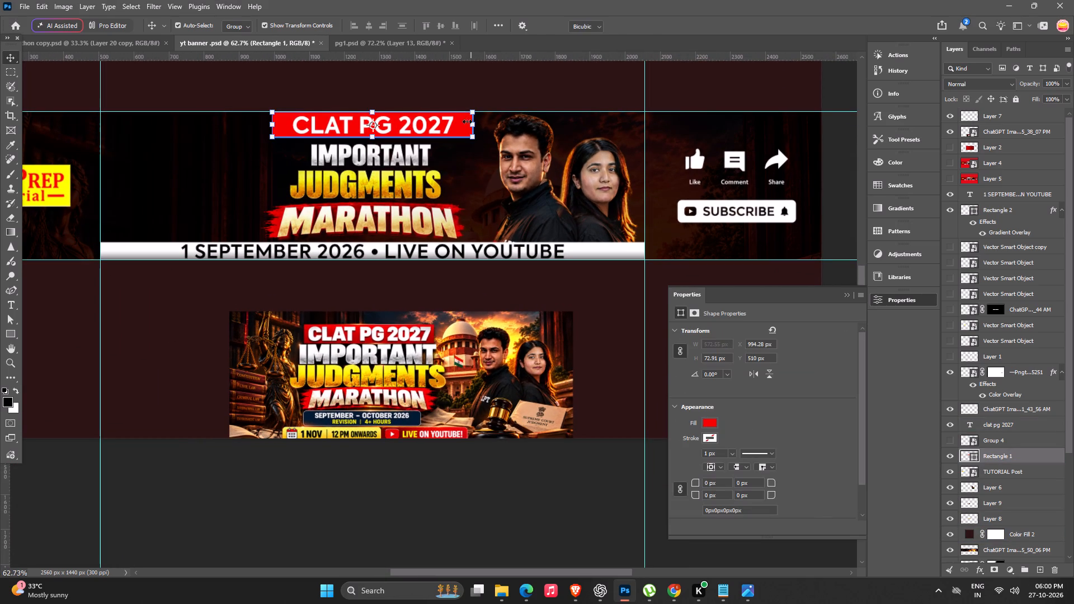
shift+drag(467, 121, 460, 123)
shift+drag(271, 125, 281, 125)
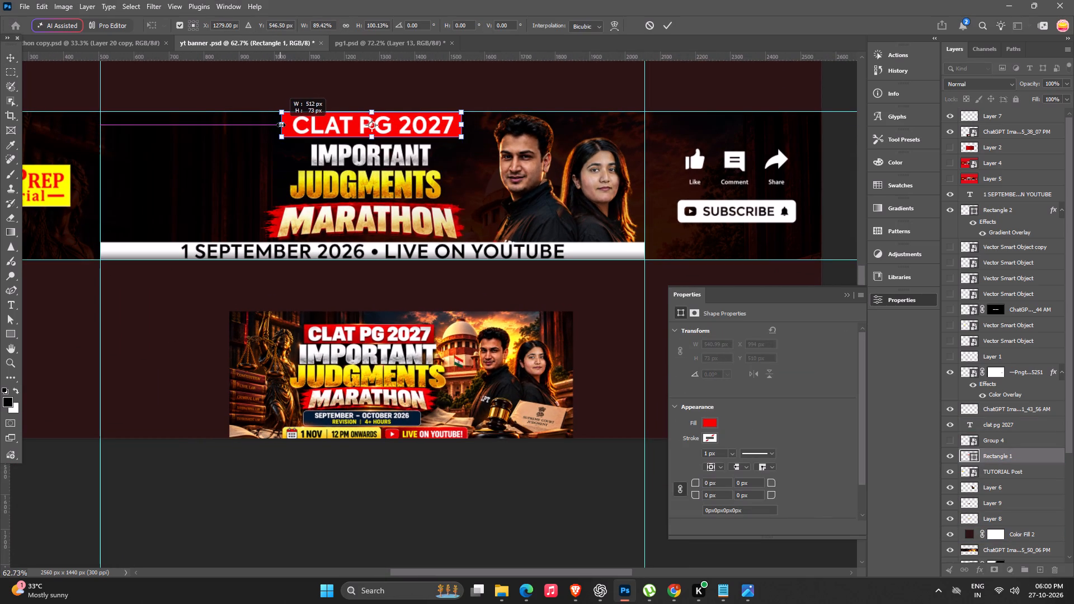
shift+drag(281, 125, 282, 125)
key(Return)
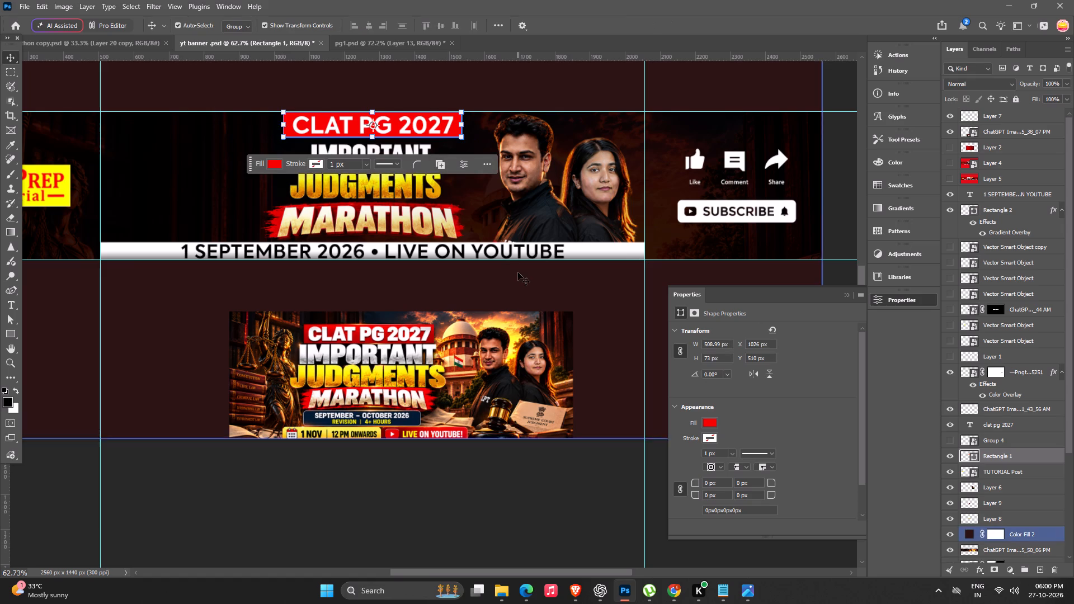
scroll(518, 272, down, 6)
click(803, 112)
Enlarge the IMPORTANT lettering about its centre to 127.97%, about 450 × 94 px, at X 1050 px, Y 585 px.
alt+scroll(413, 303, down, 6)
key(space)
drag(287, 308, 290, 303)
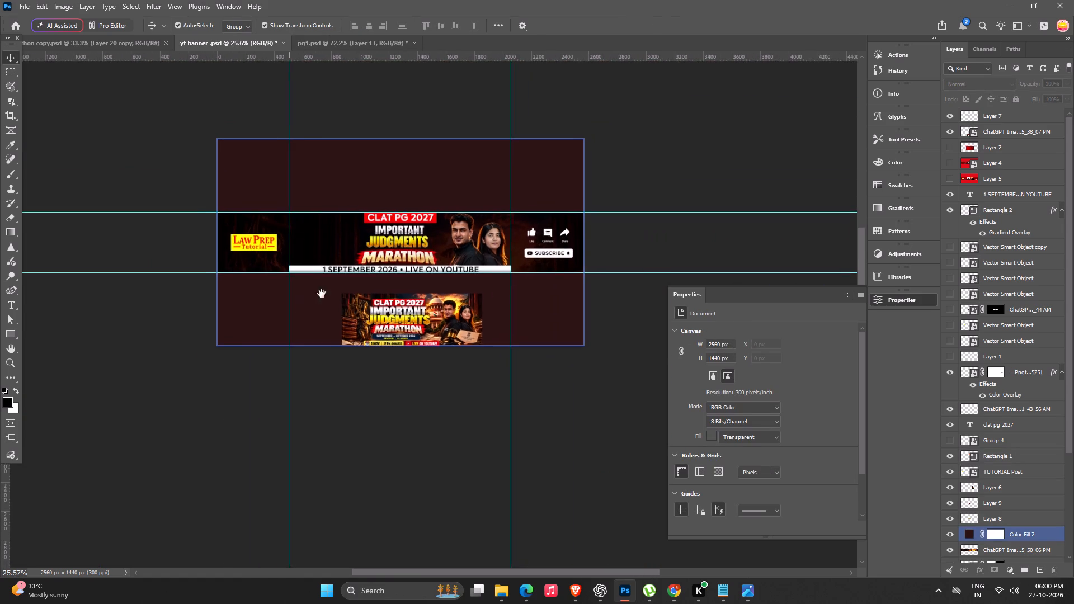
alt+scroll(349, 287, up, 7)
alt+scroll(404, 289, up, 2)
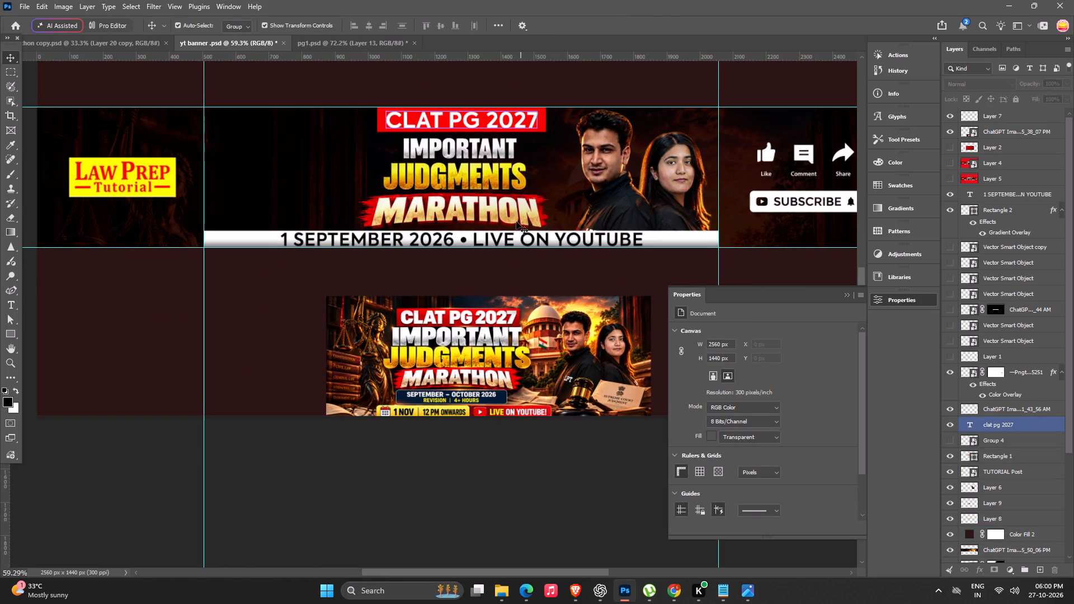
key(space)
drag(498, 224, 488, 226)
click(483, 159)
alt+drag(508, 143, 508, 143)
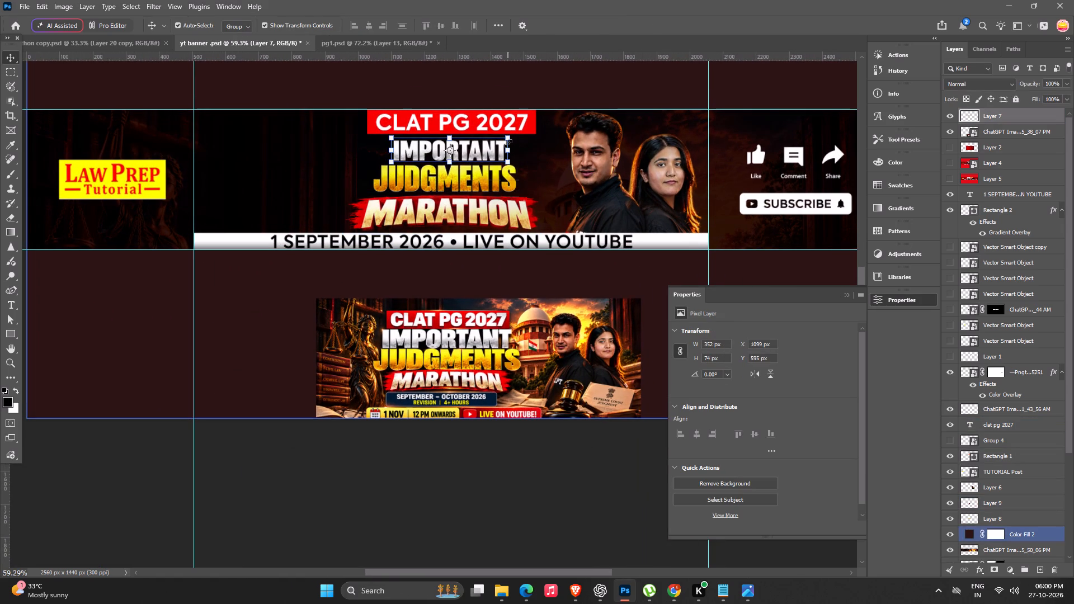
alt+drag(508, 143, 526, 149)
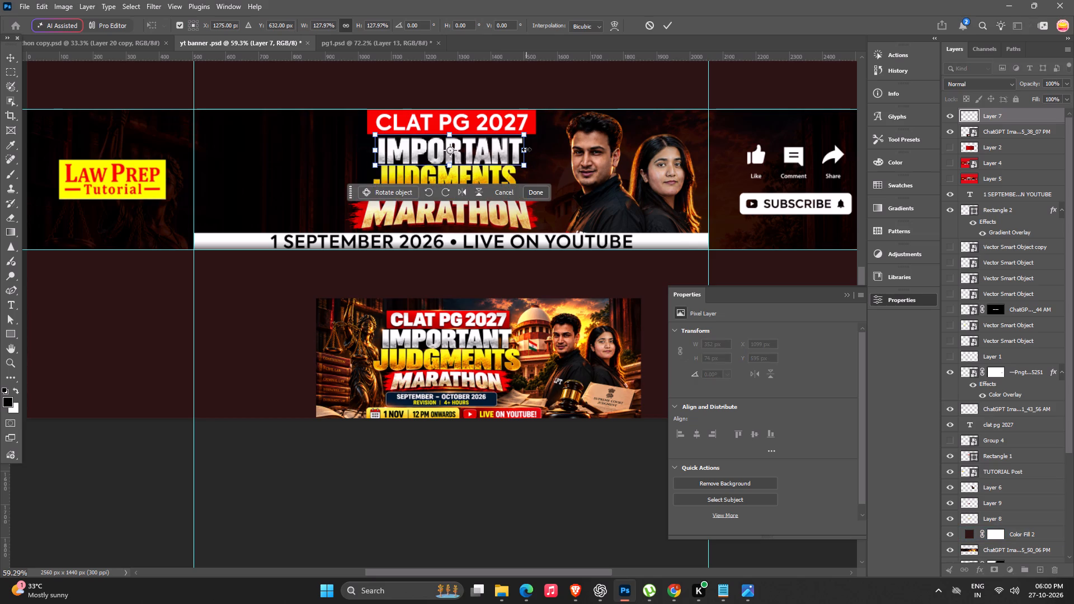
key(Return)
key(space)
key(space)
drag(462, 289, 421, 305)
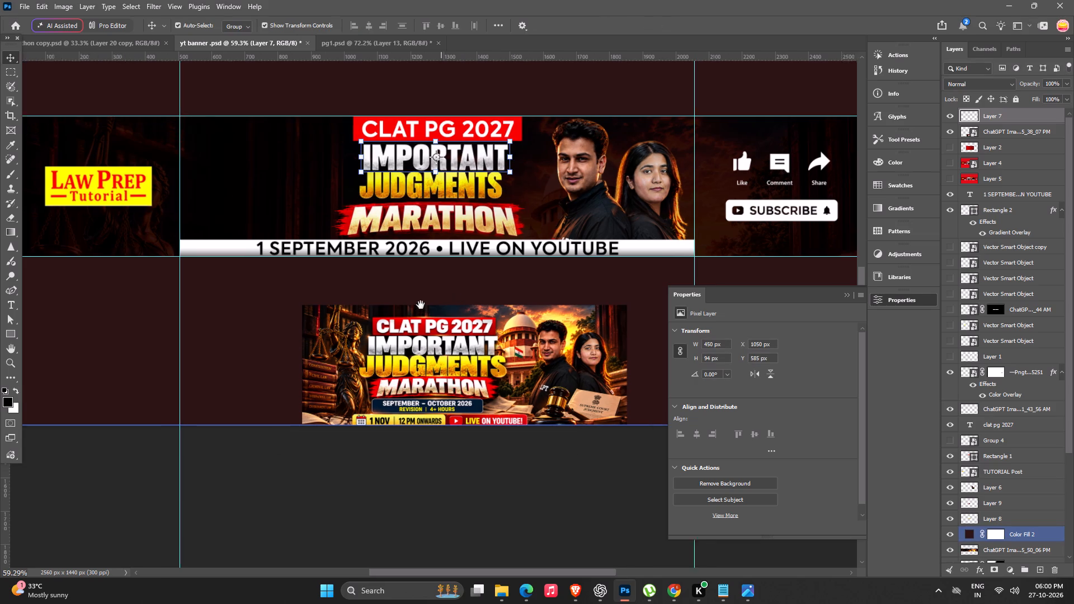
drag(421, 305, 425, 303)
click(450, 190)
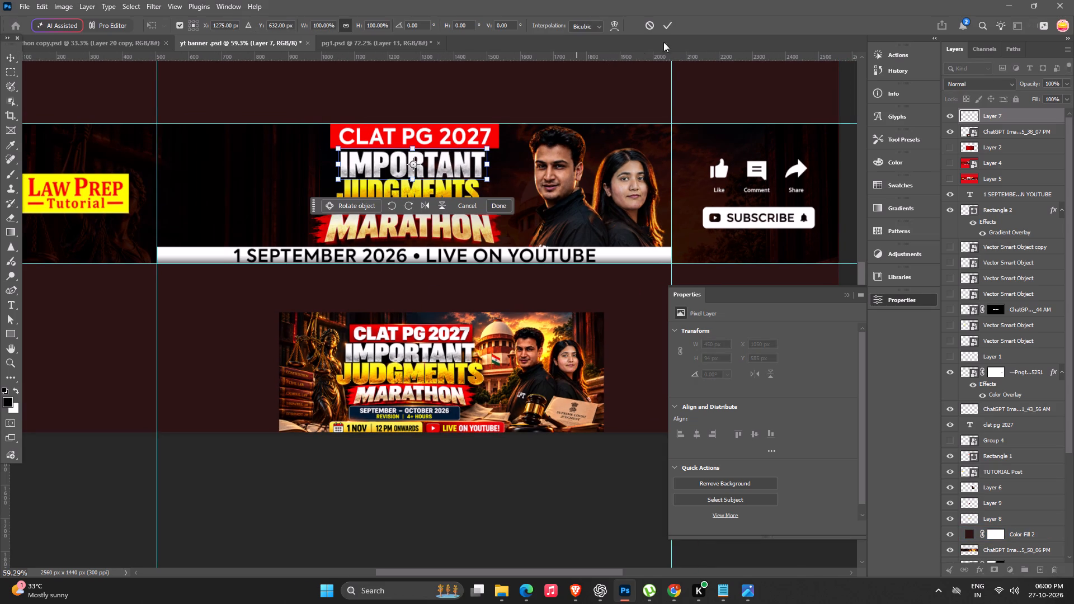
click(666, 30)
click(592, 107)
Scale the IMPORTANT lettering down about its centre to 85.56%.
alt+scroll(586, 113, down, 8)
key(space)
drag(404, 354, 382, 387)
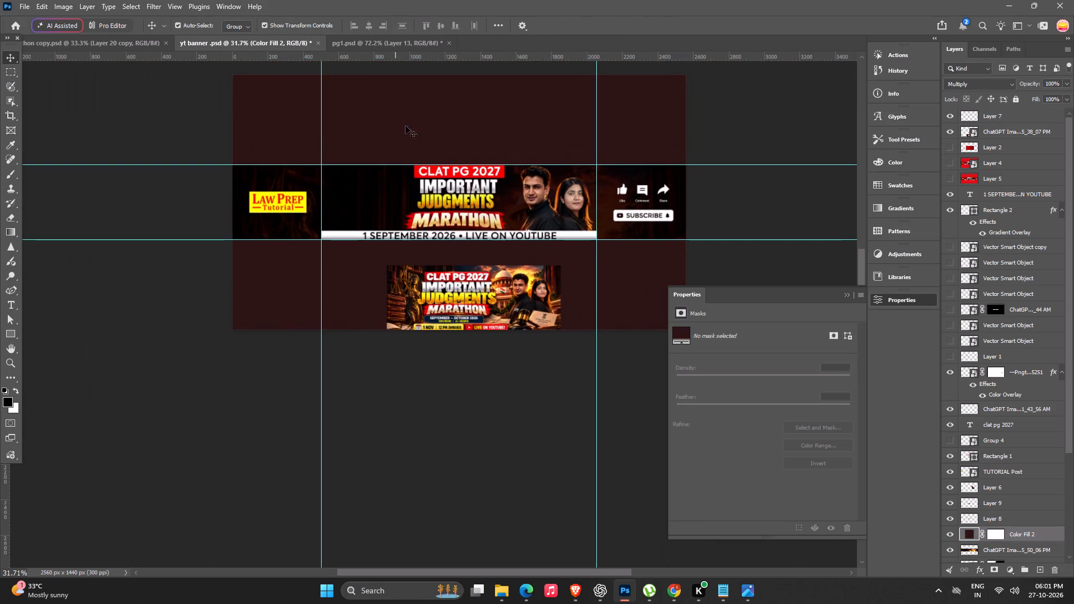
alt+scroll(450, 197, up, 7)
key(space)
drag(435, 233, 399, 257)
scroll(440, 239, up, 5)
click(444, 167)
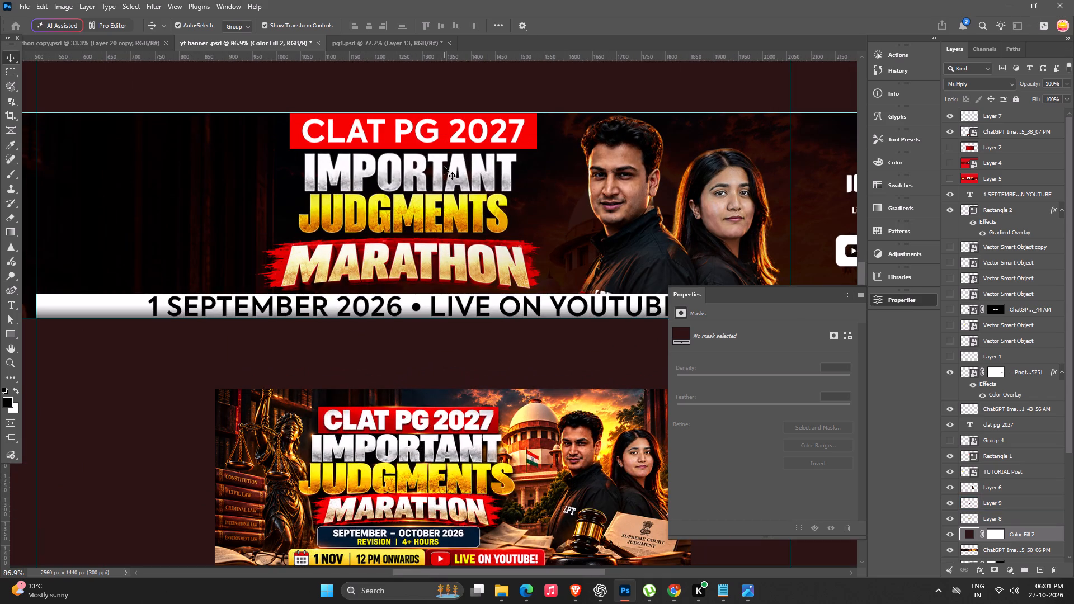
click(497, 176)
click(501, 178)
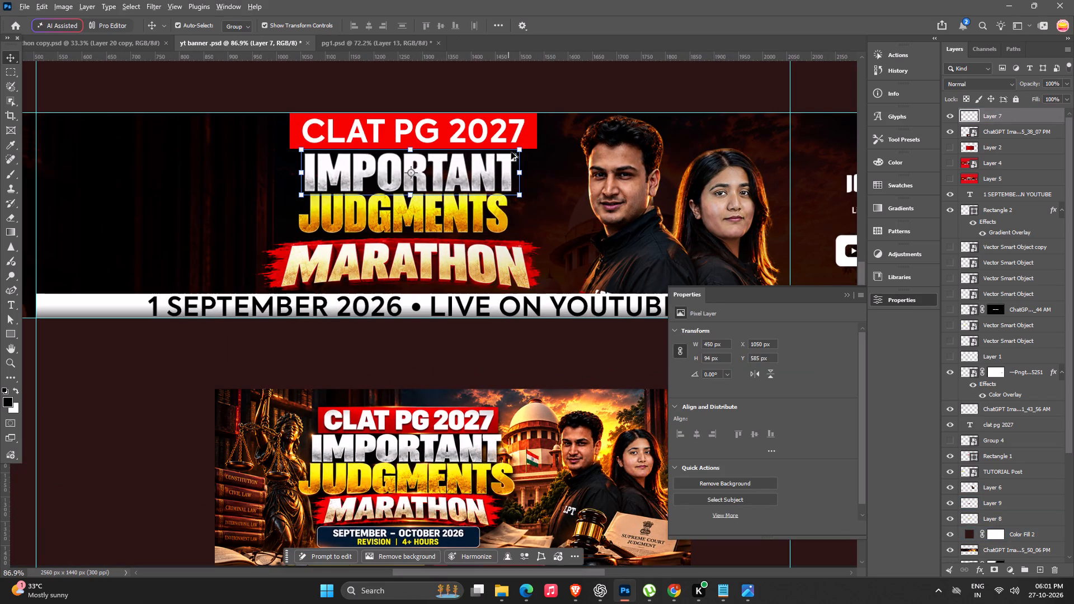
alt+drag(519, 151, 503, 155)
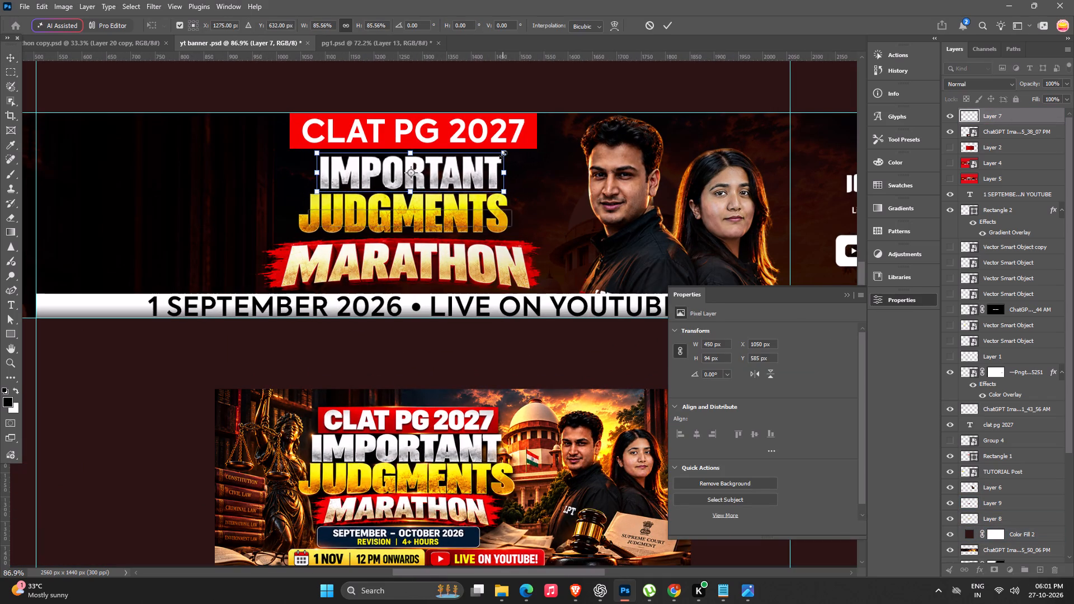
key(Return)
Enlarge the JUDGMENTS lettering to 110.57%, about 489 × 104 px, and place it at about X 1036 px, Y 665 px.
click(484, 226)
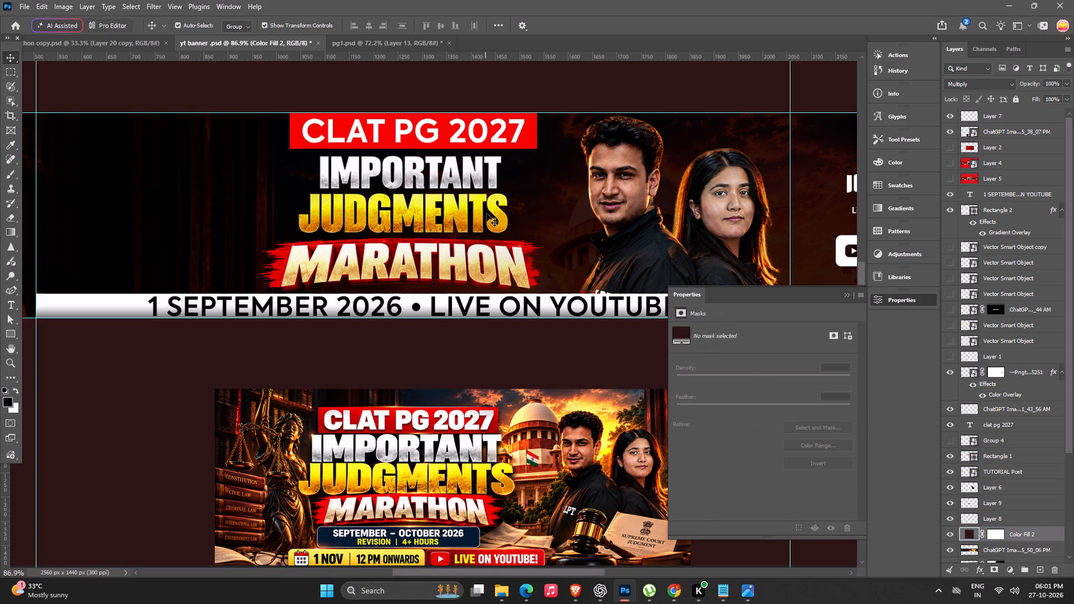
click(472, 210)
alt+drag(512, 191, 527, 190)
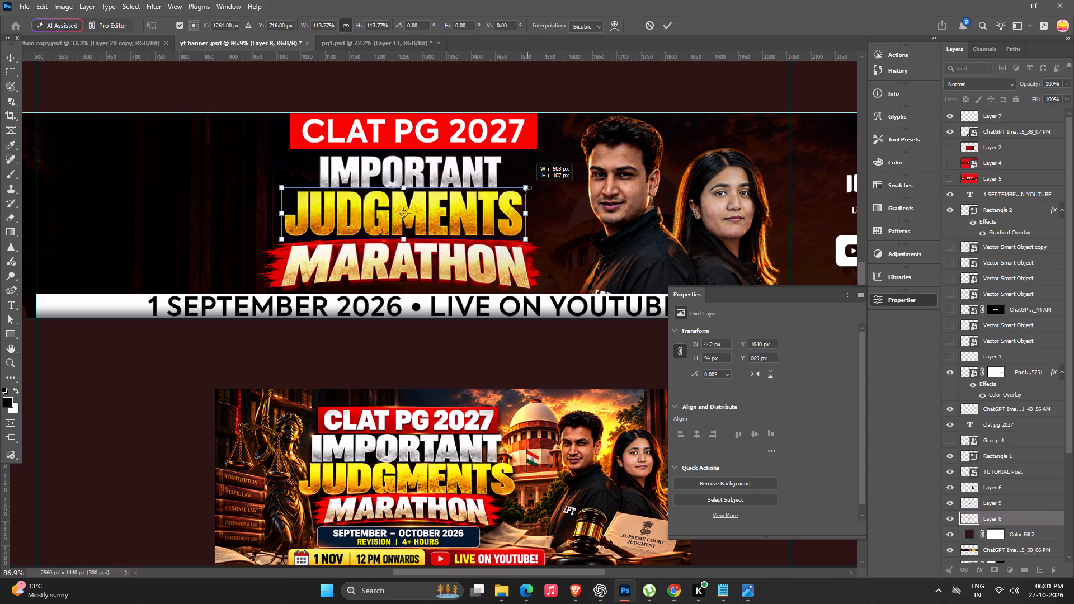
alt+drag(527, 190, 524, 191)
drag(461, 220, 463, 220)
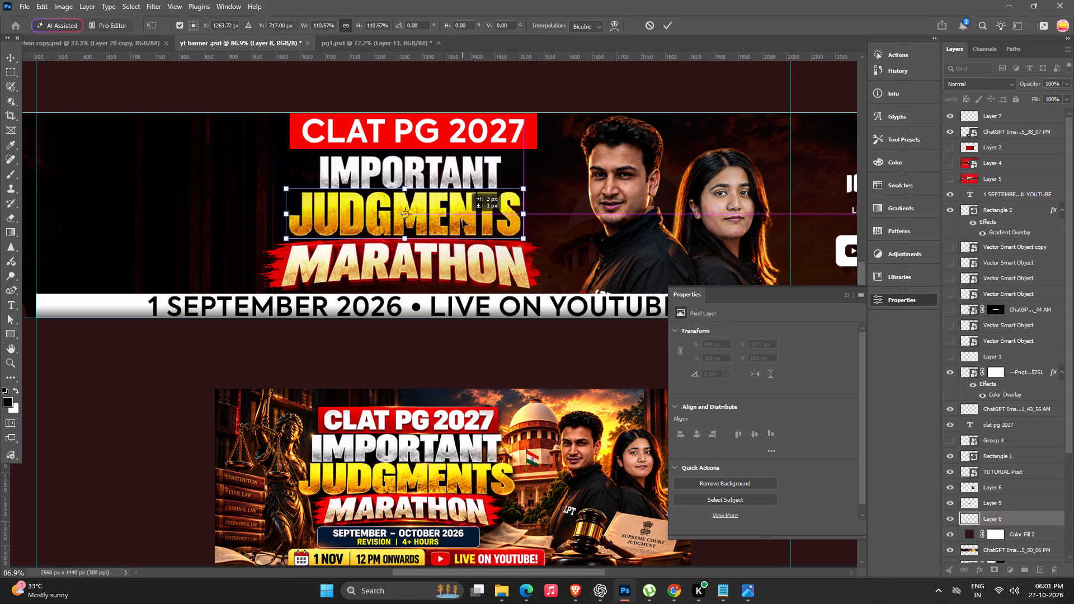
drag(463, 220, 473, 219)
key(Return)
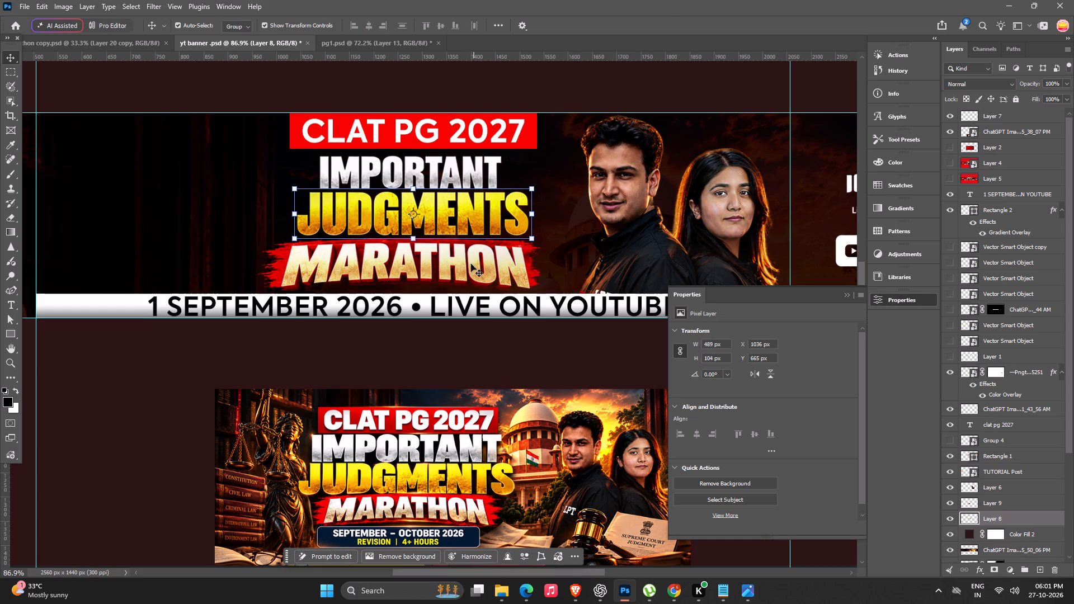
alt+scroll(414, 366, down, 8)
click(413, 96)
Align the IMPORTANT, JUDGMENTS and MARATHON lettering layers to one another by their horizontal centres.
alt+scroll(434, 438, up, 3)
key(space)
key(space)
key(space)
drag(426, 433, 413, 437)
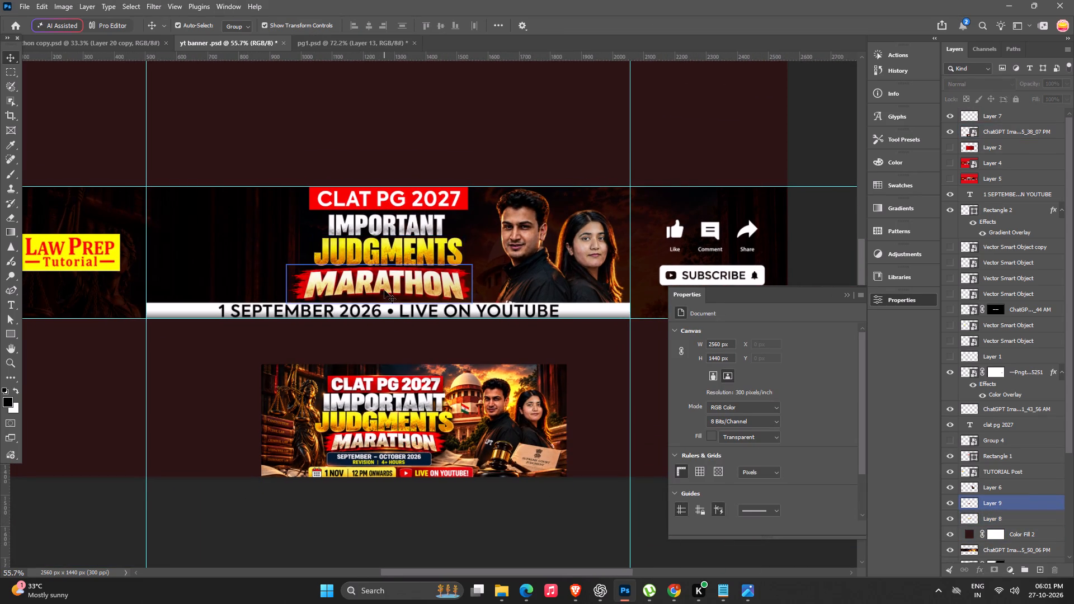
alt+scroll(384, 290, up, 5)
click(392, 280)
shift+click(404, 229)
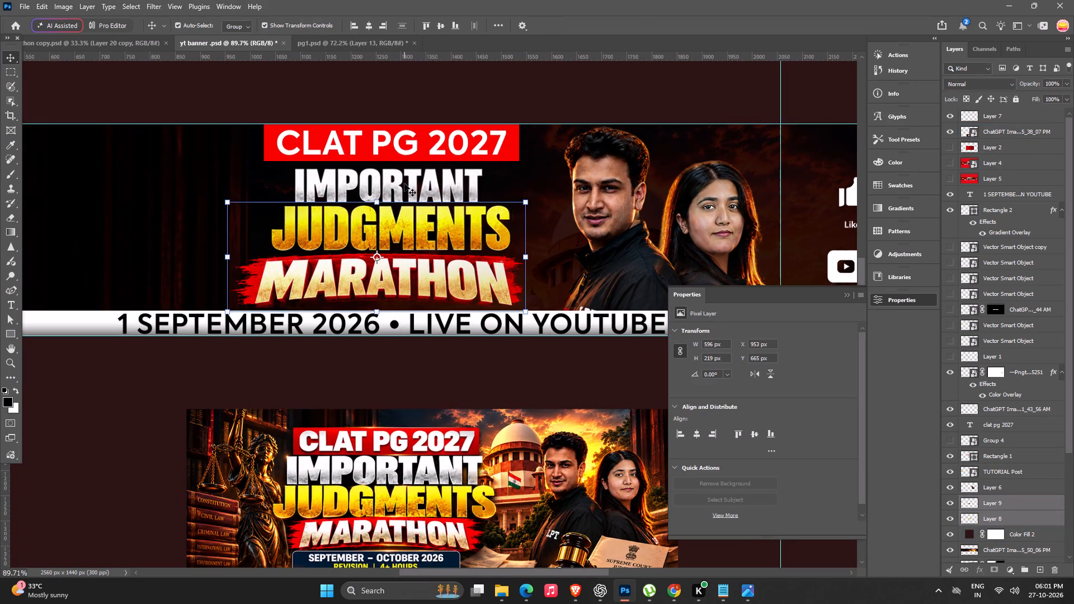
shift+click(395, 175)
click(373, 19)
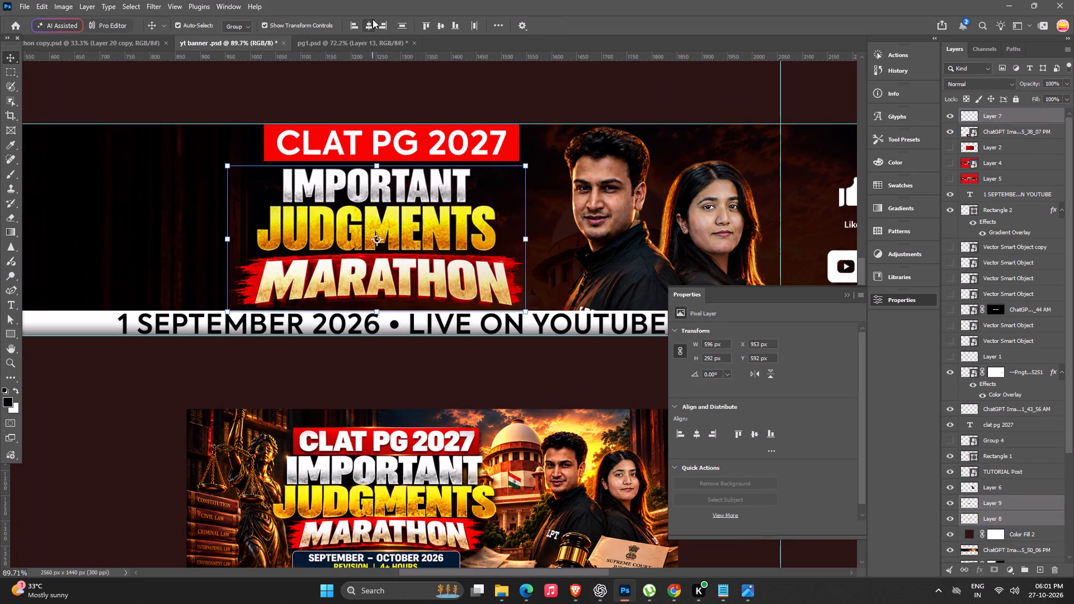
click(420, 74)
alt+scroll(473, 233, down, 8)
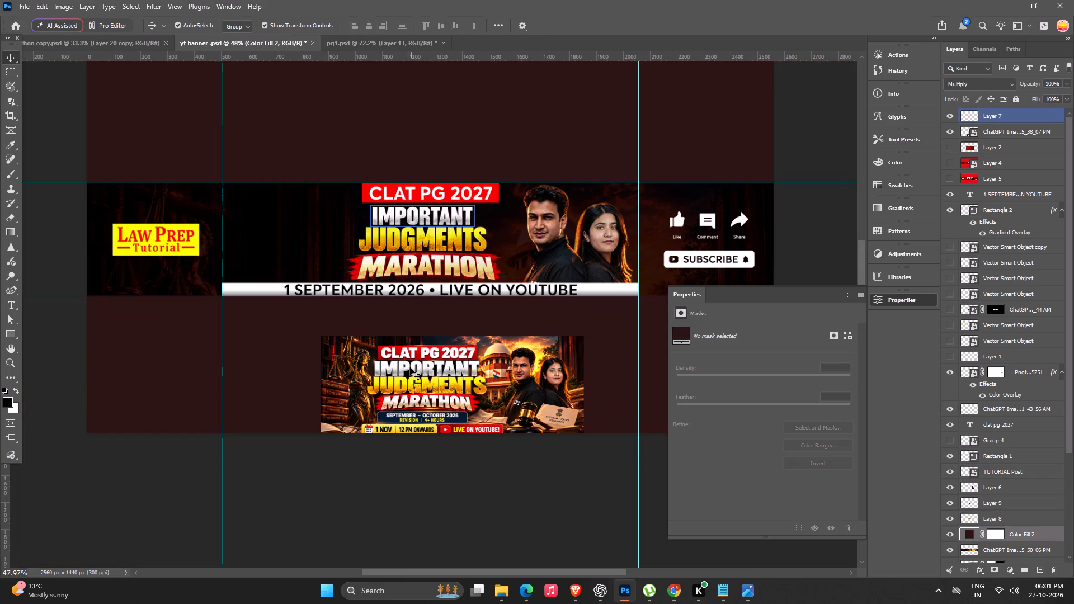
alt+scroll(383, 296, up, 2)
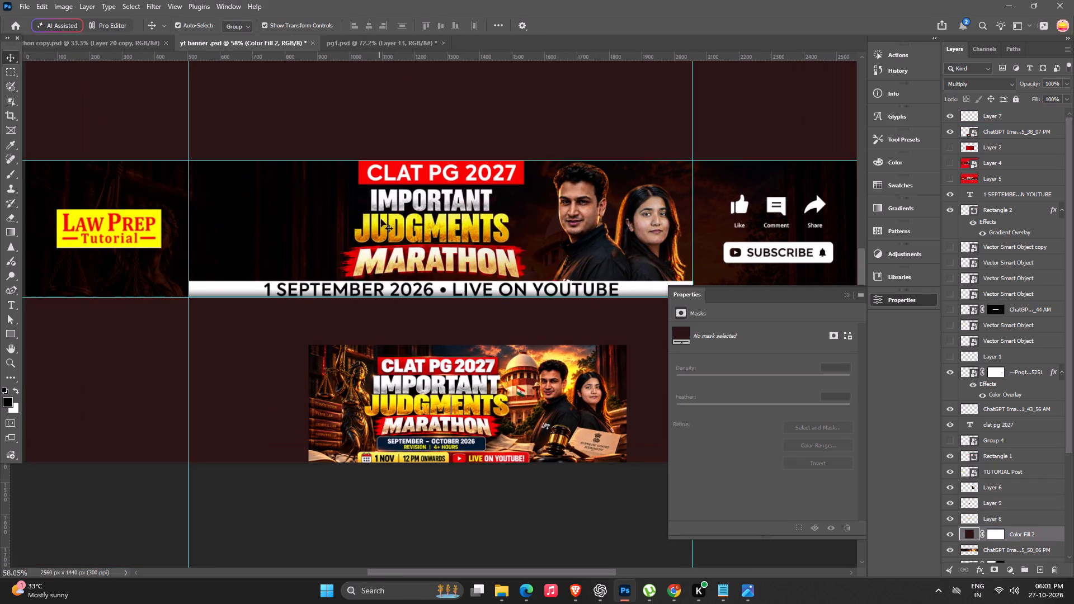
Move the CLAT PG 2027 text together with its red rectangle about 43 px left, placing the rectangle at X 983 px, Y 511 px.
key(space)
drag(344, 235, 318, 232)
click(336, 167)
shift+click(379, 168)
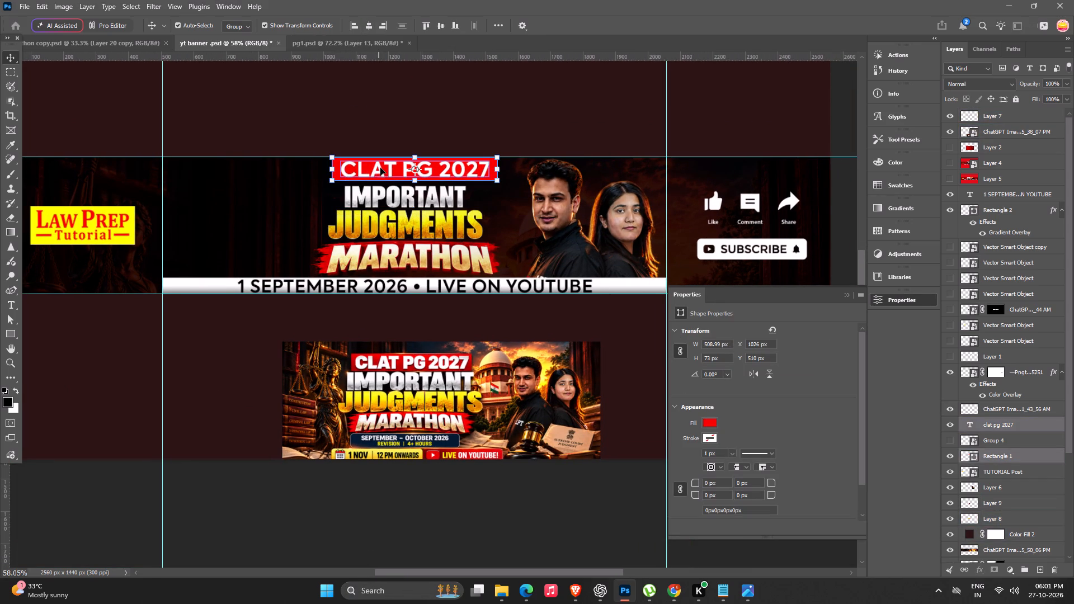
drag(381, 168, 365, 168)
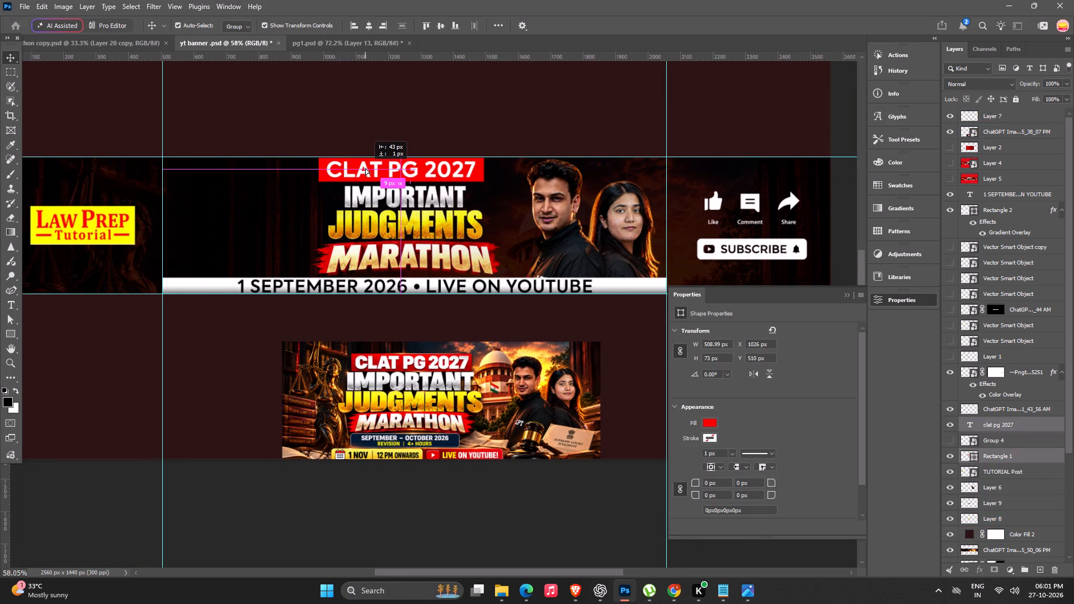
drag(365, 168, 367, 169)
key(Up)
key(Up)
key(Return)
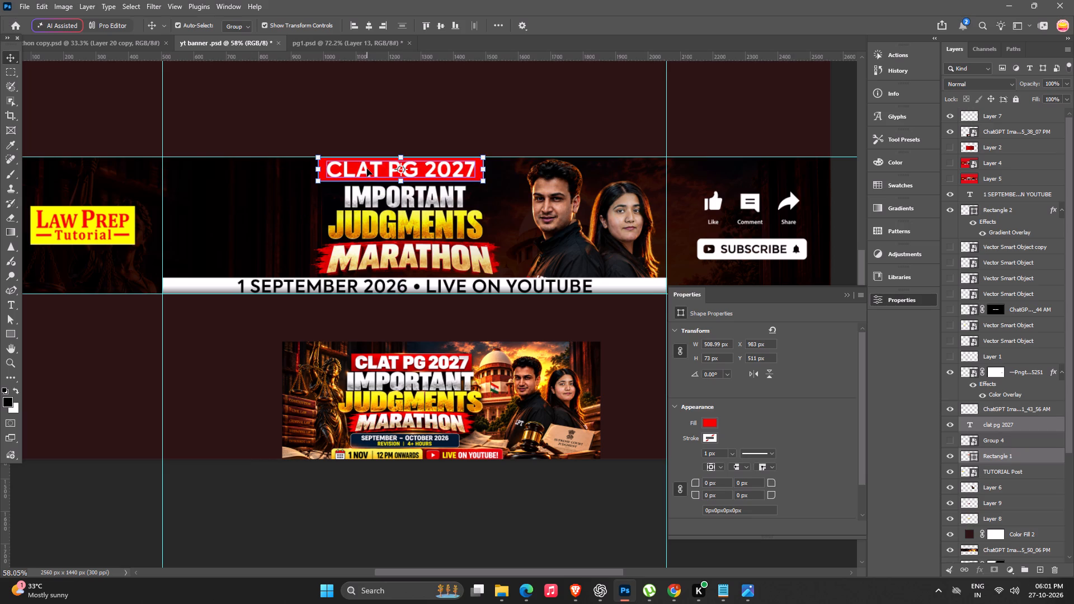
key(Return)
Examine the overall banner layout against the reference thumbnail beneath it.
click(723, 111)
alt+scroll(723, 111, down, 8)
key(space)
key(space)
key(space)
drag(278, 407, 206, 409)
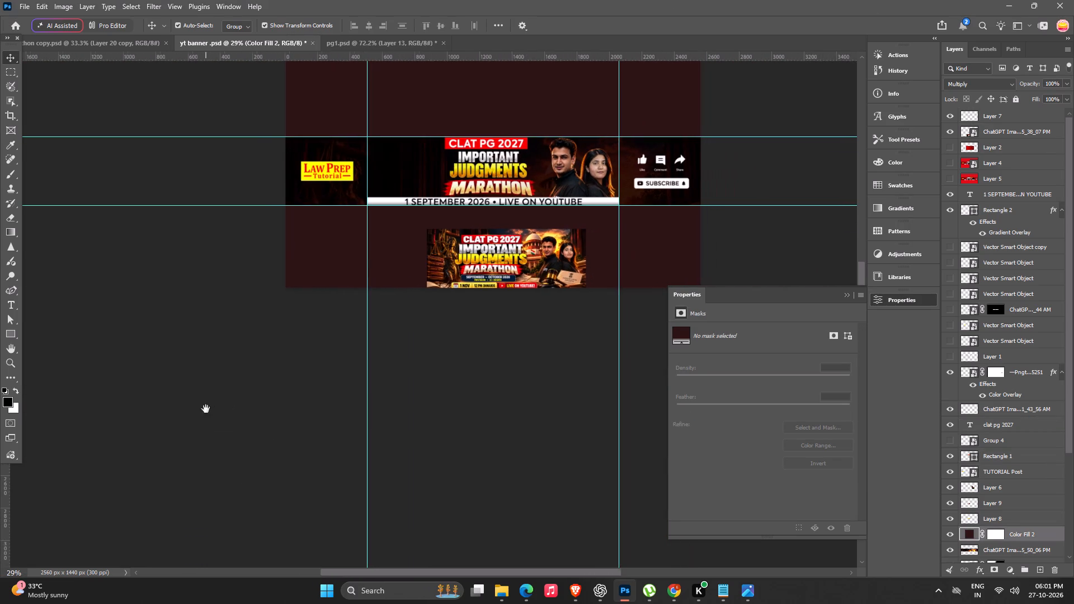
drag(206, 409, 206, 407)
alt+scroll(447, 200, up, 6)
key(space)
drag(501, 133, 427, 168)
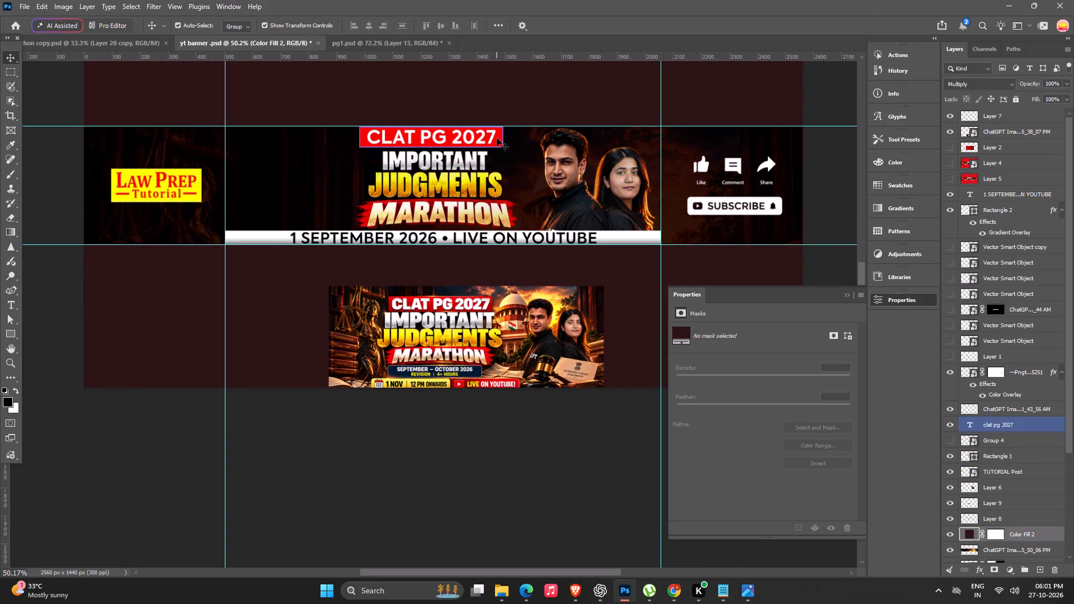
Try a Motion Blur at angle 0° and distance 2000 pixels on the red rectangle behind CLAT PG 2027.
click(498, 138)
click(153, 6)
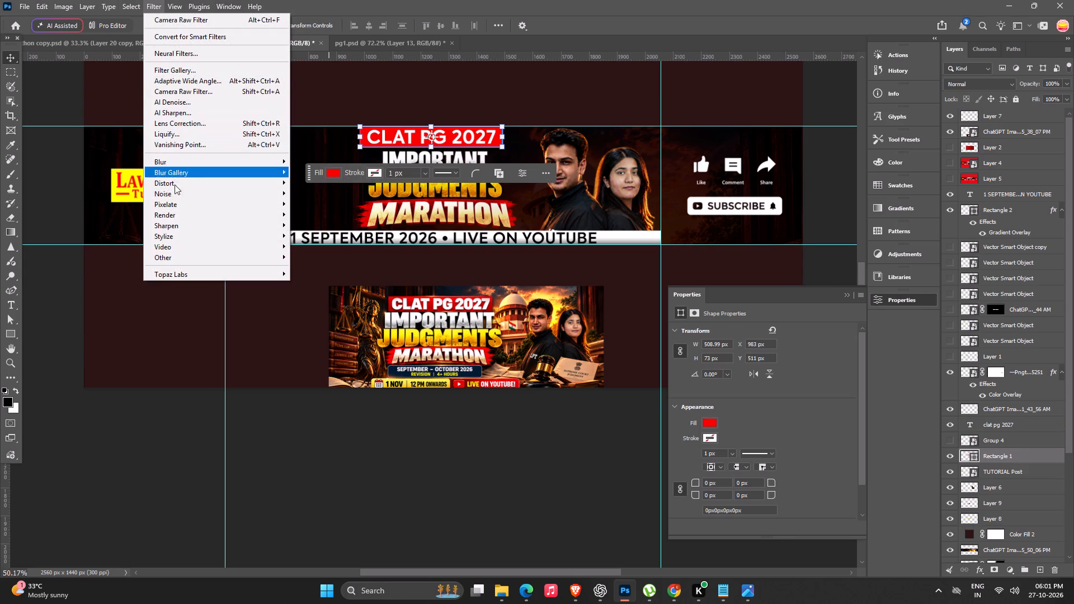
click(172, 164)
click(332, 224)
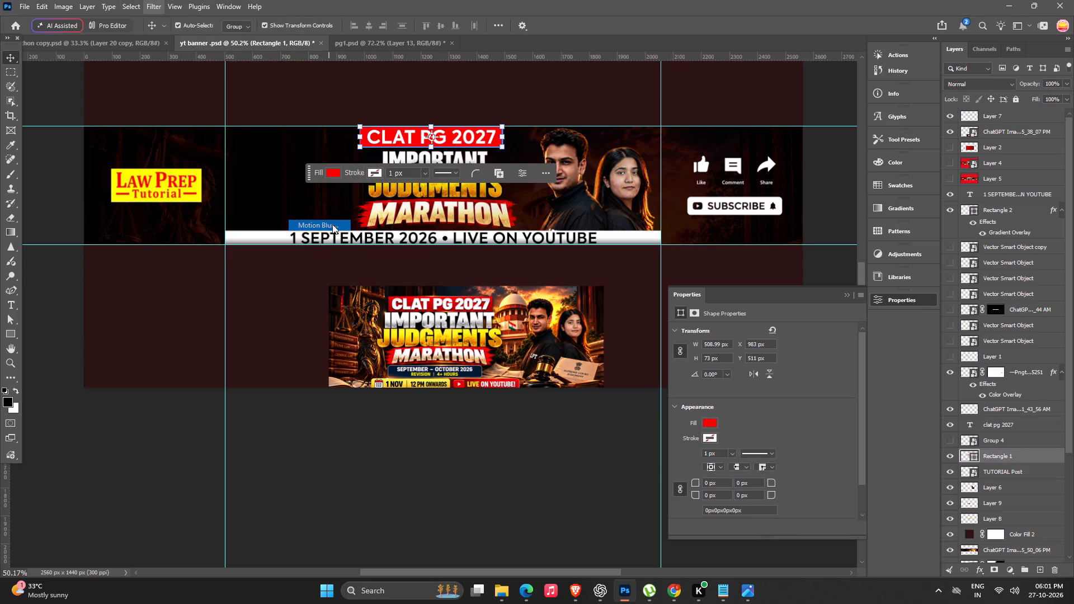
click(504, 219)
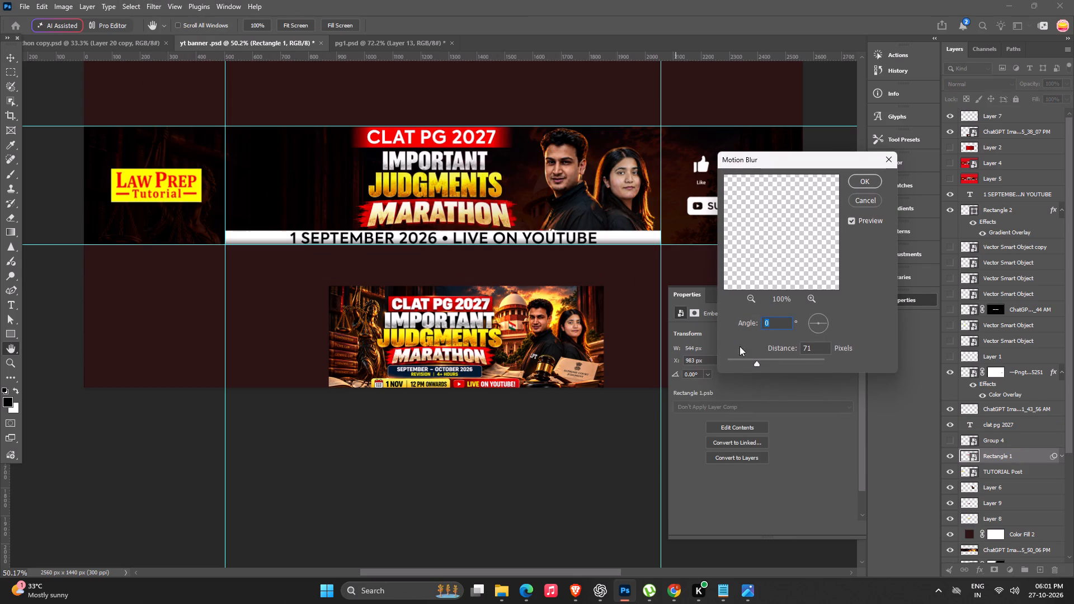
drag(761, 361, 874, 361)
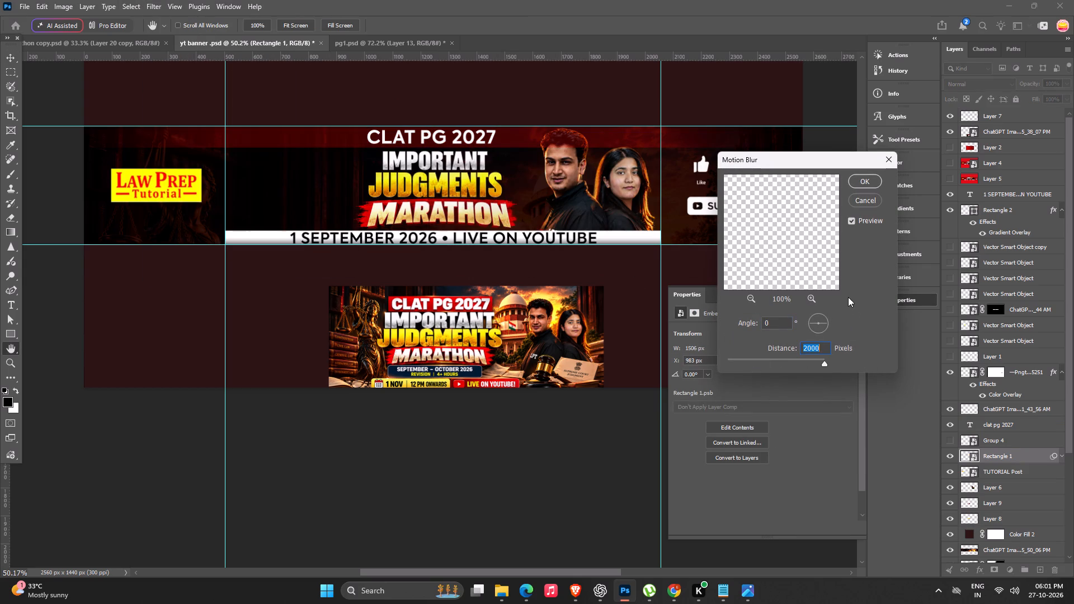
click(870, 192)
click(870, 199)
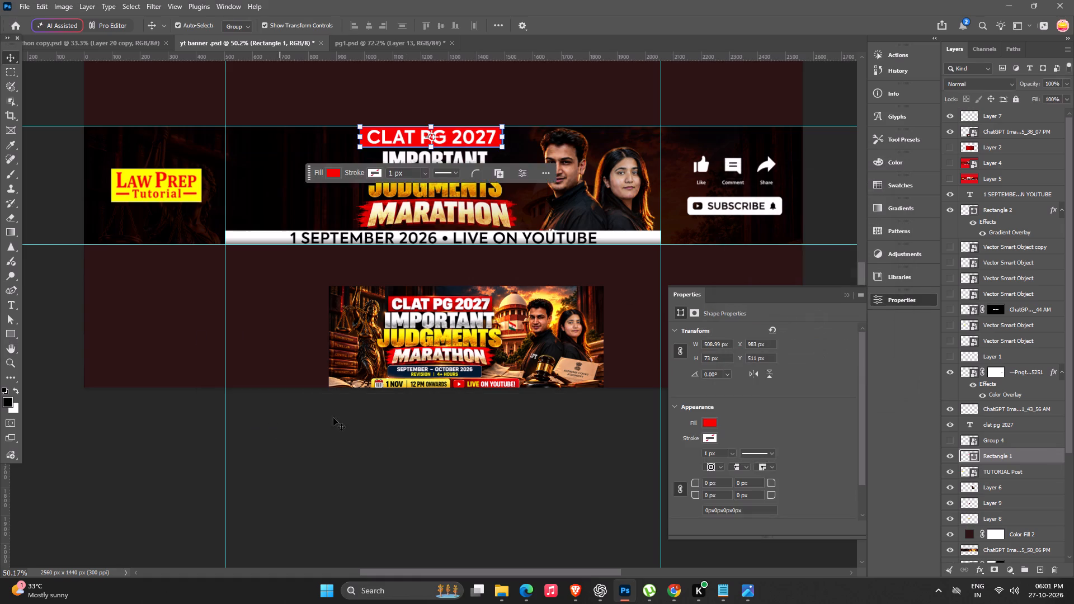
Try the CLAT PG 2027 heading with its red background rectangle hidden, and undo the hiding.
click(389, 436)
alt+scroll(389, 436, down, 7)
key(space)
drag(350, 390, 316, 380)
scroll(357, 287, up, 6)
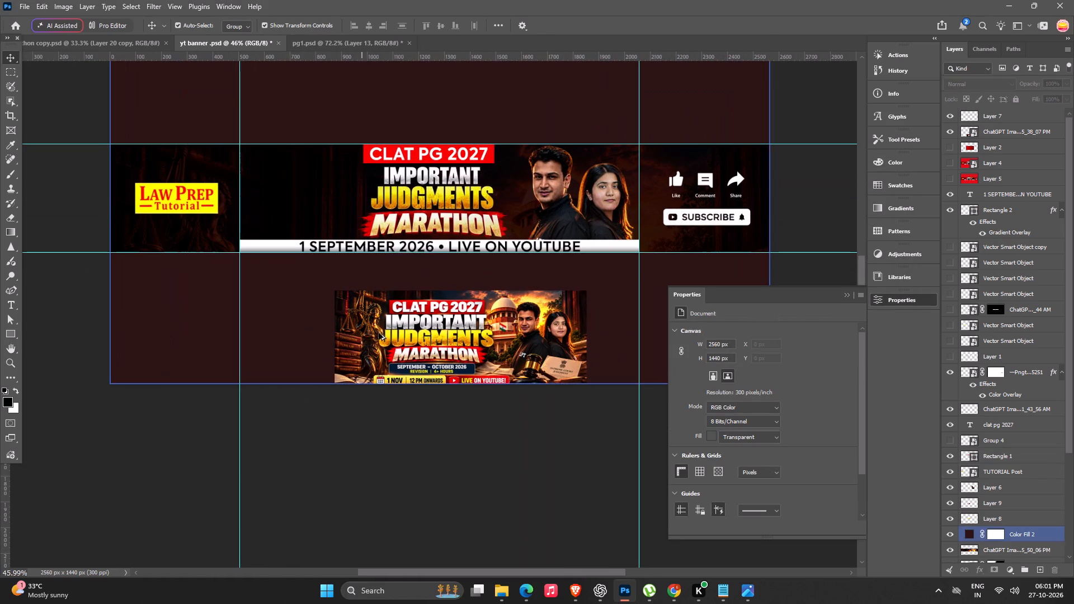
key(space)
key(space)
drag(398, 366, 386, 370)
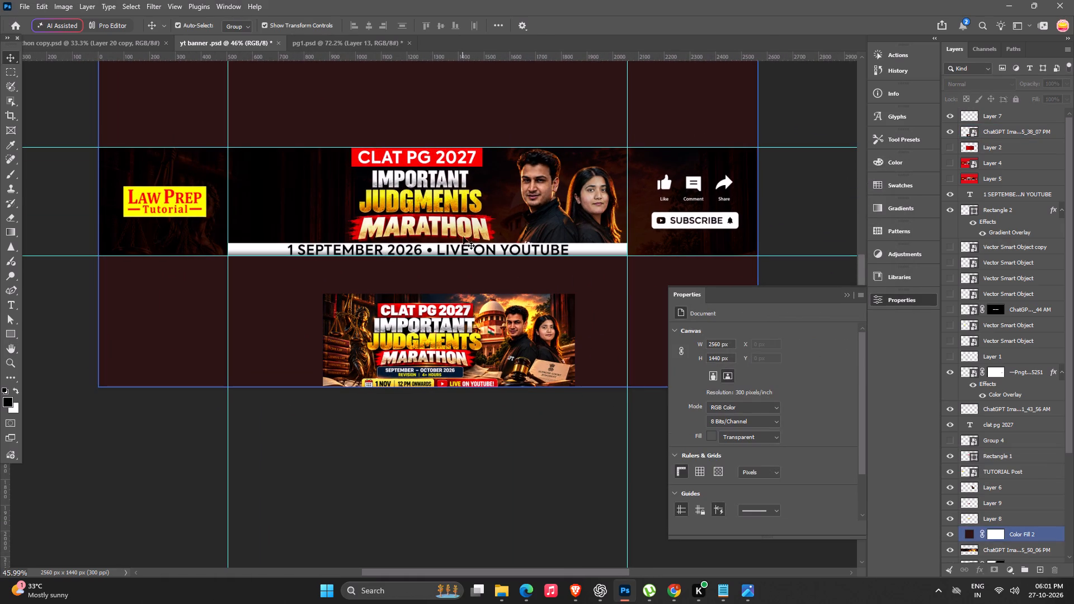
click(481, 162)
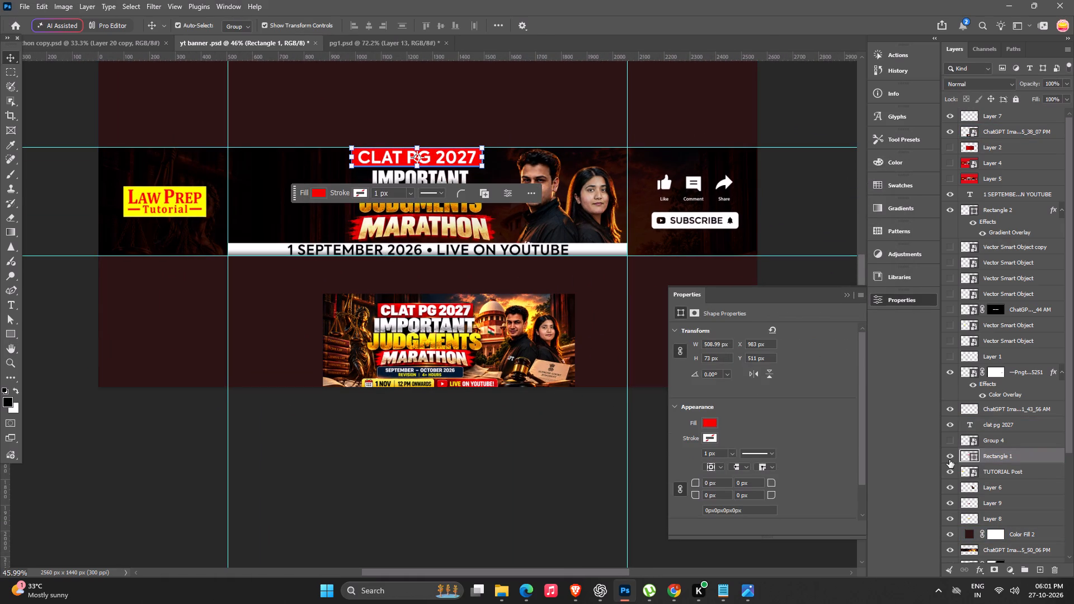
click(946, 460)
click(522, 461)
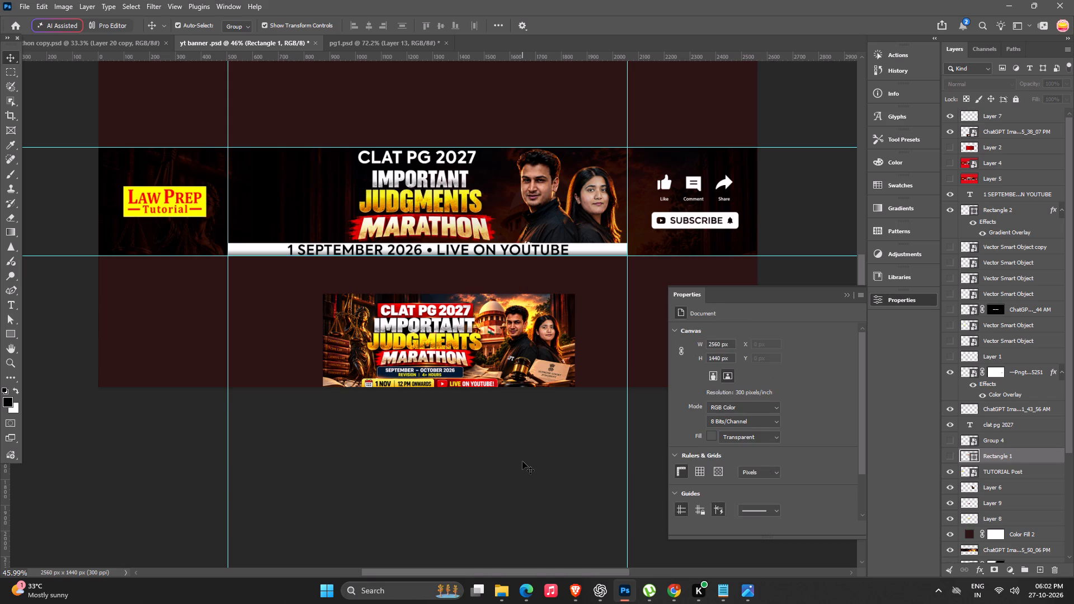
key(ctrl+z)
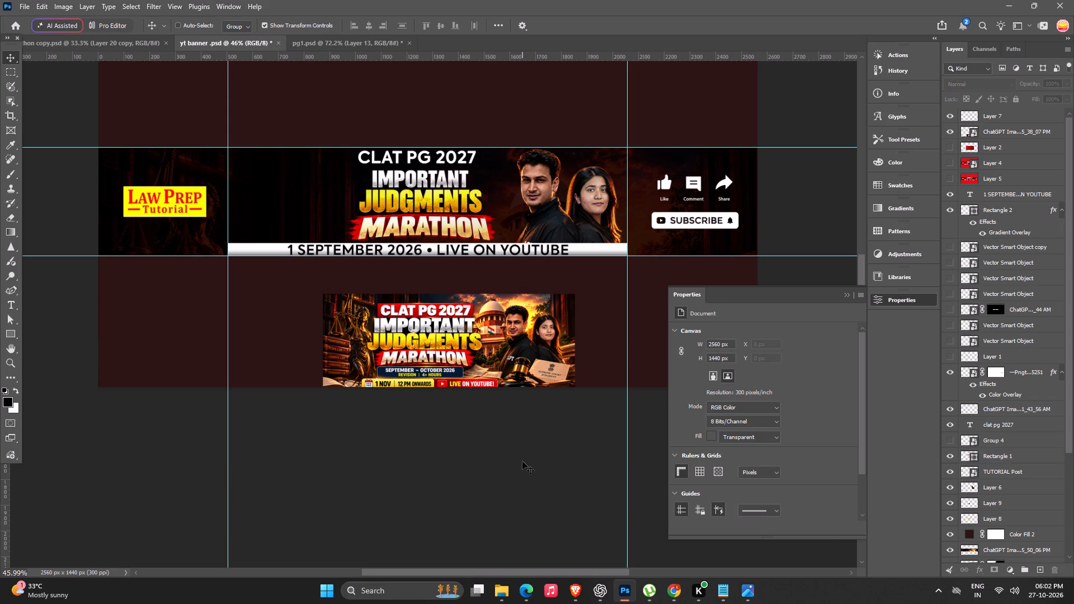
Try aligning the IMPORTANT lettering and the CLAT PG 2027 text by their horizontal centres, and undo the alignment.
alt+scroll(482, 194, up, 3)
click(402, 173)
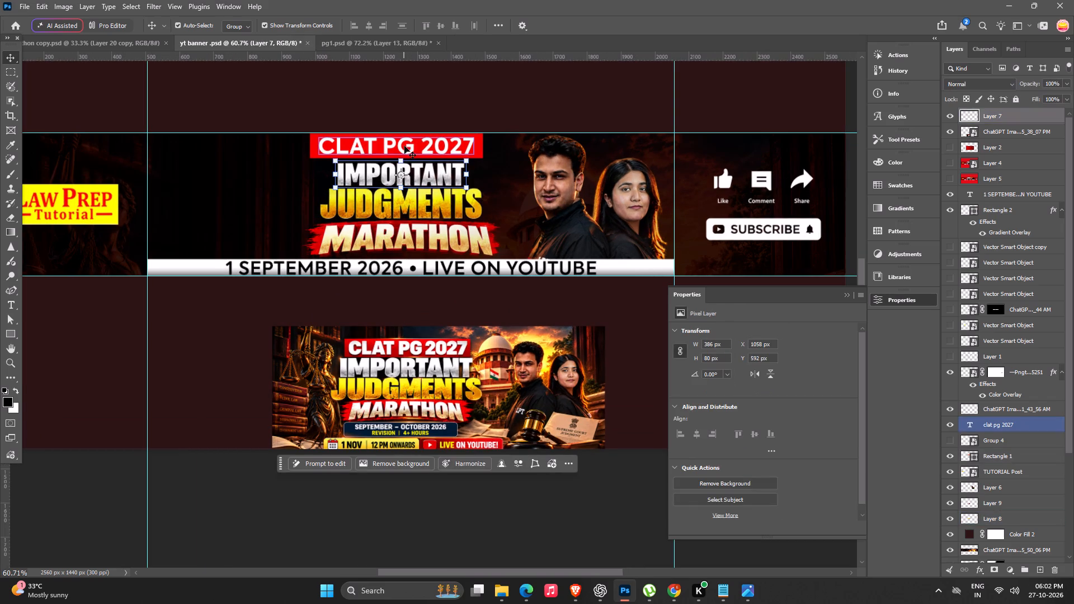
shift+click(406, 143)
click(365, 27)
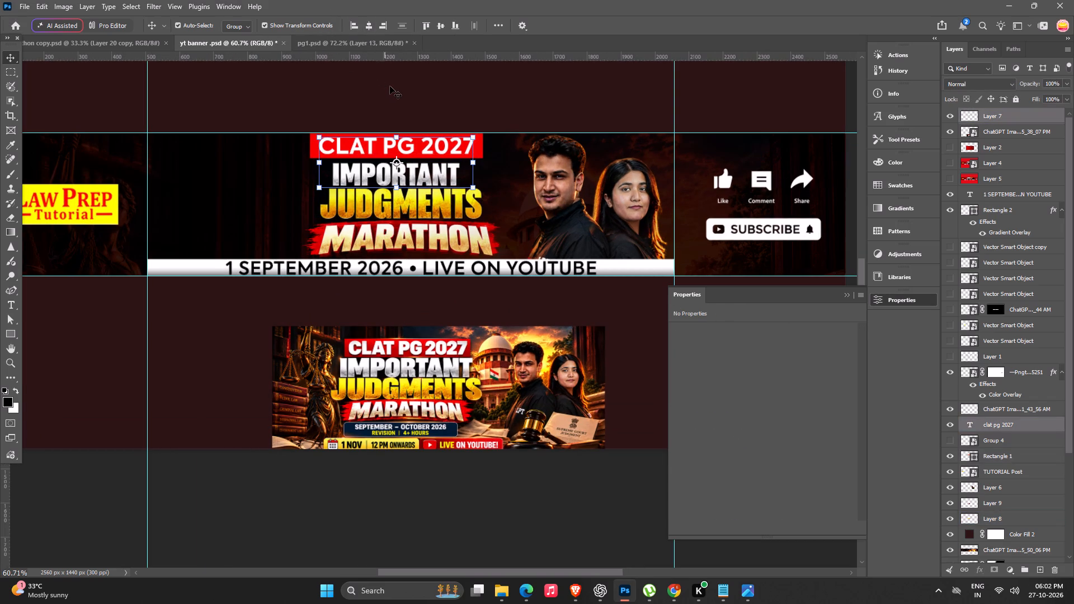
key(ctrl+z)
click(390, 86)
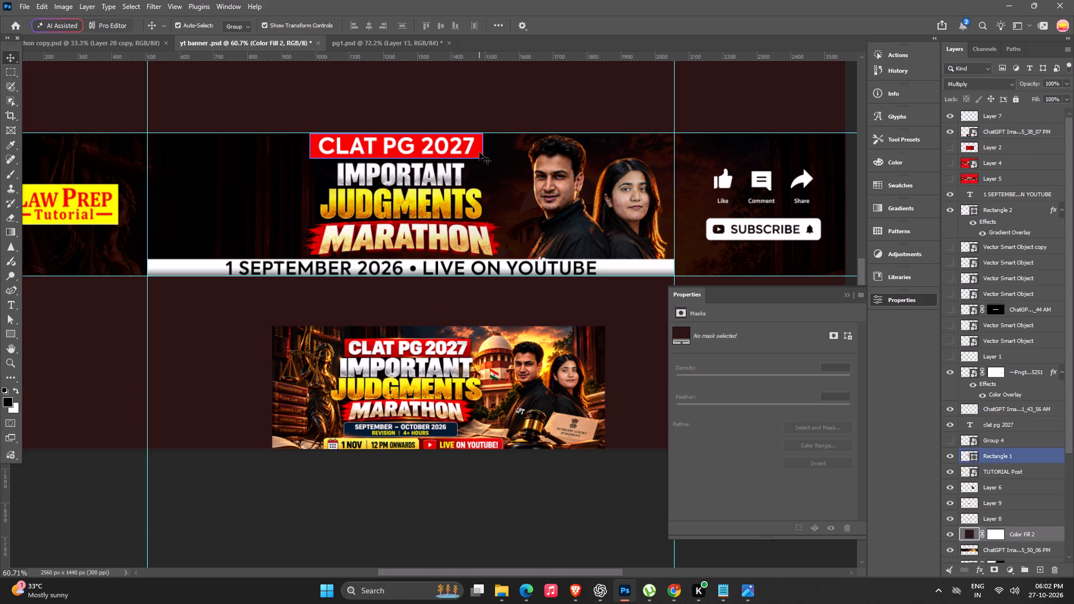
Move the CLAT PG 2027 text and its red rectangle about 14 px right, the rectangle at X 997 px, just below the upper guide.
click(479, 152)
shift+scroll(453, 150, up, 3)
alt+scroll(456, 220, down, 8)
key(space)
key(space)
key(space)
key(space)
key(space)
drag(407, 362, 393, 25)
alt+scroll(387, 259, up, 11)
click(493, 199)
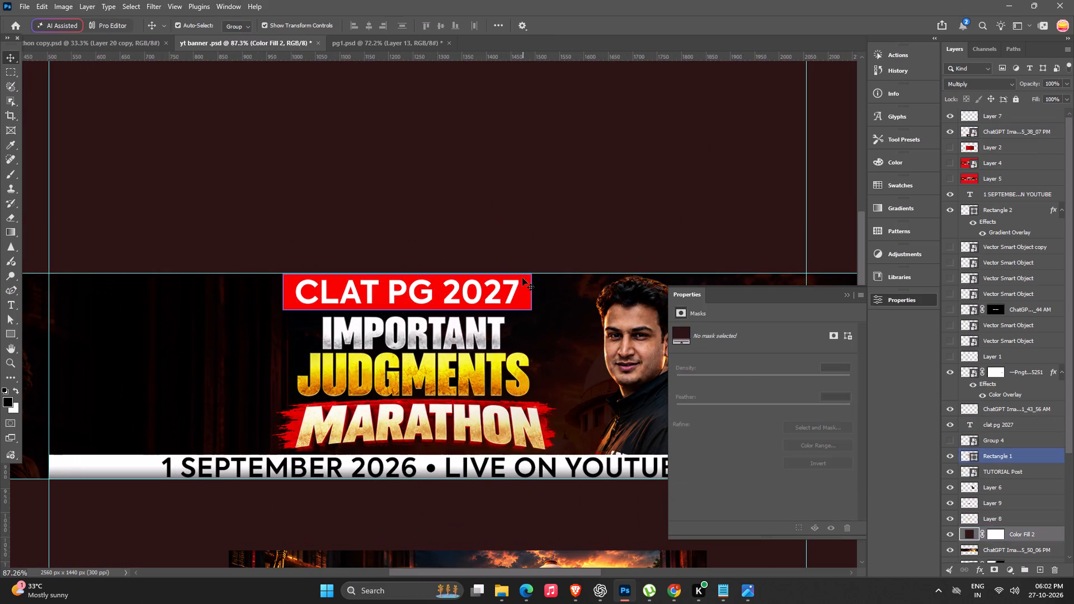
click(520, 287)
shift+click(515, 290)
drag(512, 289, 519, 287)
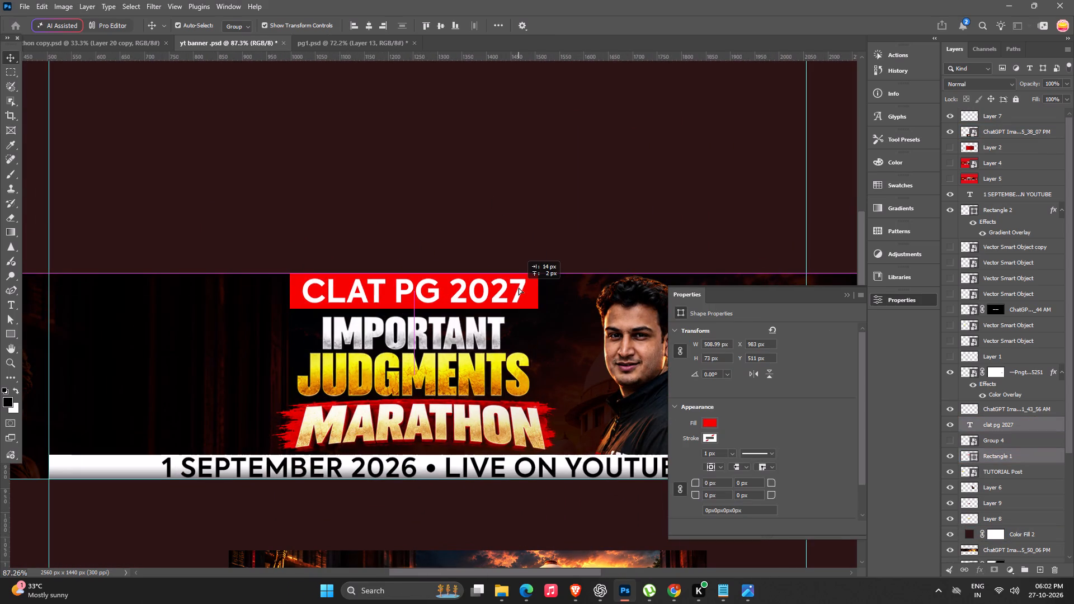
drag(519, 287, 519, 287)
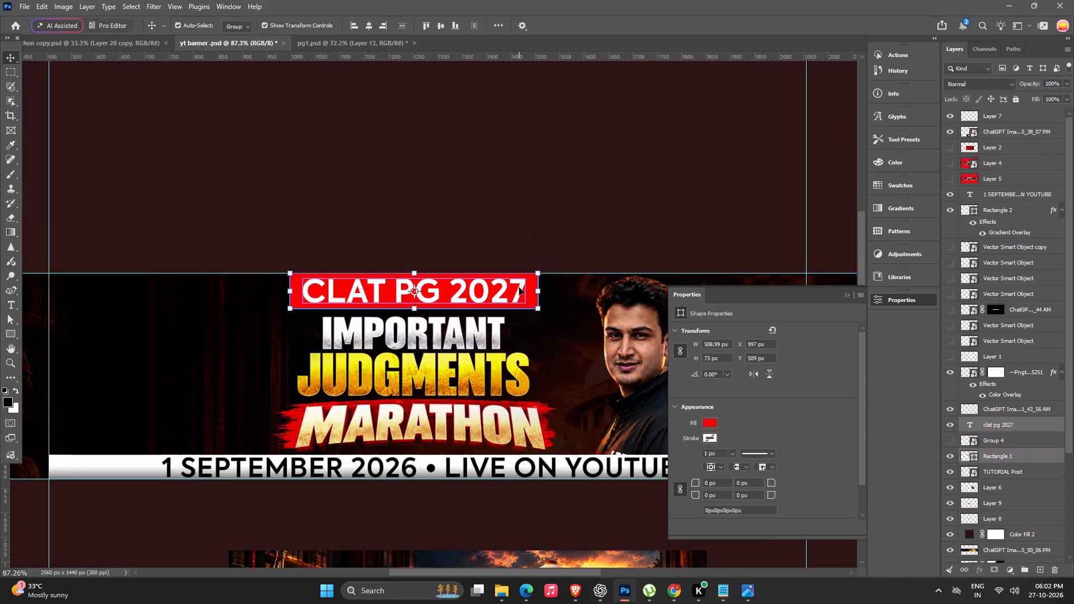
key(Down)
key(Down)
drag(545, 166, 533, 134)
Compare the banner's heading, lettering and portraits with the reference thumbnail at several zoom levels.
scroll(447, 244, down, 9)
key(space)
key(space)
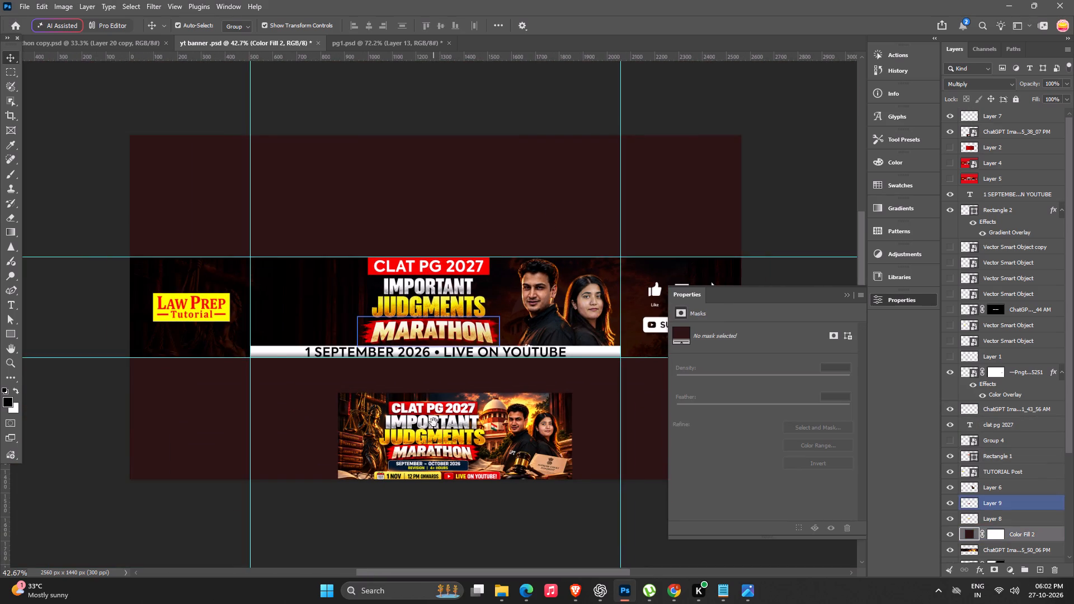
drag(407, 424, 329, 402)
alt+scroll(328, 410, up, 4)
key(space)
key(space)
key(space)
key(space)
key(space)
key(space)
key(space)
key(space)
key(space)
key(space)
key(space)
key(space)
key(space)
key(space)
key(space)
key(space)
key(space)
key(space)
drag(309, 421, 672, 489)
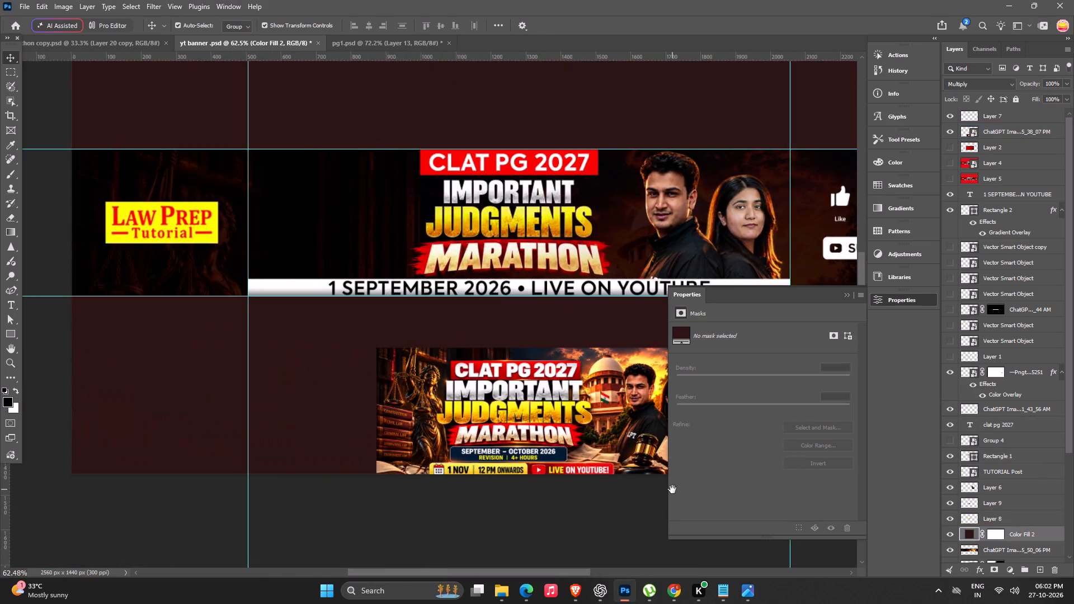
drag(672, 489, 663, 486)
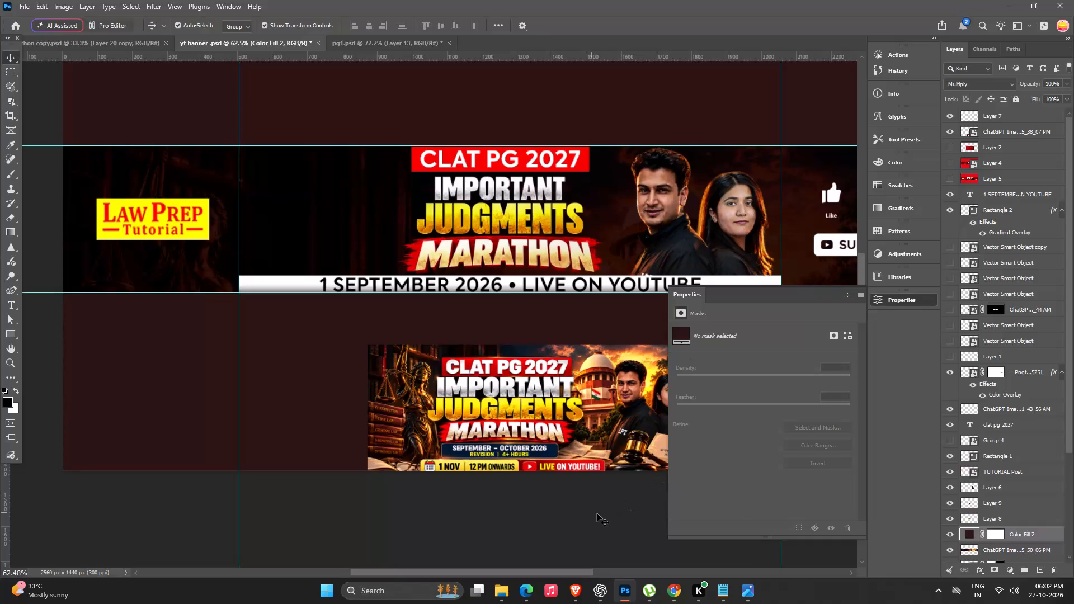
key(space)
key(space)
key(space)
key(space)
key(space)
key(space)
key(space)
key(space)
key(space)
key(space)
key(space)
key(space)
key(space)
key(space)
key(space)
key(space)
key(space)
key(space)
drag(484, 488, 428, 494)
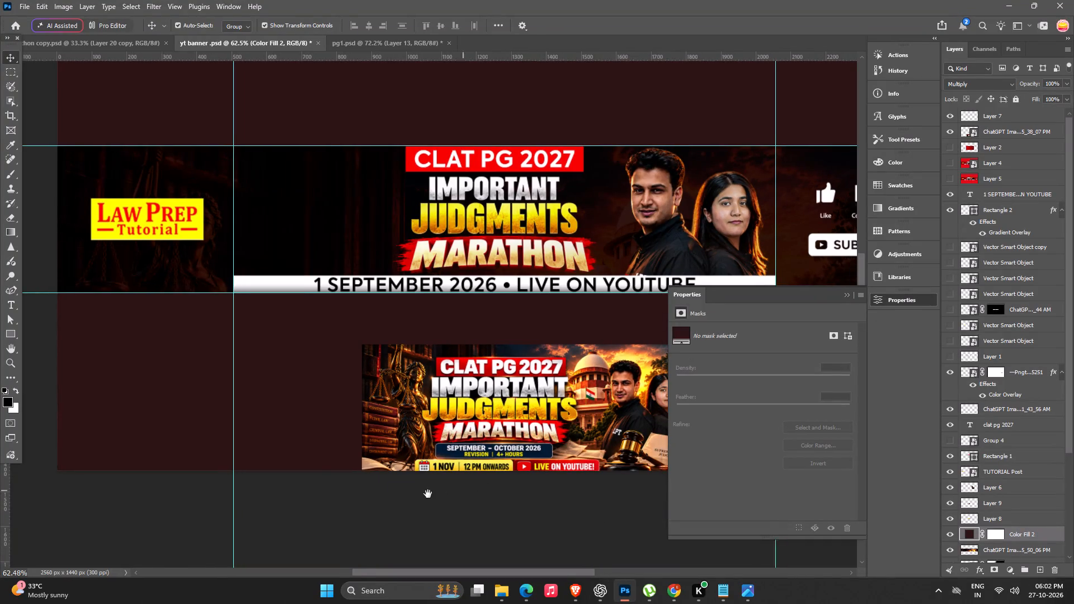
drag(428, 494, 414, 494)
Move the reference thumbnail up below the banner, to about X 881 px, Y 1012 px.
drag(446, 412, 450, 387)
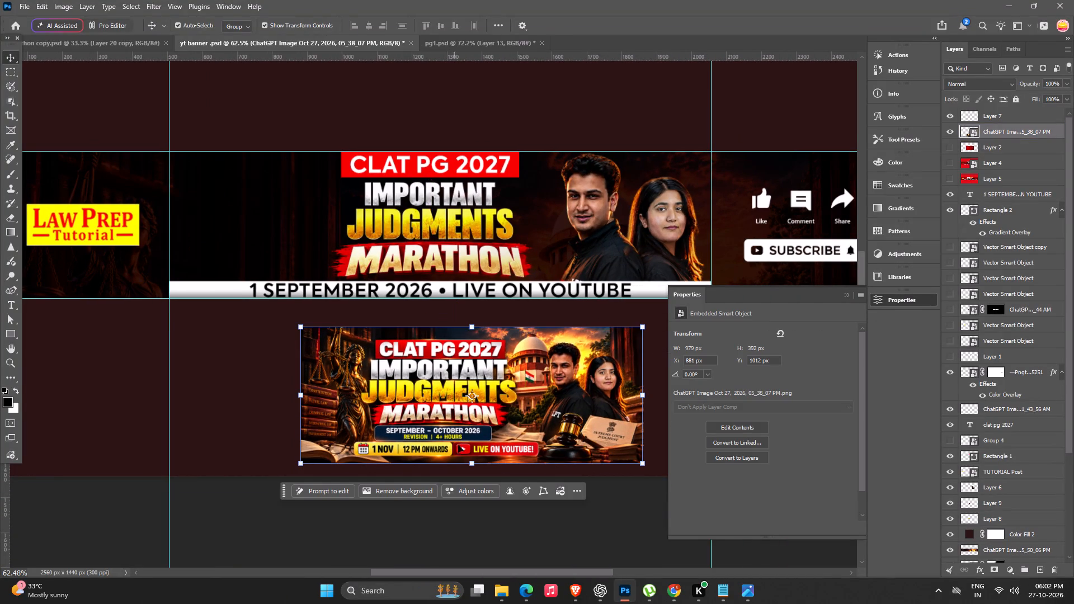
click(472, 550)
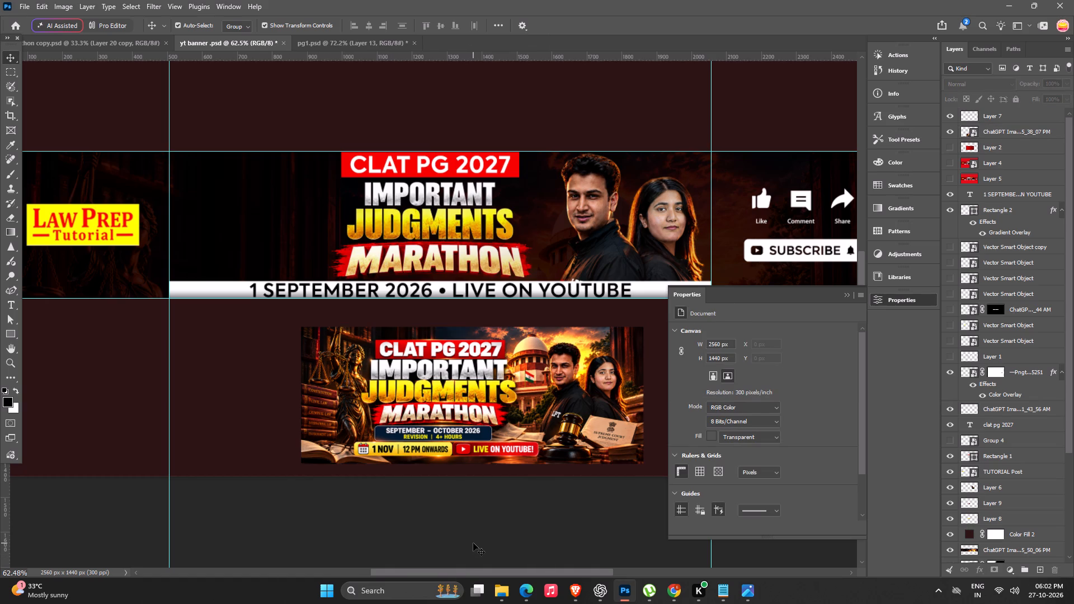
Switch to Chrome and search Google for 19 november 2023.
click(676, 593)
click(617, 5)
click(455, 232)
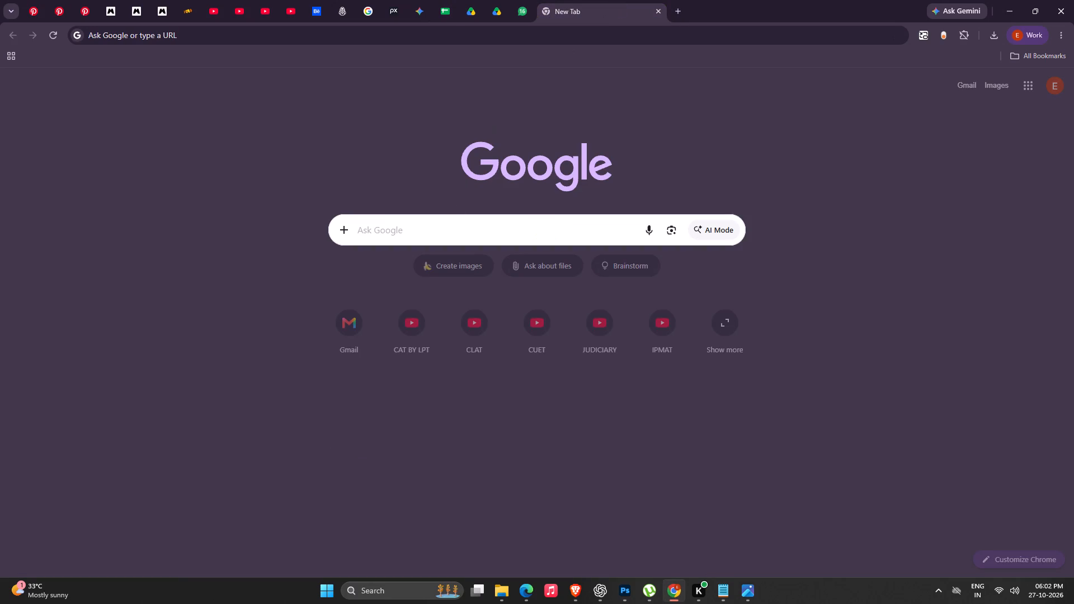
text(no)
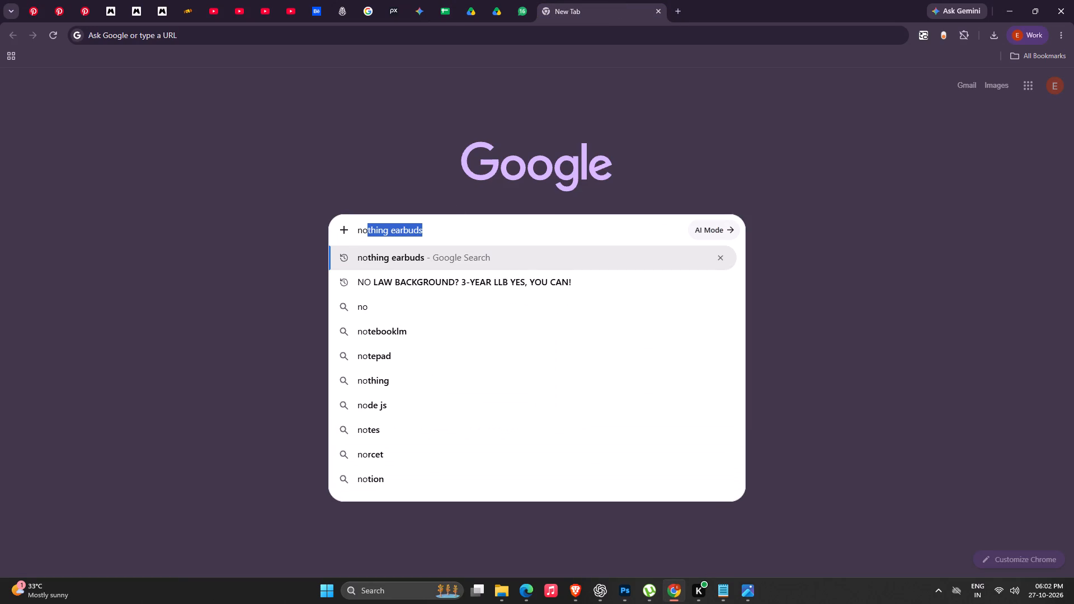
key(b)
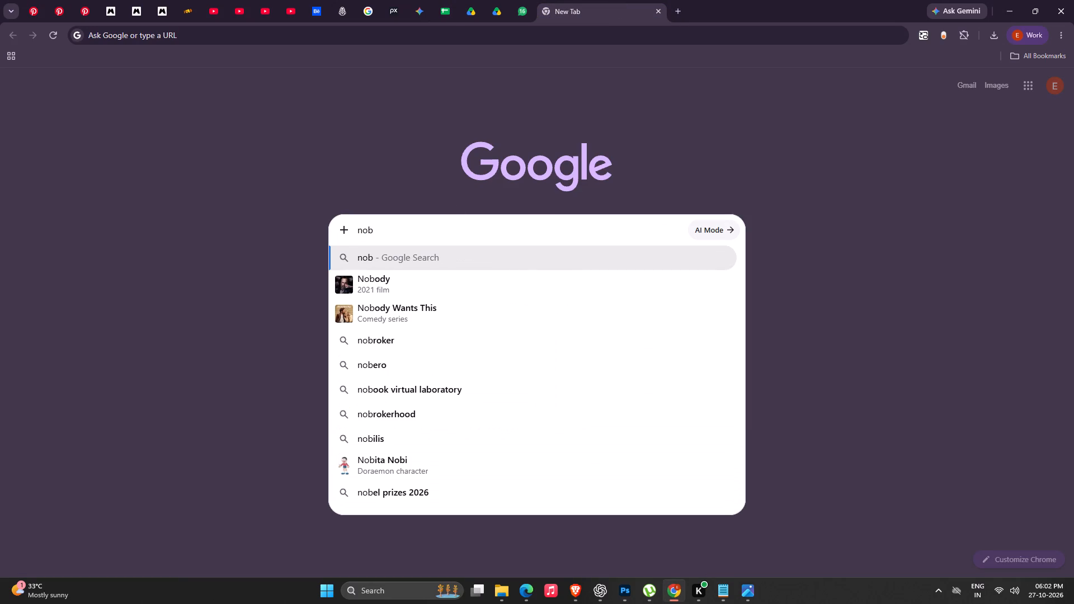
key(BackSpace)
key(BackSpace)
key(BackSpace)
text(19 no)
key(Down)
key(Down)
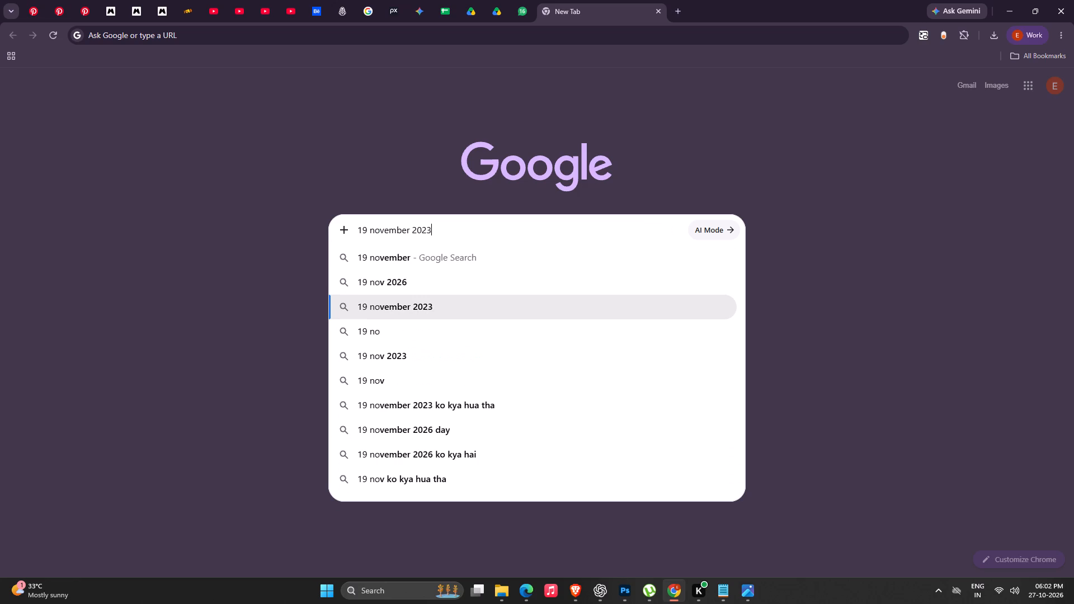
key(Return)
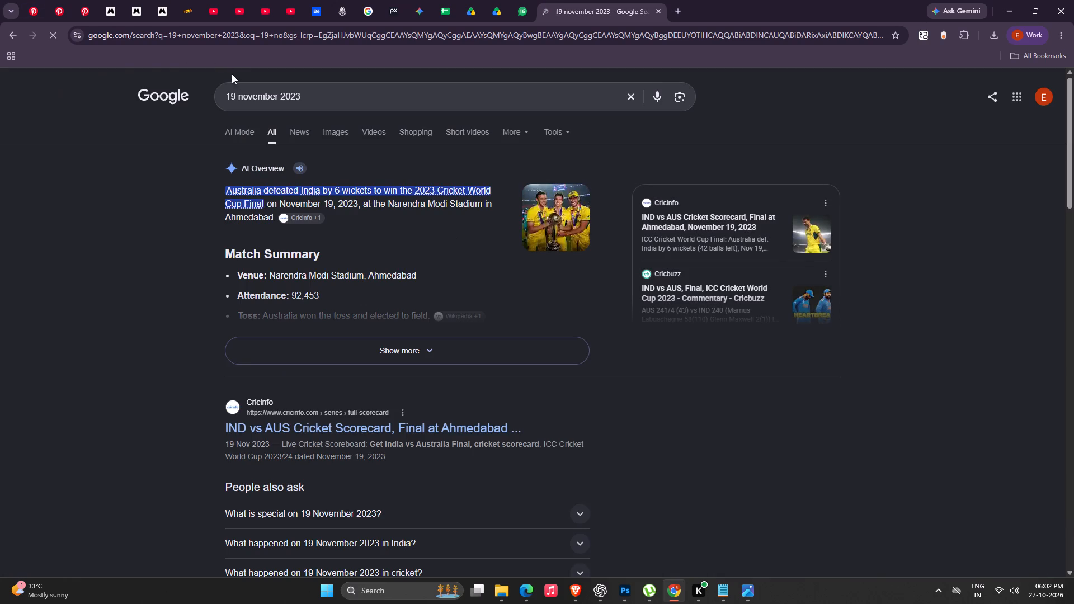
Copy the word november from the search query and switch back to the banner in Photoshop.
drag(239, 96, 279, 97)
key(ctrl+c)
key(ctrl+c)
click(639, 588)
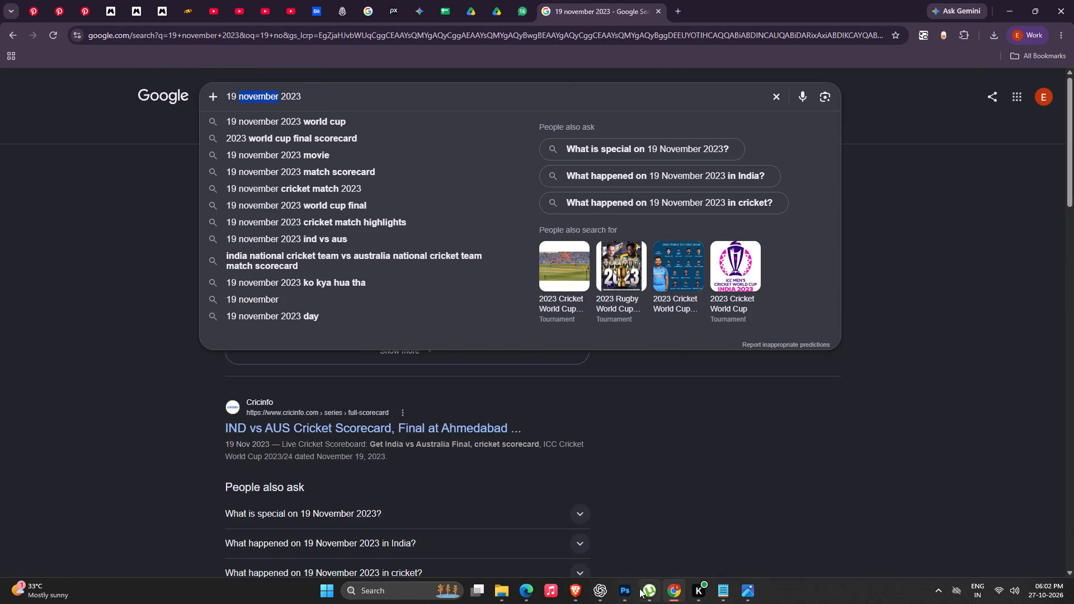
click(635, 588)
key(space)
key(space)
drag(305, 313, 270, 323)
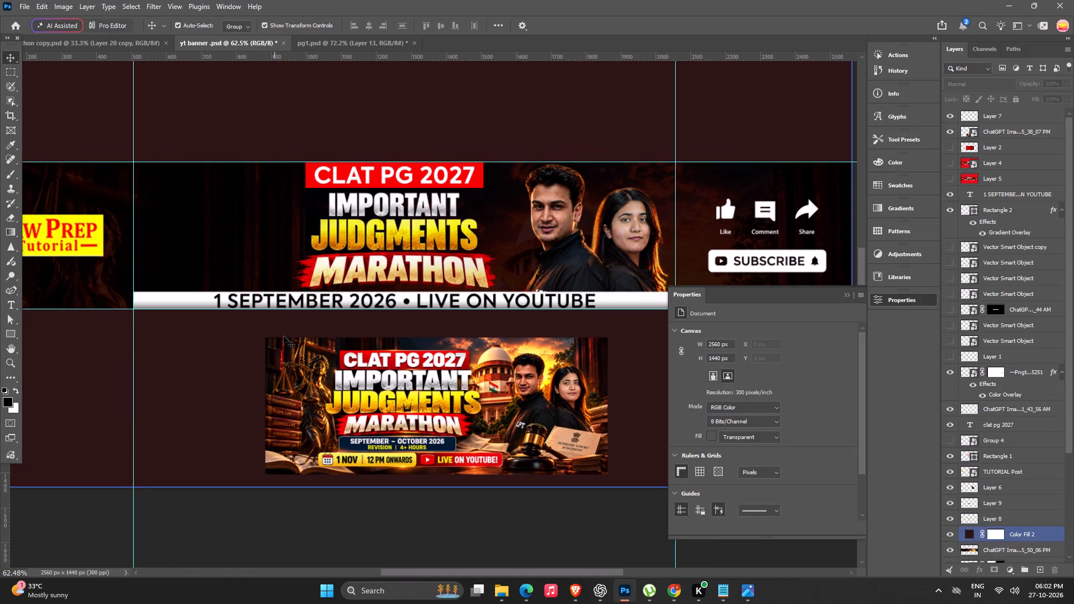
Replace SEPTEMBER in the banner's date line with the copied word november.
click(365, 554)
double_click(316, 306)
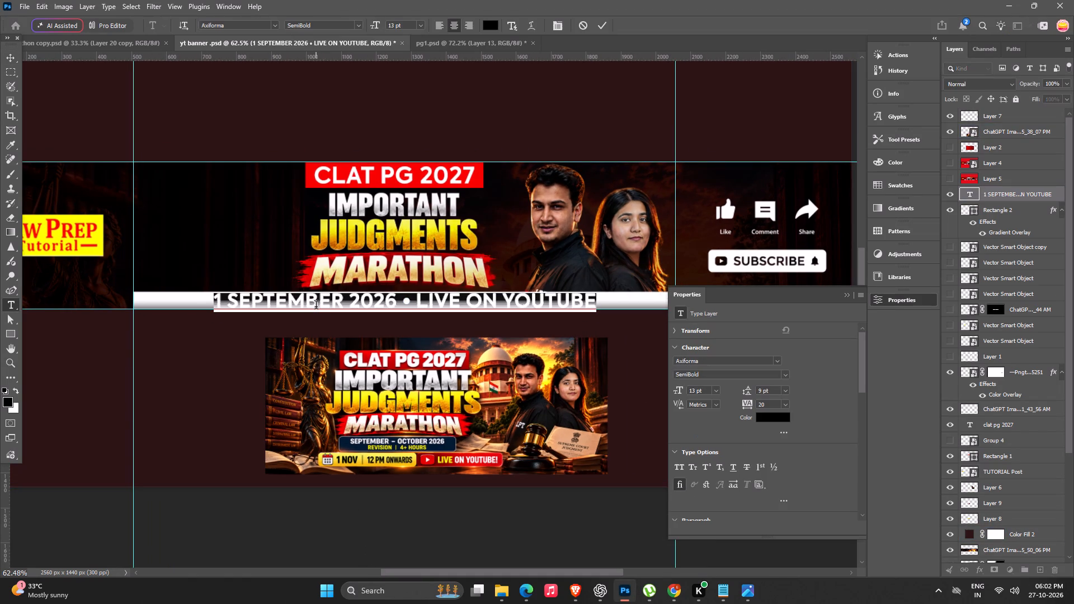
drag(345, 308, 224, 320)
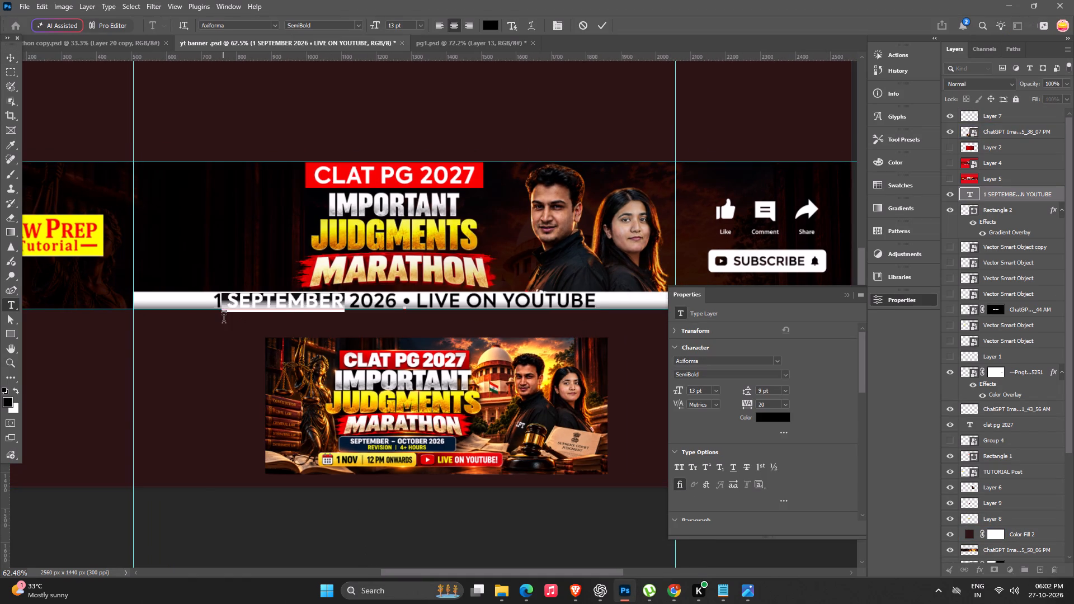
drag(224, 320, 230, 321)
key(BackSpace)
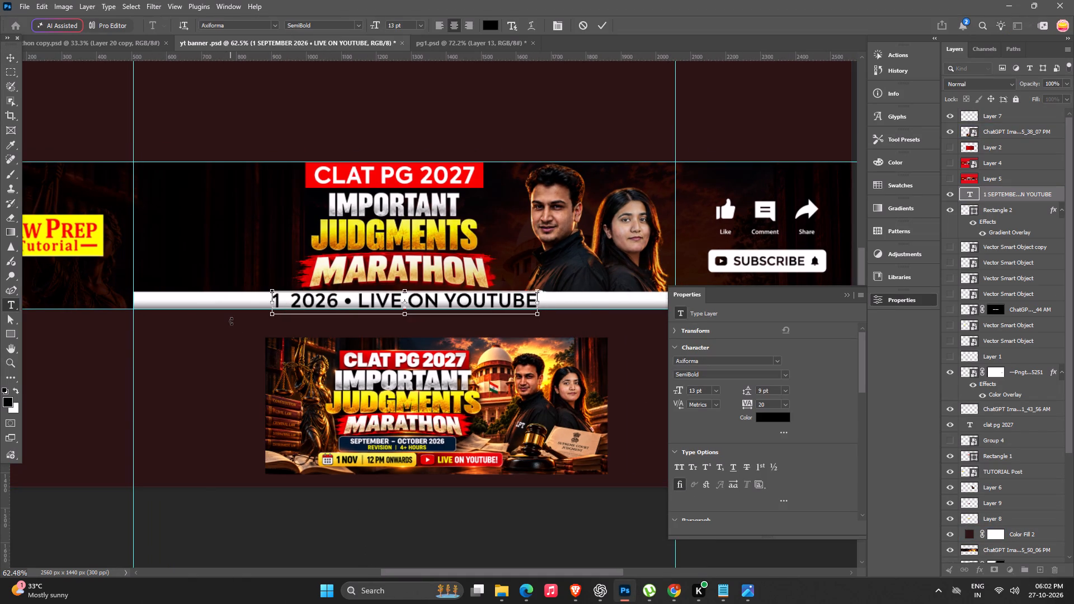
key(ctrl+v)
key(Return)
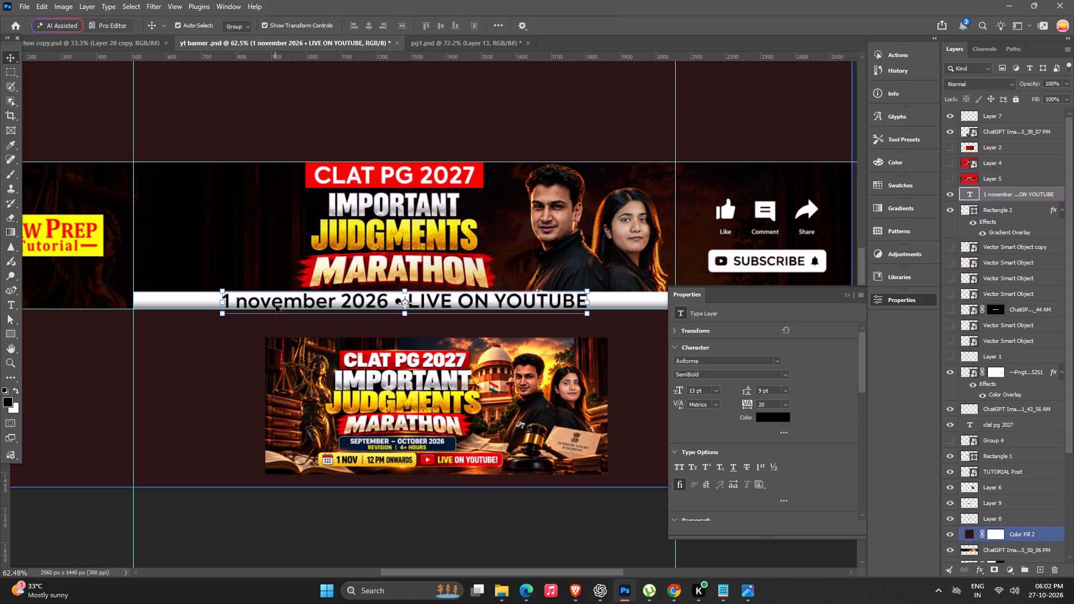
Set the word november in the banner's date line to All Caps.
triple_click(276, 305)
drag(338, 303, 235, 318)
click(679, 465)
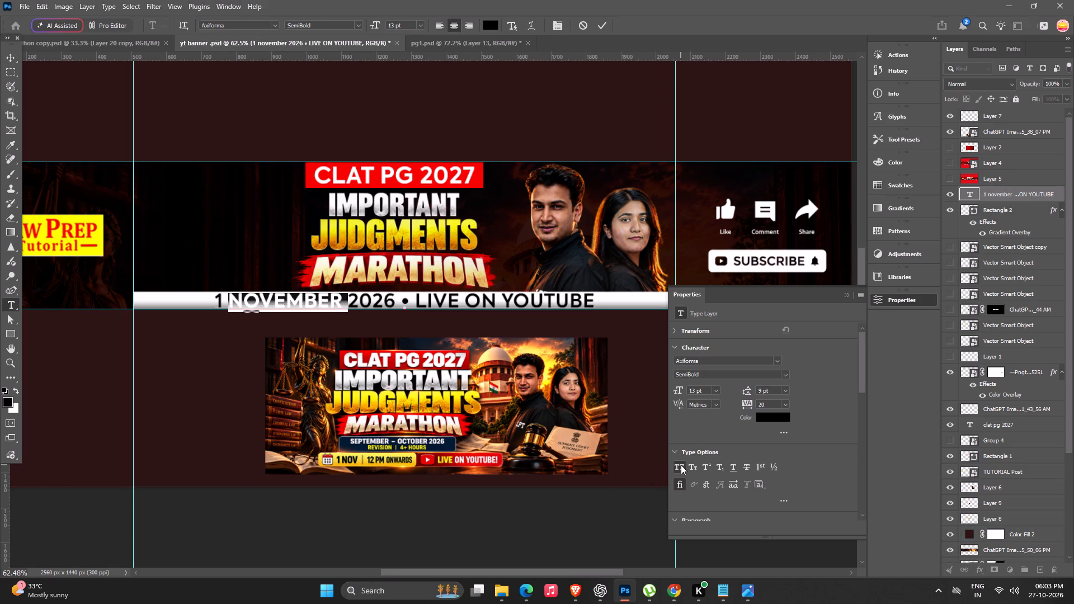
key(Return)
click(437, 520)
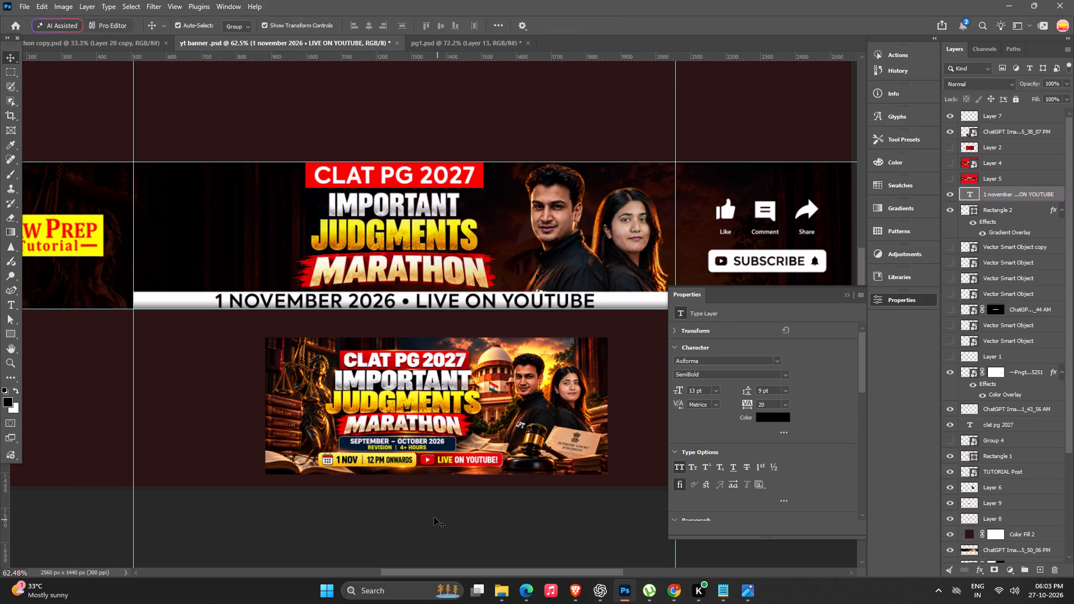
Review the banner's date line, logo area and portraits against the reference thumbnail.
key(space)
key(space)
key(space)
key(space)
key(space)
key(space)
key(space)
key(space)
key(space)
key(space)
key(space)
key(space)
key(space)
key(space)
key(space)
key(space)
drag(422, 515, 328, 503)
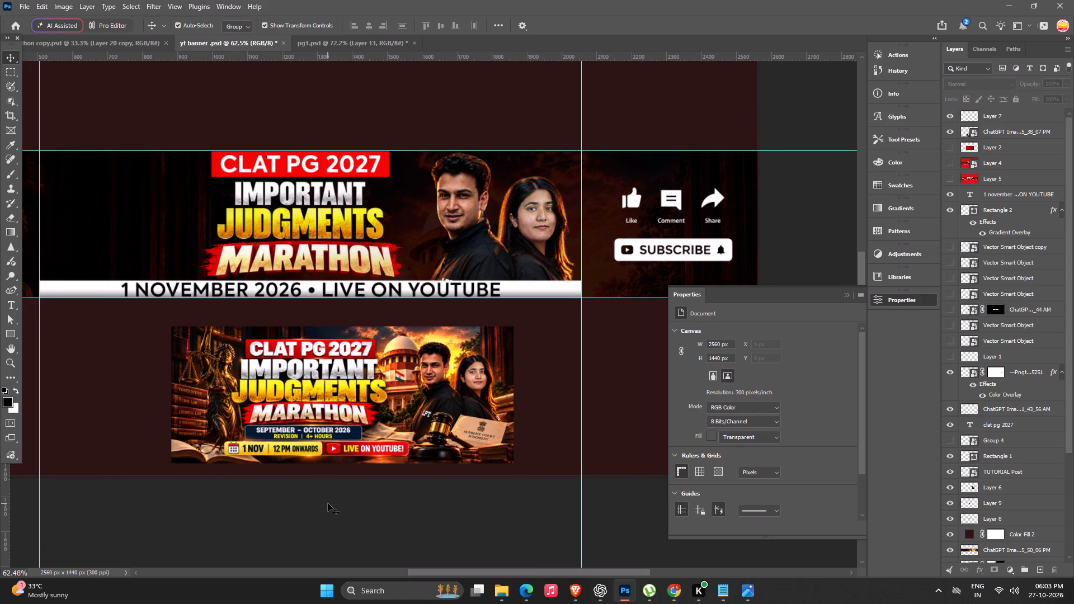
key(space)
key(space)
key(space)
key(space)
key(space)
key(space)
key(space)
key(space)
key(space)
key(space)
key(space)
key(space)
key(space)
key(space)
key(space)
key(space)
key(space)
key(space)
drag(336, 501, 416, 495)
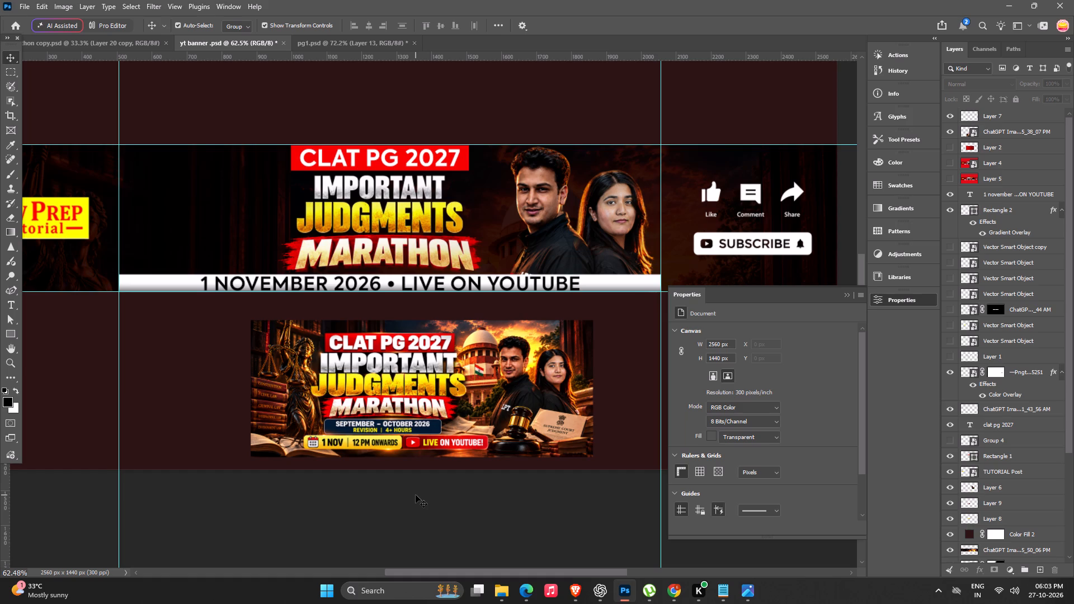
Briefly show Layer 4 to view the earlier red banner design and hide it again.
click(950, 164)
click(949, 164)
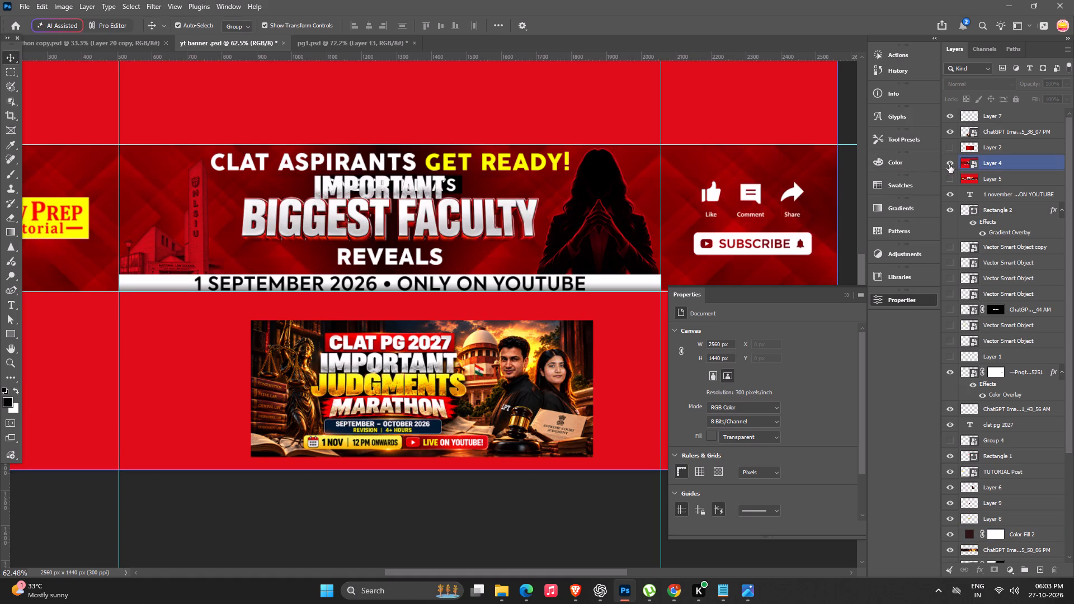
Examine the whole banner layout beside the reference thumbnail at several zoom levels.
alt+scroll(398, 400, down, 4)
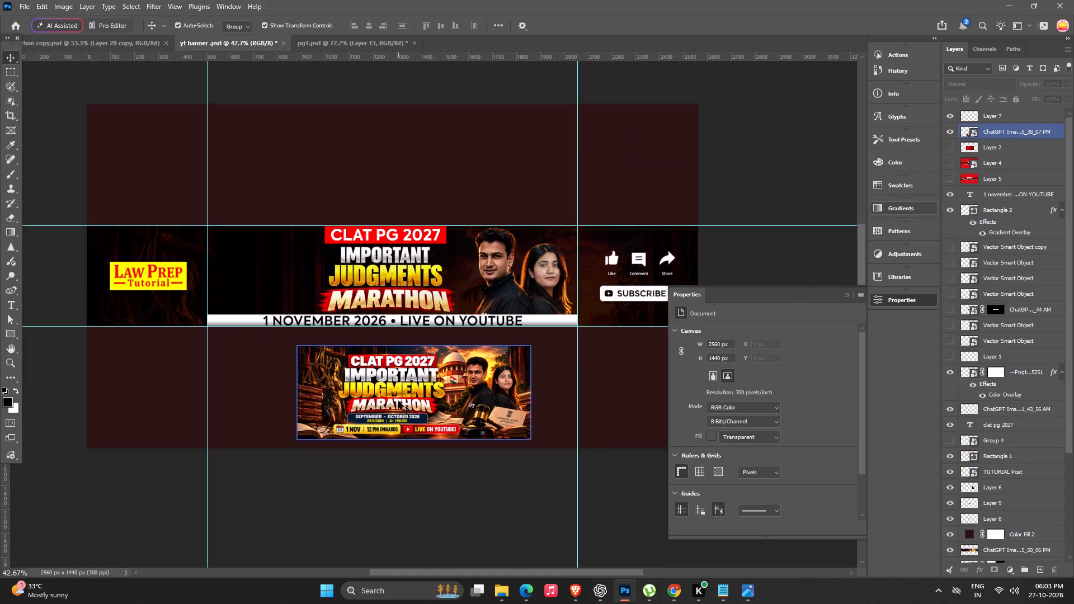
key(space)
key(space)
key(space)
key(space)
key(space)
drag(418, 469, 436, 447)
alt+scroll(456, 433, up, 2)
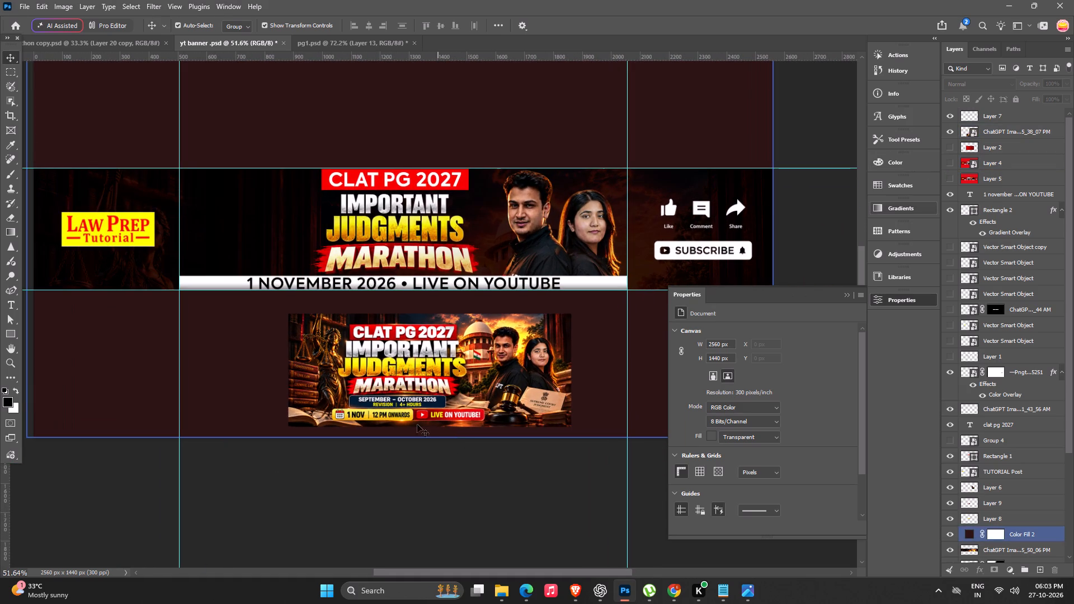
alt+scroll(414, 424, up, 1)
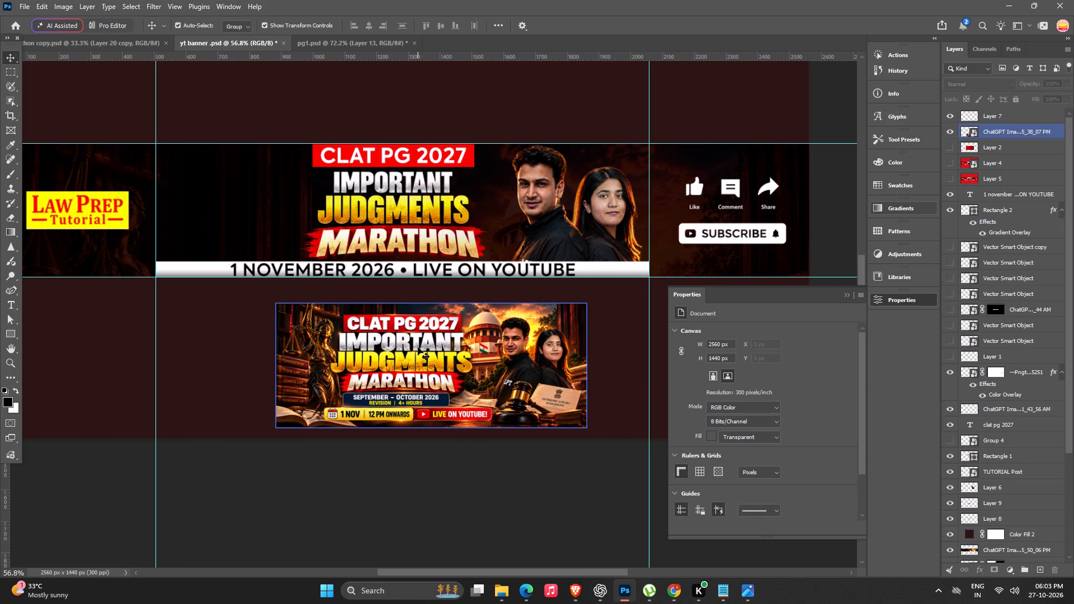
click(418, 347)
click(428, 487)
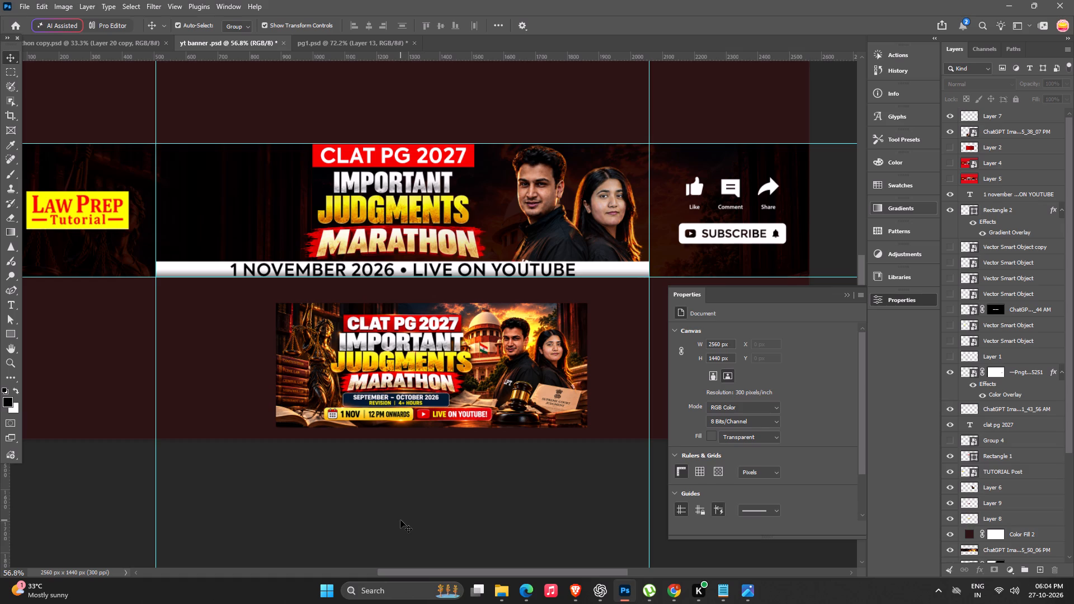
alt+scroll(350, 448, up, 2)
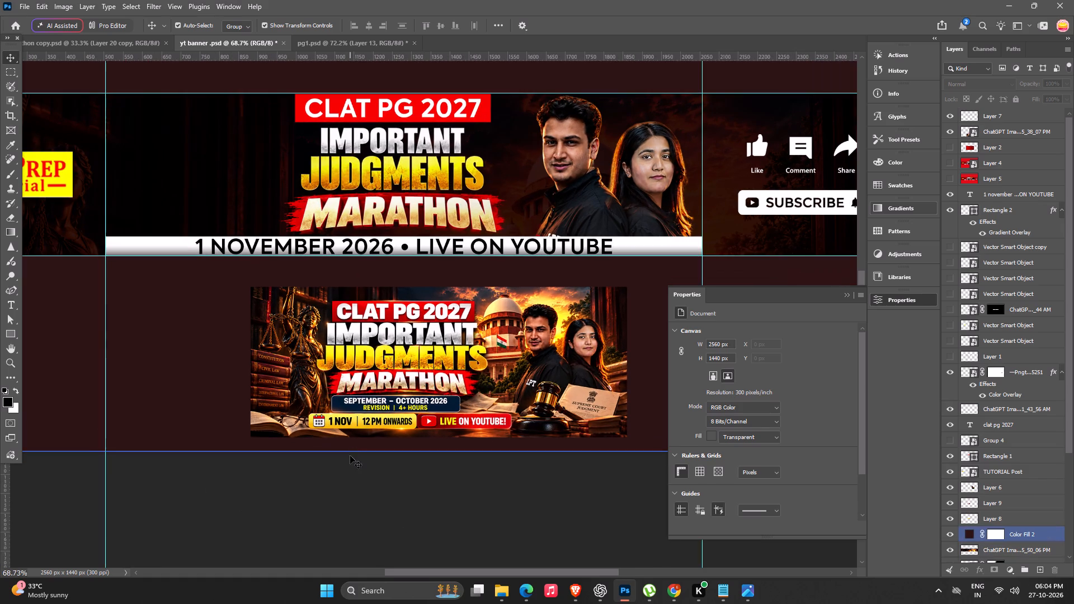
alt+scroll(380, 397, down, 5)
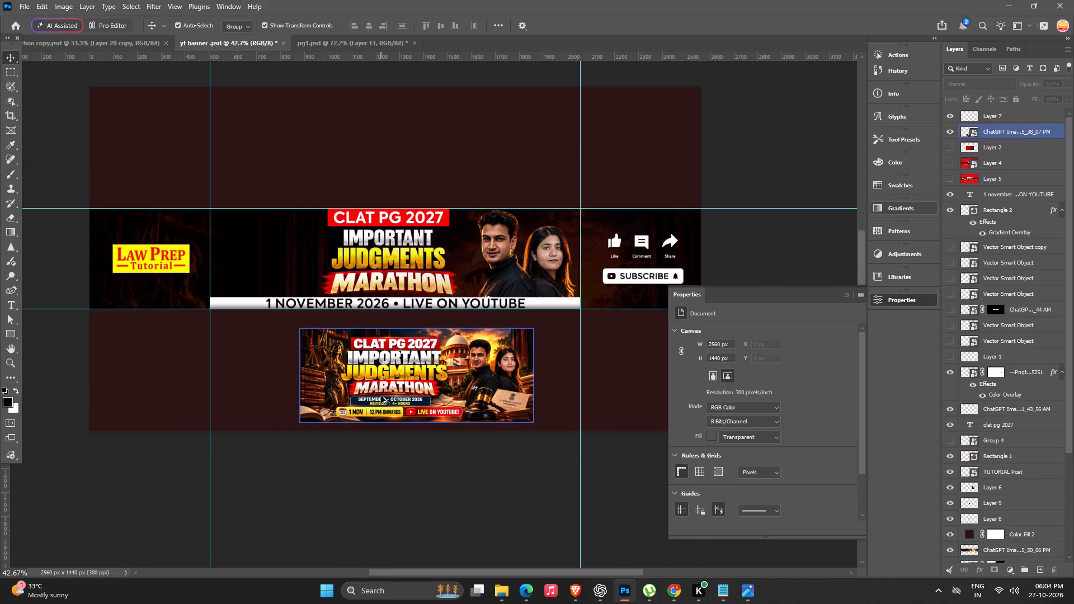
alt+scroll(380, 300, up, 2)
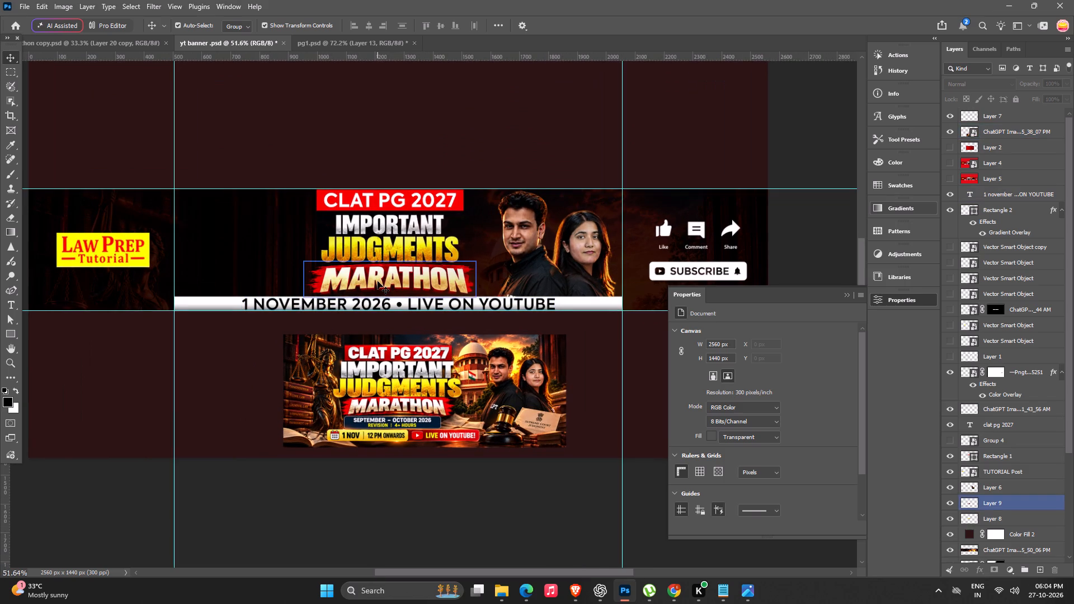
Move the CLAT PG 2027 text, its red box and the Important Judgments Marathon lettering left together, placing the box at X 547 px.
key(space)
key(space)
key(space)
key(space)
key(space)
key(space)
key(space)
key(space)
key(space)
key(space)
key(space)
key(space)
key(space)
key(space)
key(space)
key(space)
key(space)
key(space)
key(space)
key(space)
drag(376, 280, 455, 242)
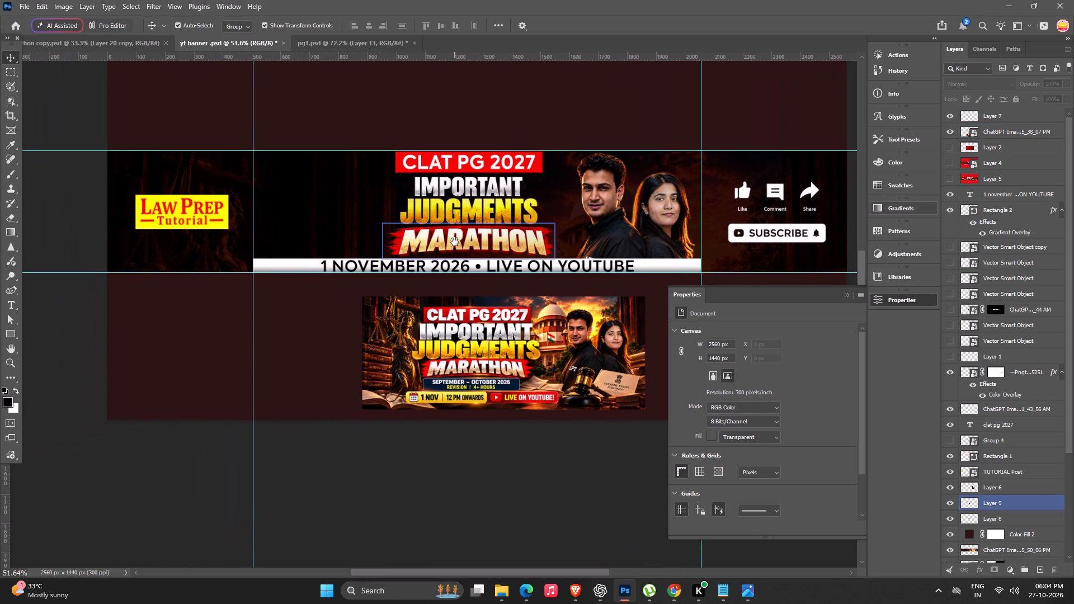
drag(455, 242, 407, 256)
alt+scroll(409, 253, up, 2)
click(413, 252)
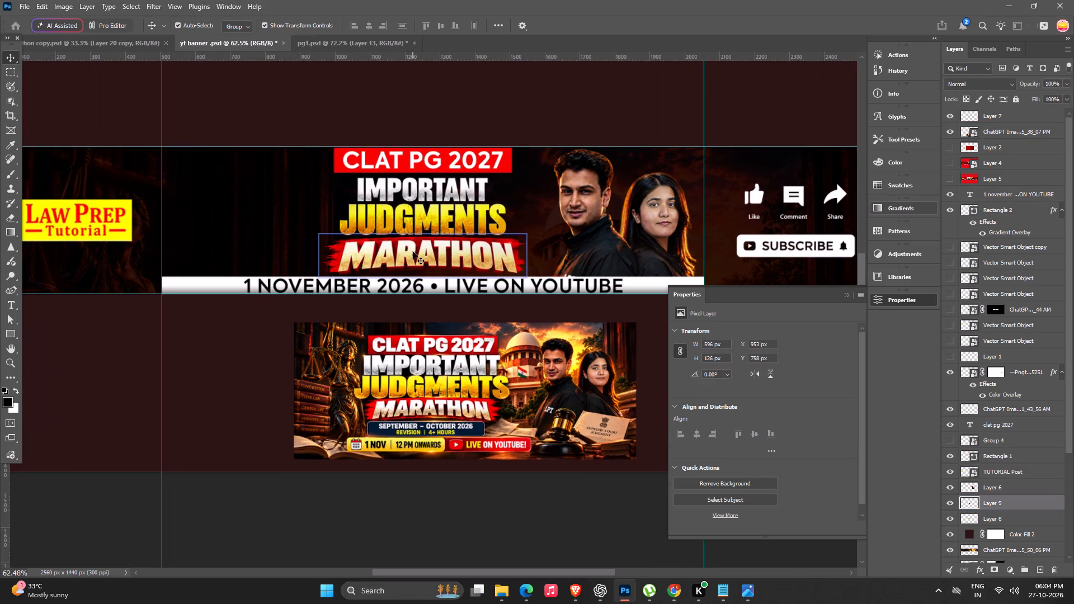
alt+scroll(438, 220, up, 4)
shift+click(442, 216)
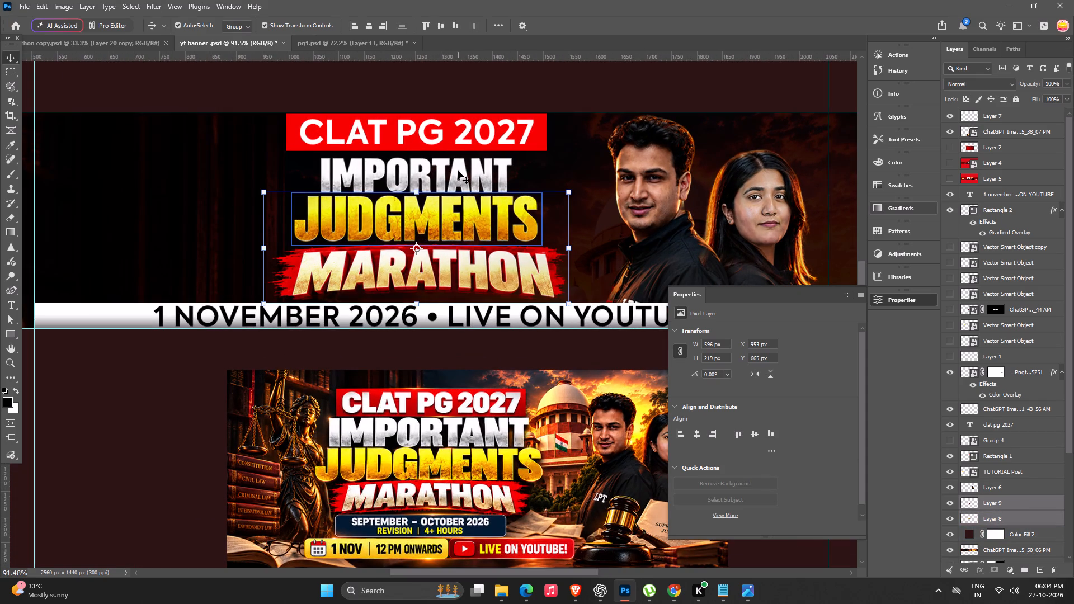
shift+click(458, 171)
shift+click(544, 121)
shift+click(521, 125)
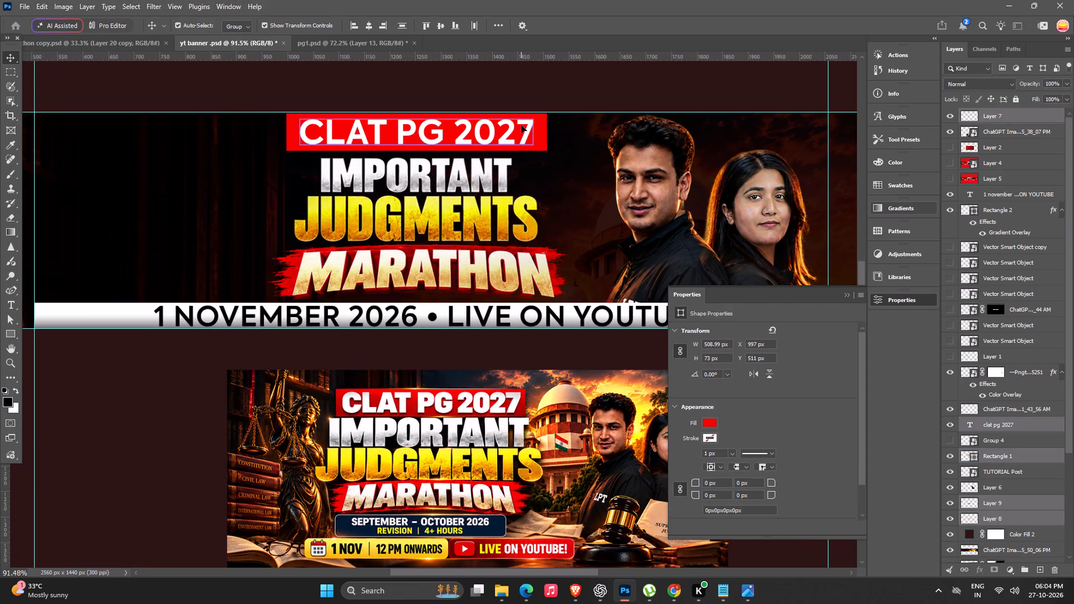
alt+scroll(521, 125, down, 6)
key(shift+Left)
key(shift+Left)
key(shift+Left)
key(shift+Left)
key(shift+Left)
key(shift+Left)
key(shift+Left)
key(shift+Left)
key(shift+Left)
key(shift+Left)
key(shift+Left)
key(shift+Left)
key(shift+Left)
key(shift+Left)
key(shift+Left)
key(shift+Left)
key(shift+Left)
key(shift+Left)
key(shift+Left)
key(shift+Left)
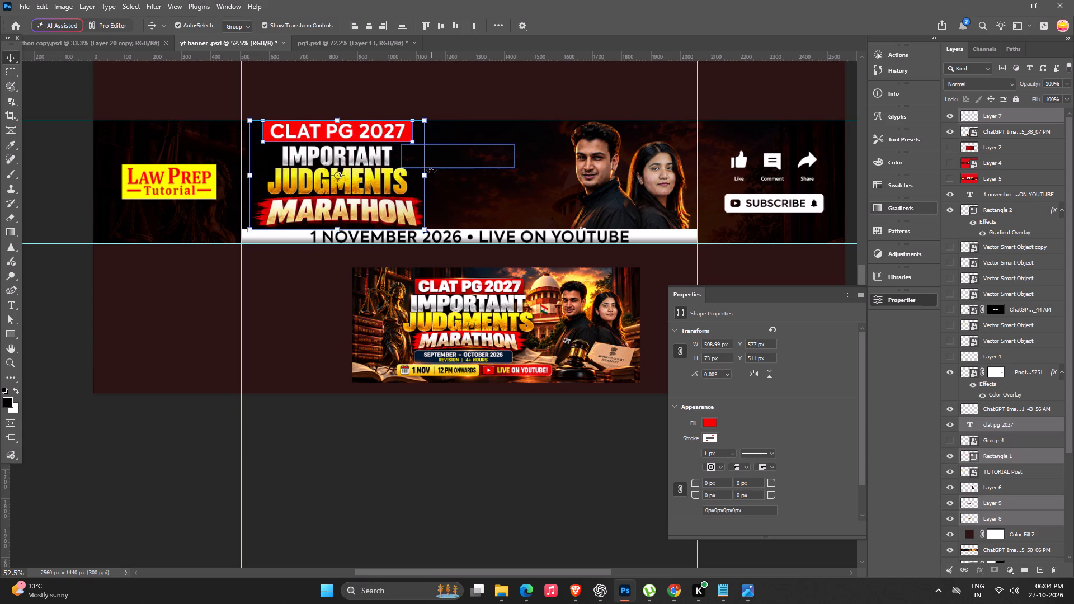
key(shift+Left)
key(shift+Left)
key(shift+Left)
key(shift+Left)
key(shift+Left)
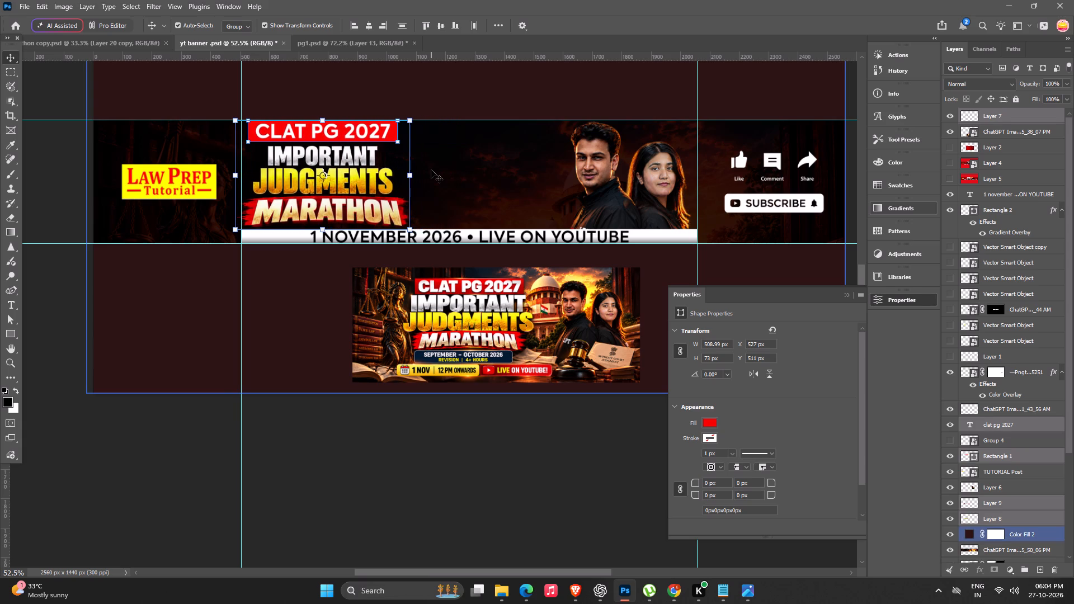
key(shift+Right)
key(shift+Right)
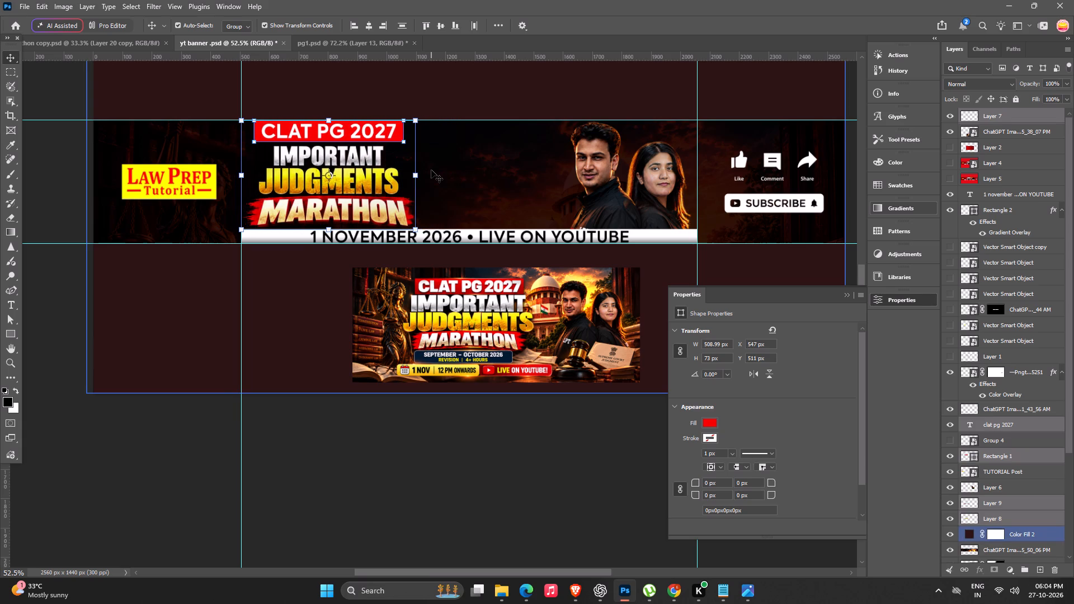
key(Return)
click(338, 503)
Examine the heading's placement and the empty space beside the portraits, comparing the banner with the reference thumbnail's details.
alt+scroll(425, 422, down, 6)
key(space)
drag(385, 408, 359, 410)
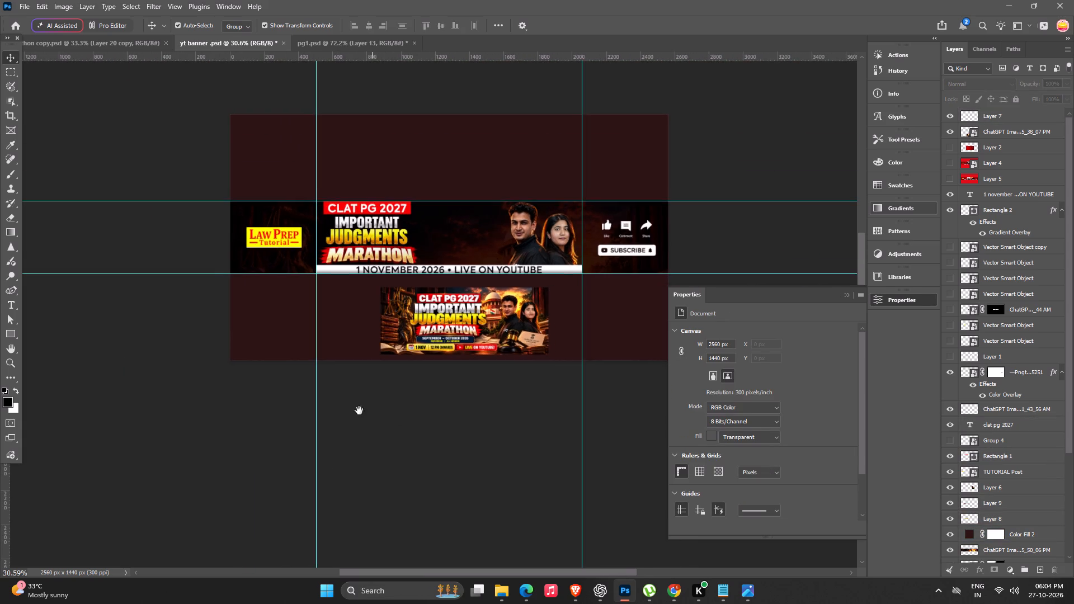
drag(359, 410, 358, 411)
alt+scroll(365, 380, up, 3)
key(space)
drag(365, 379, 351, 383)
alt+scroll(344, 296, up, 5)
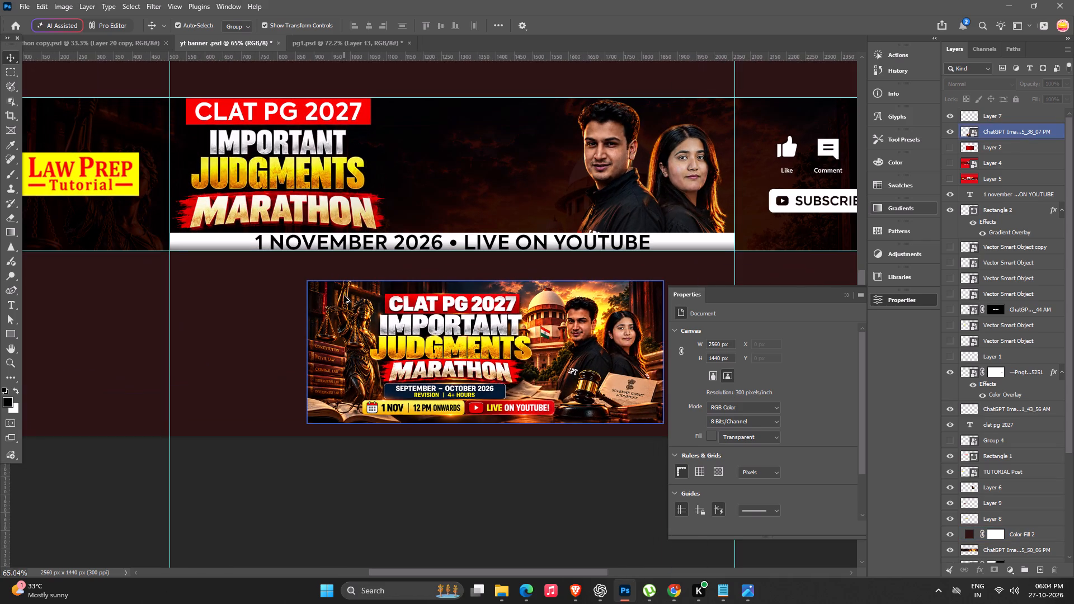
key(space)
key(space)
key(space)
key(space)
key(space)
key(space)
key(space)
key(space)
drag(342, 295, 246, 304)
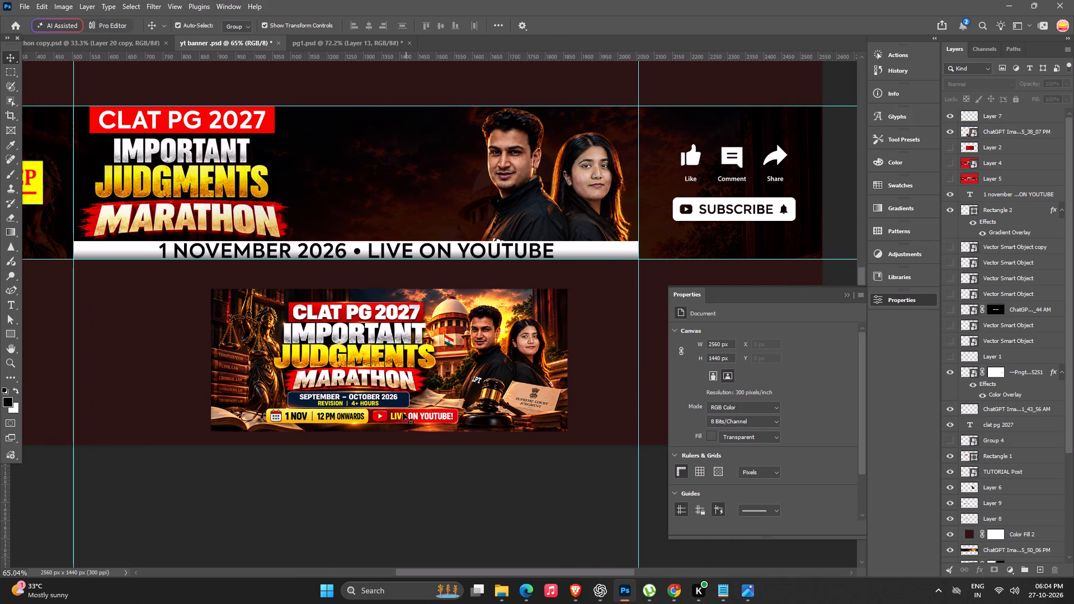
Hide Layer 10 in pg1.psd, copy the SEPTEMBER – OCTOBER 2026 revision strip and paste it into the YouTube banner.
click(332, 45)
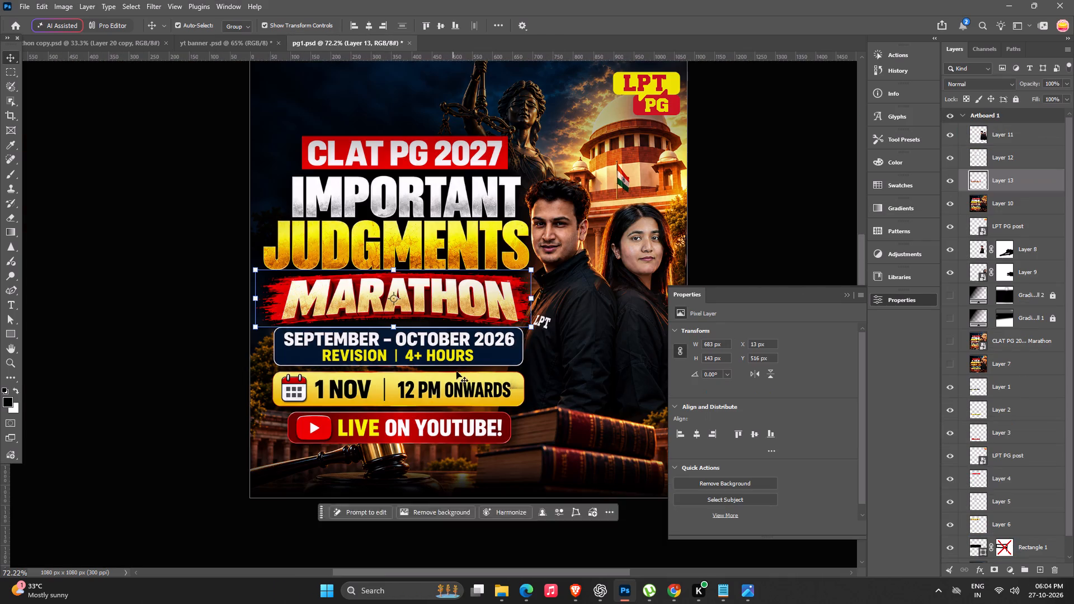
click(452, 352)
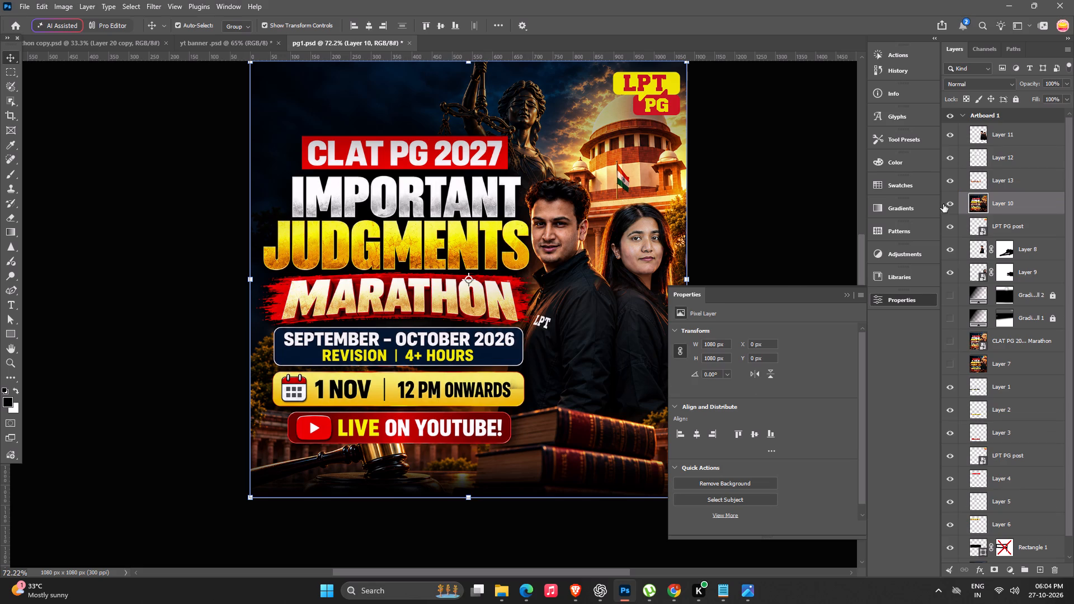
click(951, 205)
drag(445, 343, 501, 357)
key(ctrl+c)
click(229, 46)
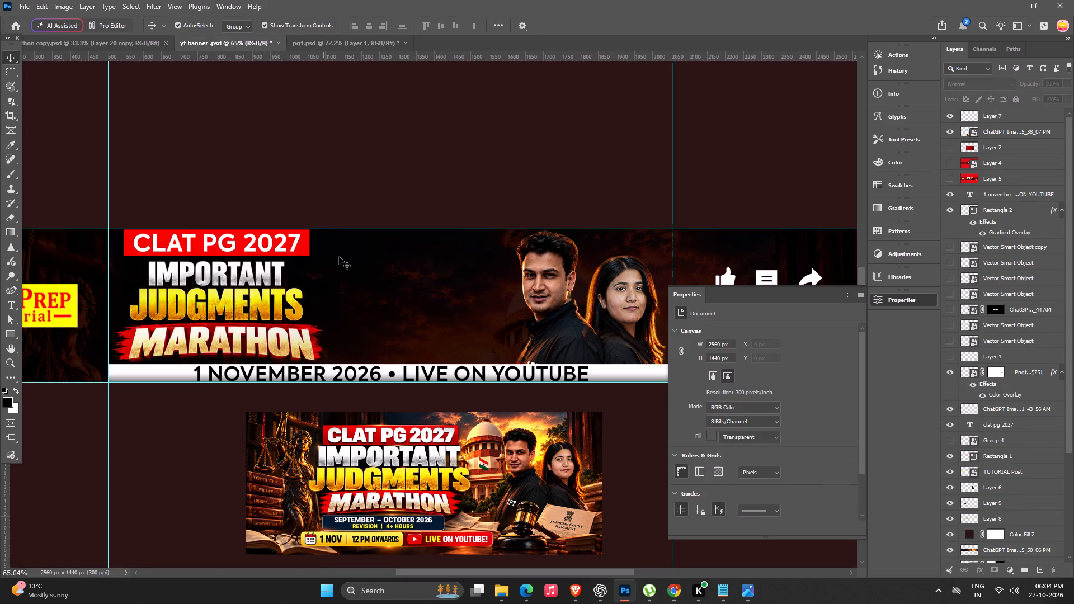
key(ctrl+v)
Scale the pasted revision strip to 81.83% and place it between heading and portraits at X 1073 px, Y 592 px.
drag(463, 305, 457, 280)
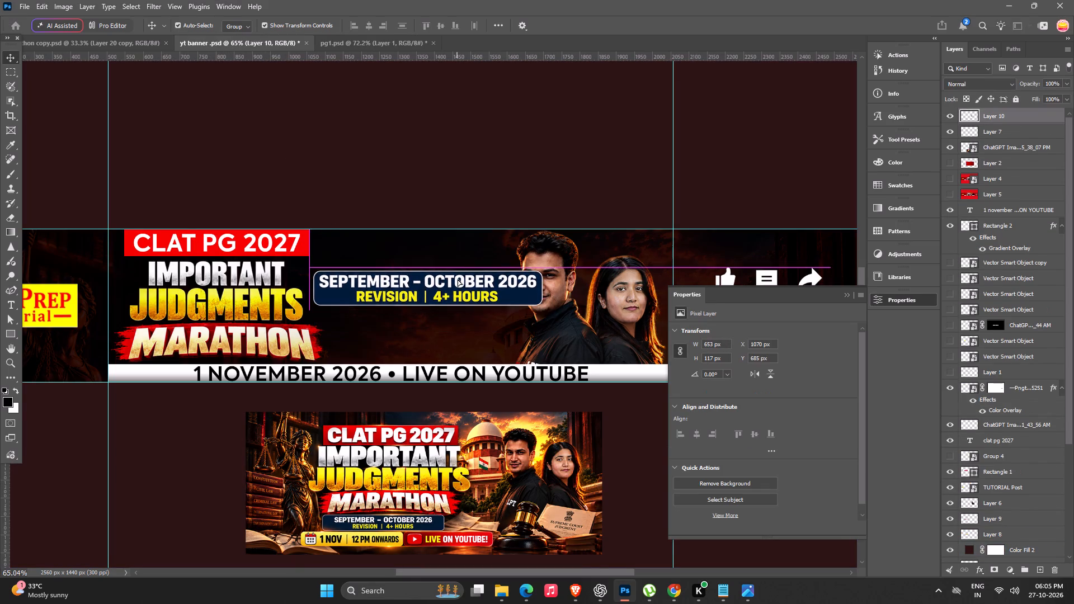
alt+drag(548, 271, 510, 267)
drag(487, 282, 478, 286)
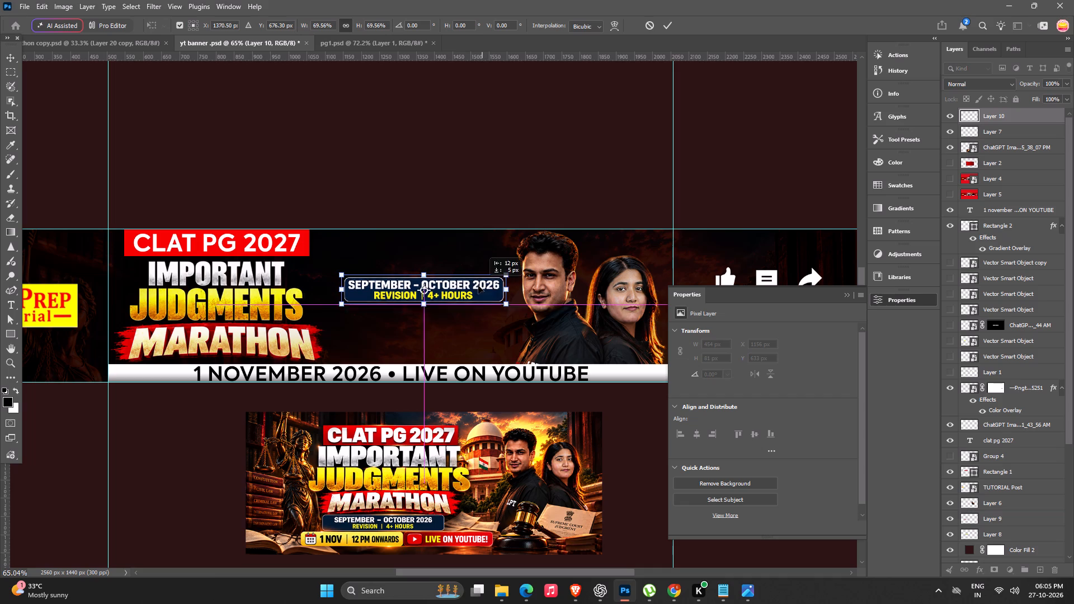
drag(478, 286, 473, 267)
alt+drag(498, 262, 512, 259)
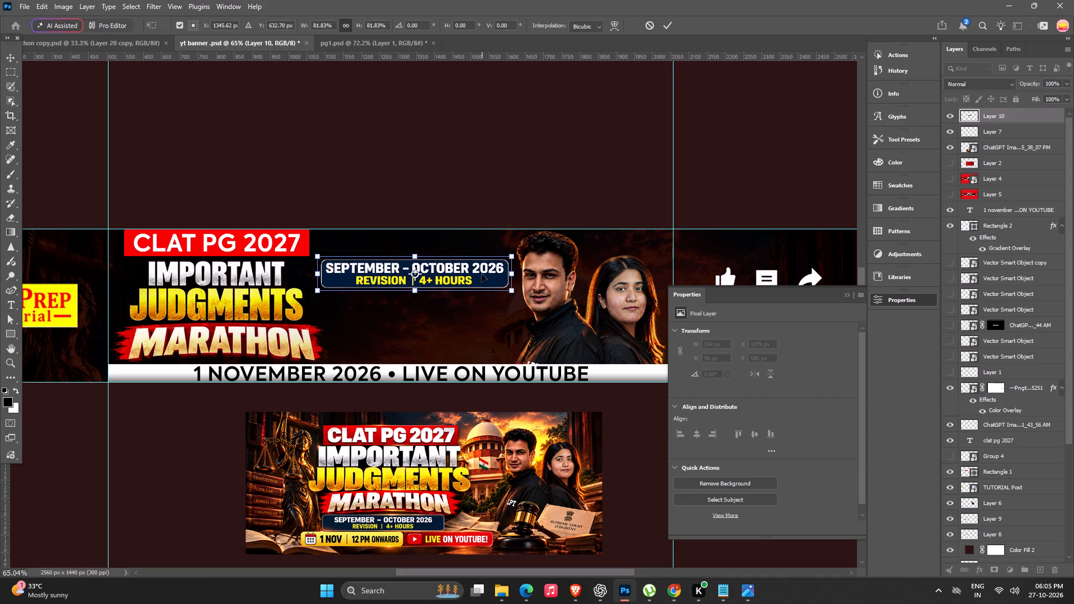
click(482, 274)
key(Return)
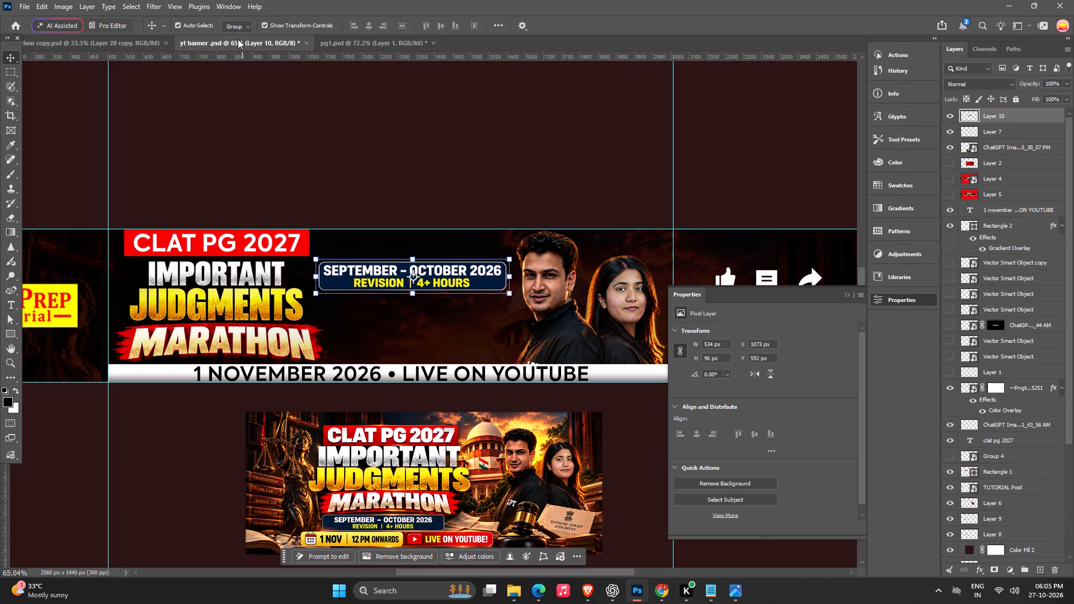
alt+scroll(305, 103, down, 6)
key(space)
key(space)
key(space)
key(space)
key(space)
key(space)
drag(342, 213, 324, 218)
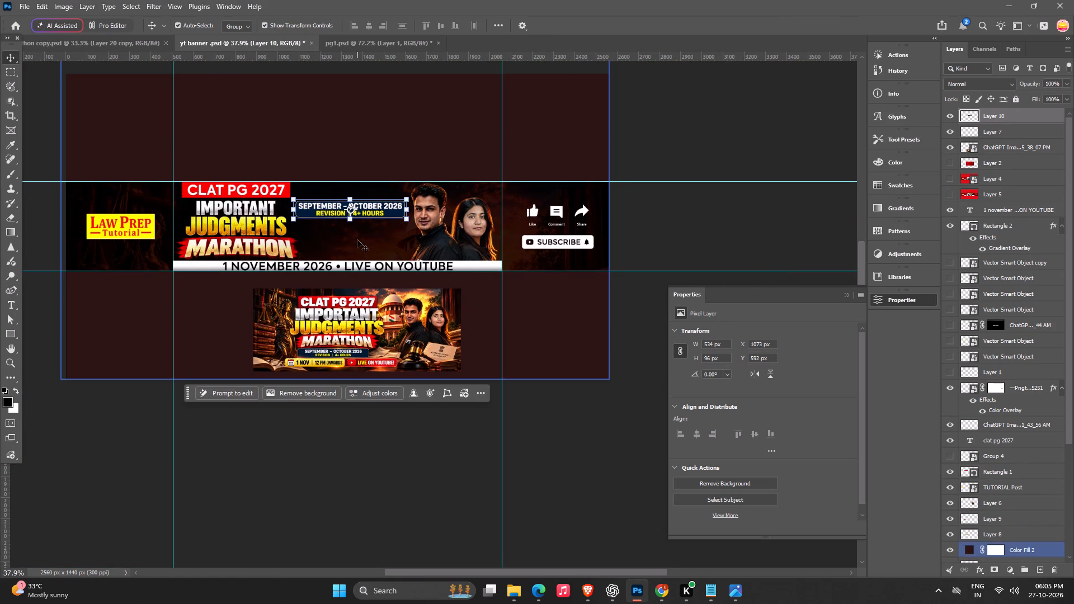
alt+scroll(358, 240, up, 3)
drag(407, 199, 414, 230)
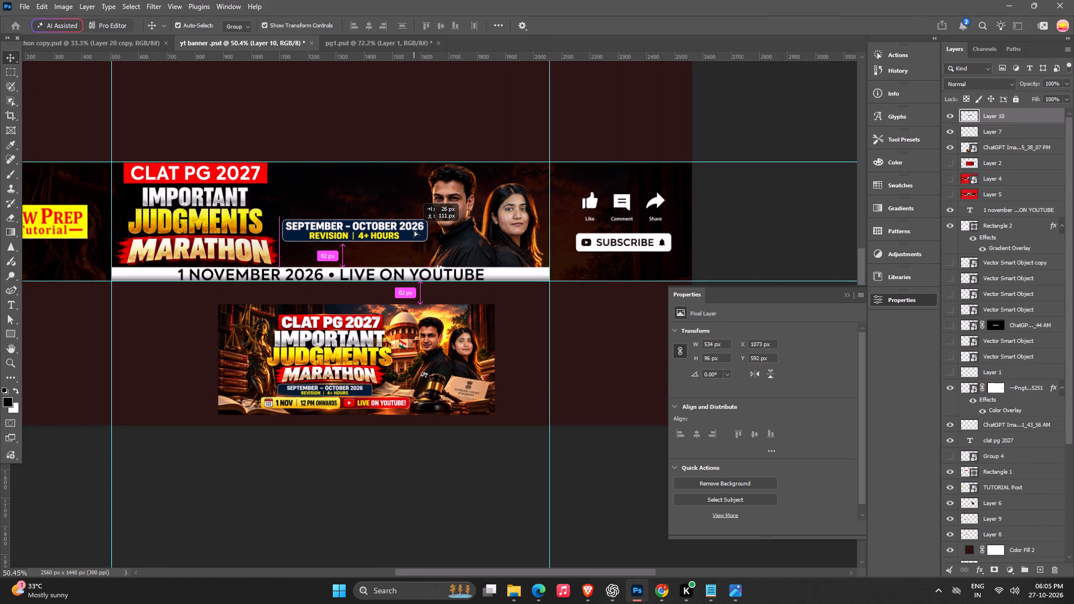
drag(414, 230, 412, 221)
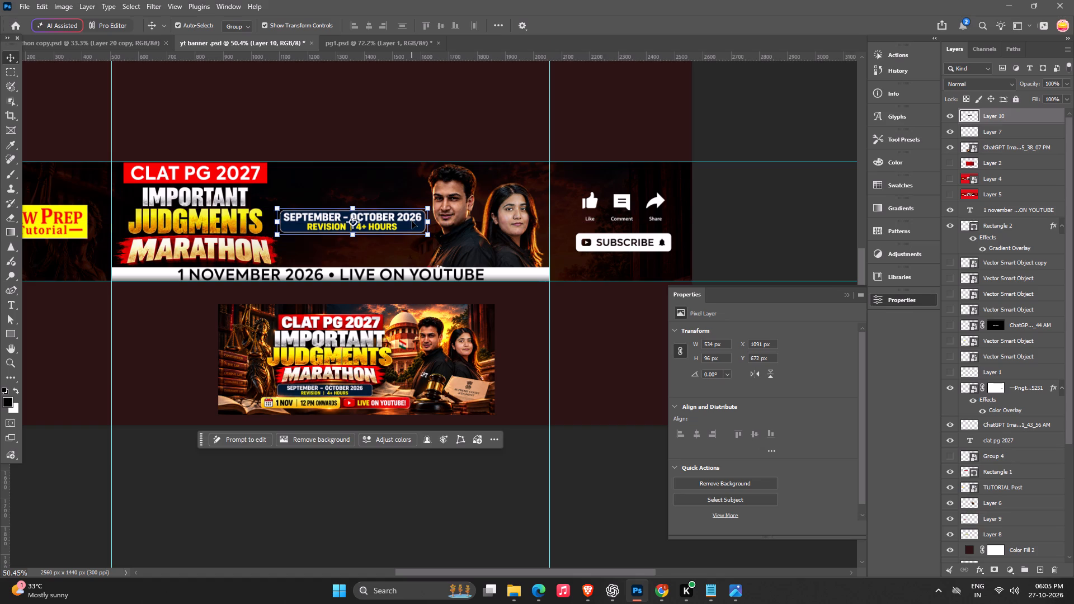
key(Return)
click(814, 102)
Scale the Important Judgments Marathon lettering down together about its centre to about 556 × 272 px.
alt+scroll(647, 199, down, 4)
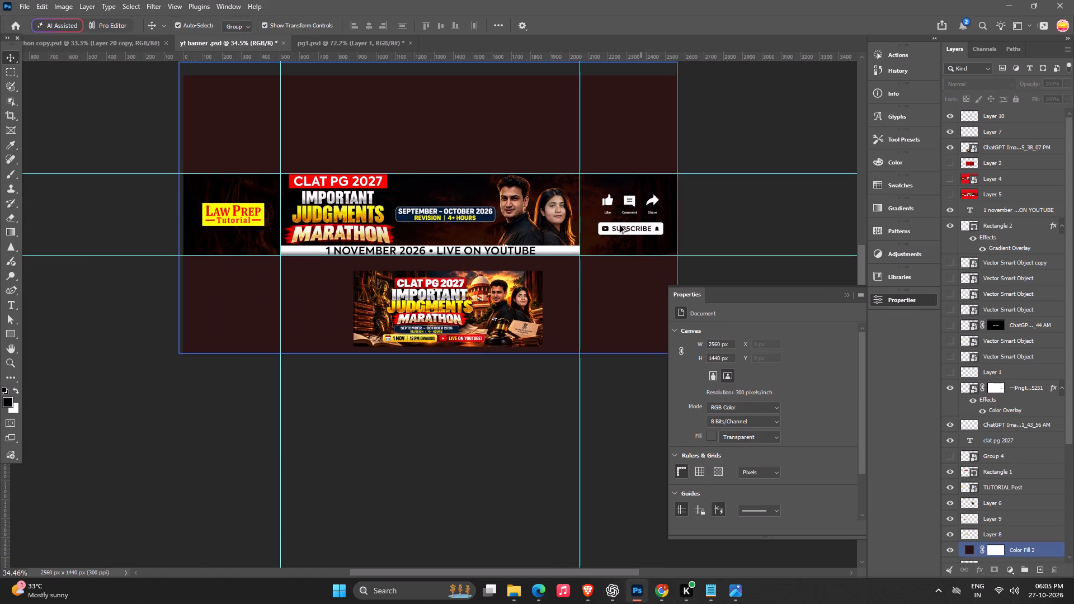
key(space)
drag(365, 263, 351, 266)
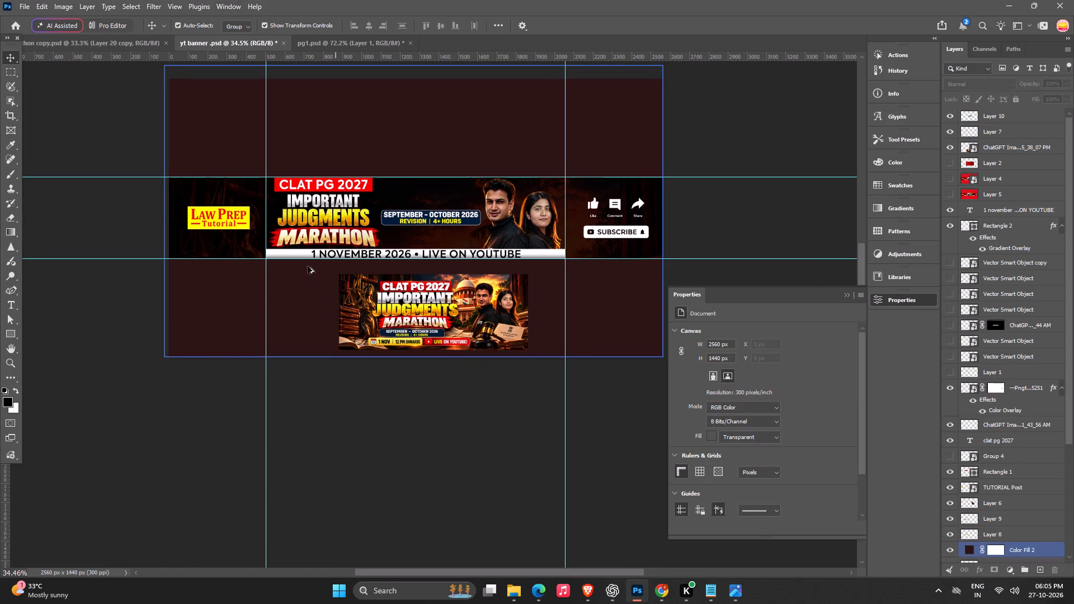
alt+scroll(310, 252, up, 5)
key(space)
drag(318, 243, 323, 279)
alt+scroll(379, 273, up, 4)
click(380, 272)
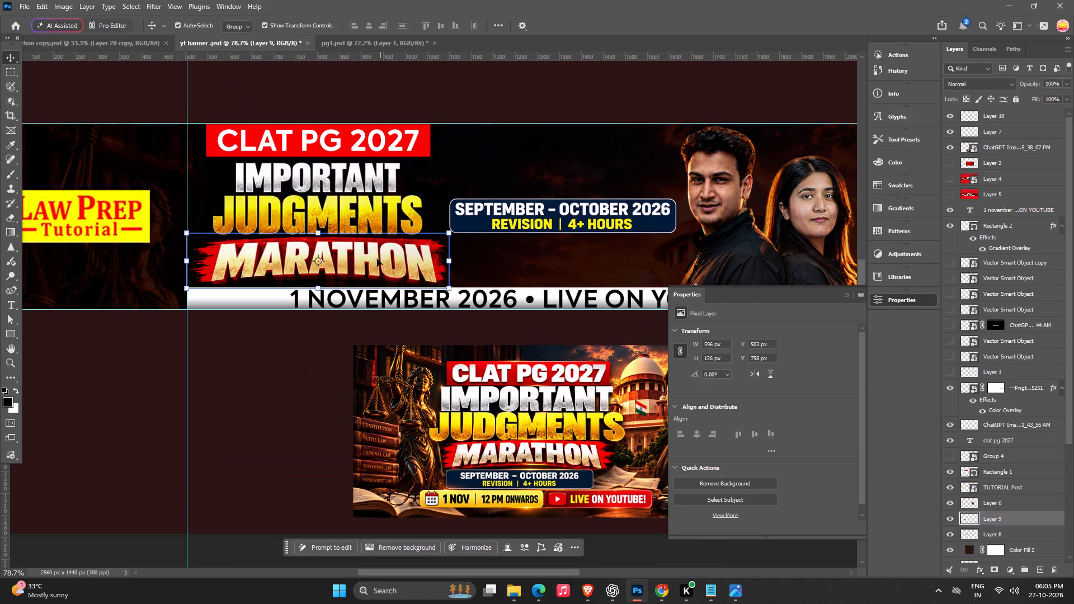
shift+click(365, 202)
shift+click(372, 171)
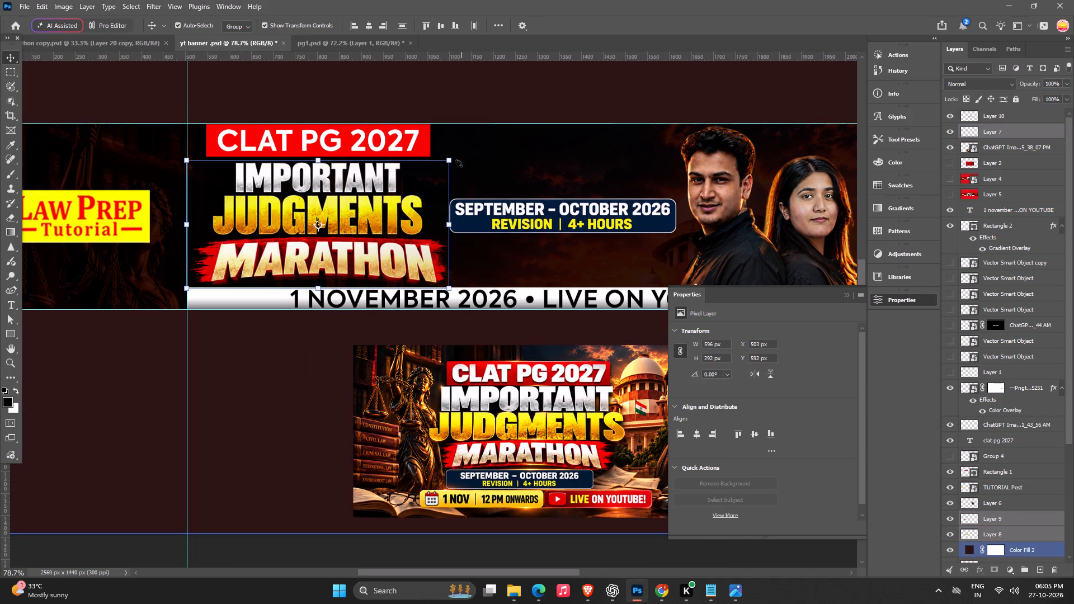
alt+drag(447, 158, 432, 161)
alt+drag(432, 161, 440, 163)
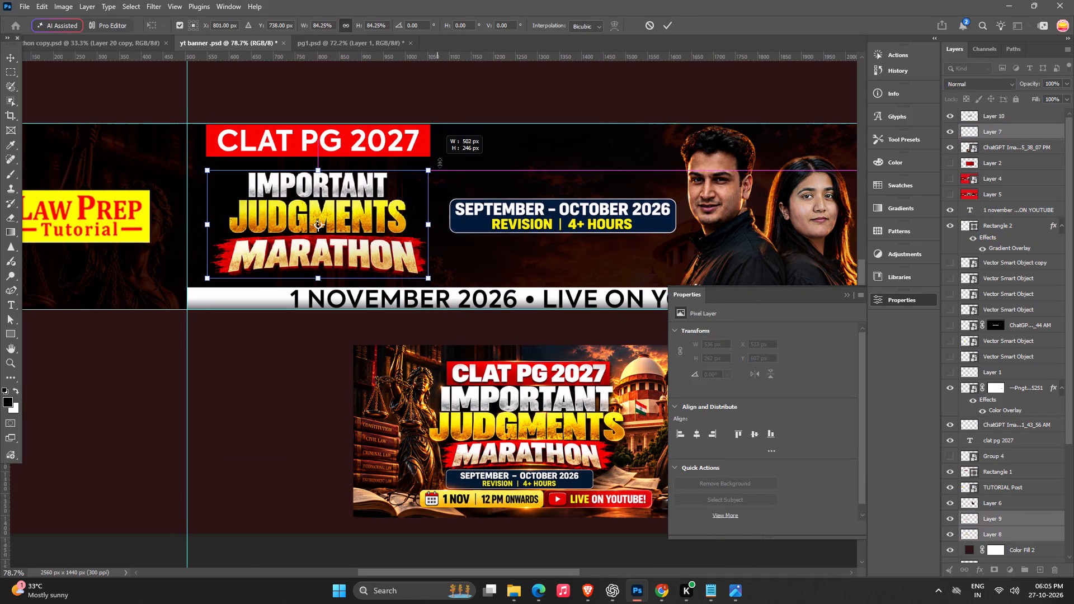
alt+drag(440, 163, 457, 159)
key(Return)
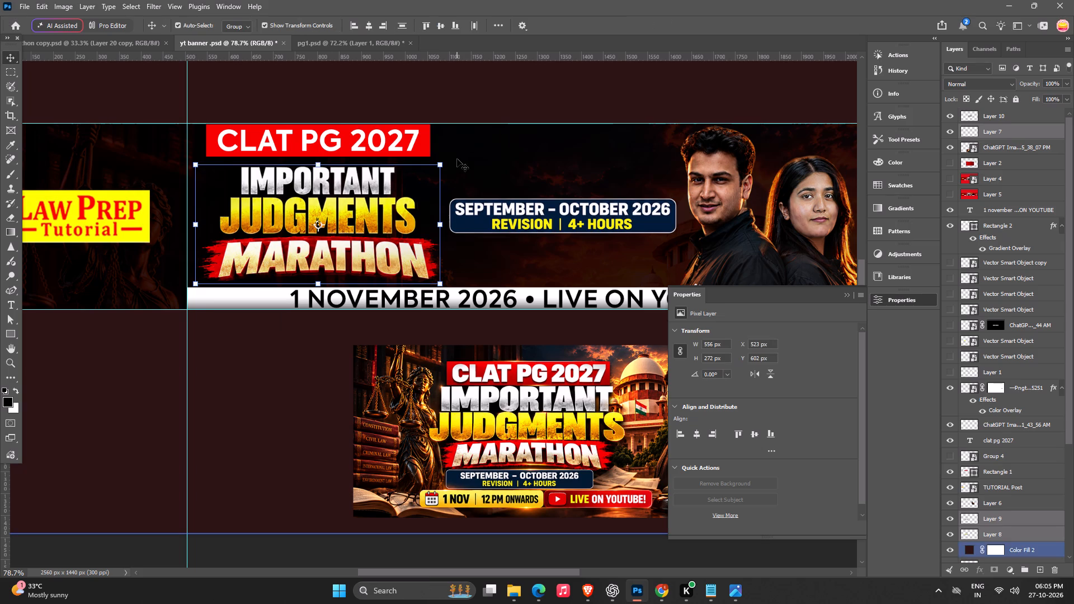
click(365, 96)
Shrink the CLAT PG 2027 text and its red box to about 71.5%, placing the box at X 617 px, Y 510 px.
alt+scroll(365, 96, down, 7)
key(space)
key(space)
drag(359, 322, 359, 406)
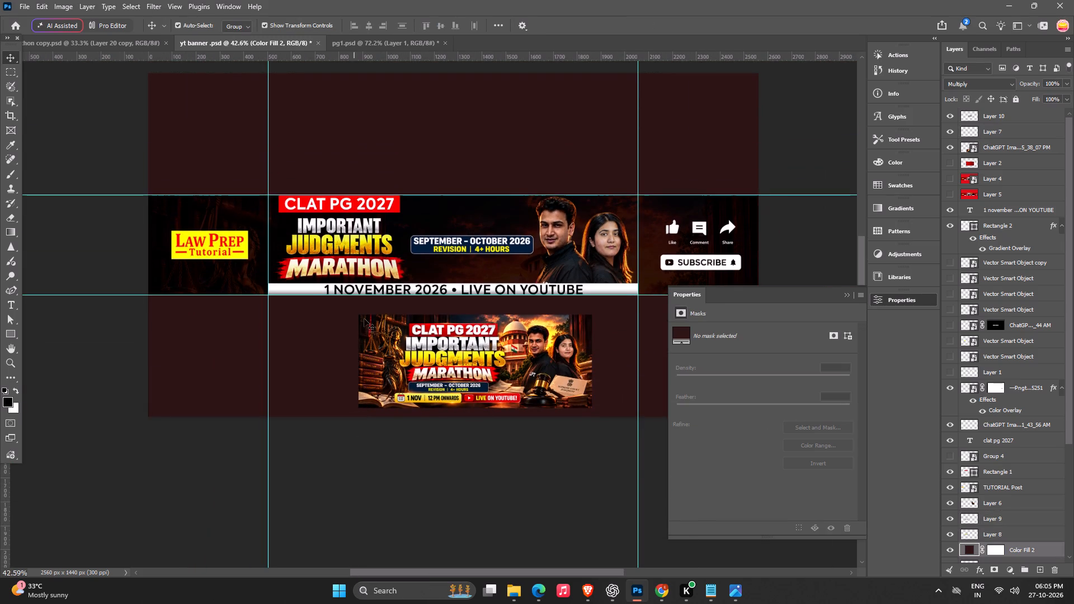
alt+scroll(380, 225, up, 7)
drag(412, 203, 407, 203)
shift+click(385, 195)
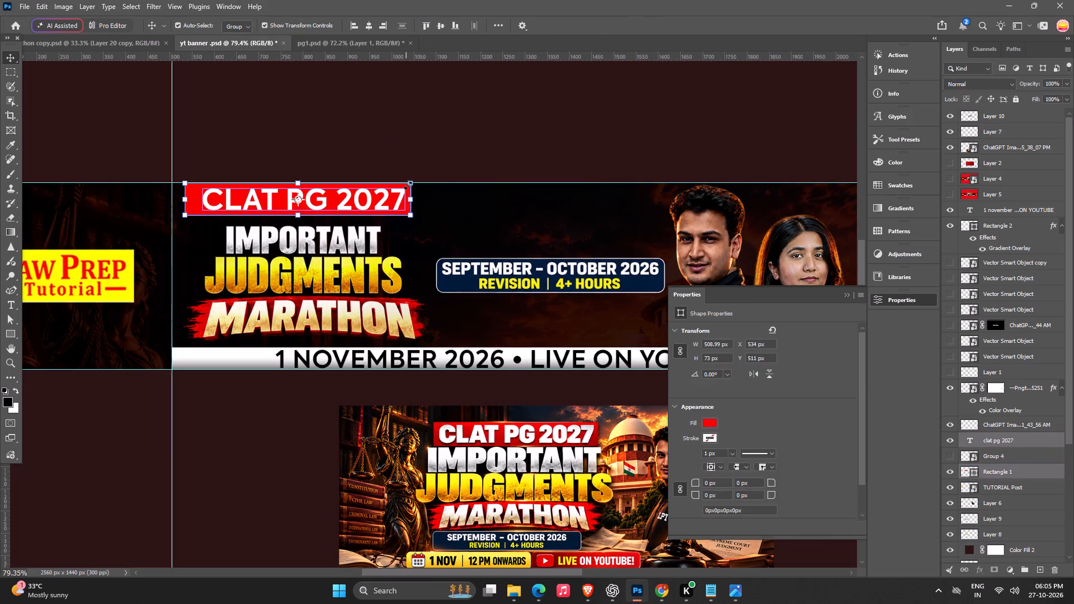
alt+drag(412, 182, 381, 192)
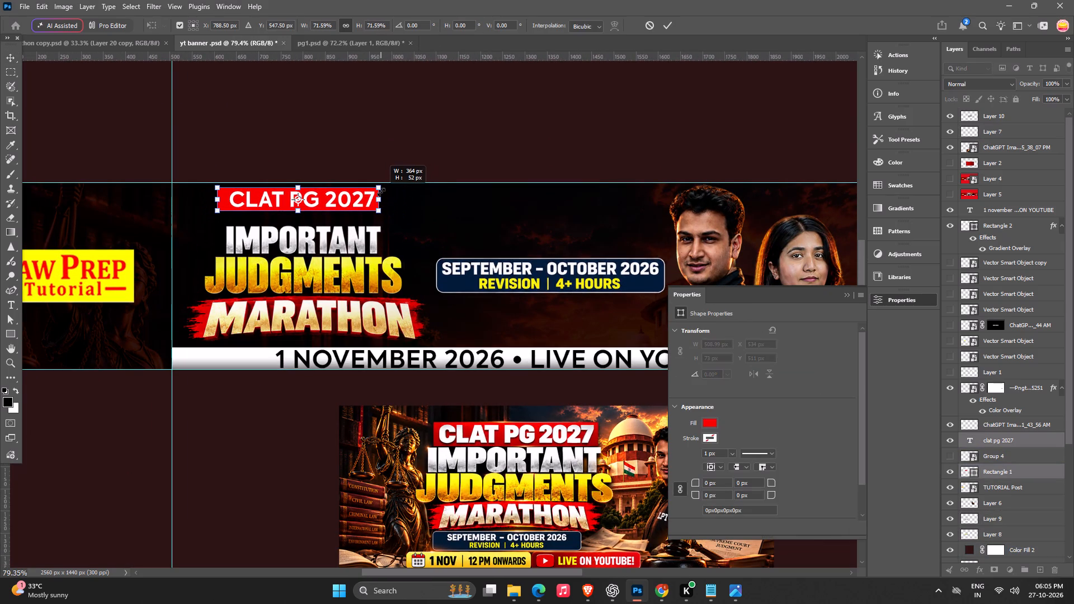
alt+drag(381, 192, 381, 192)
drag(347, 201, 351, 200)
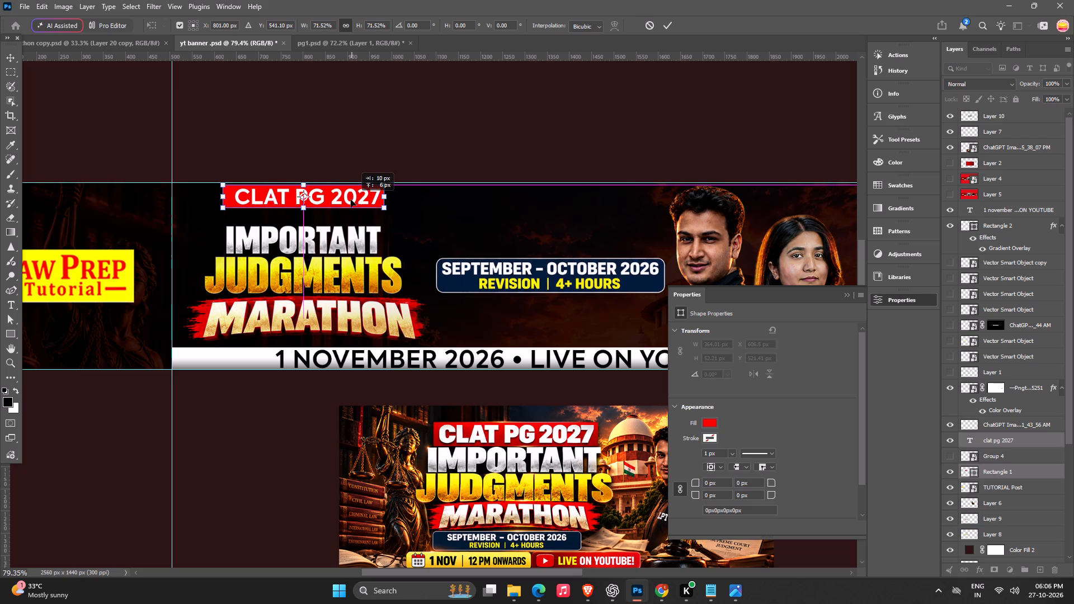
drag(351, 200, 352, 199)
key(shift+Up)
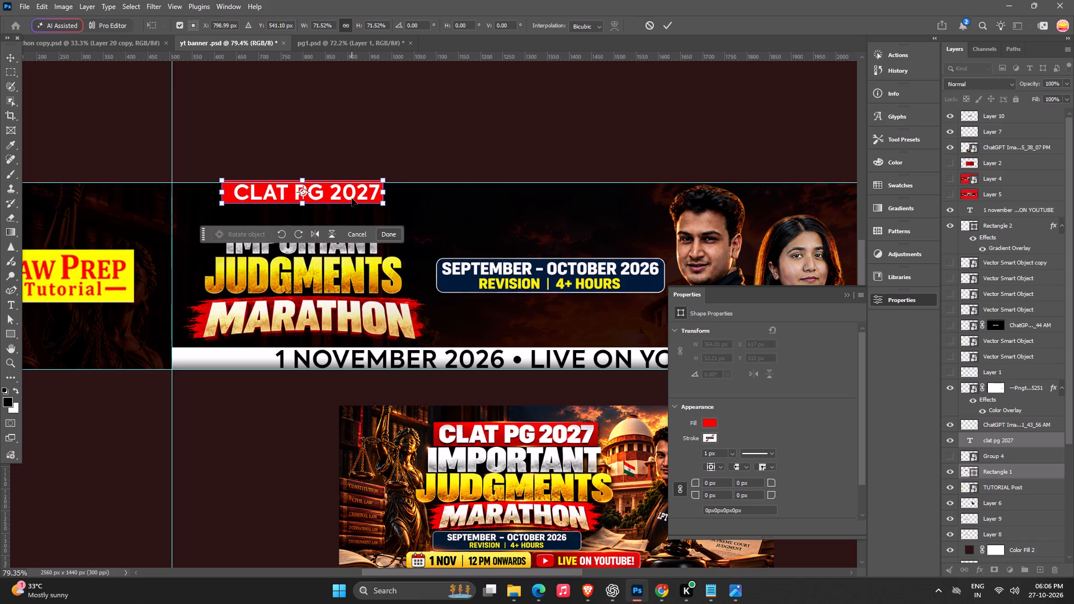
key(Down)
key(Down)
key(Down)
key(Down)
key(Return)
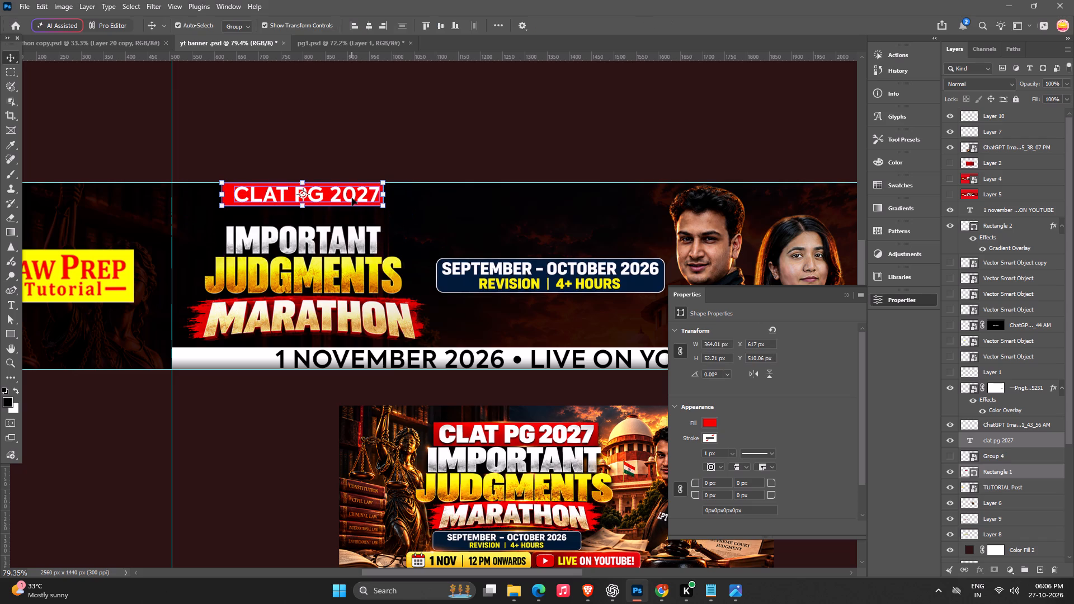
Enlarge the Important Judgments Marathon lettering to about 628 × 307 px and place it at X 485 px, Y 579 px.
click(308, 322)
shift+click(334, 261)
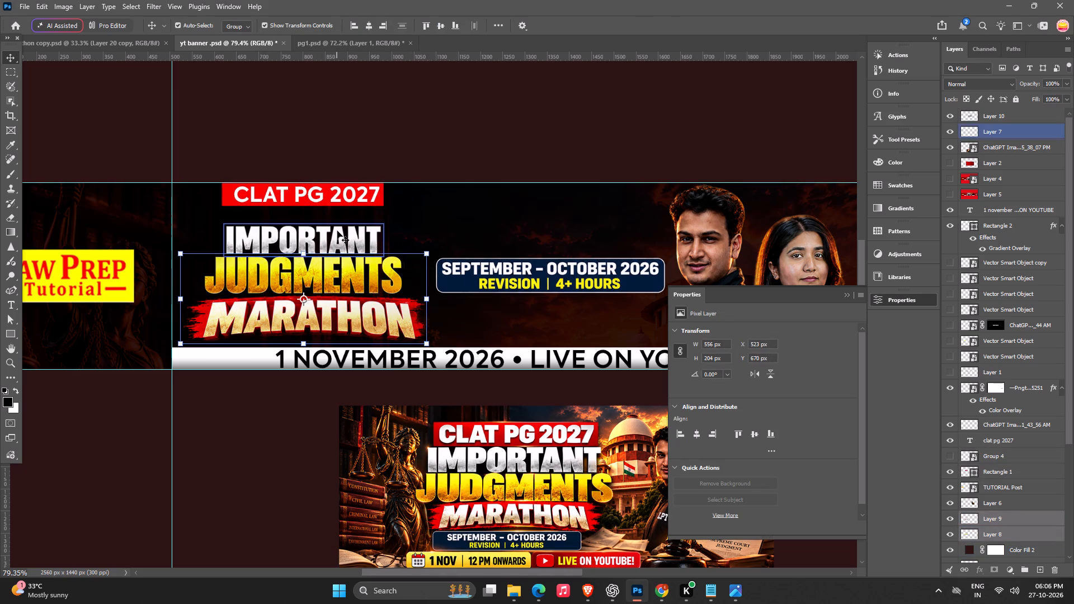
shift+click(337, 230)
alt+drag(425, 223, 440, 213)
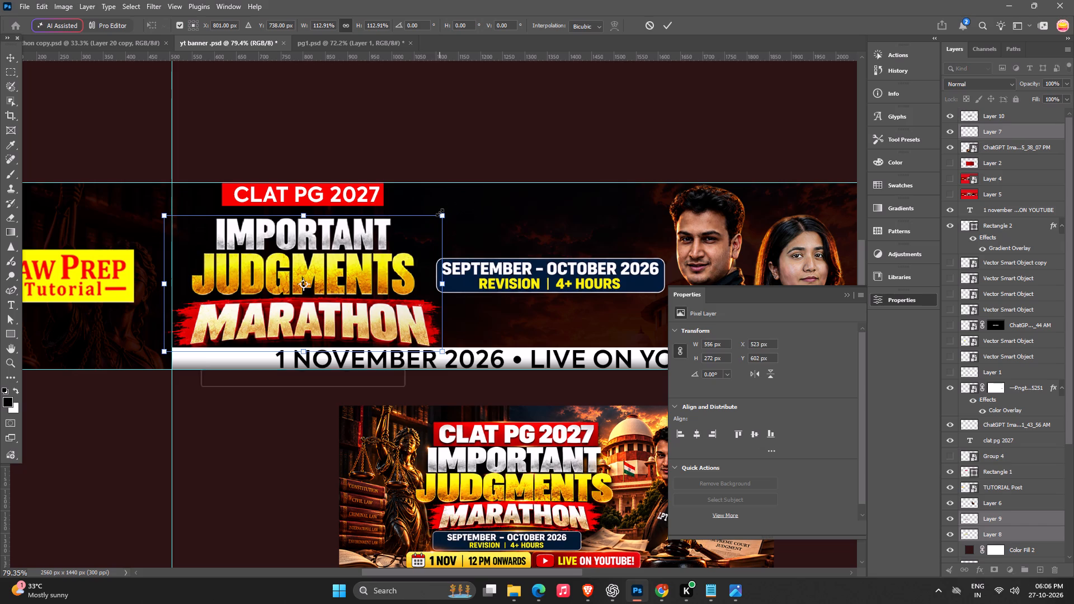
click(375, 253)
key(Return)
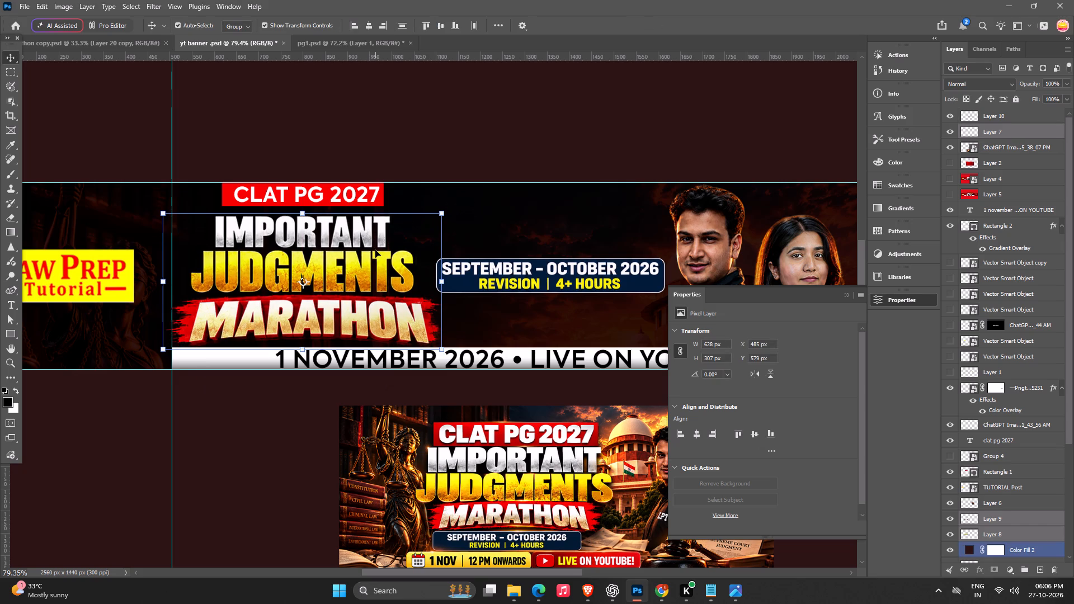
click(471, 117)
Examine the whole banner's layout against the reference thumbnail, checking the heading, revision strip, portraits and date line.
alt+scroll(472, 128, down, 7)
key(space)
key(space)
key(space)
key(space)
key(space)
key(space)
key(space)
drag(460, 405, 388, 424)
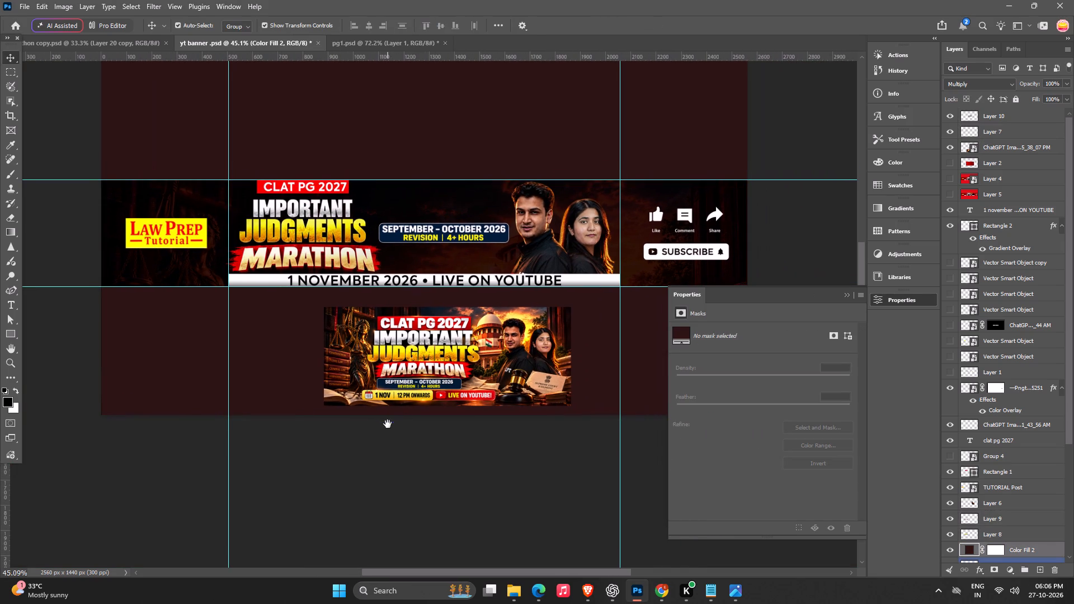
key(space)
key(space)
key(space)
key(space)
key(space)
key(space)
key(space)
key(space)
key(space)
key(space)
key(space)
drag(419, 475, 385, 482)
alt+scroll(387, 464, up, 2)
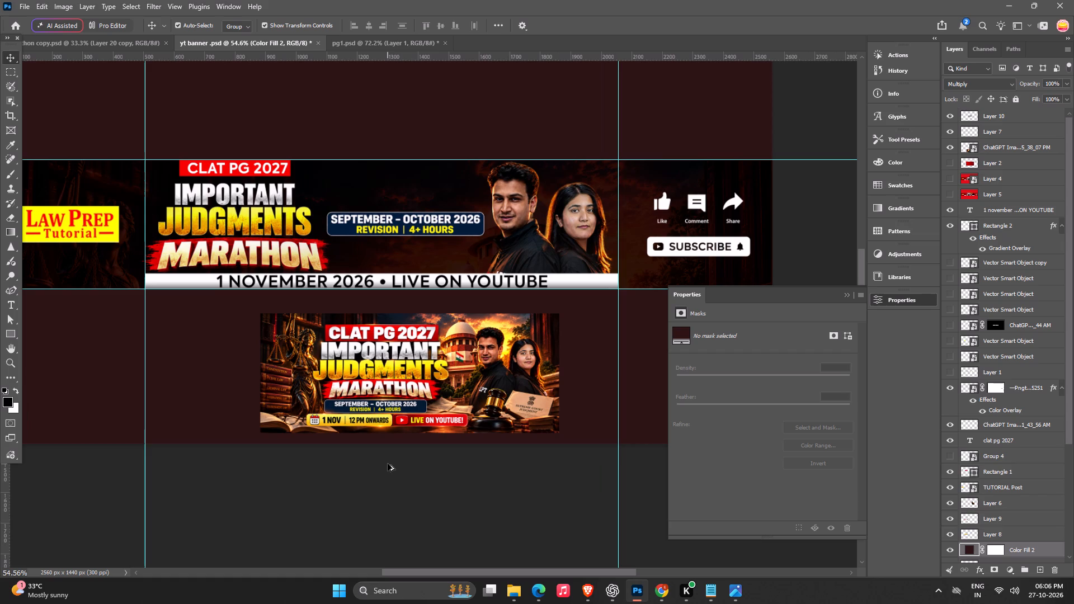
key(space)
key(space)
key(space)
key(space)
key(space)
key(space)
key(space)
key(space)
key(space)
key(space)
key(space)
key(space)
key(space)
key(space)
key(space)
drag(430, 430, 473, 429)
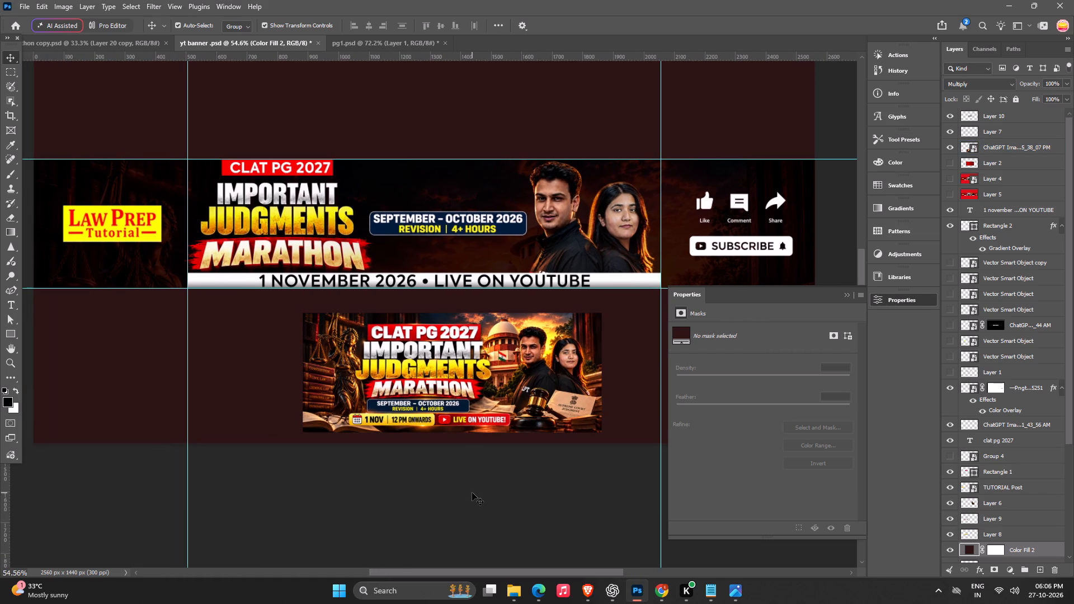
key(space)
key(space)
key(space)
drag(433, 387, 414, 391)
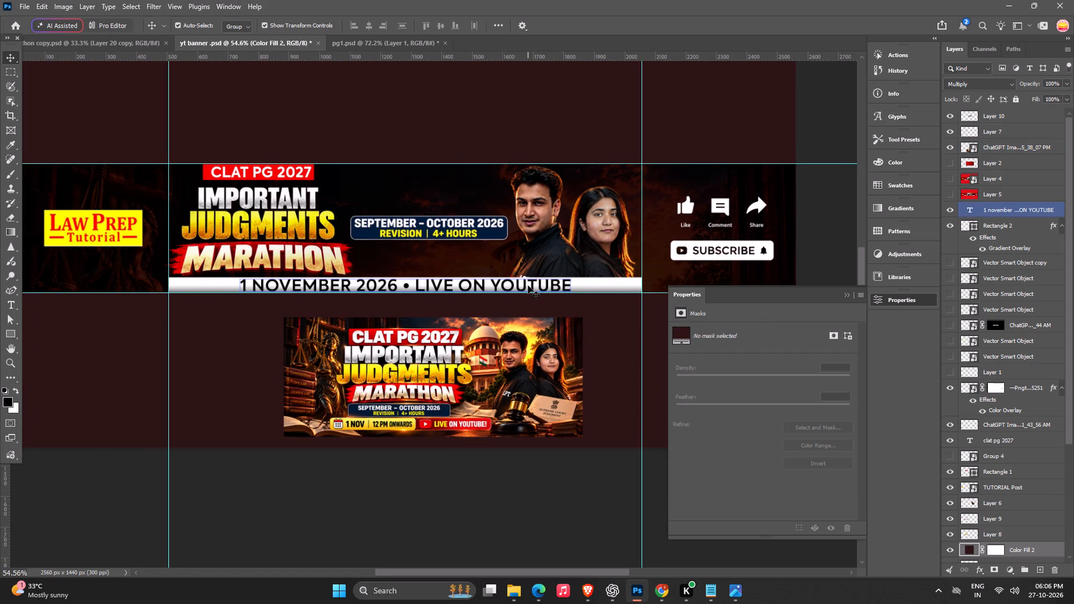
Cut LIVE ON YOUTUBE out of the date line, keeping 1 NOVEMBER 2026 •.
double_click(528, 286)
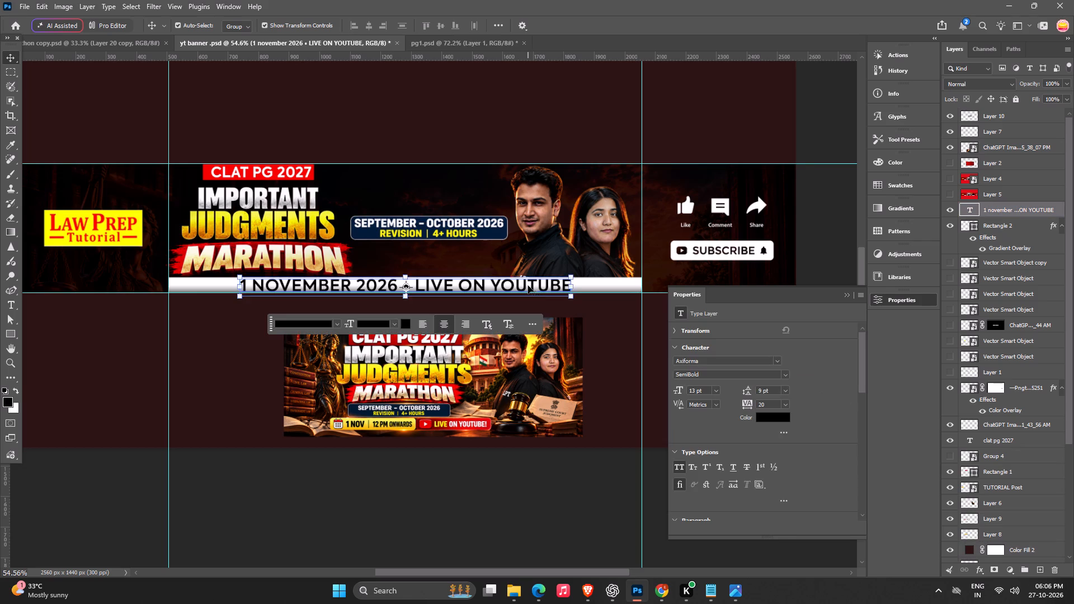
drag(412, 283, 653, 282)
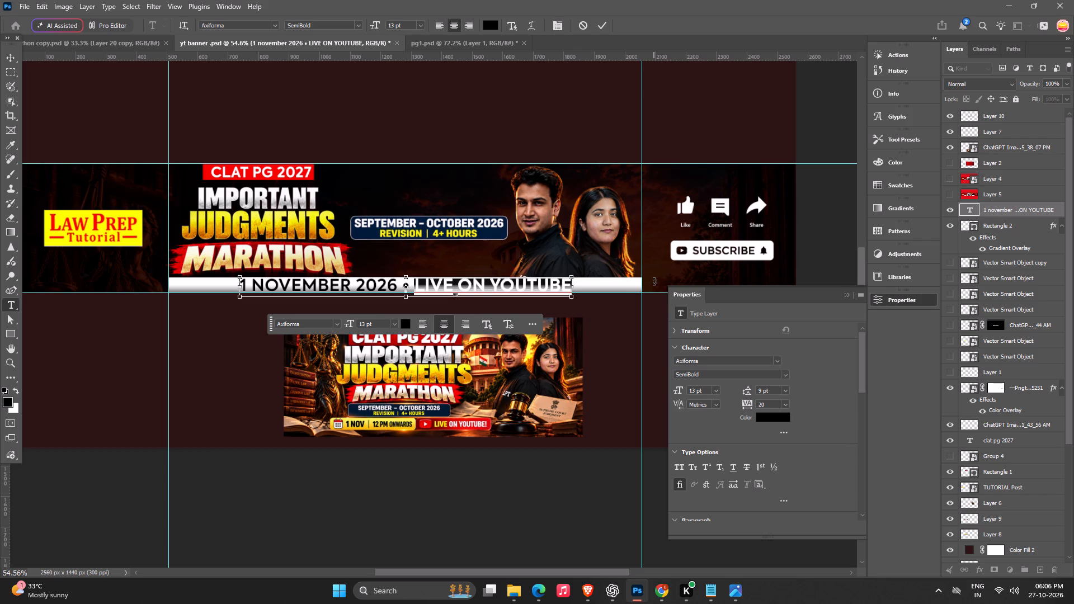
key(ctrl+x)
click(479, 499)
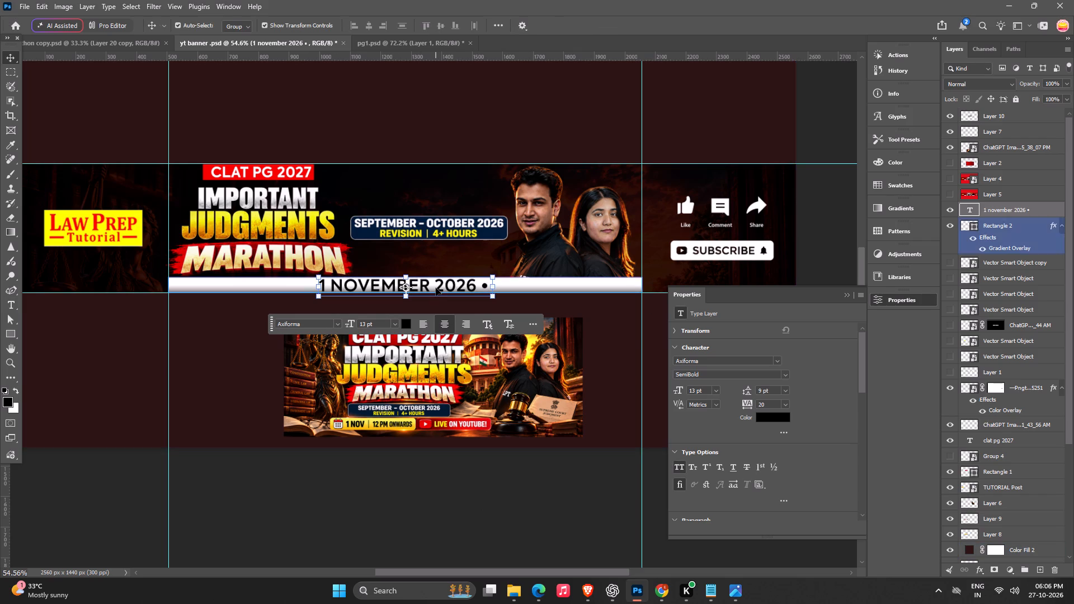
Move the 1 NOVEMBER 2026 • text left along the white strip, beneath the MARATHON lettering.
drag(435, 287, 341, 286)
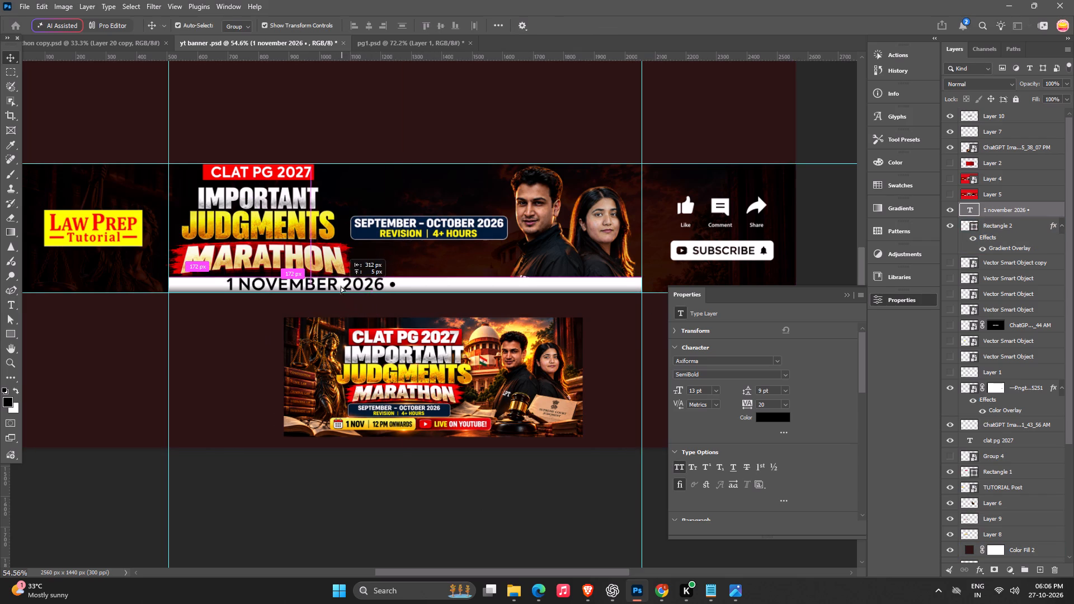
drag(341, 286, 338, 287)
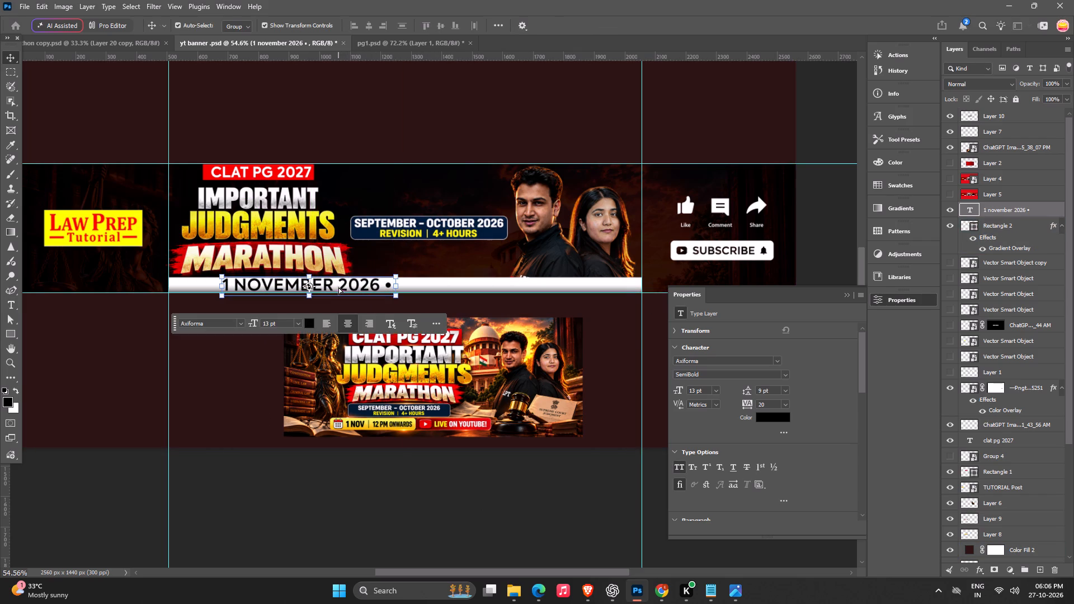
click(347, 482)
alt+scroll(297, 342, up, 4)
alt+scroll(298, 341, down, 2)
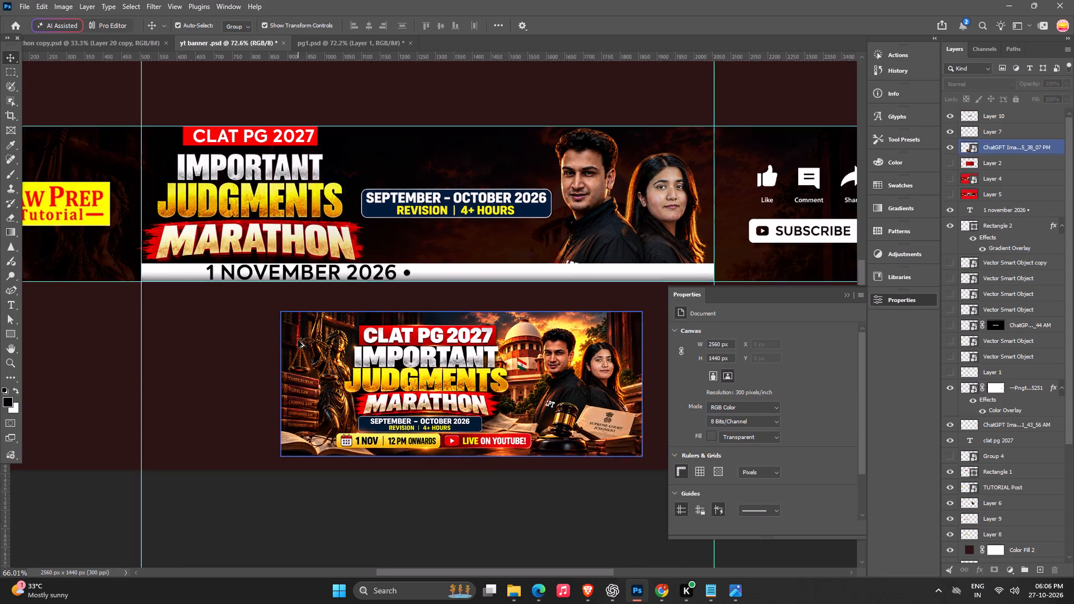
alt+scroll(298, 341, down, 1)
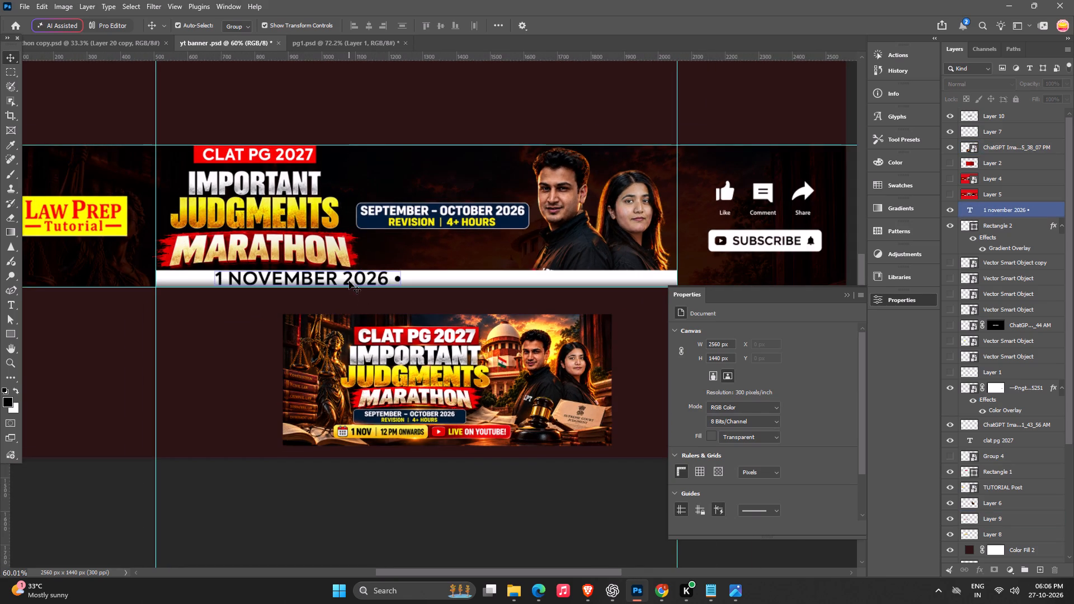
Replace the bullet after 1 NOVEMBER 2026 in the banner's date line with a vertical bar and a space.
double_click(349, 281)
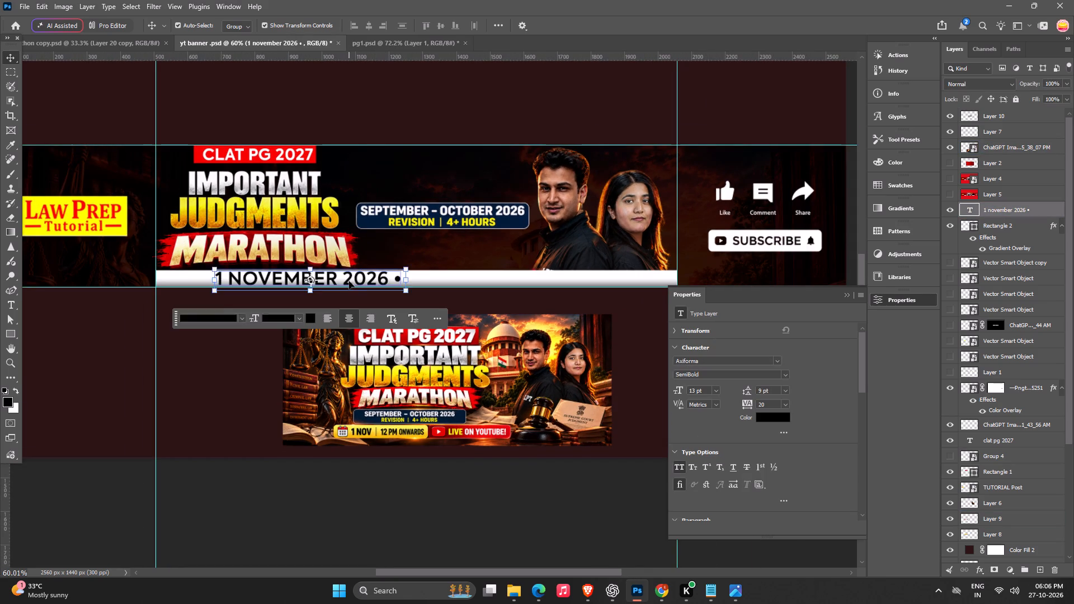
drag(389, 282, 418, 280)
key(BackSpace)
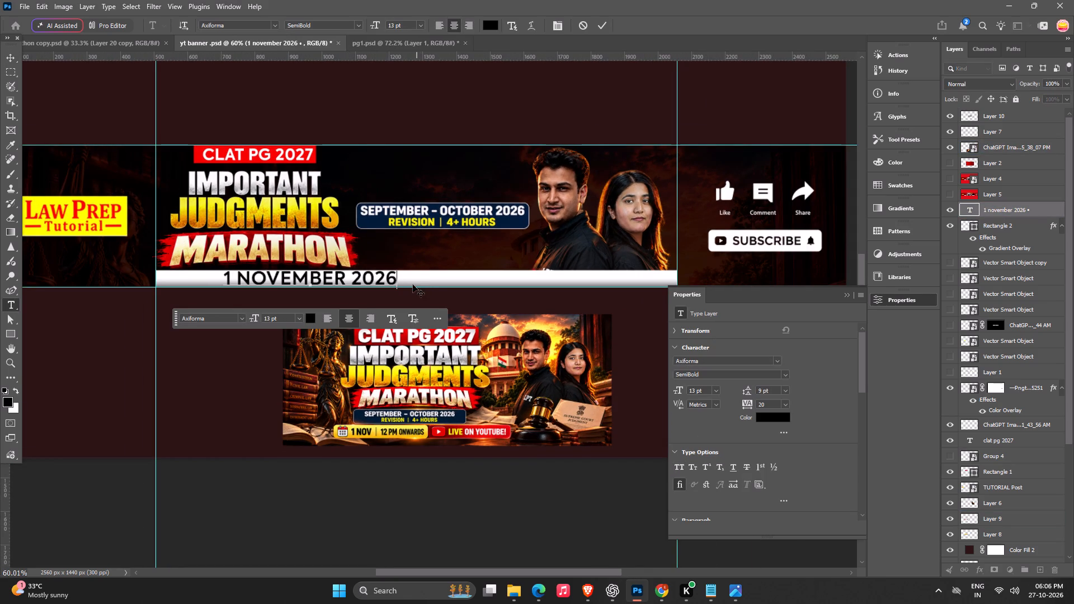
key(shift+bar)
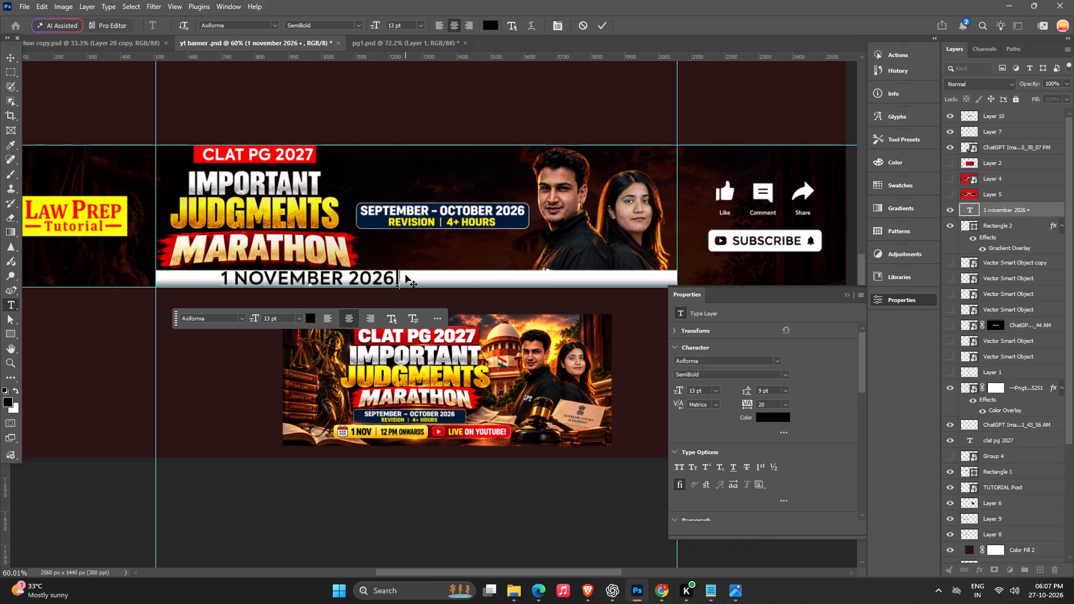
key(space)
key(ctrl+z)
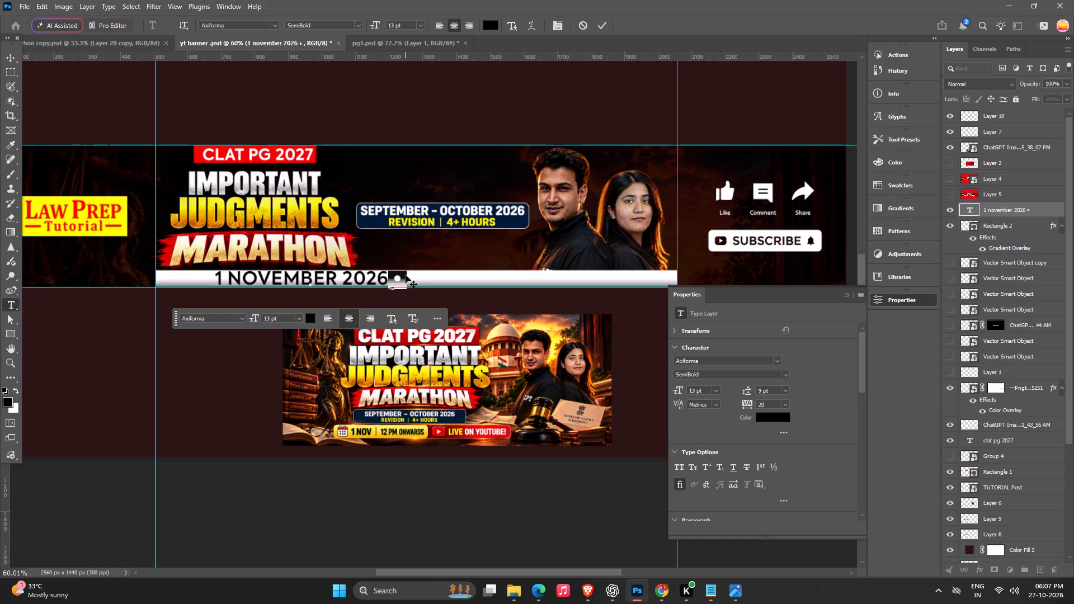
key(BackSpace)
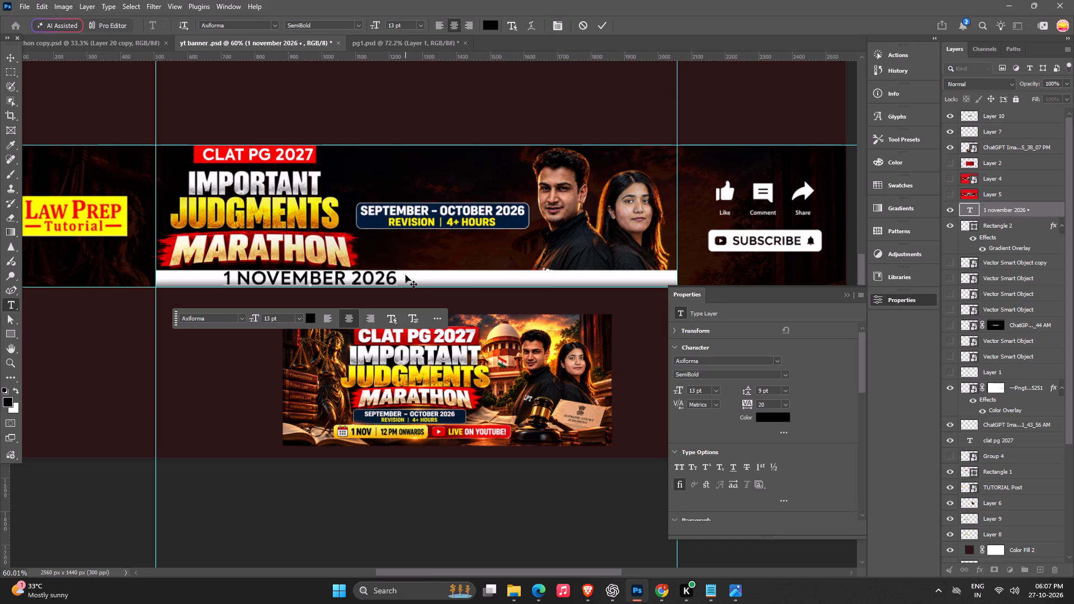
key(shift+bar)
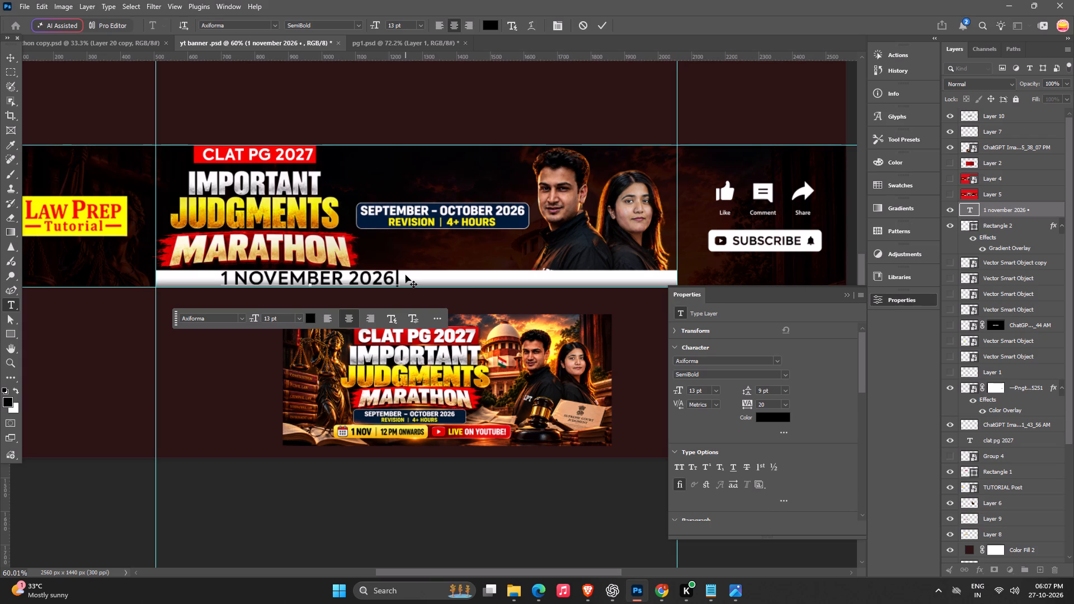
key(space)
Add 12PM ONWARDS after the vertical bar in the date line.
text(12)
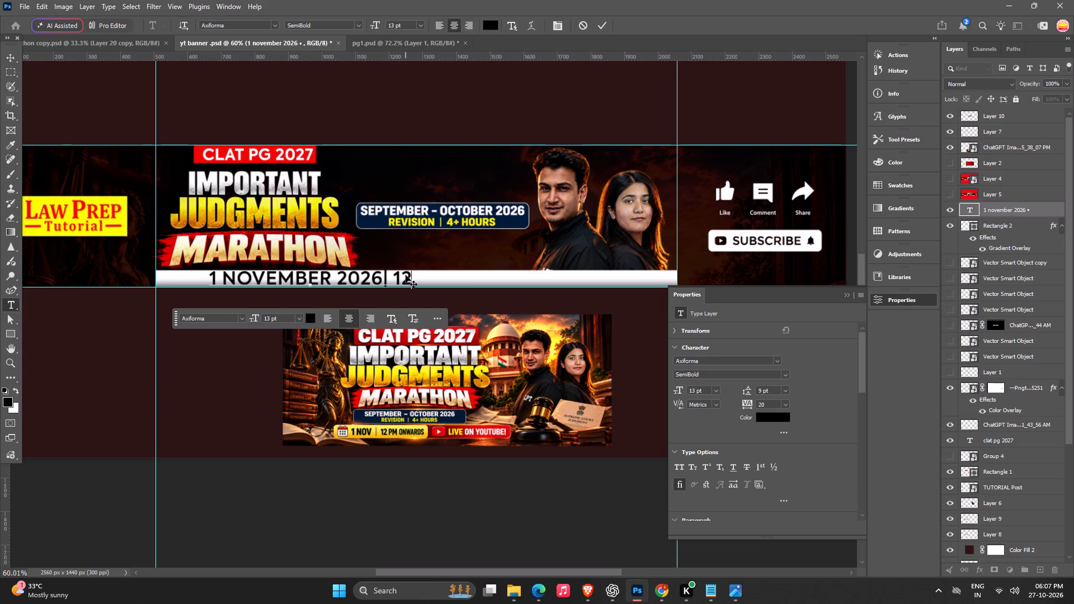
text(pm)
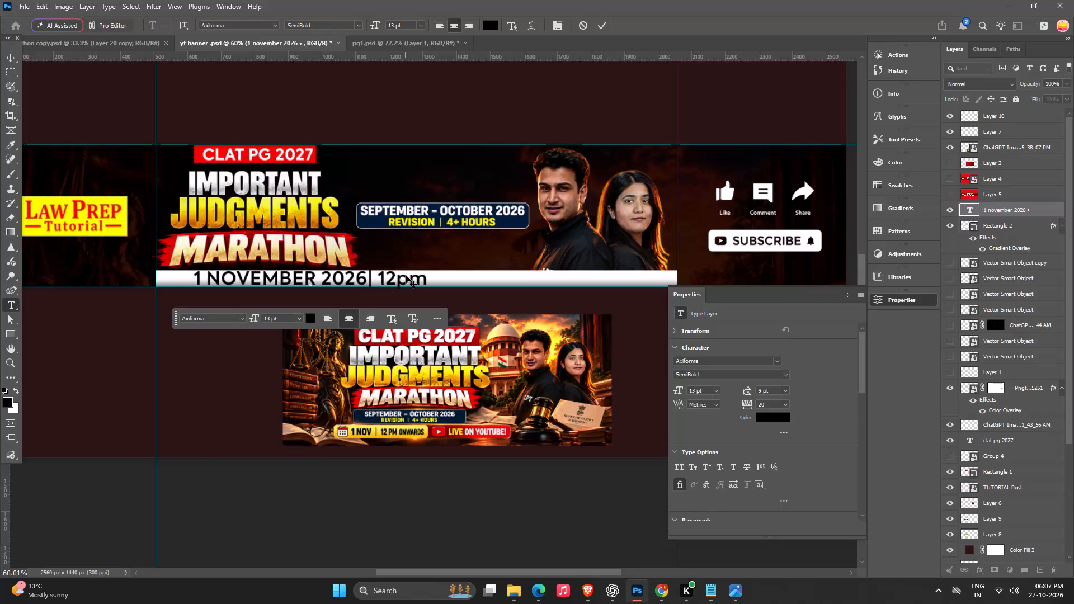
key(BackSpace)
key(BackSpace)
text(PM)
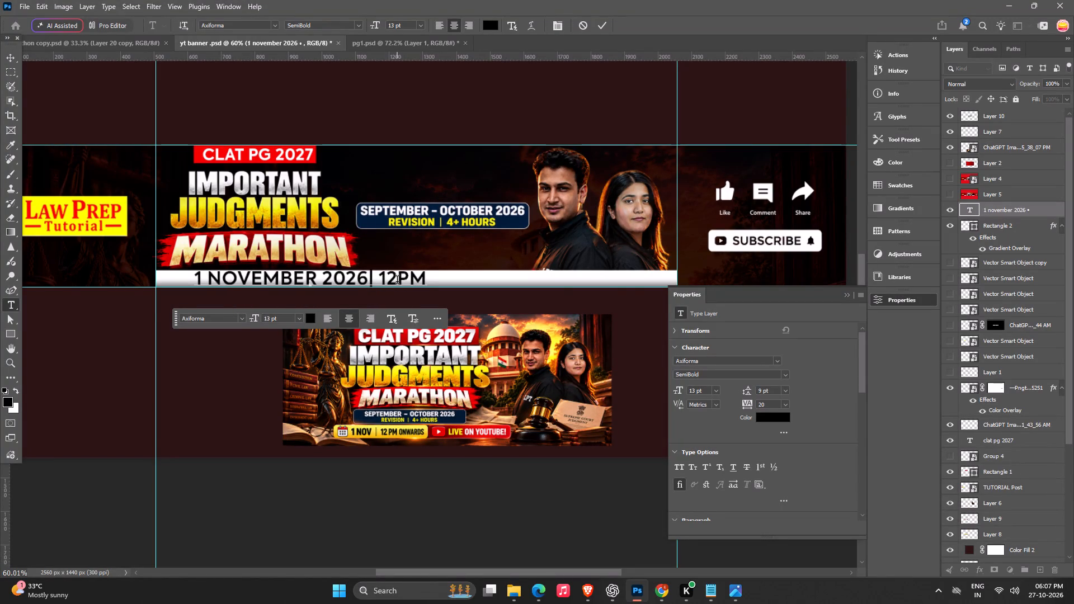
key(space)
text(ON)
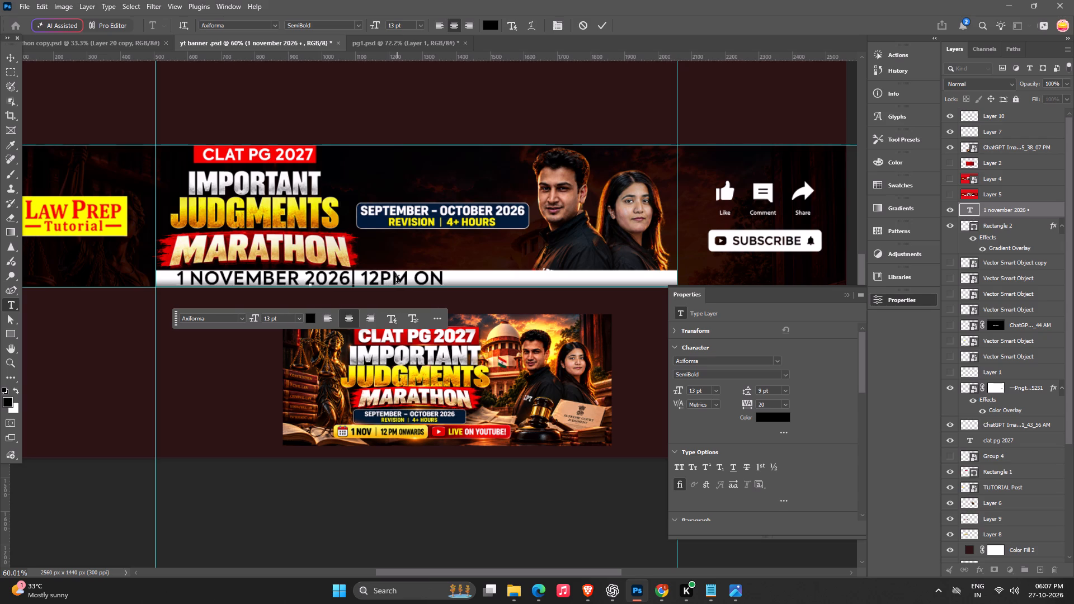
text(WA)
key(shift+e)
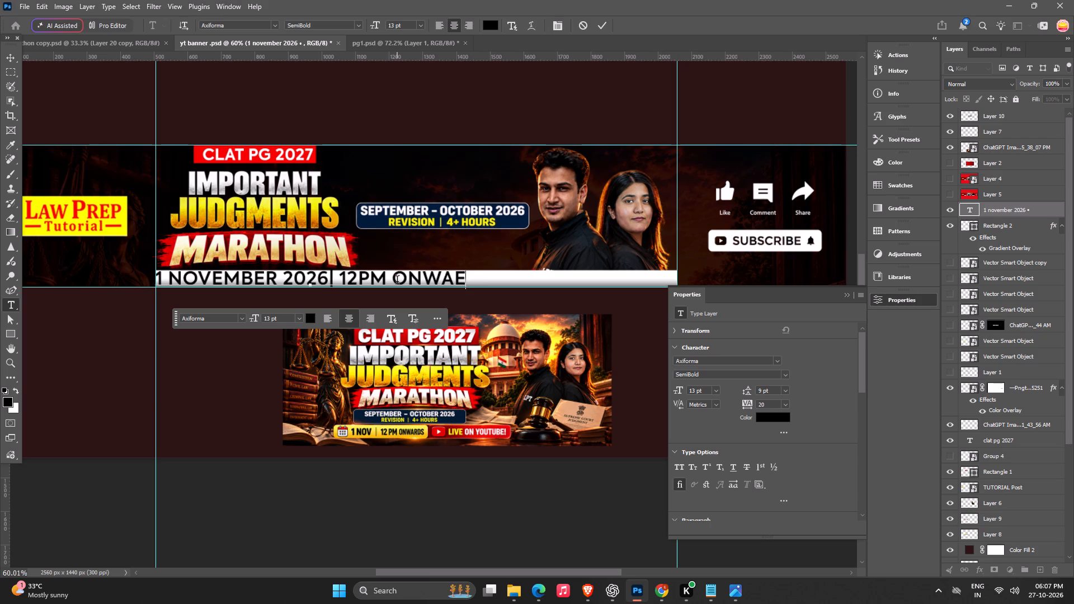
key(BackSpace)
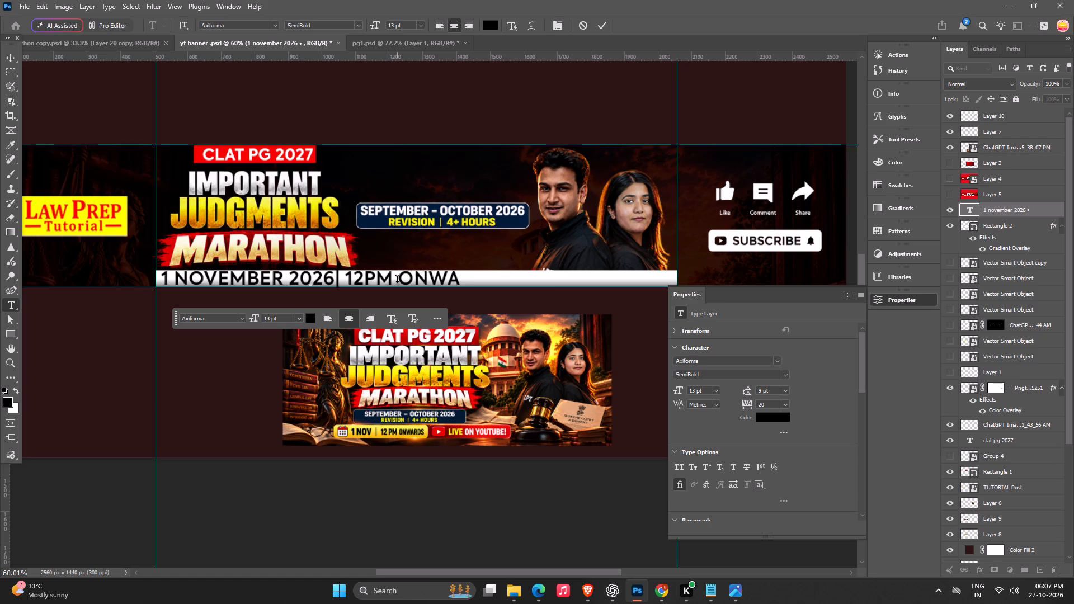
key(shift+e)
key(BackSpace)
key(shift+r)
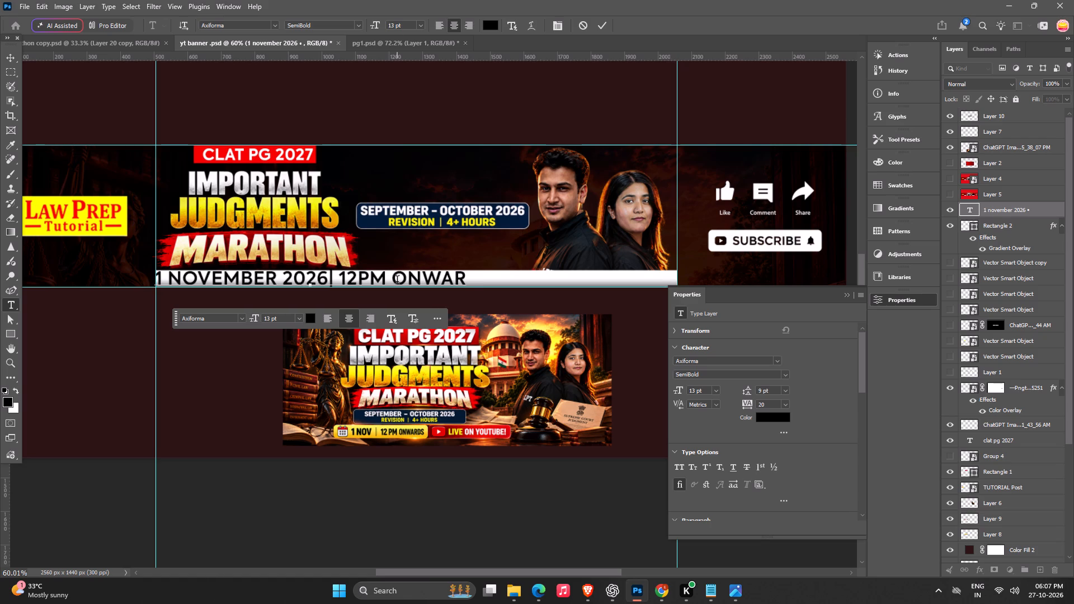
text(DS)
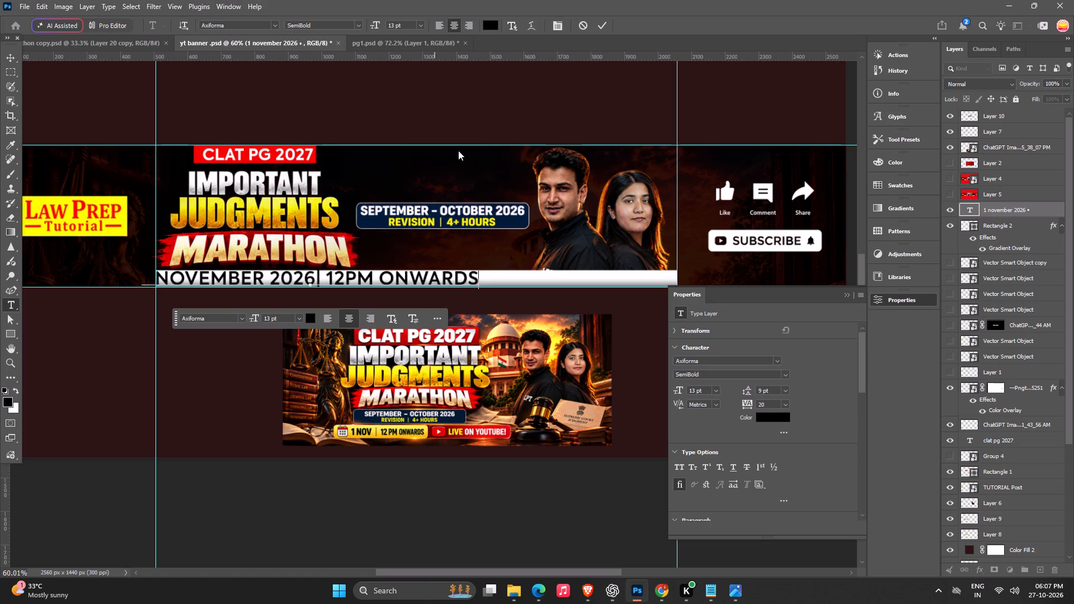
click(607, 27)
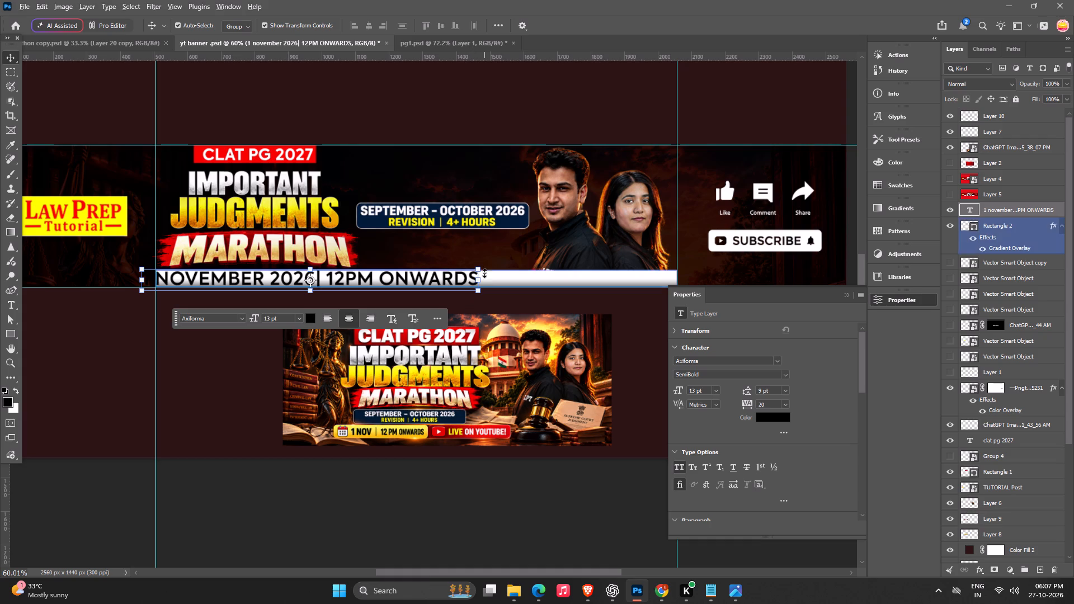
Scale the date line to about 78%, around 10.14 pt, so it fits within the white strip.
alt+drag(481, 271, 449, 281)
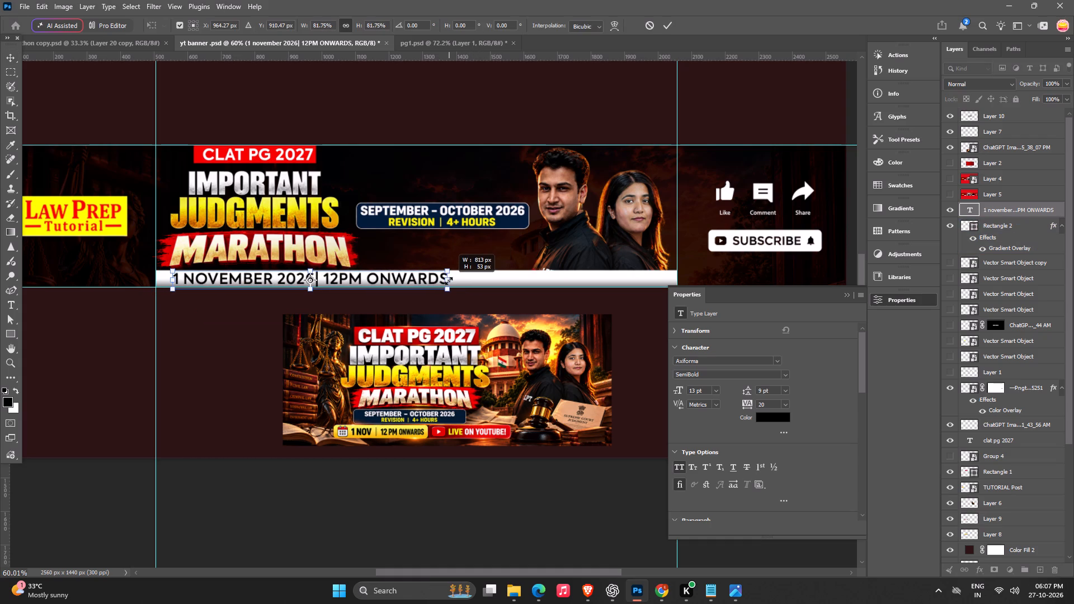
alt+drag(449, 281, 444, 283)
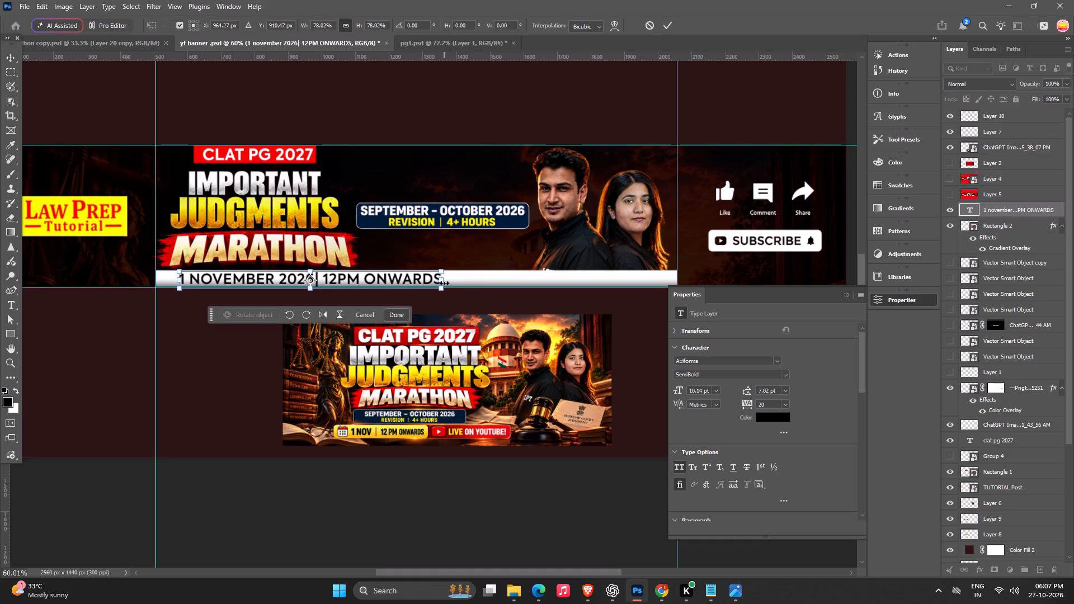
key(Return)
click(391, 509)
Duplicate the date line, replace the copy's text with LIVE ON YOUTUBE, and place it at the white strip's right end.
key(space)
key(space)
key(space)
key(space)
key(space)
key(space)
key(space)
key(space)
key(space)
key(space)
key(space)
key(space)
key(space)
key(space)
key(space)
key(space)
key(space)
key(space)
key(space)
key(space)
drag(383, 509, 274, 525)
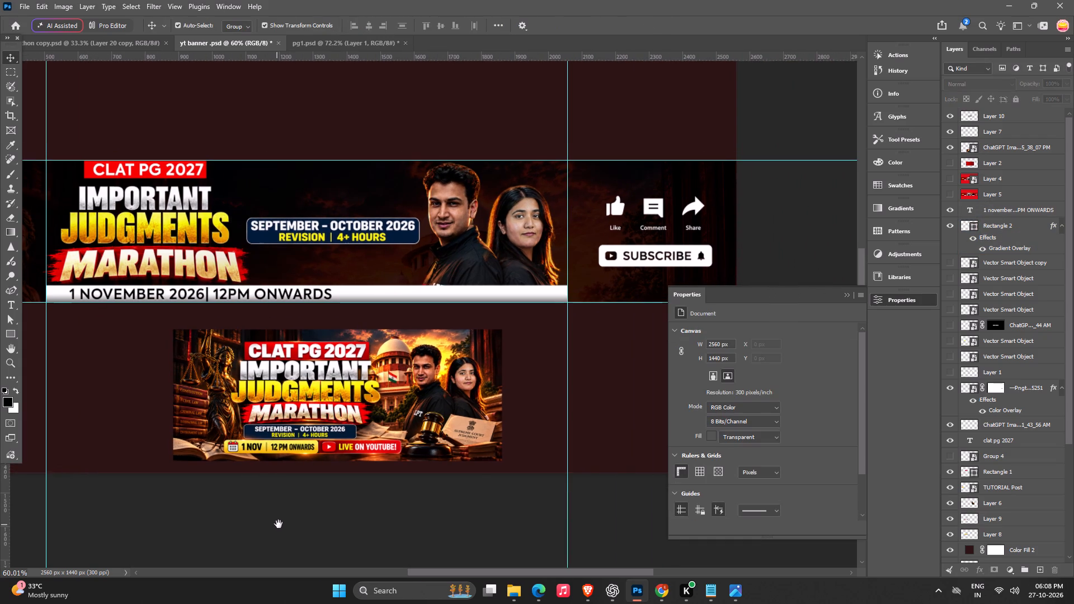
drag(255, 425, 331, 388)
alt+drag(347, 258, 481, 254)
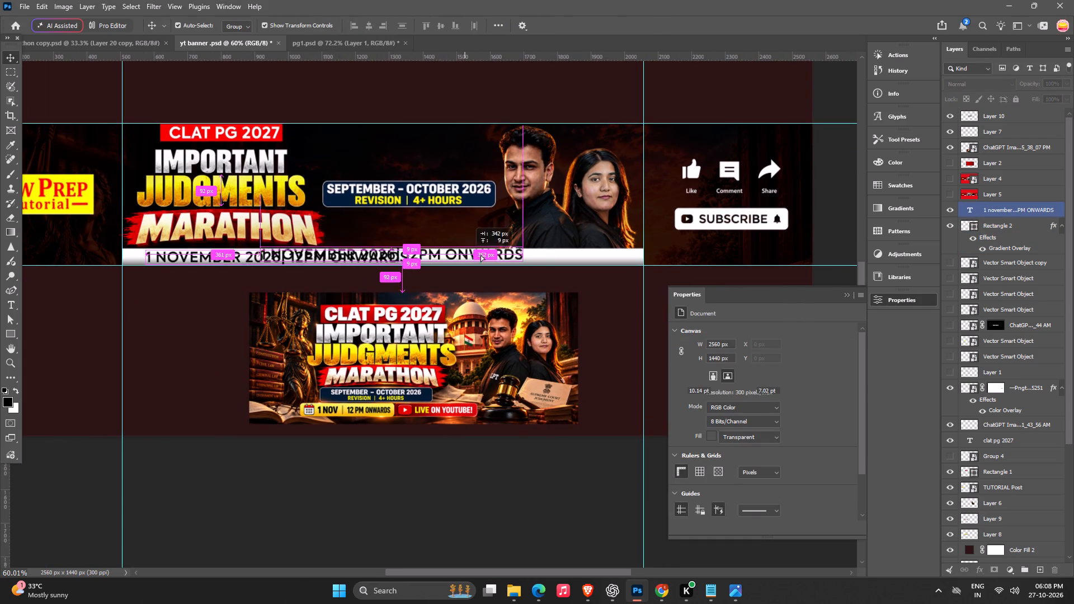
alt+drag(481, 254, 509, 254)
double_click(509, 254)
key(ctrl+BackSpace)
key(ctrl+BackSpace)
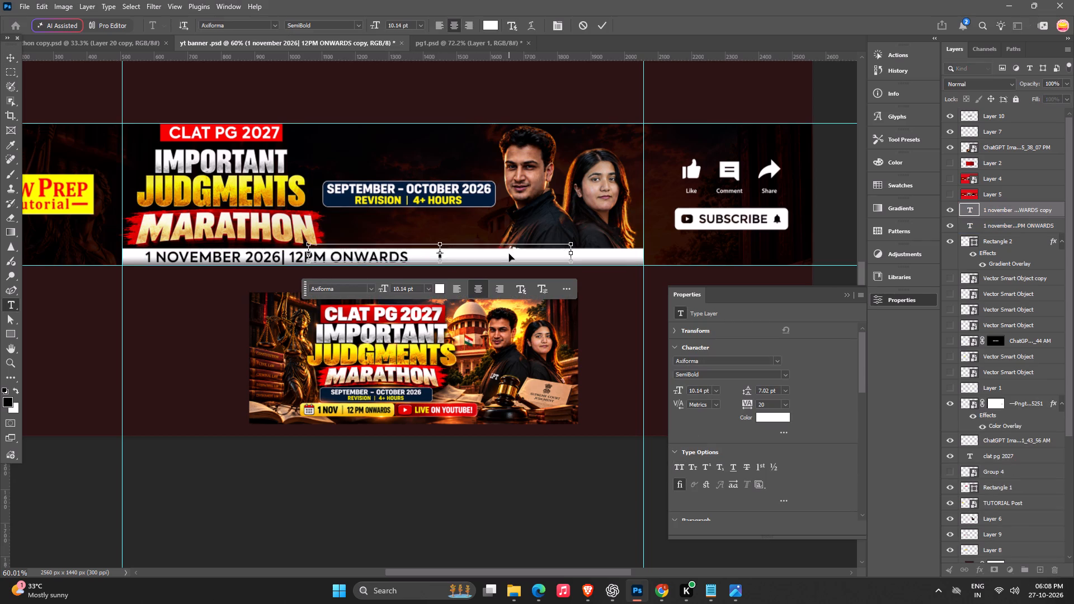
key(ctrl+v)
key(Return)
drag(487, 252, 618, 257)
click(469, 487)
Examine the banner against the reference thumbnail, checking the white strip's date and LIVE ON YOUTUBE text, and look through the layers.
alt+scroll(485, 469, down, 8)
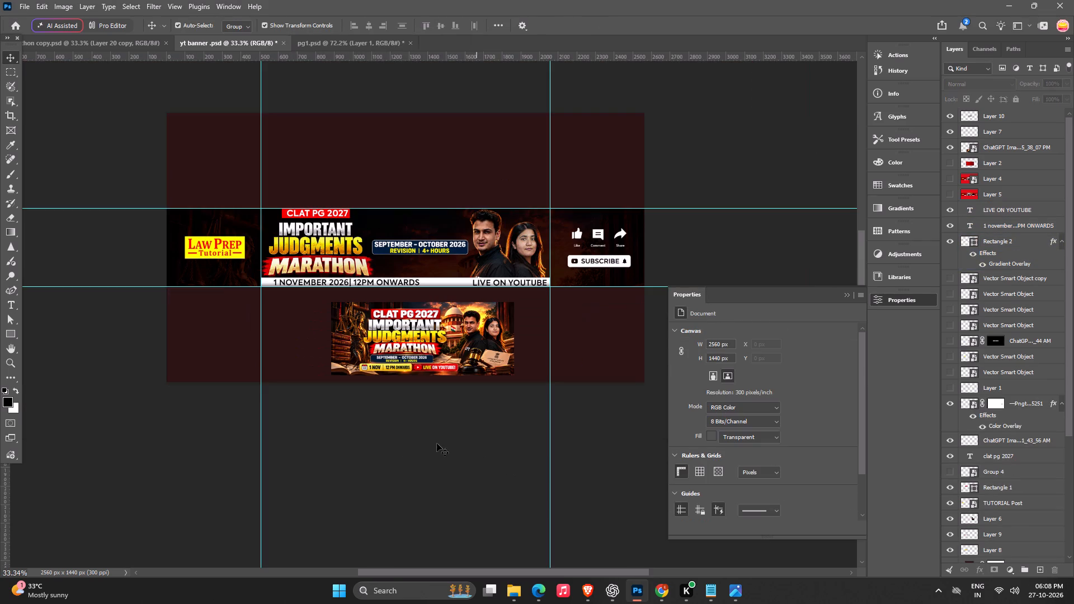
key(space)
key(space)
drag(397, 442, 366, 414)
alt+scroll(357, 389, up, 2)
key(space)
drag(357, 388, 378, 381)
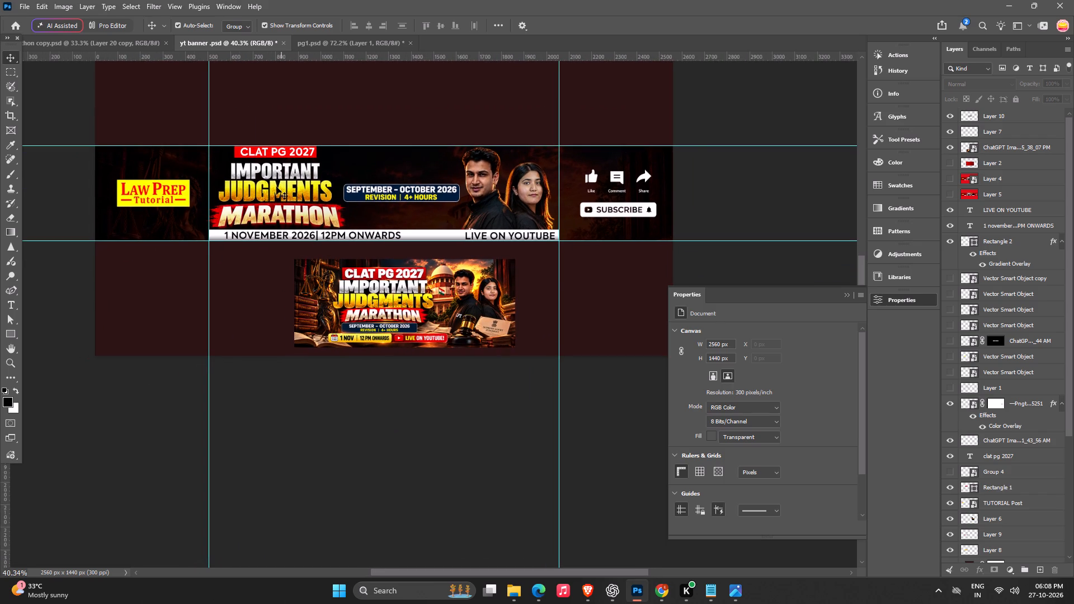
alt+scroll(382, 147, up, 3)
key(space)
drag(471, 222, 472, 189)
alt+scroll(515, 234, up, 1)
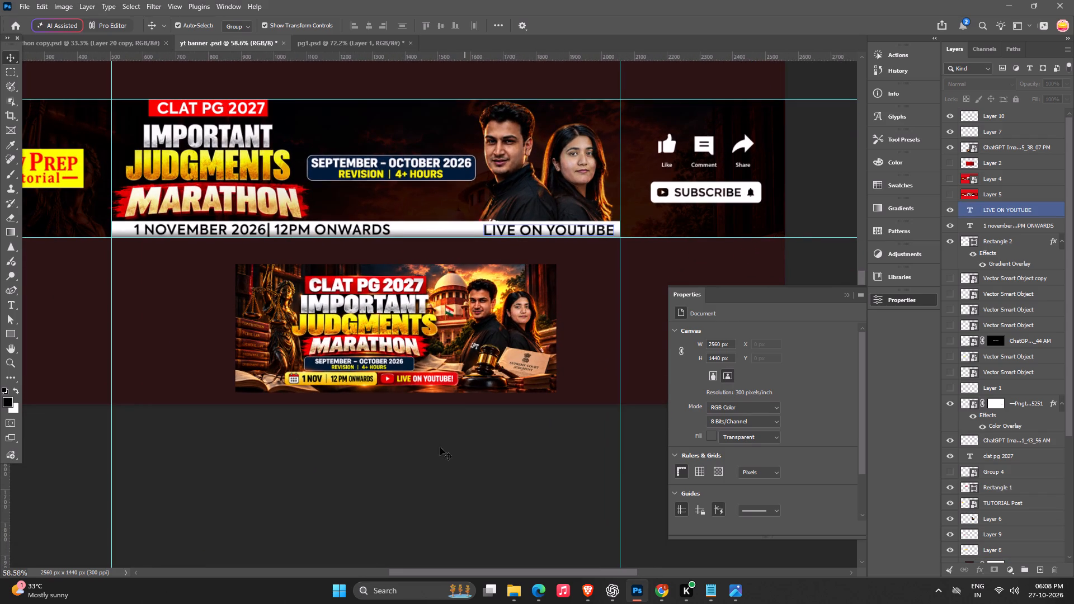
alt+scroll(432, 463, up, 2)
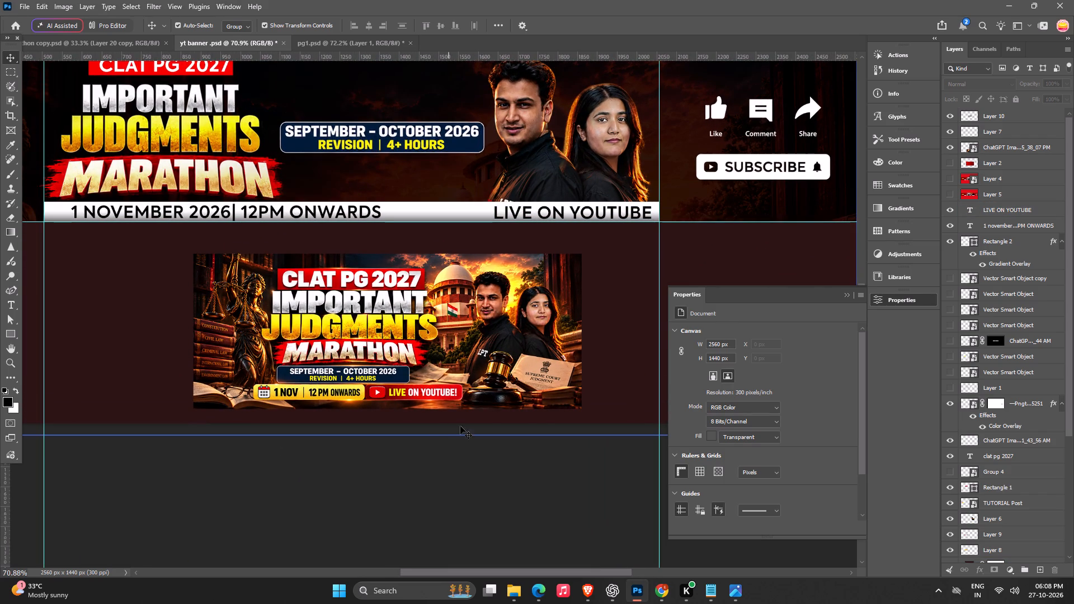
scroll(1045, 330, down, 20)
scroll(1045, 330, down, 5)
scroll(1031, 424, down, 3)
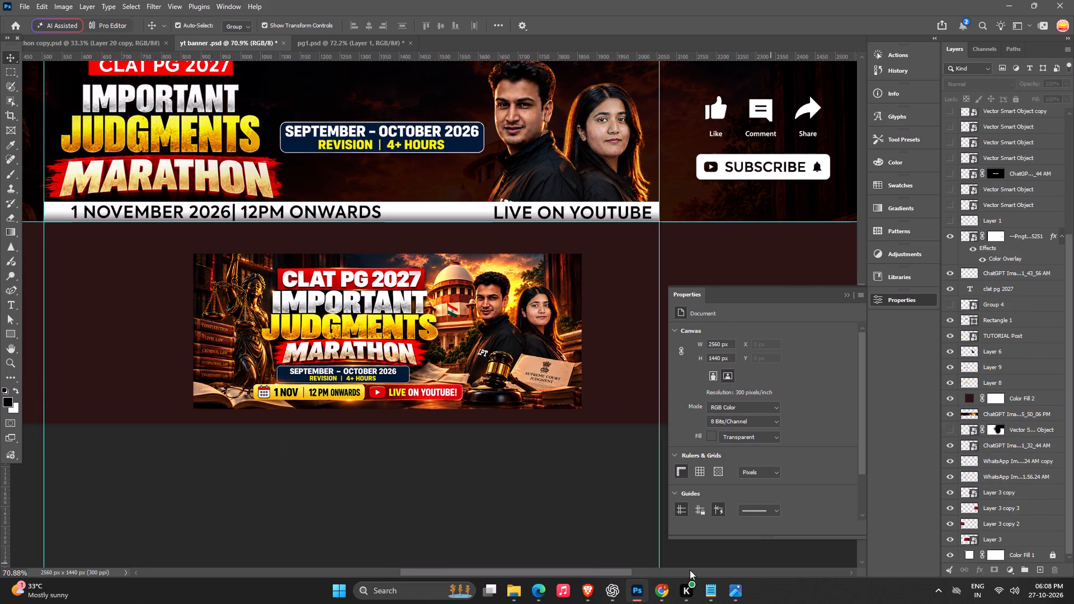
Switch to Chrome, search Google for icon in a new tab, and open the Flaticon website.
click(665, 594)
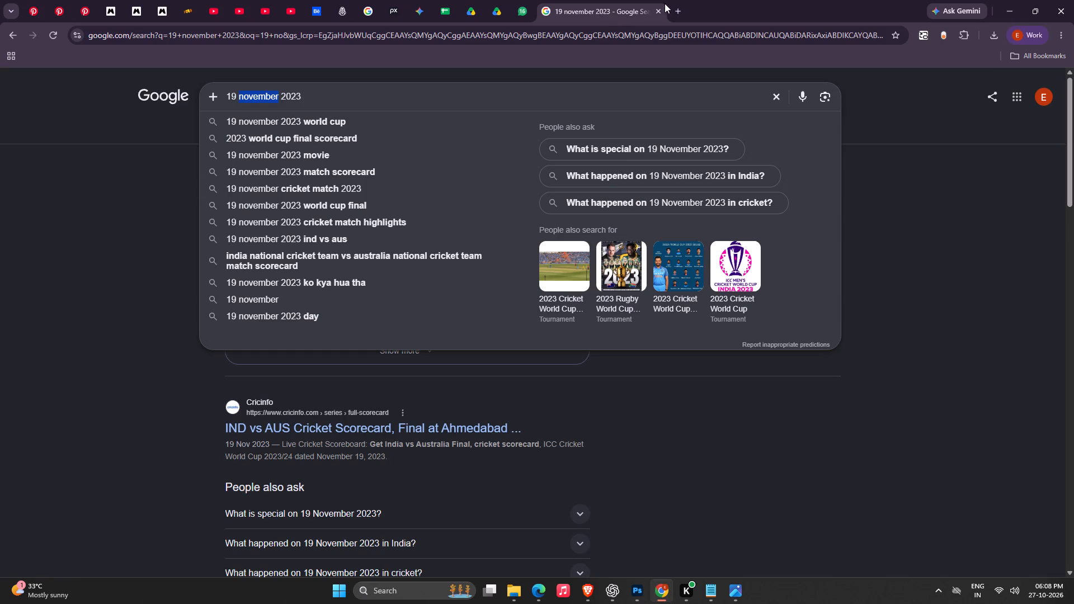
click(677, 7)
click(508, 227)
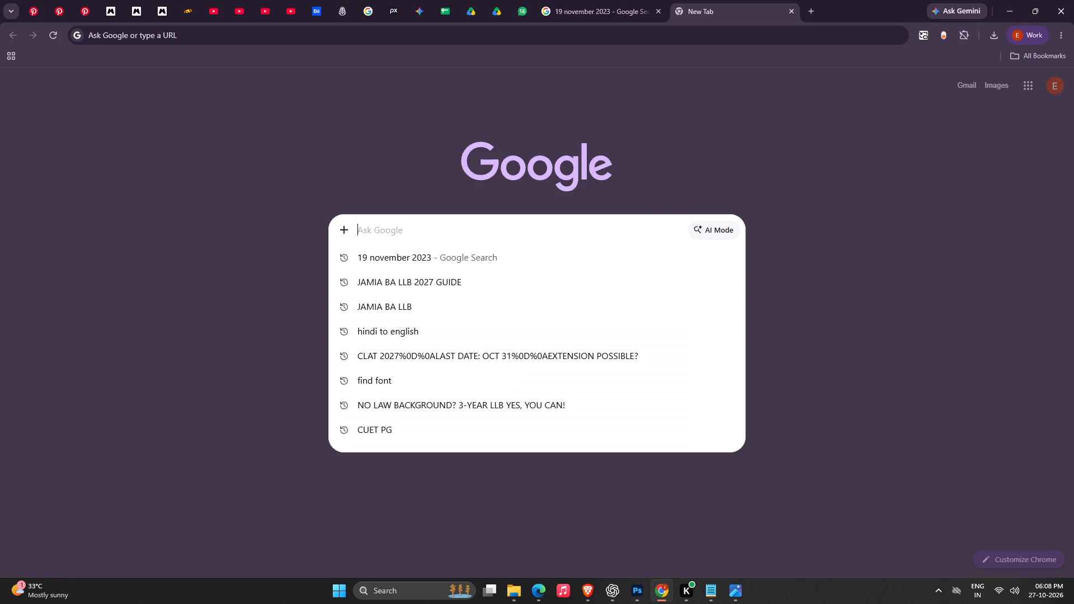
text(ico)
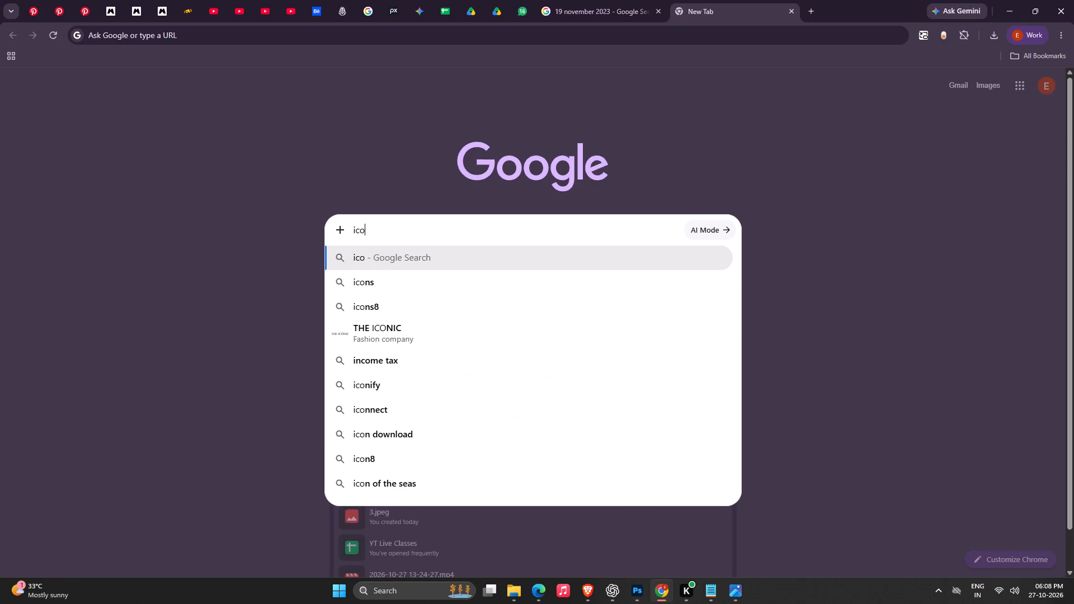
key(BackSpace)
key(BackSpace)
key(BackSpace)
text(icon)
key(Return)
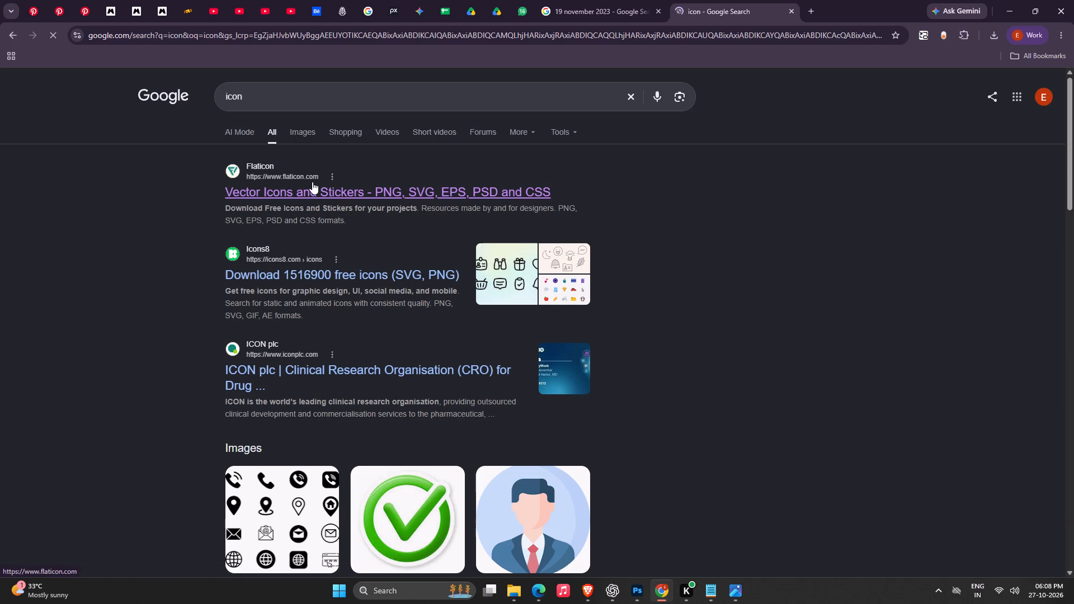
click(322, 192)
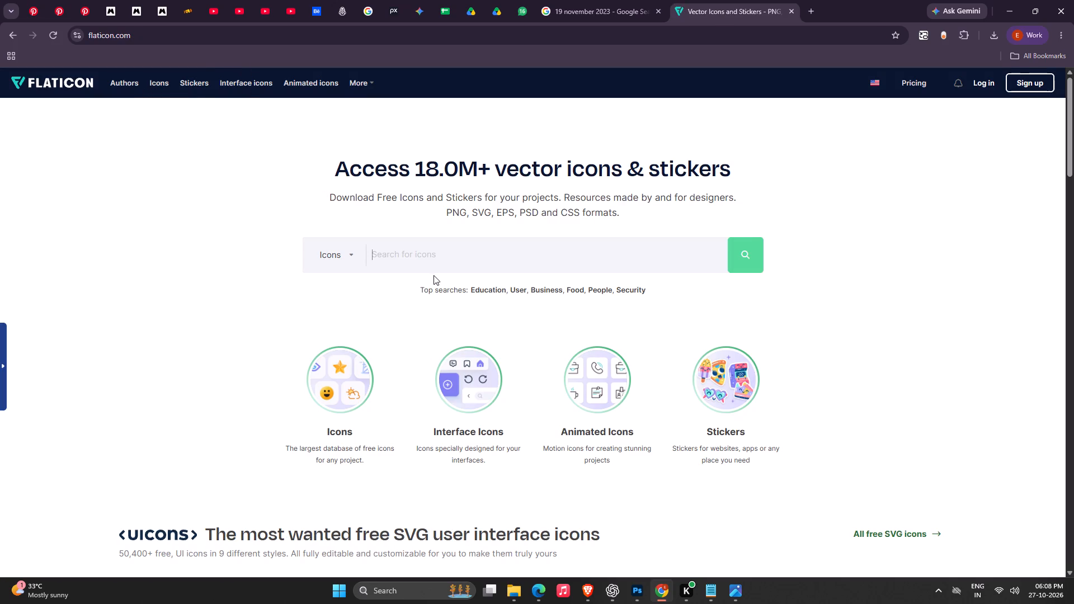
Search Flaticon for youtube subscribe button icons and browse the results.
click(435, 248)
text(youtu)
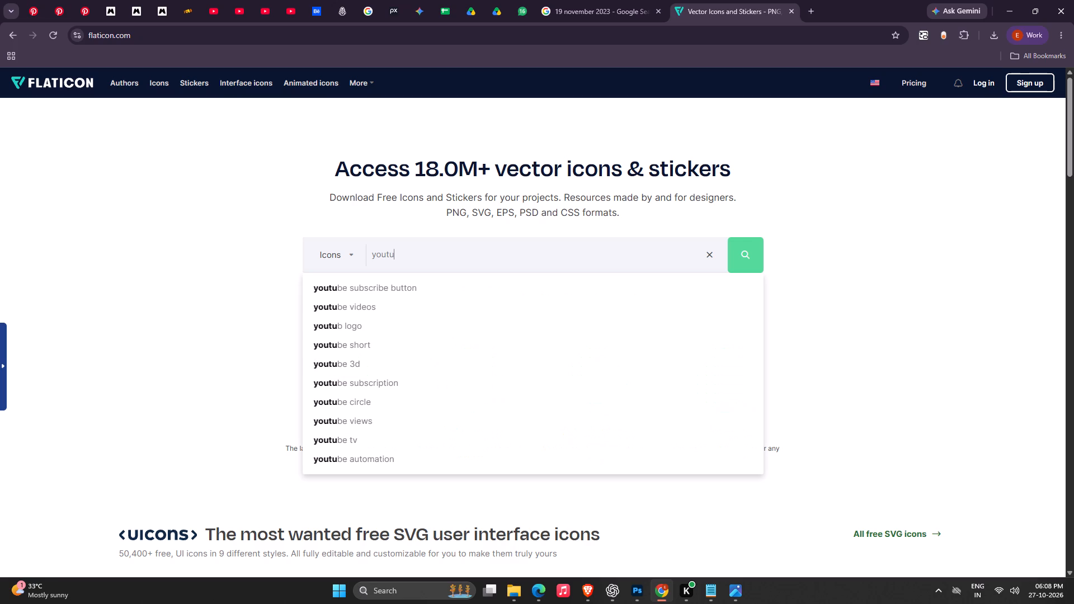
key(Down)
key(Return)
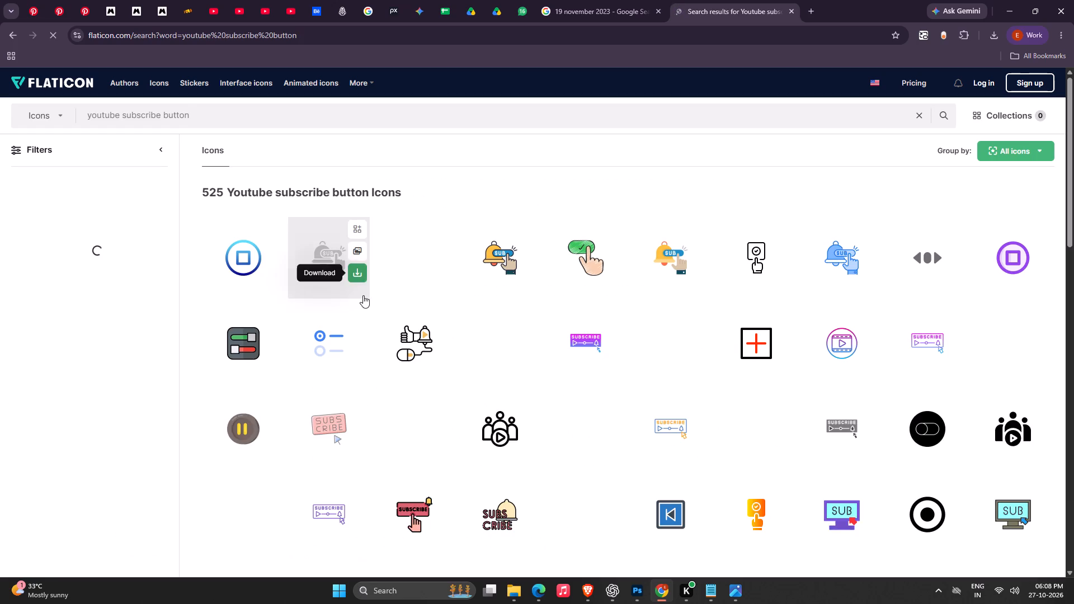
scroll(511, 381, down, 7)
scroll(528, 383, up, 8)
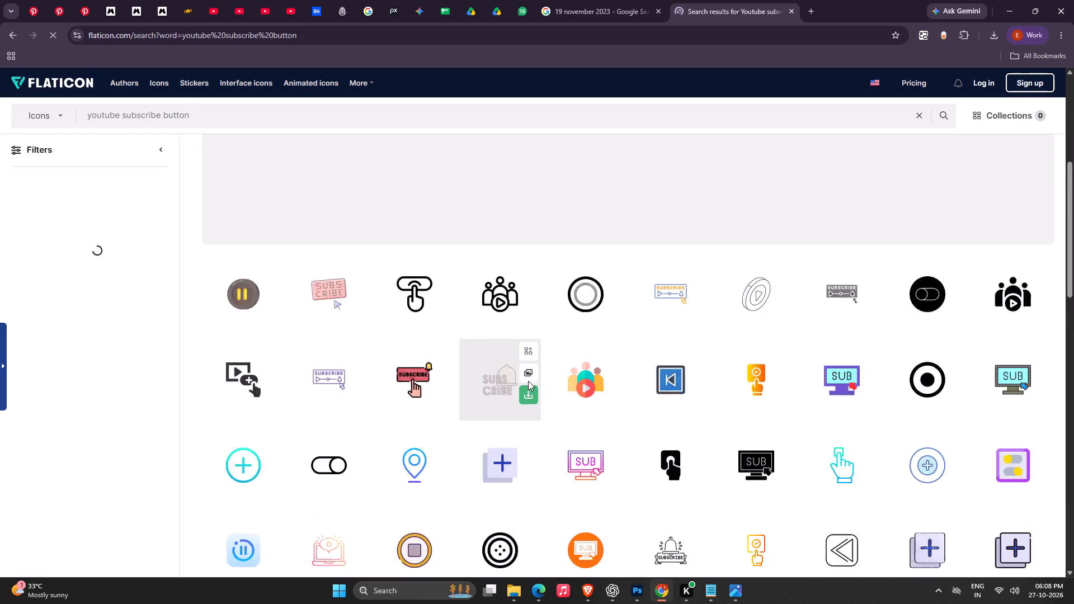
scroll(513, 343, up, 7)
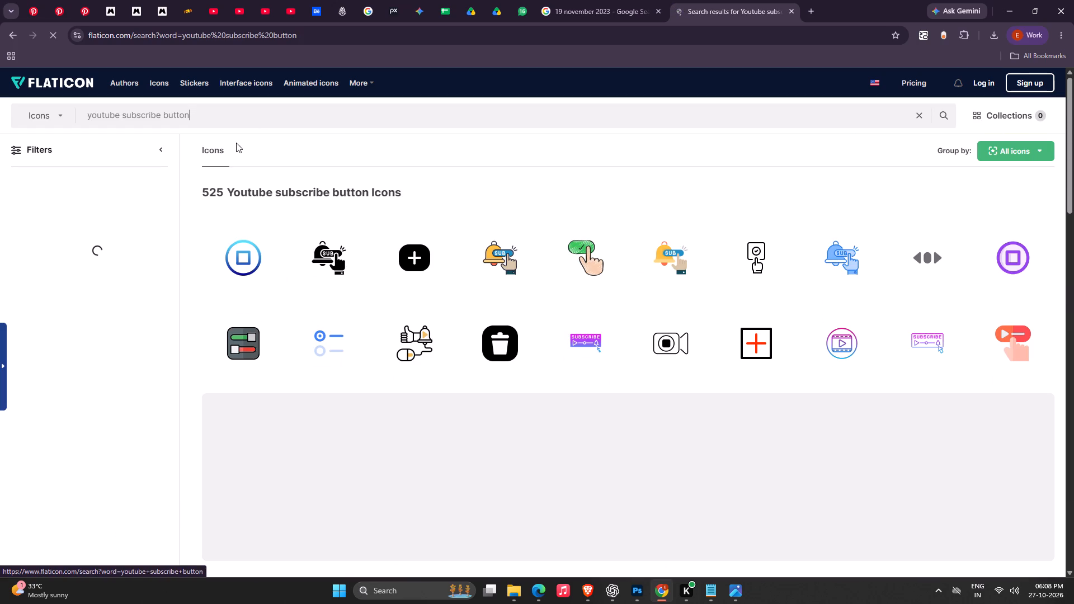
Browse the subscribe button results, and search Flaticon for youtube icons instead.
scroll(218, 188, down, 6)
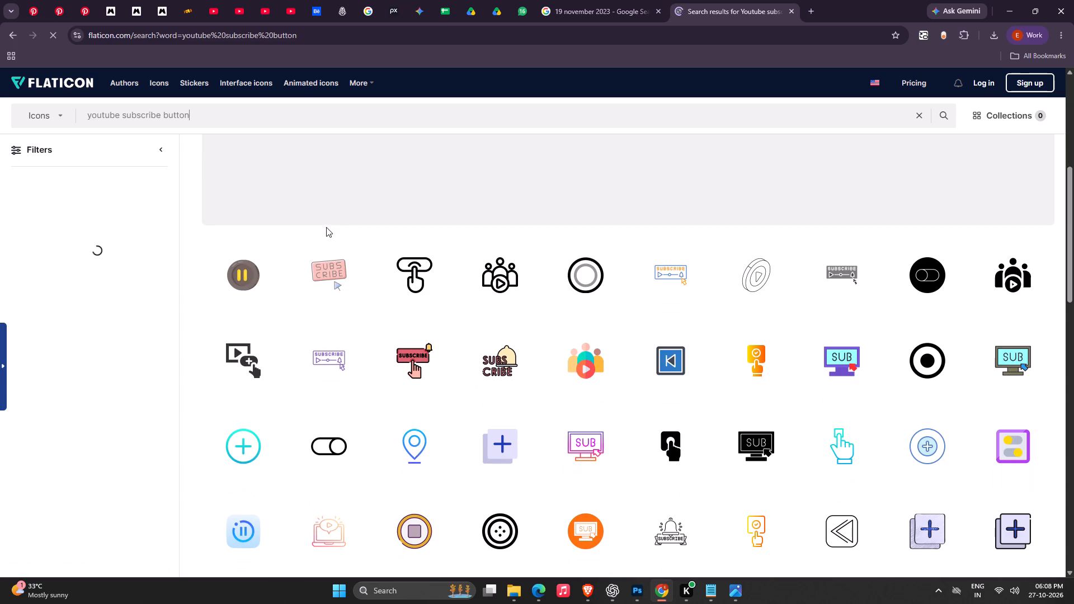
drag(124, 116, 280, 131)
key(BackSpace)
key(Return)
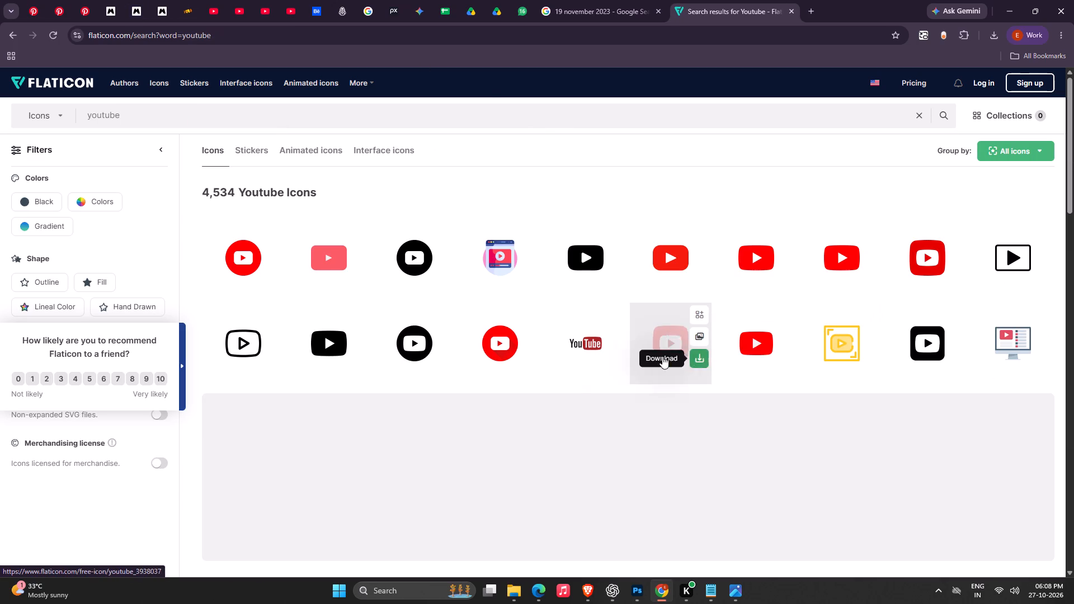
Download the red YouTube play icon by Enamo Studios as a free PNG, saving it as video.png in Downloads.
click(778, 362)
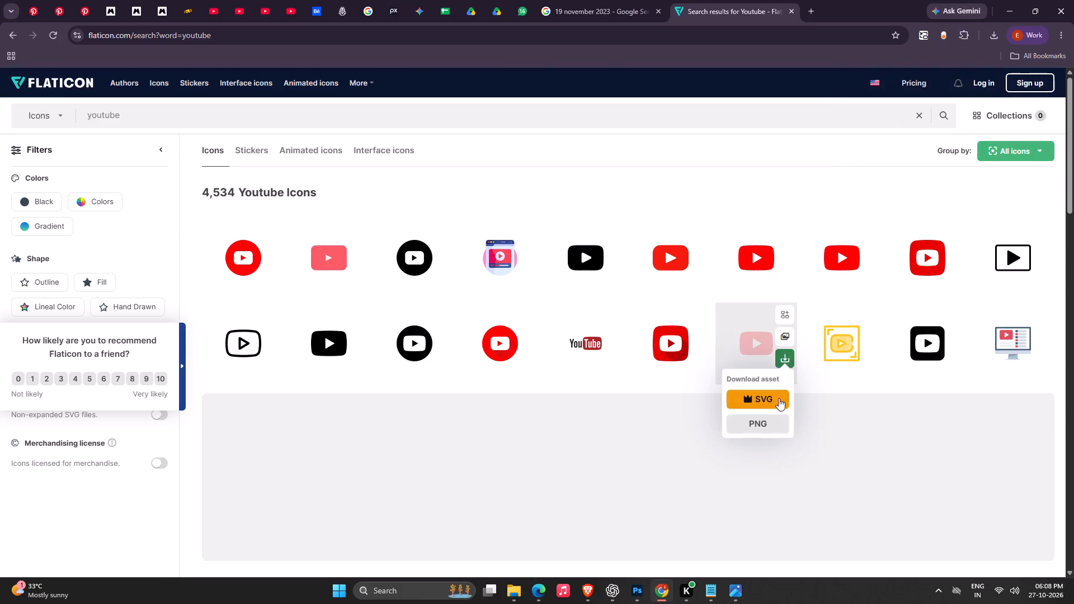
click(769, 427)
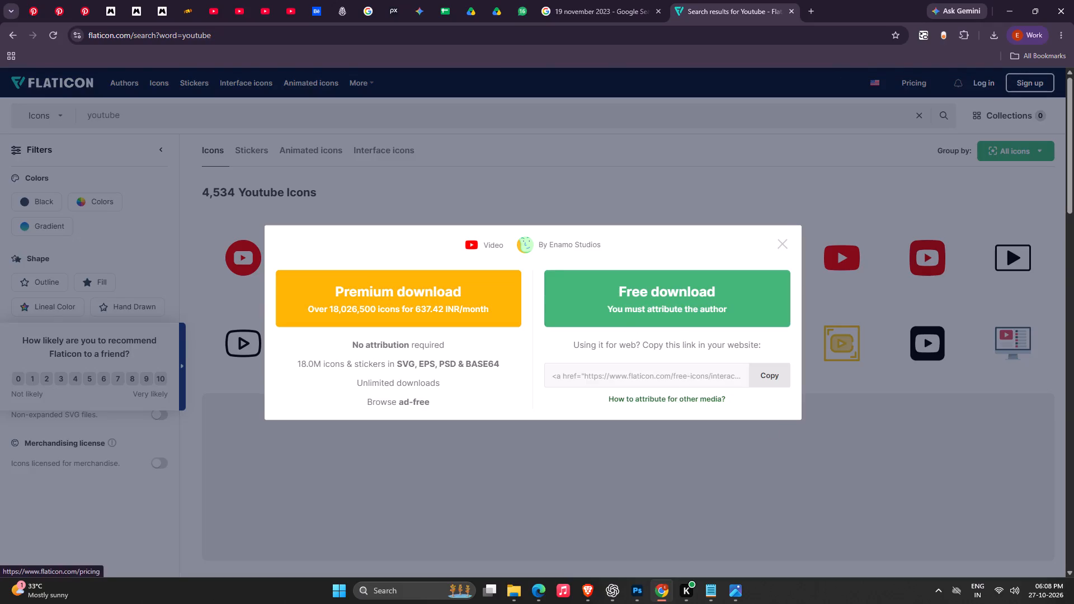
click(621, 309)
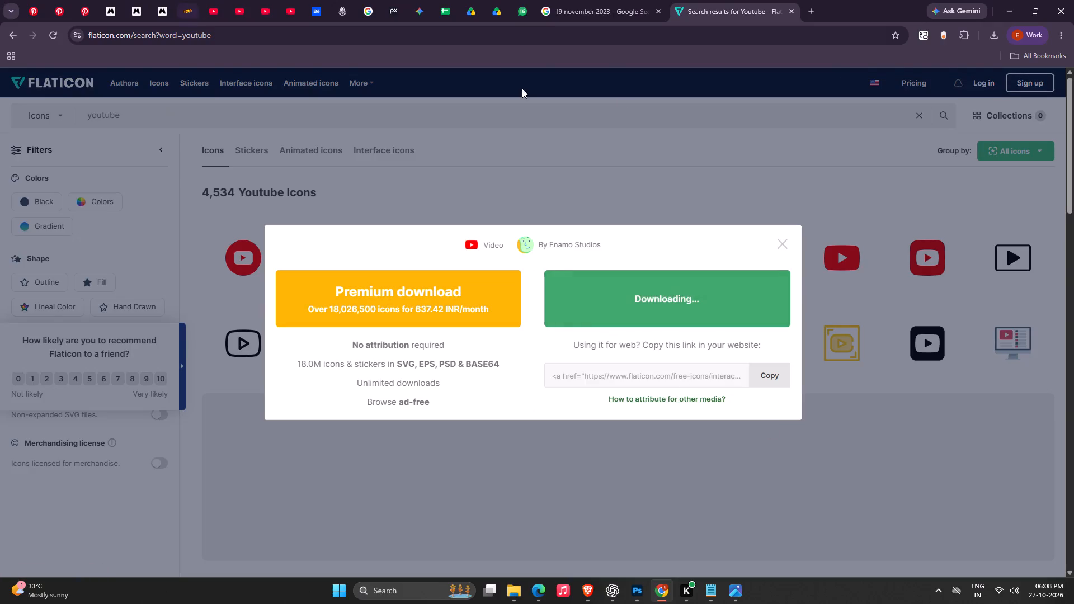
click(792, 180)
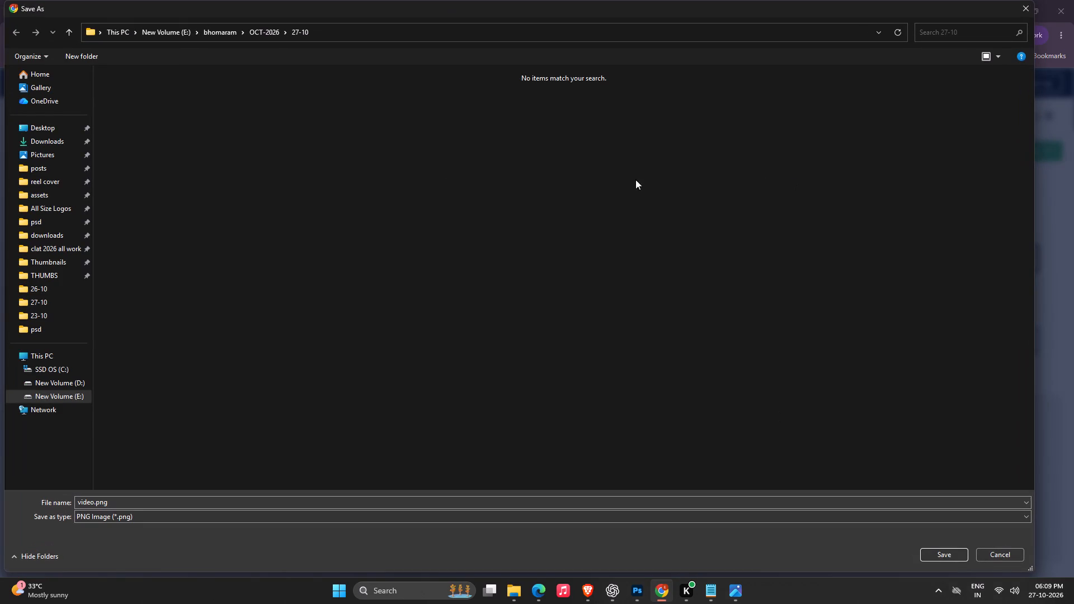
click(49, 139)
click(930, 562)
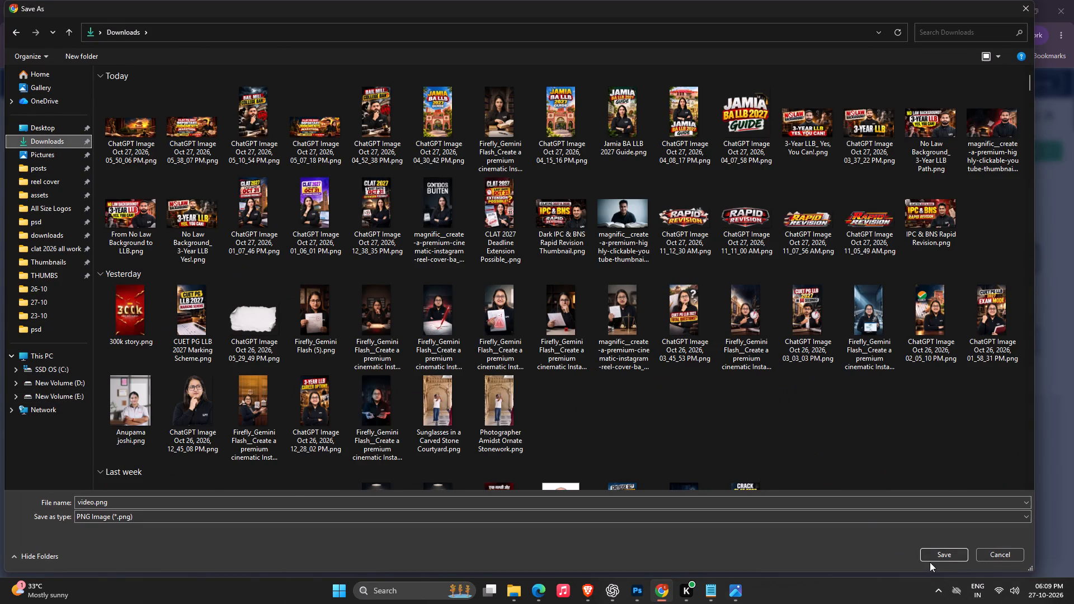
click(934, 551)
Place the downloaded video.png into the yt banner document in Photoshop and scale it to about 59 by 42 px.
drag(916, 48, 859, 107)
drag(868, 59, 450, 346)
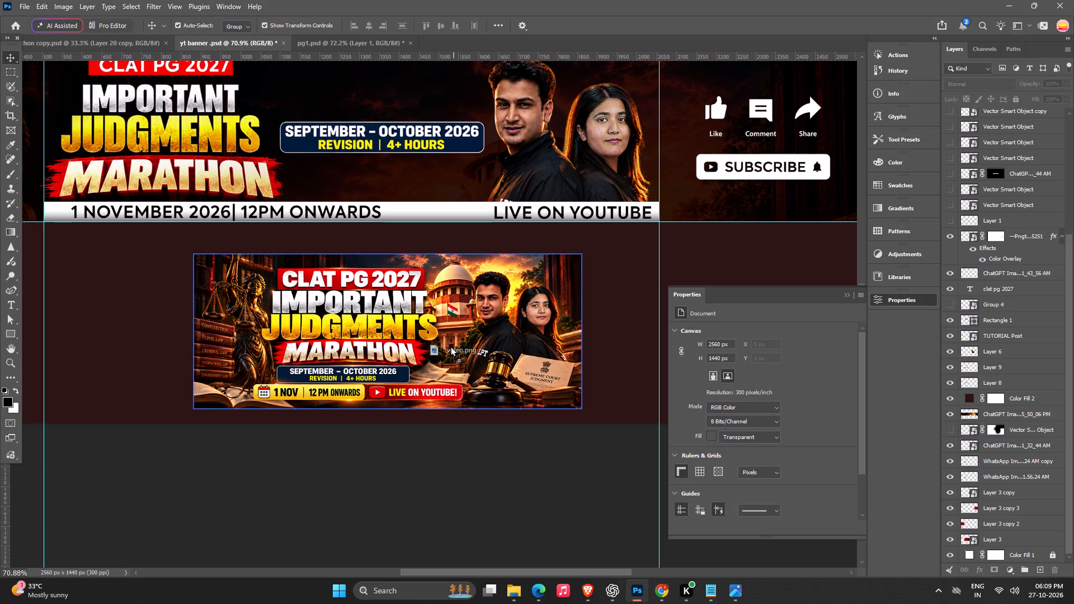
drag(450, 346, 421, 185)
alt+drag(496, 182, 481, 185)
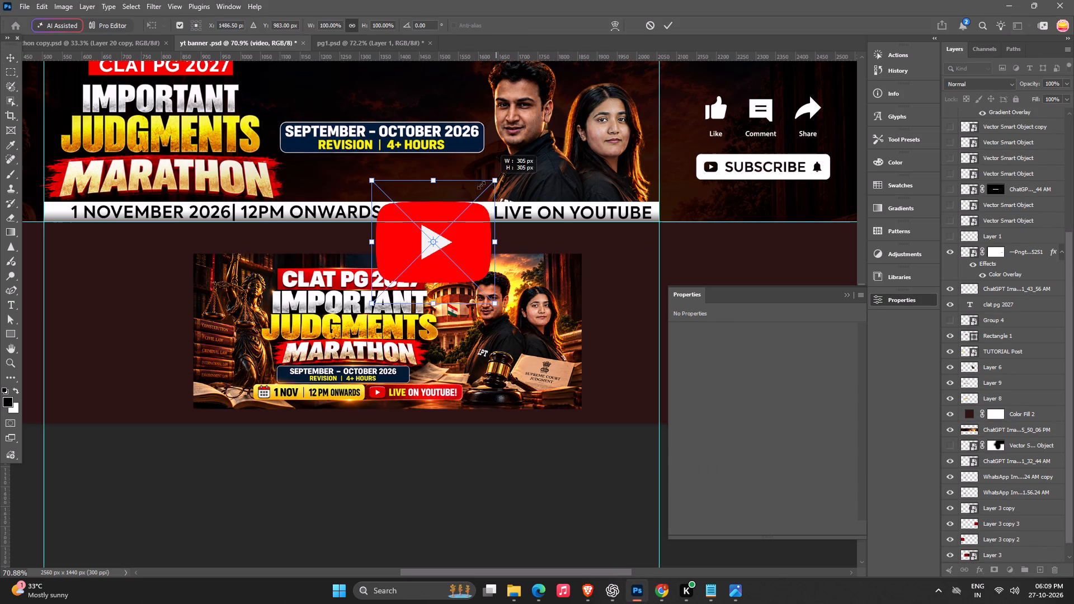
alt+drag(481, 185, 421, 205)
key(Return)
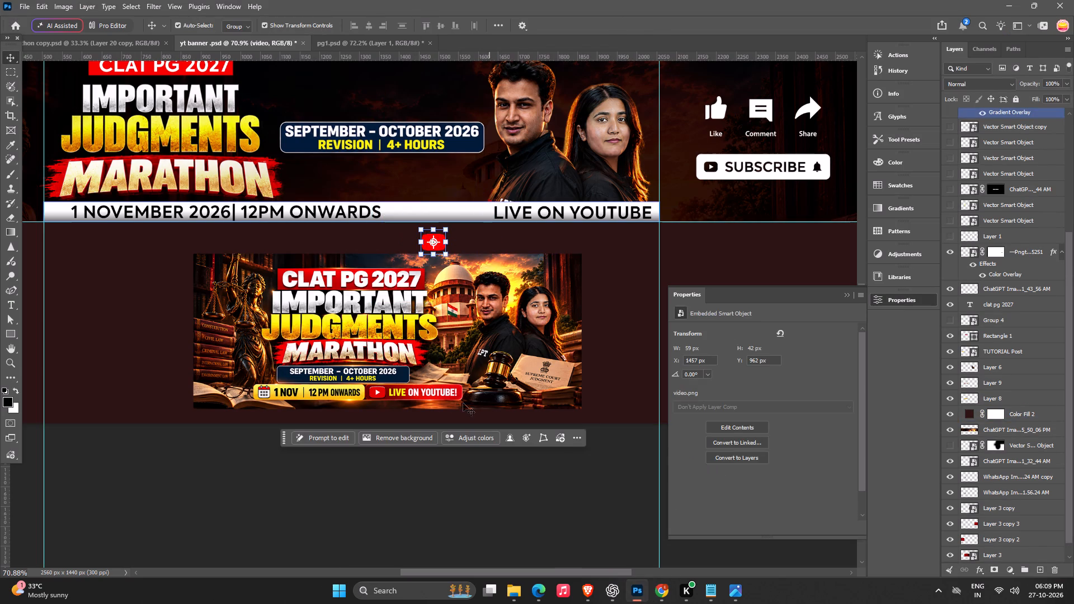
click(408, 484)
Move the YouTube icon onto the white strip just before LIVE ON YOUTUBE and scale it to about 51 by 36 px.
alt+scroll(445, 126, up, 4)
drag(439, 294, 466, 258)
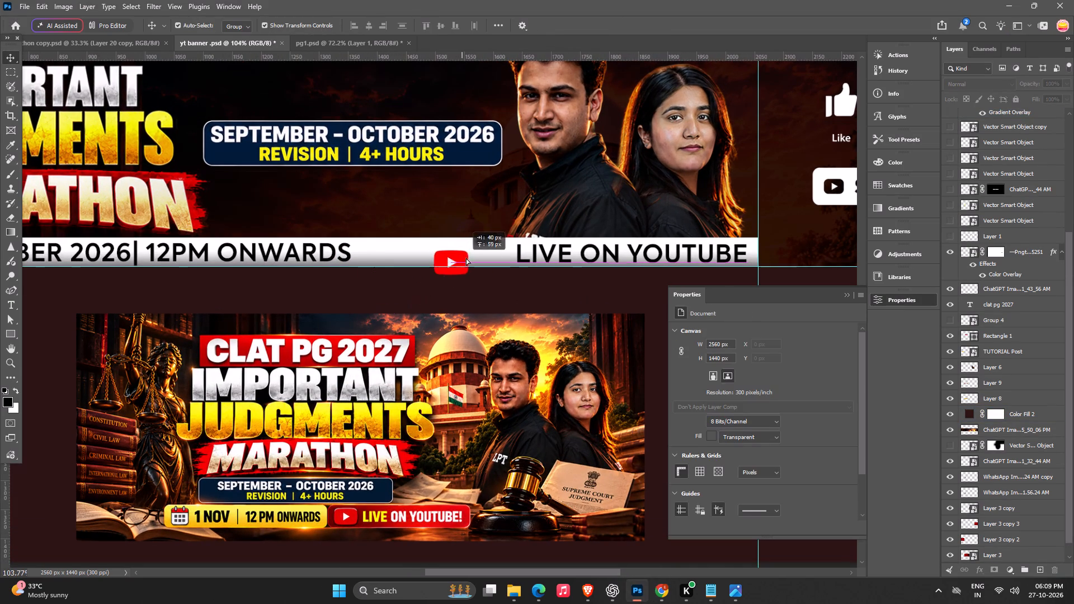
drag(466, 258, 504, 250)
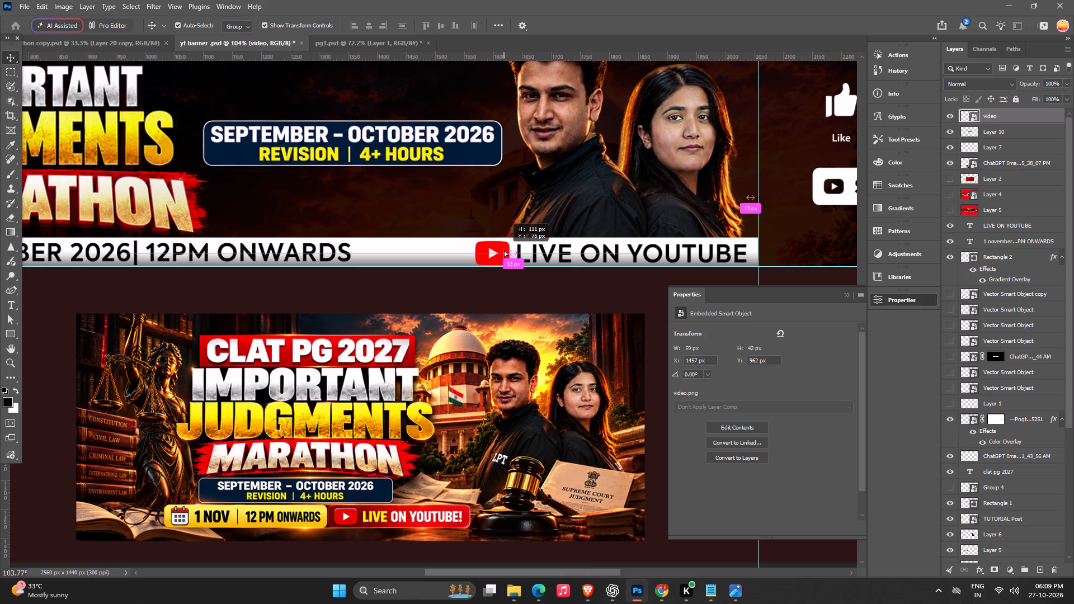
drag(504, 250, 503, 250)
alt+drag(510, 233, 504, 233)
key(Return)
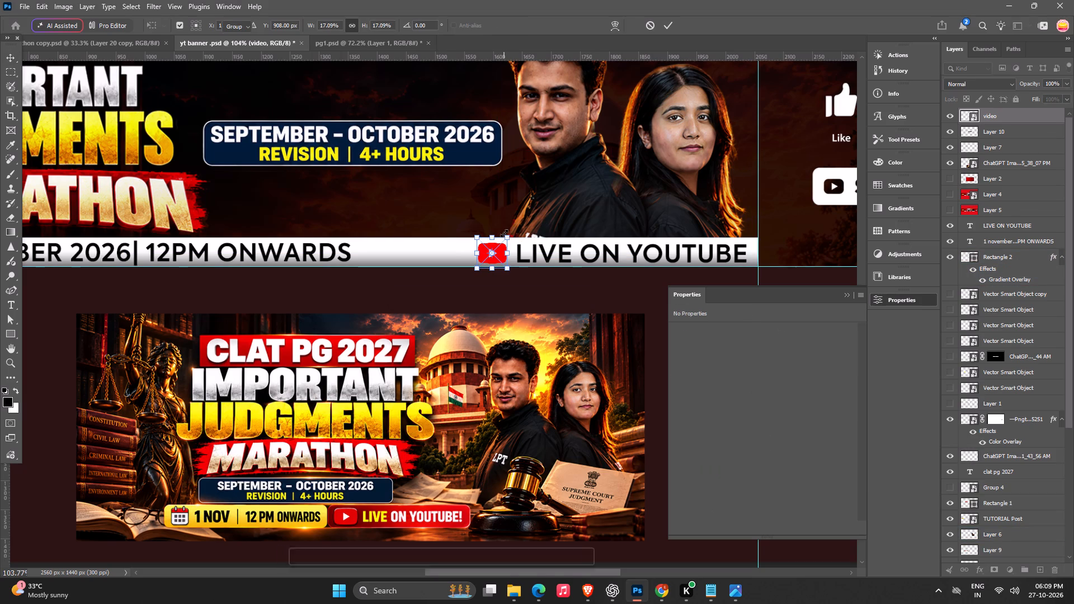
click(534, 294)
Adjust the YouTube icon's position beside LIVE ON YOUTUBE, align their vertical centres, and nudge both slightly down the strip.
alt+scroll(534, 294, up, 3)
drag(487, 233, 492, 230)
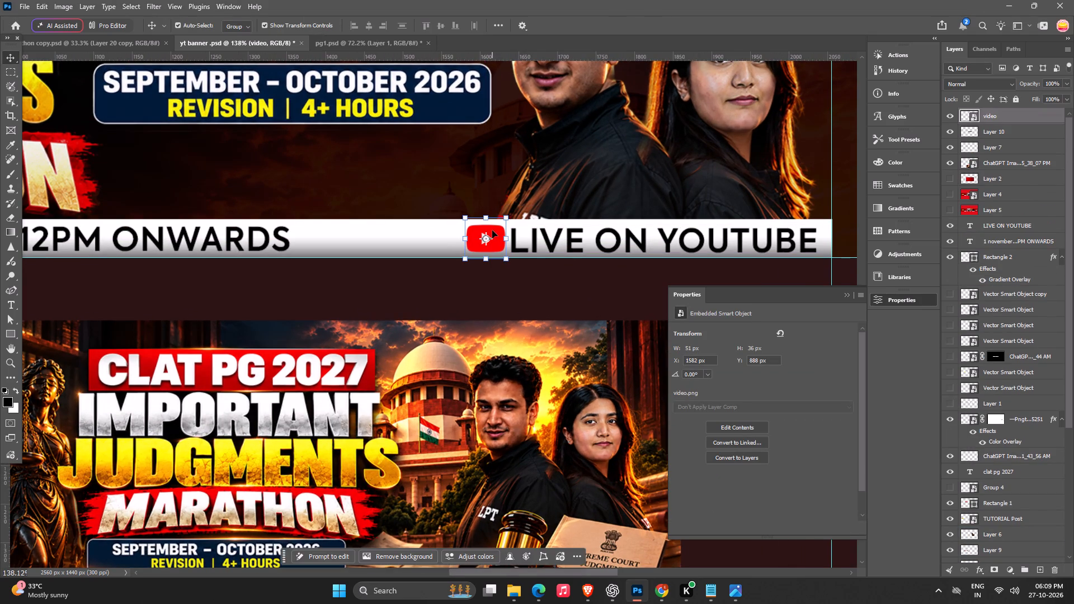
shift+click(553, 247)
click(442, 22)
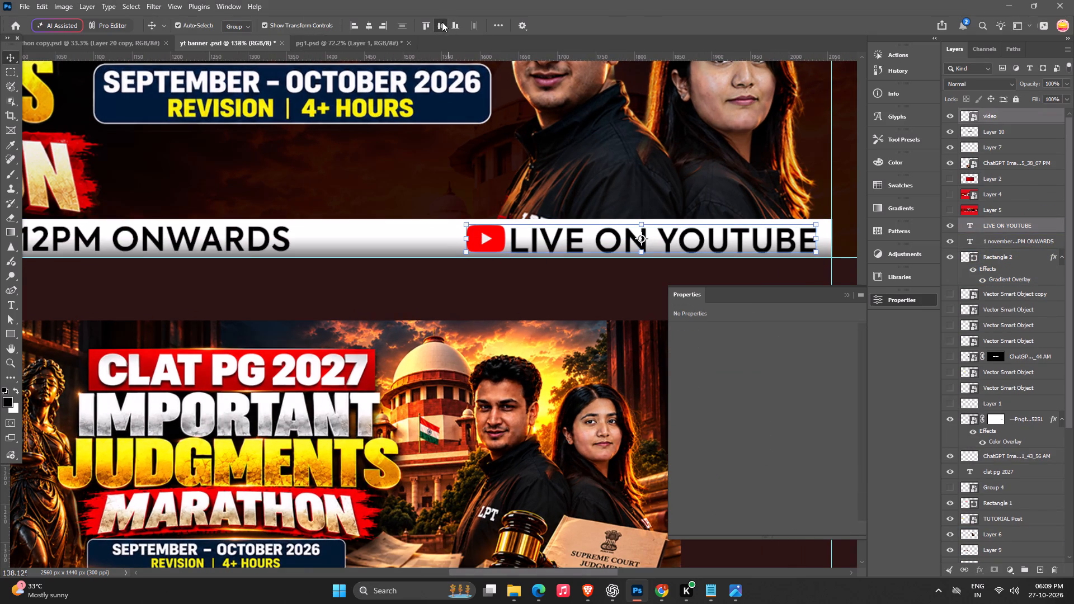
key(Down)
key(Down)
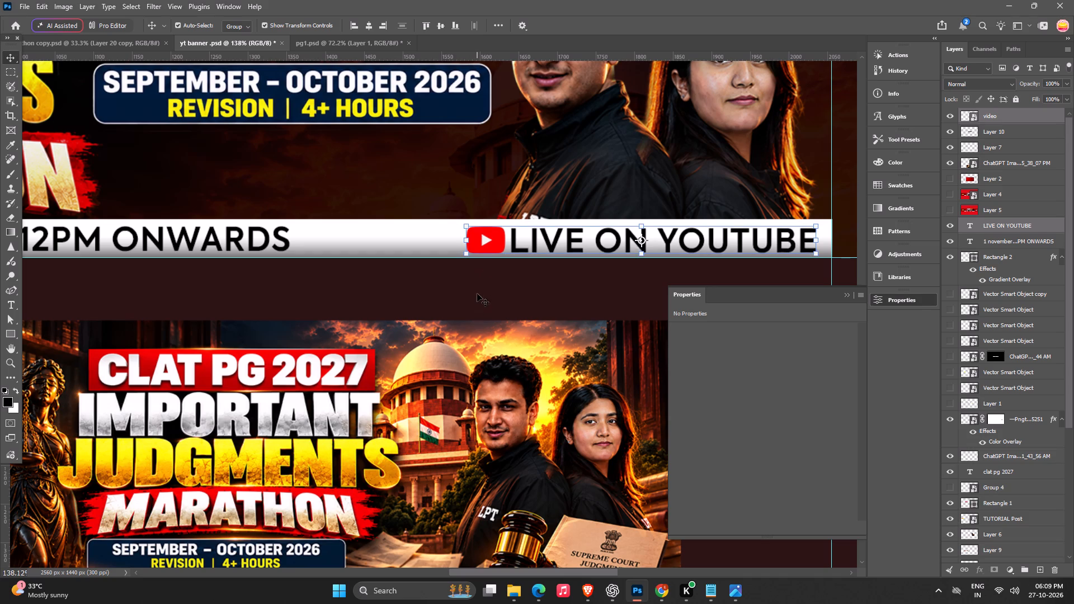
click(477, 294)
Examine the whole banner and its white strip against the reference thumbnail beneath it.
alt+scroll(487, 276, down, 15)
click(475, 428)
alt+scroll(370, 385, up, 4)
key(space)
key(space)
key(space)
key(space)
key(space)
key(space)
drag(364, 371, 352, 372)
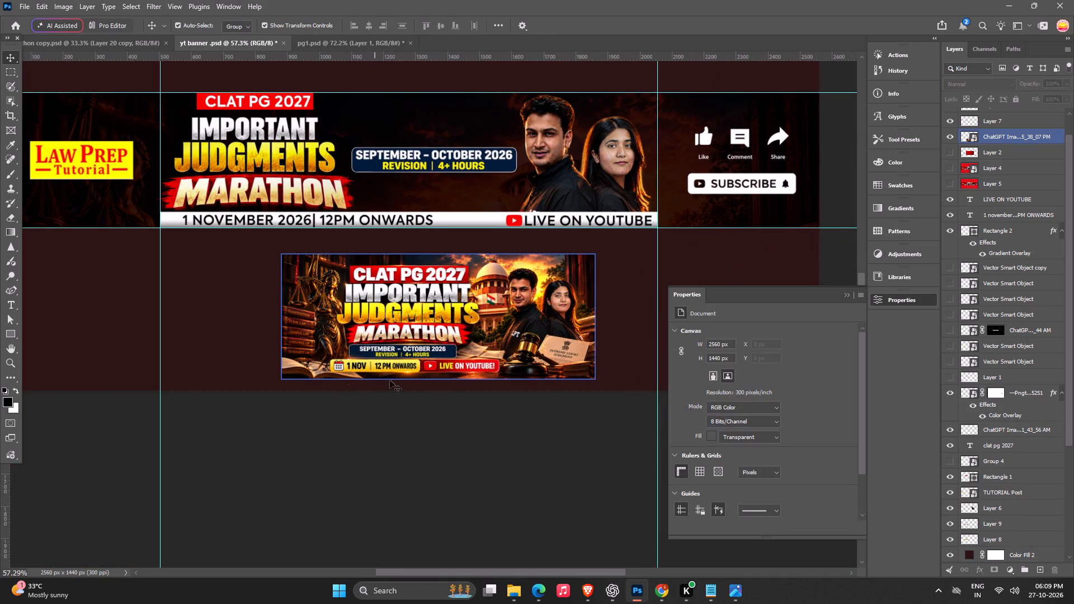
key(space)
key(space)
key(space)
key(space)
key(space)
key(space)
key(space)
key(space)
key(space)
key(space)
key(space)
key(space)
key(space)
key(space)
key(space)
key(space)
key(space)
key(space)
key(space)
key(space)
drag(392, 380, 380, 363)
alt+scroll(272, 332, up, 3)
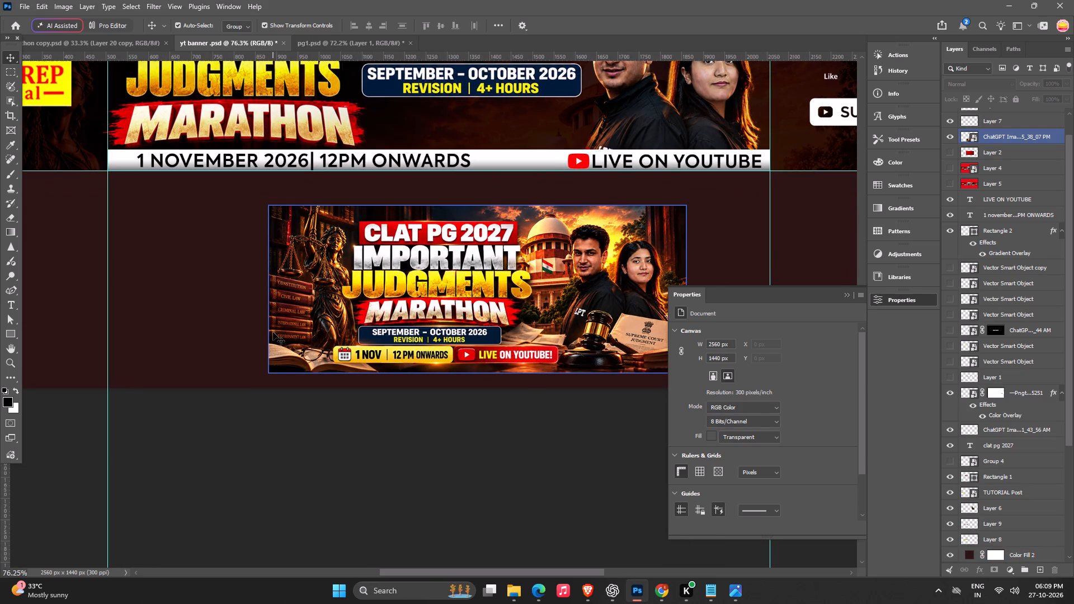
Switch to Chrome, close the Flaticon attribution notice, and search for cleder icons.
key(alt+Tab)
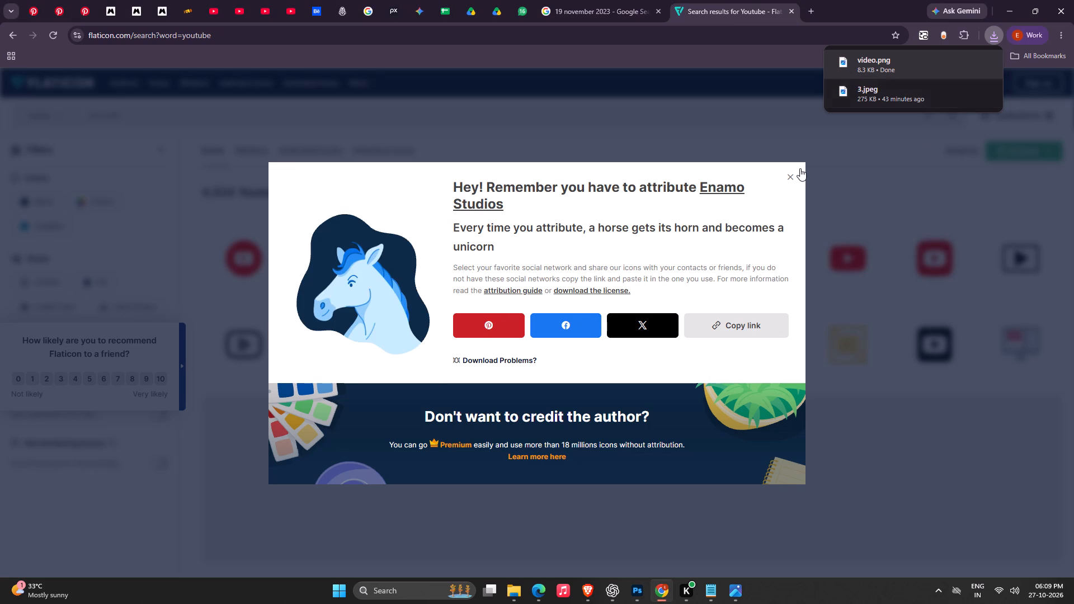
click(793, 171)
drag(163, 119, 30, 86)
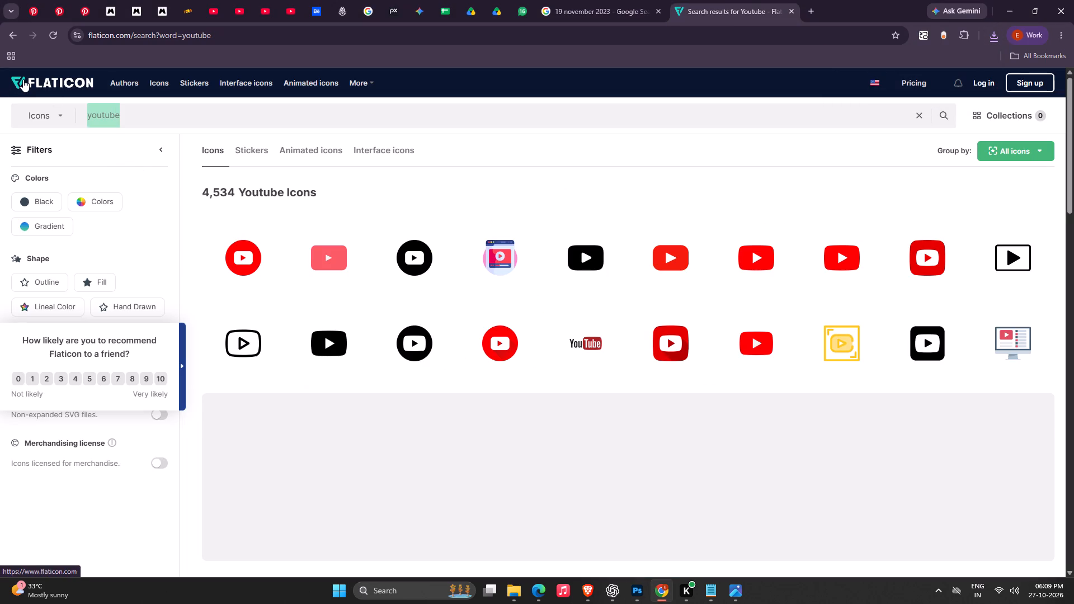
key(BackSpace)
text(cleder)
key(Return)
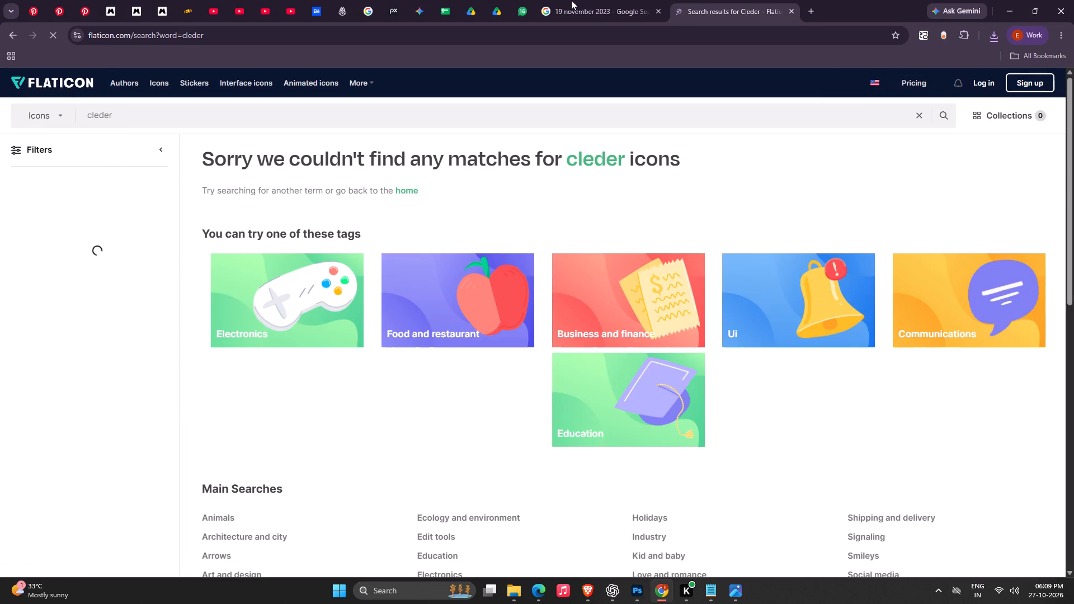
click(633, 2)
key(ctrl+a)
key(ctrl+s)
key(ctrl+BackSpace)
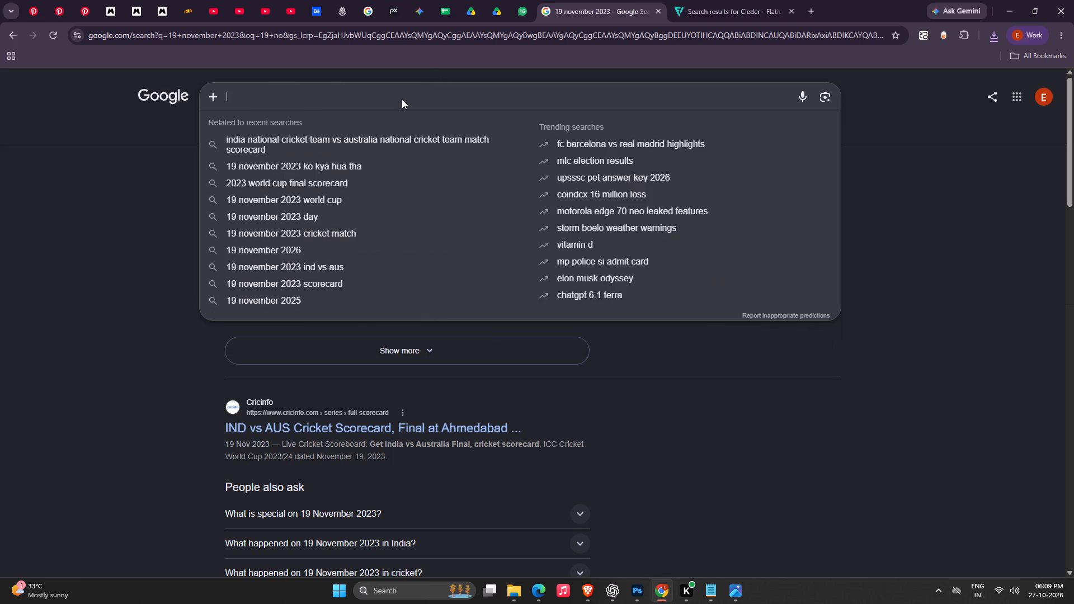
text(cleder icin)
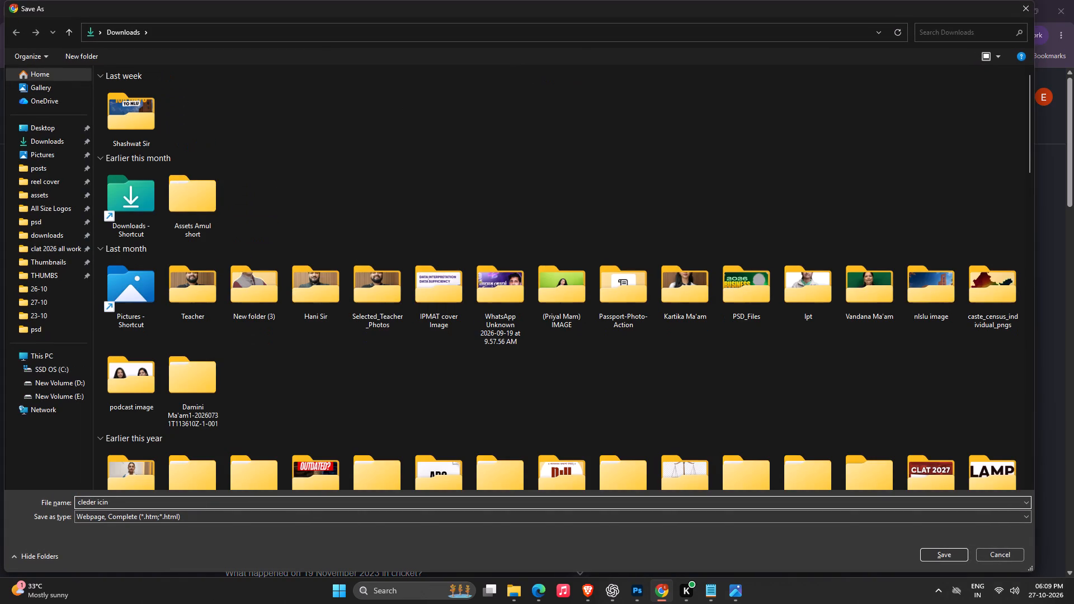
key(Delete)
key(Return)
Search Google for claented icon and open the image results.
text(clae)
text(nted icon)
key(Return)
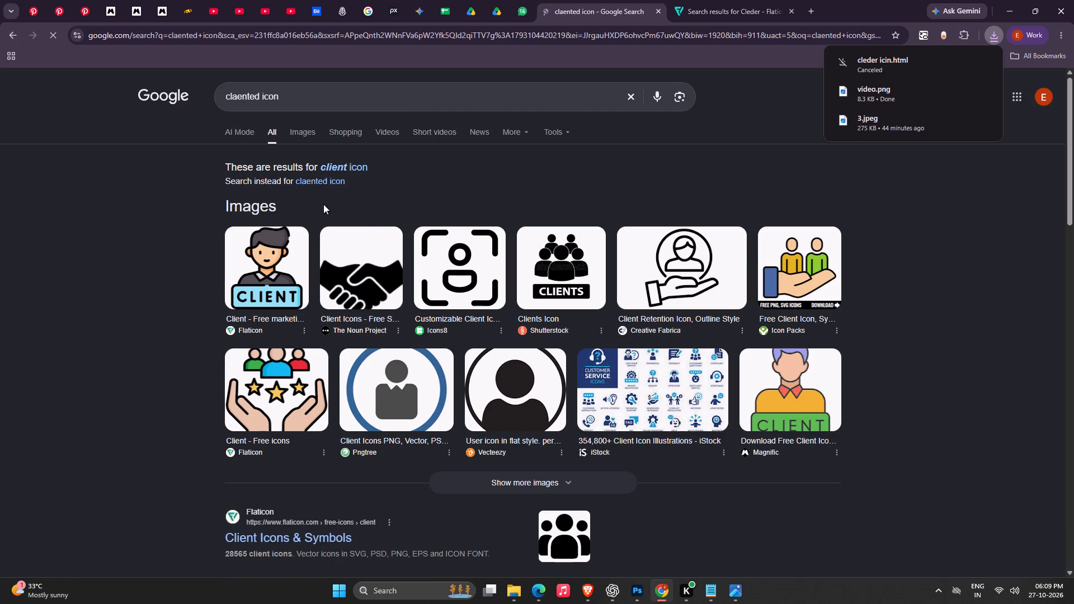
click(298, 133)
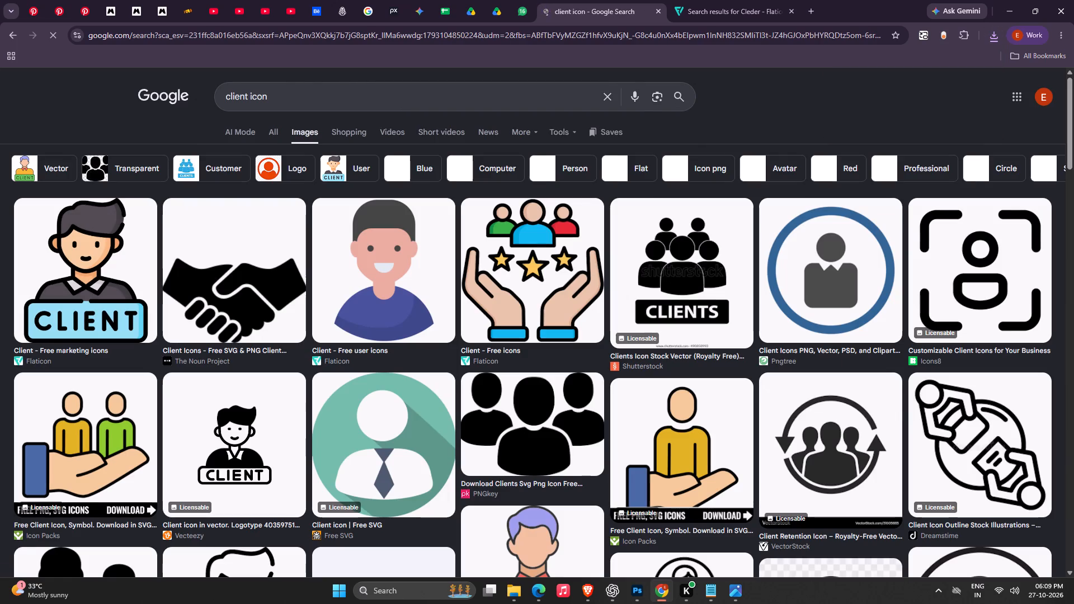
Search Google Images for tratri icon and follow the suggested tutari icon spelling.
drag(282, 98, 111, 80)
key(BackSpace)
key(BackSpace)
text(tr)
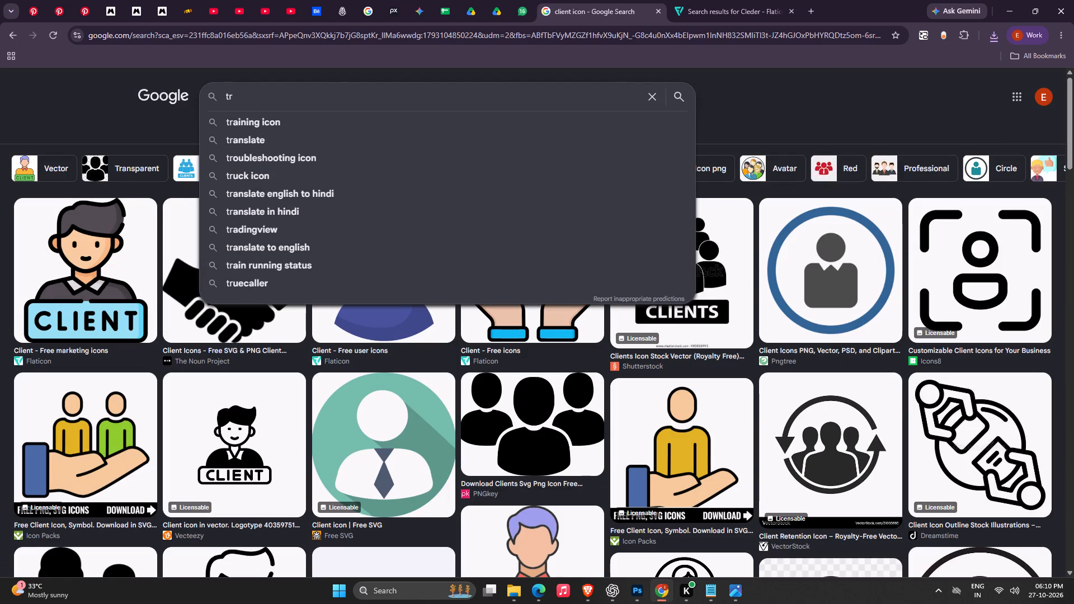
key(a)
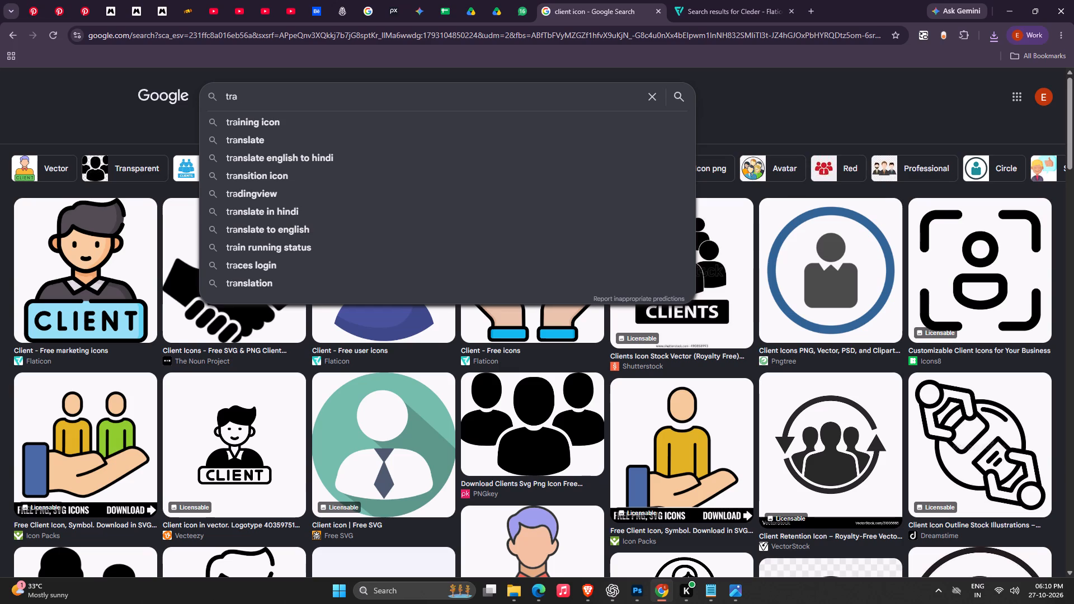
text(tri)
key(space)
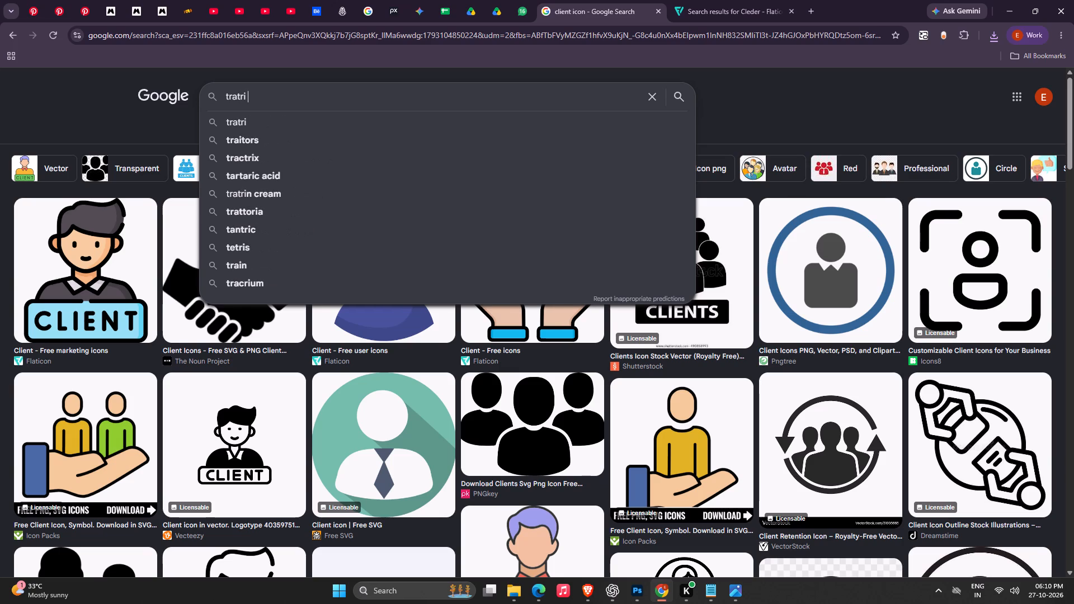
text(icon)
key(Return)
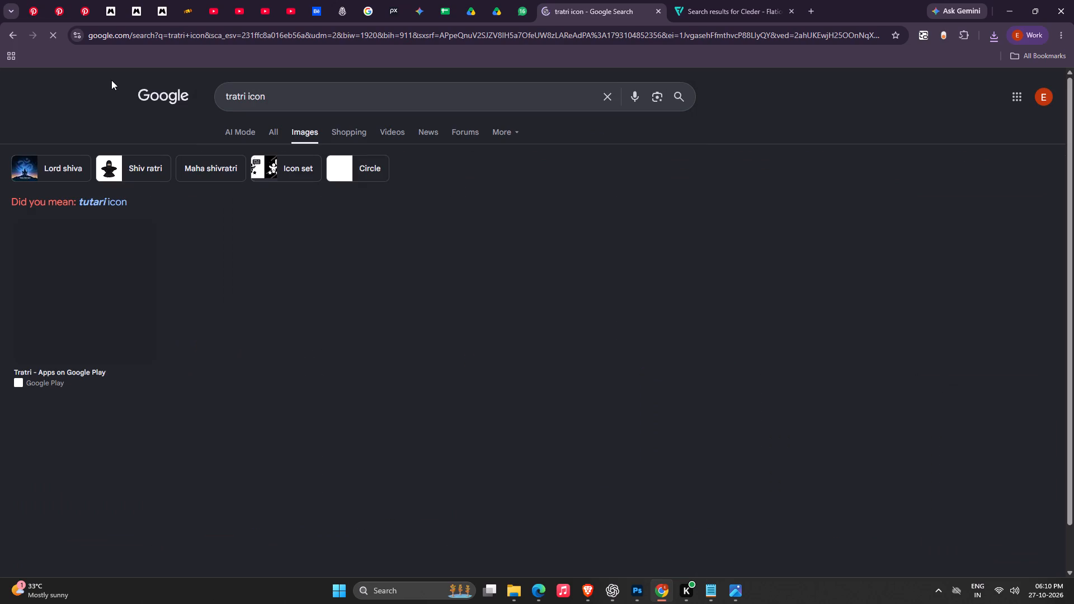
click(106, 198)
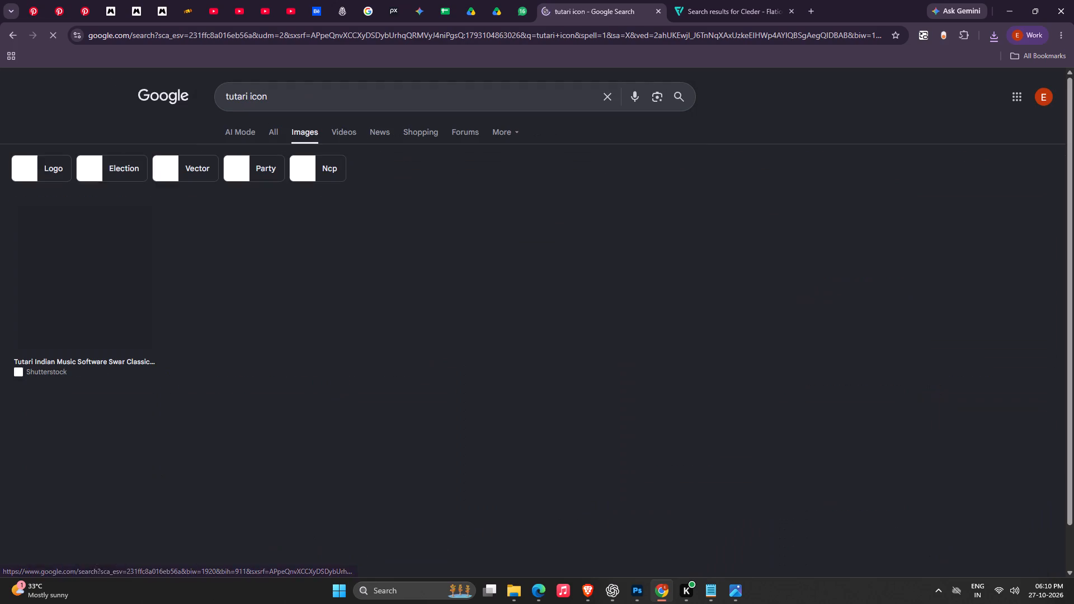
Search Google Images for calendar icon, using the suggested spelling.
drag(302, 99, 27, 87)
key(BackSpace)
key(BackSpace)
text(calen)
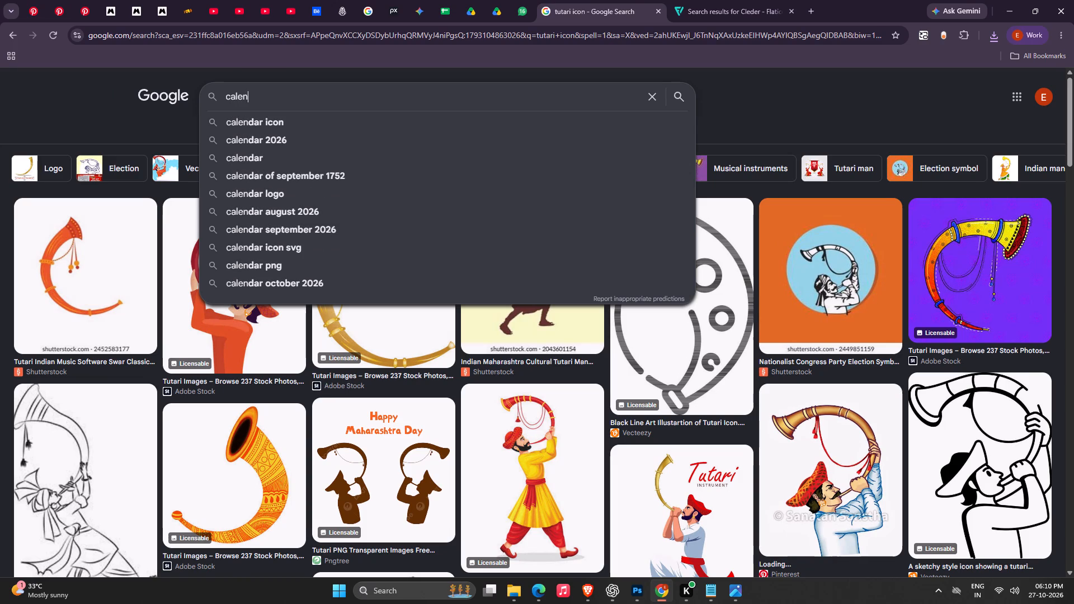
text(der)
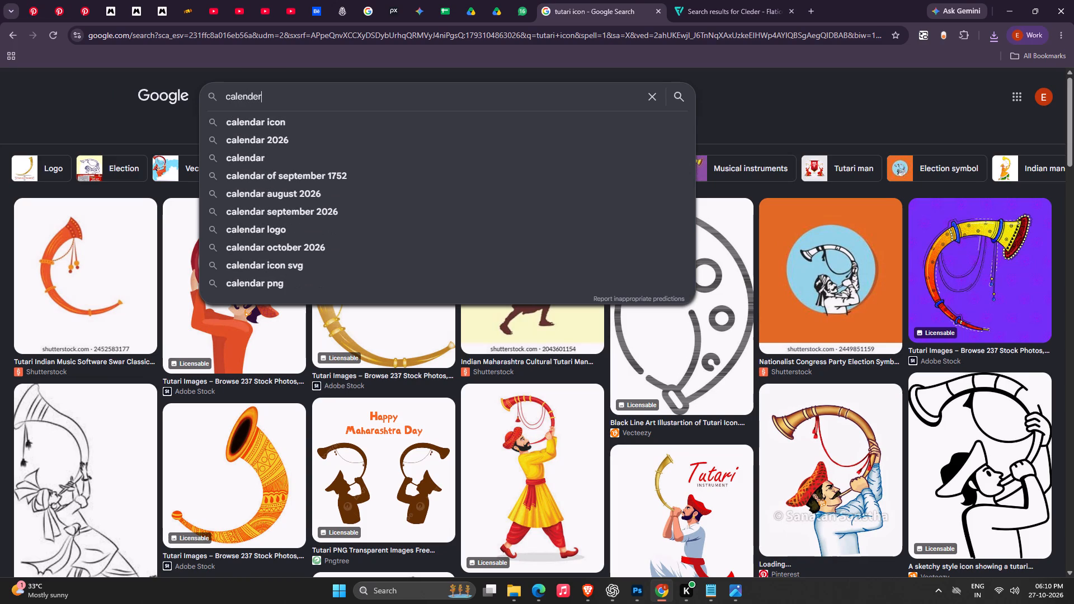
key(Down)
key(Return)
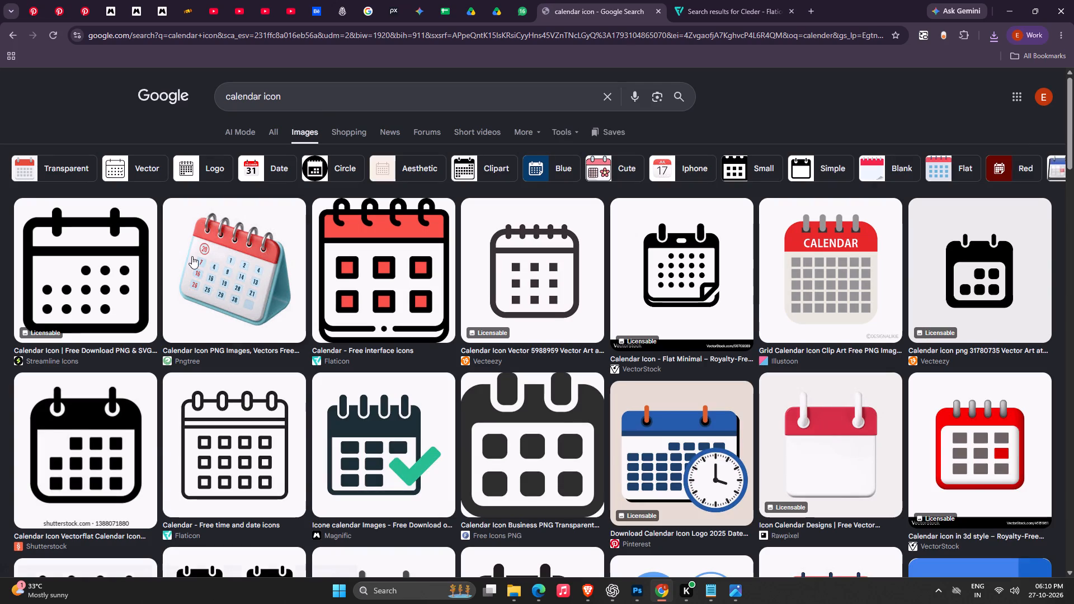
Copy the word calendar from the Google search and use it to search Flaticon for icons.
drag(261, 101, 203, 114)
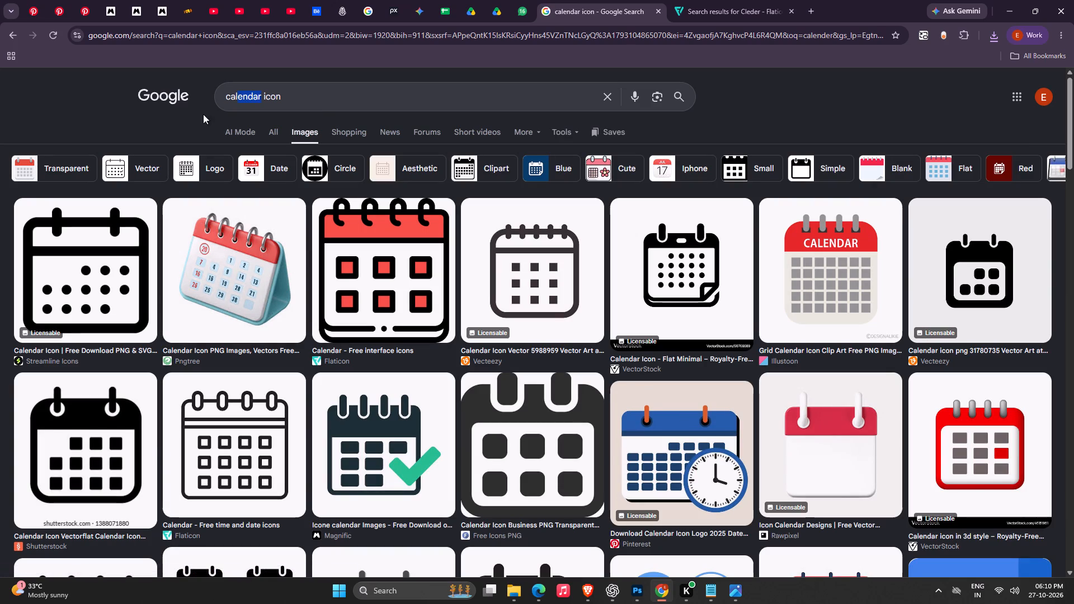
drag(203, 114, 185, 115)
key(ctrl+c)
key(ctrl+c)
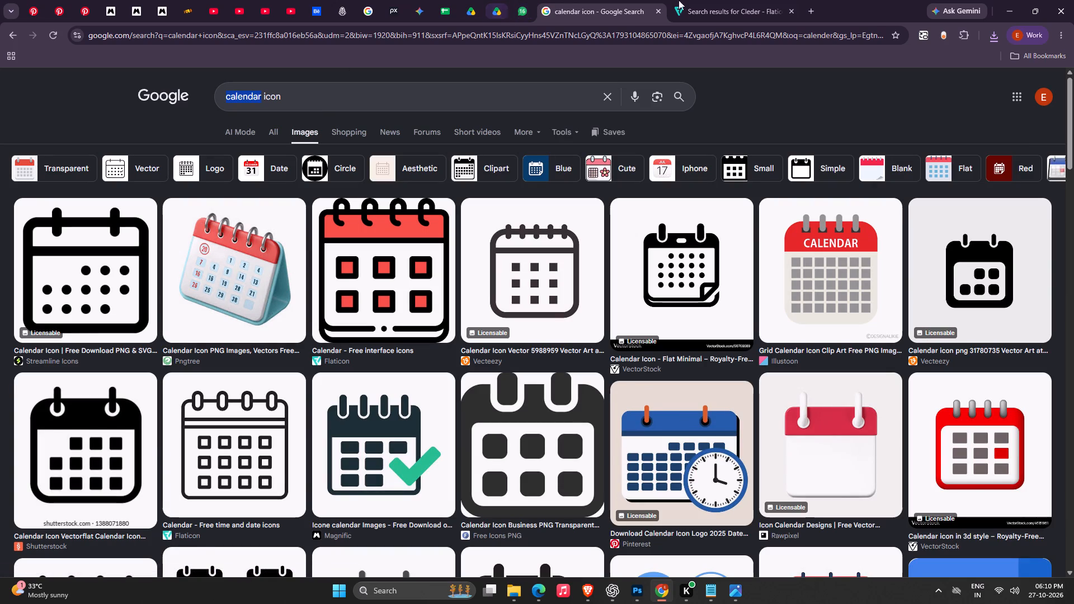
click(697, 0)
drag(113, 112, 8, 88)
key(ctrl+BackSpace)
key(ctrl+v)
key(Return)
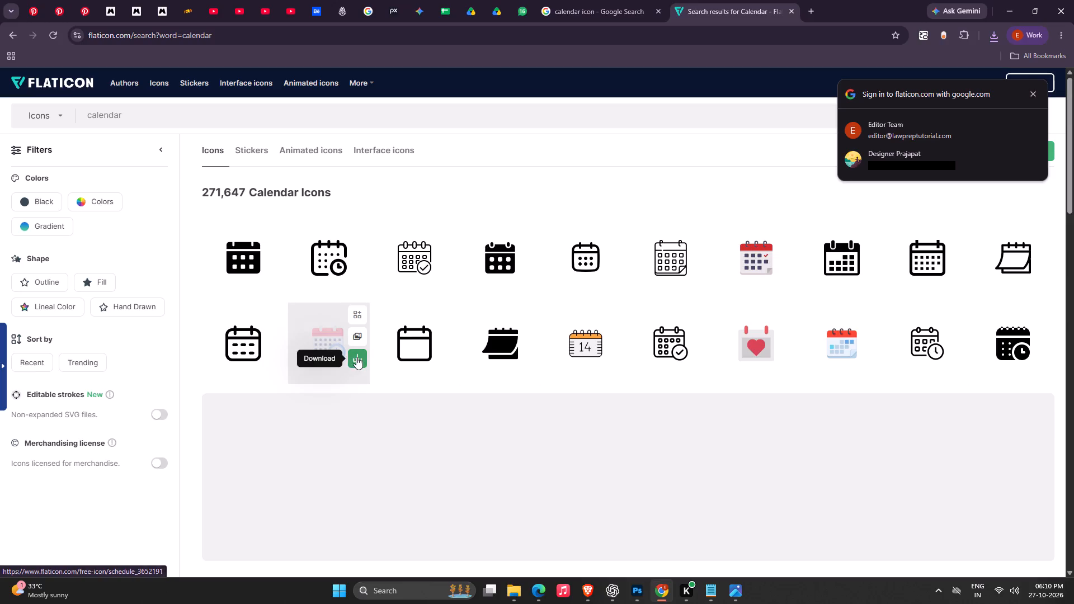
Download the free Schedule calendar-and-clock icon from Flaticon as schedule.png in the Downloads folder.
click(357, 356)
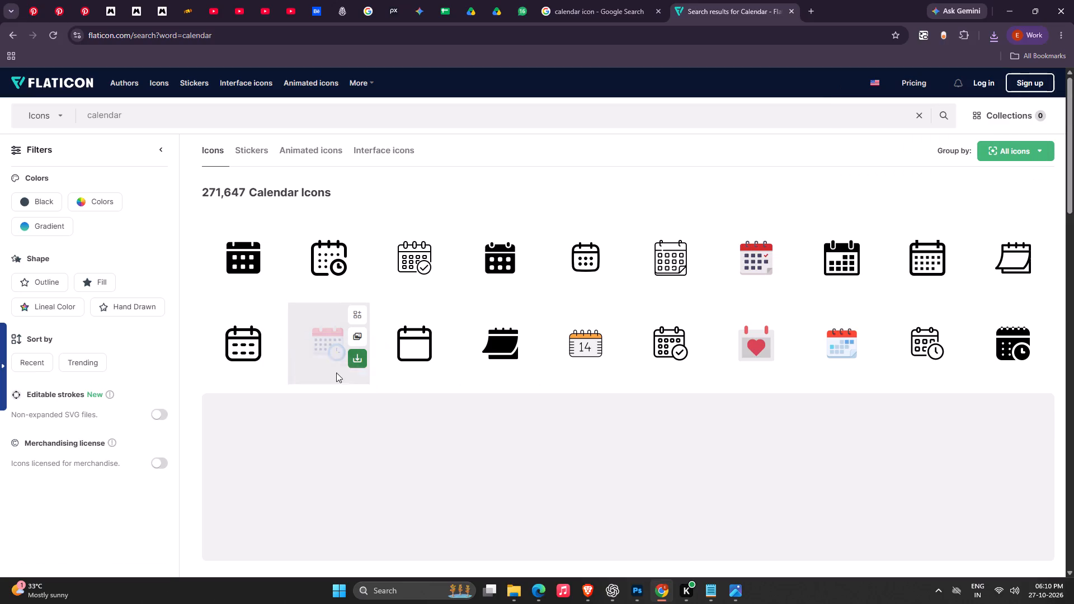
click(333, 426)
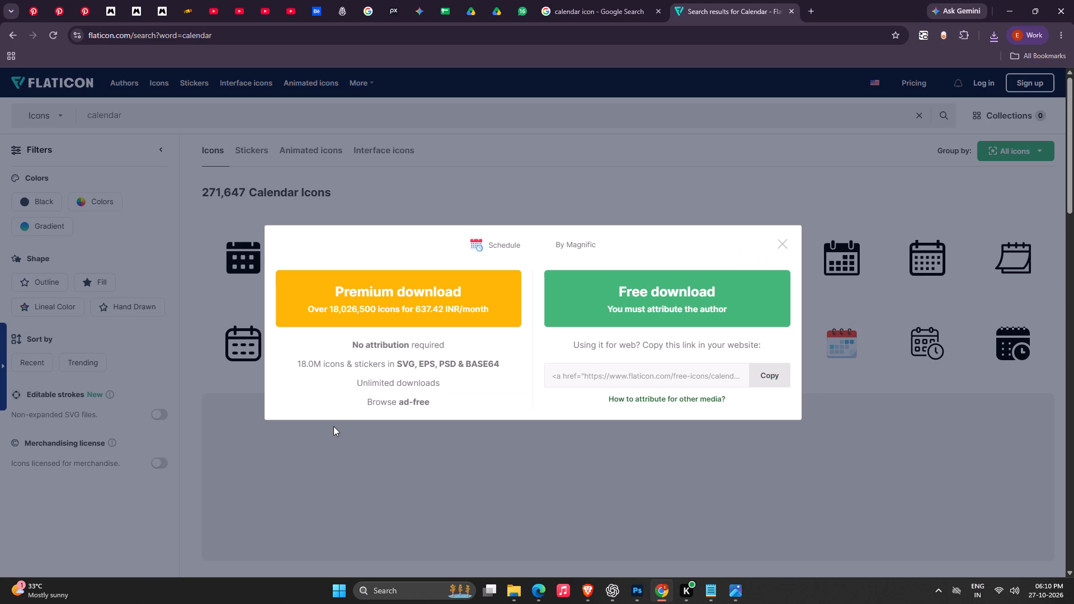
click(660, 303)
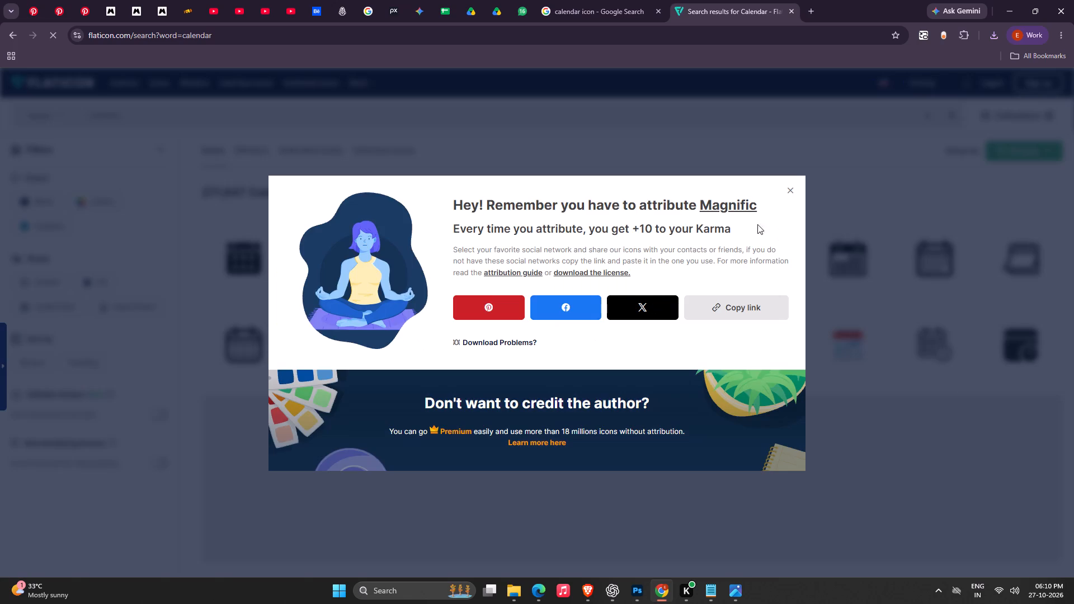
click(48, 140)
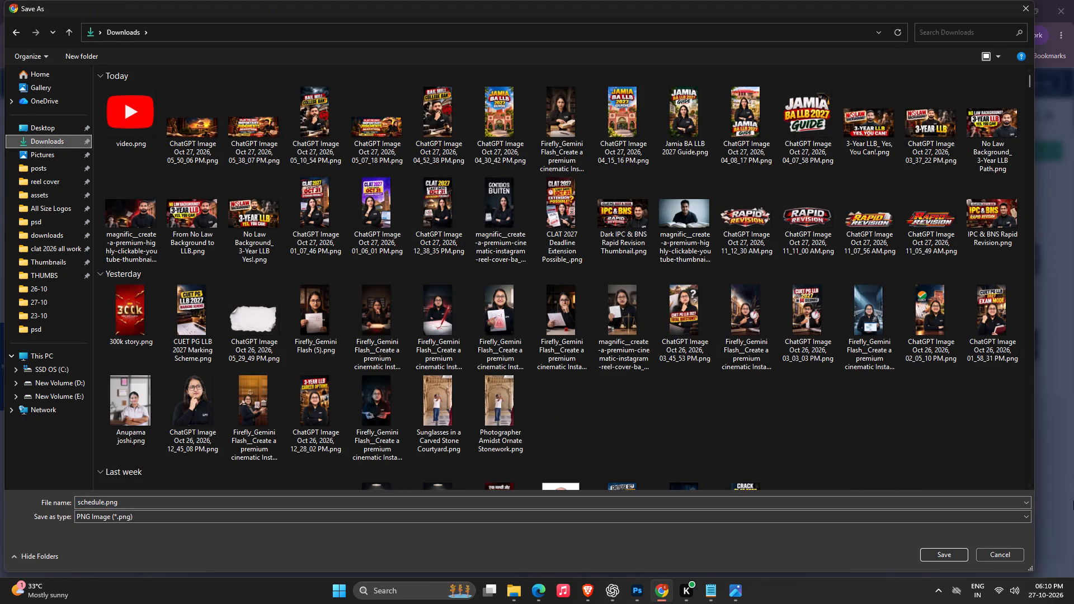
click(956, 558)
Place schedule.png into the yt banner document in Photoshop, scaled down to about 12.42% just below the banner strip.
drag(901, 67, 894, 93)
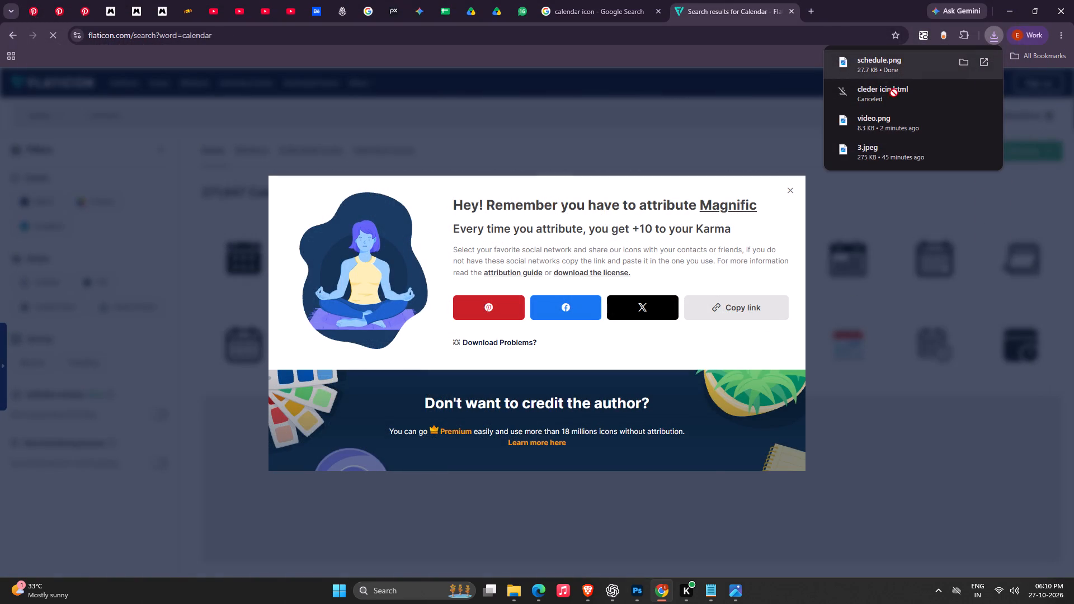
drag(894, 93, 409, 192)
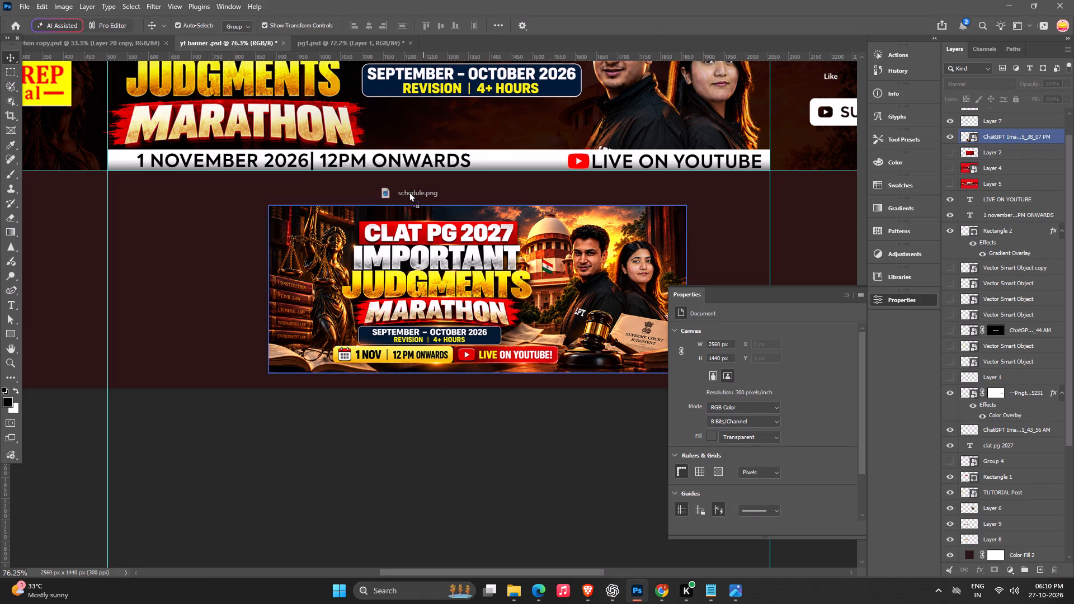
drag(409, 192, 409, 189)
alt+scroll(639, 146, down, 10)
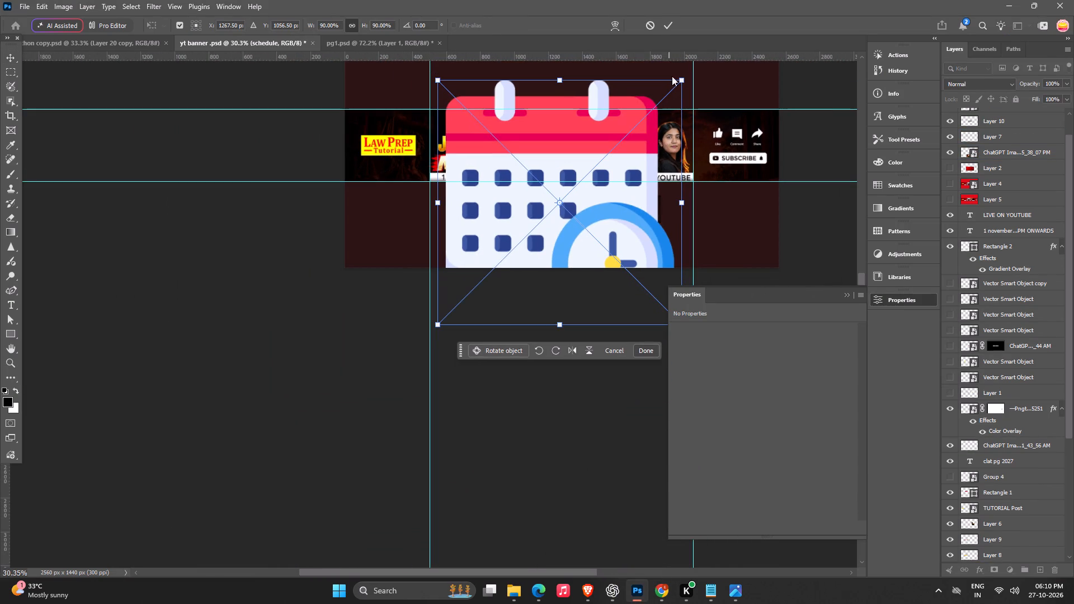
alt+click(679, 79)
alt+drag(681, 79, 531, 140)
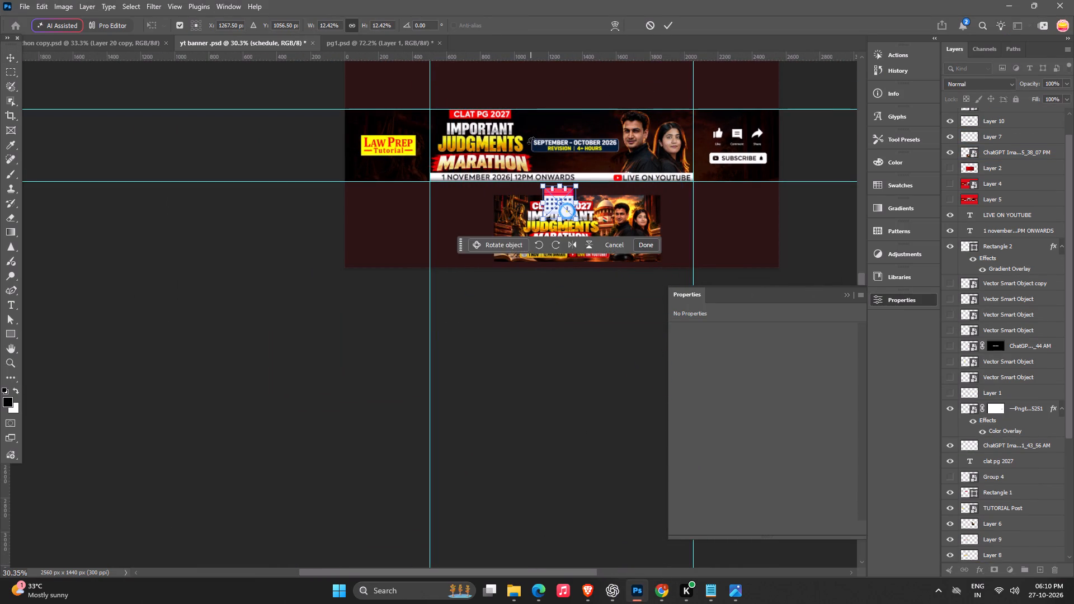
key(Return)
Hide the ChatGPT reference image layer beneath the banner.
scroll(531, 140, up, 1)
click(503, 497)
alt+scroll(525, 271, up, 5)
key(space)
key(space)
key(space)
key(space)
drag(535, 224, 525, 265)
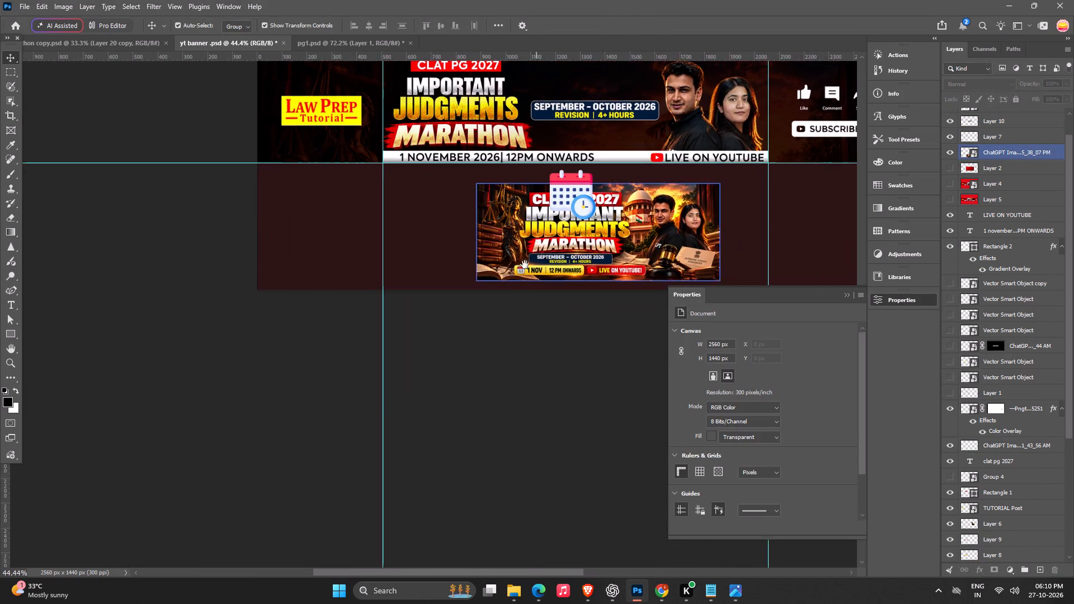
drag(525, 265, 509, 318)
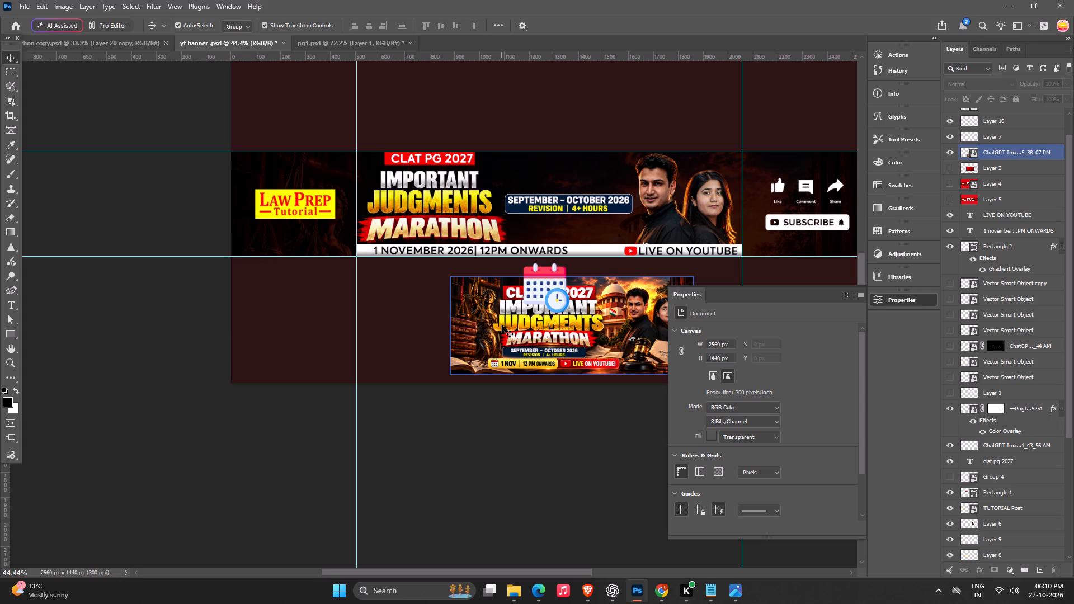
click(523, 363)
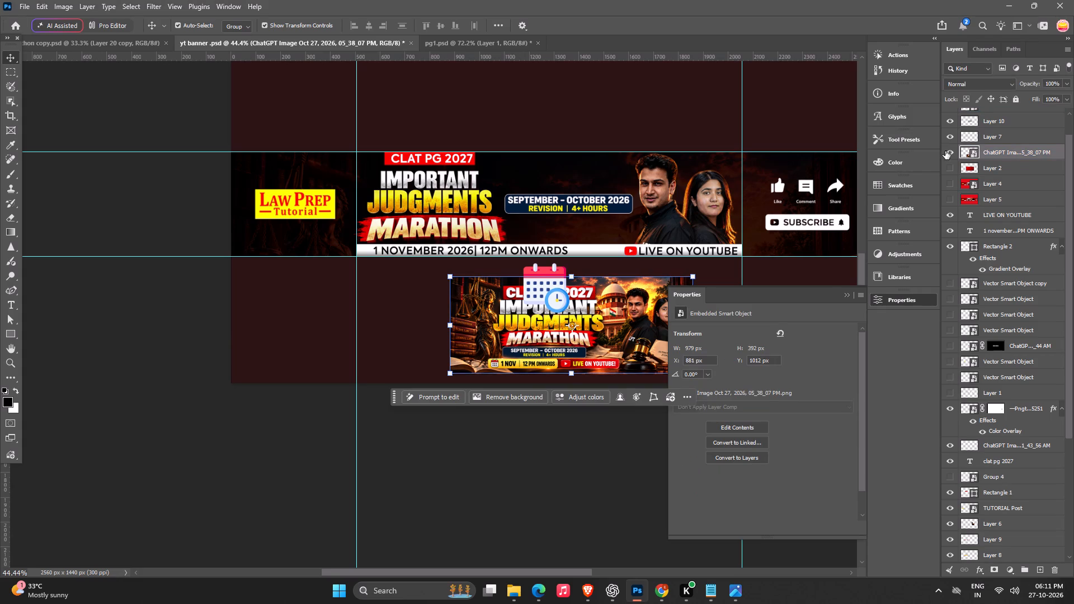
click(946, 151)
Show Layer 4 with the old faculty banner and move the calendar icon and September – October 2026 badge clear below it.
key(space)
key(space)
key(space)
key(space)
key(space)
key(space)
key(space)
drag(484, 398, 446, 410)
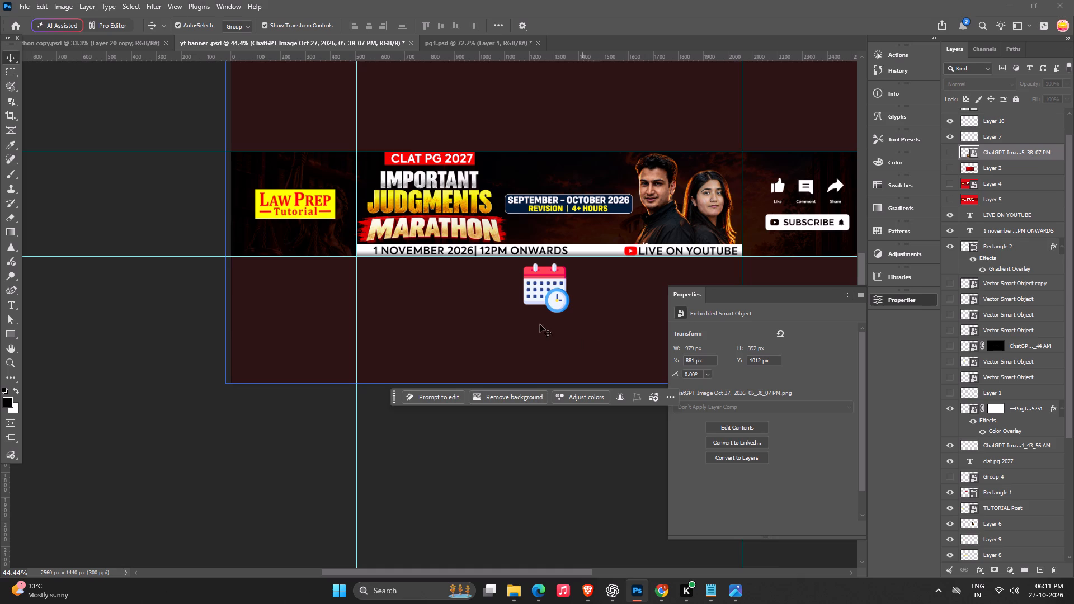
alt+scroll(570, 287, up, 2)
key(space)
key(space)
key(space)
key(space)
key(space)
drag(567, 287, 538, 298)
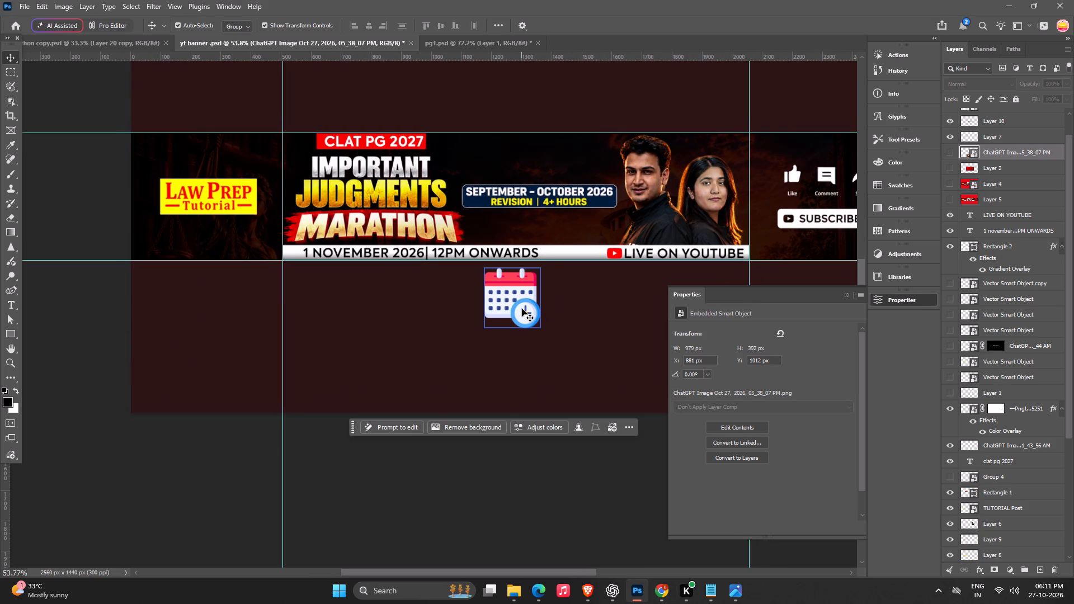
click(950, 183)
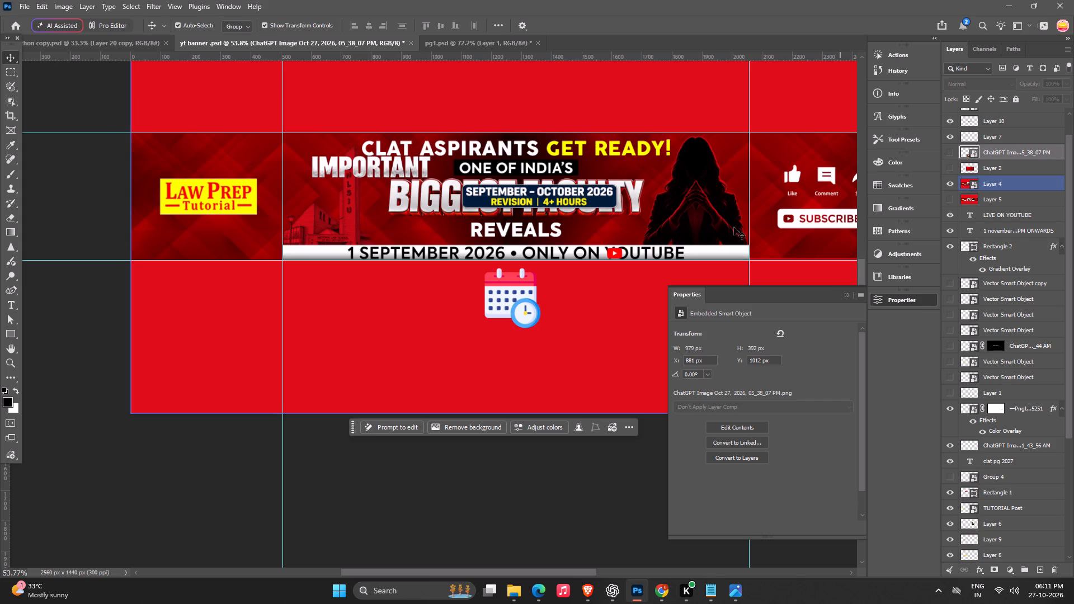
drag(524, 286, 519, 328)
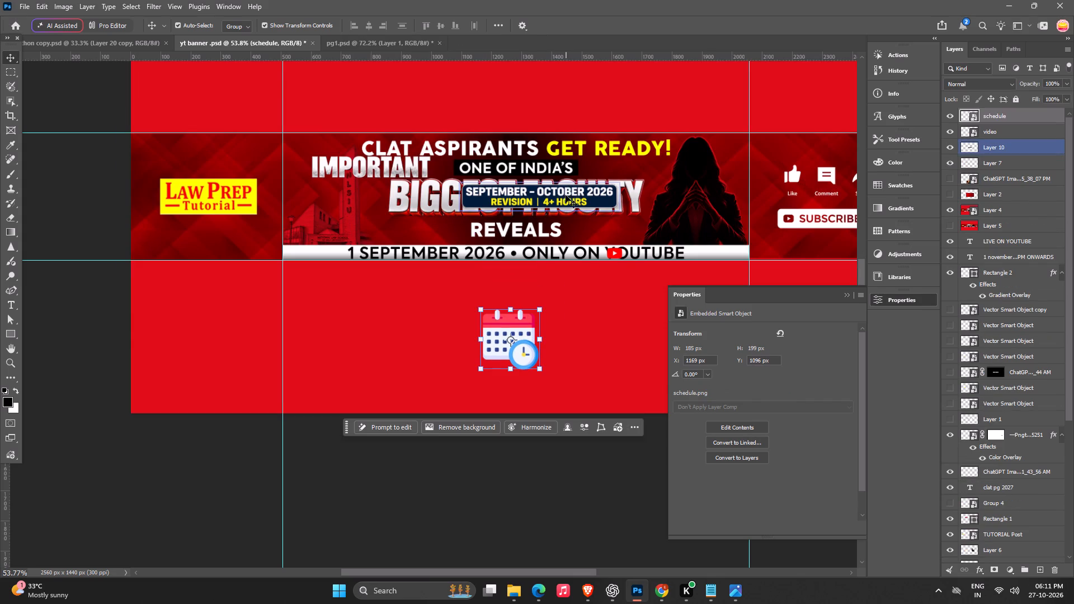
drag(566, 195, 577, 381)
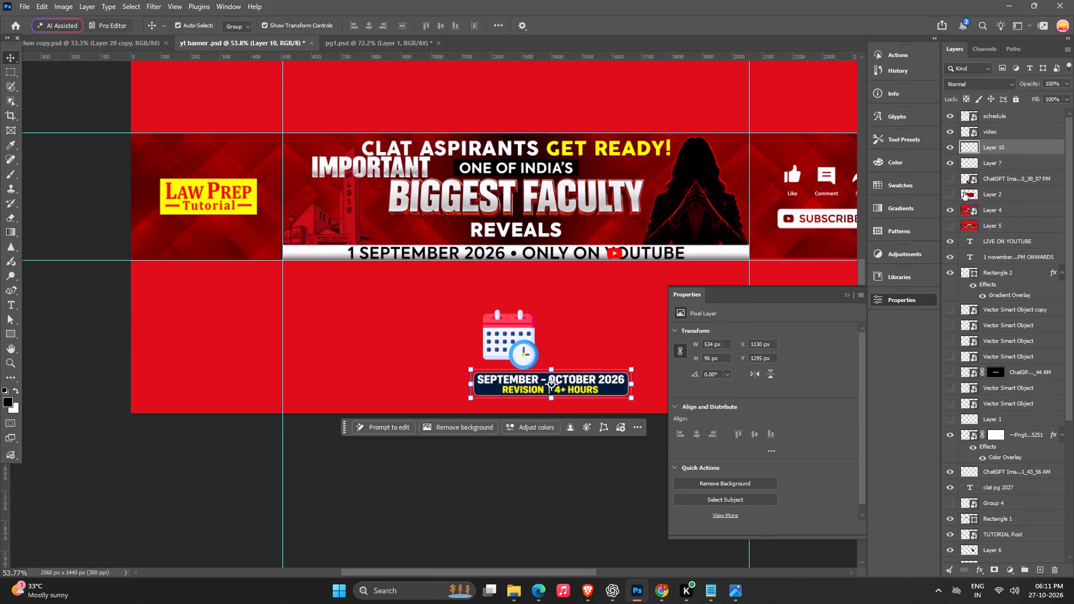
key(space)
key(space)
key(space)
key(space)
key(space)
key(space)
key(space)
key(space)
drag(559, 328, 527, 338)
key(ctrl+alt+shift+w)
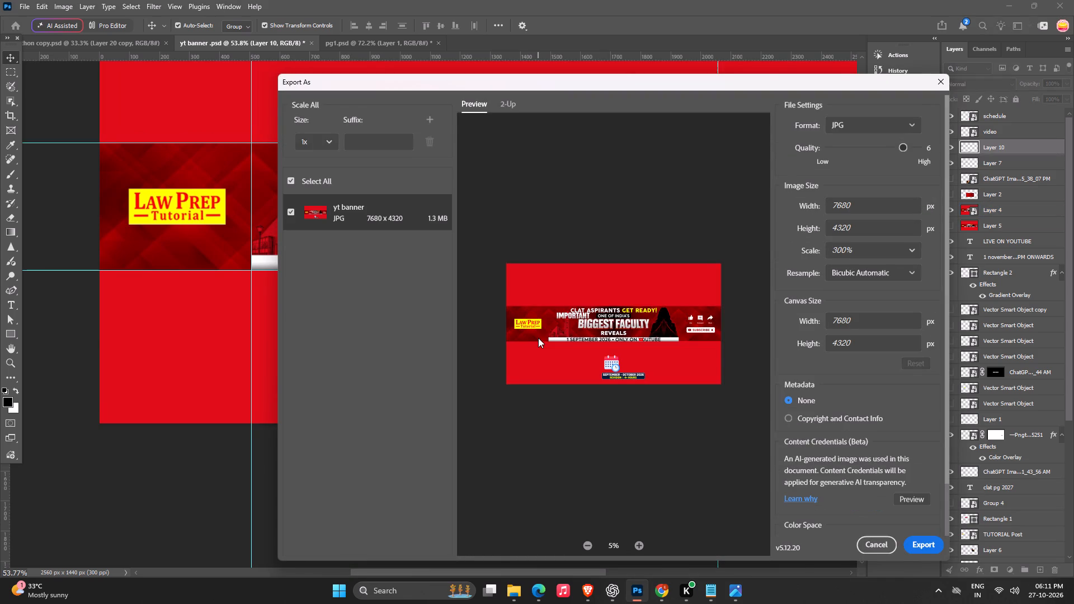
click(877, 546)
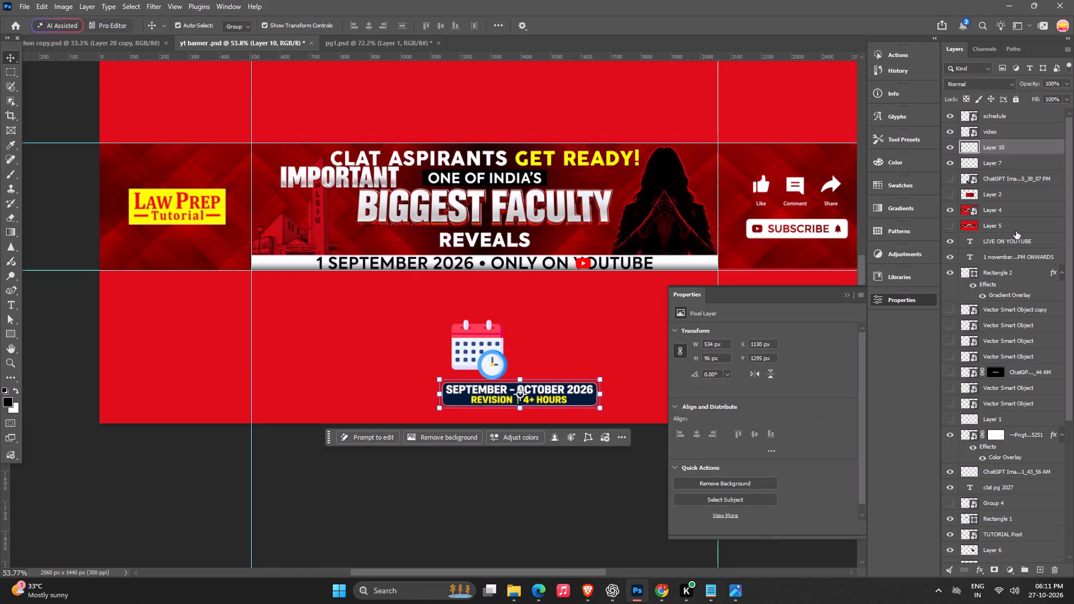
Quick-export Layer 5 as the PNG file Layer 5.png into the Downloads folder.
click(1016, 231)
scroll(995, 229, up, 5)
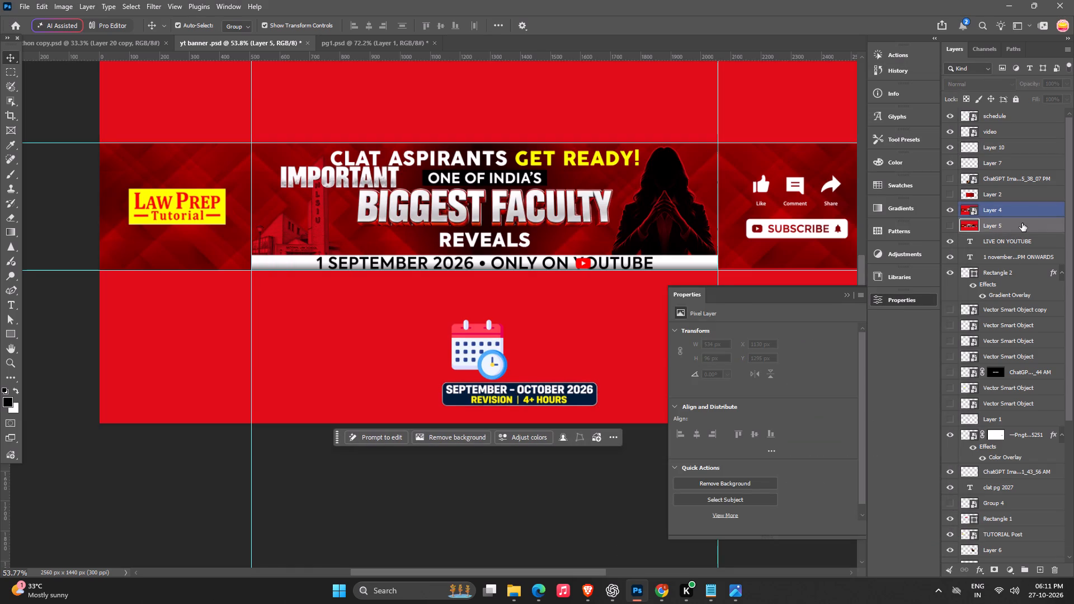
right_click(1022, 223)
click(1003, 294)
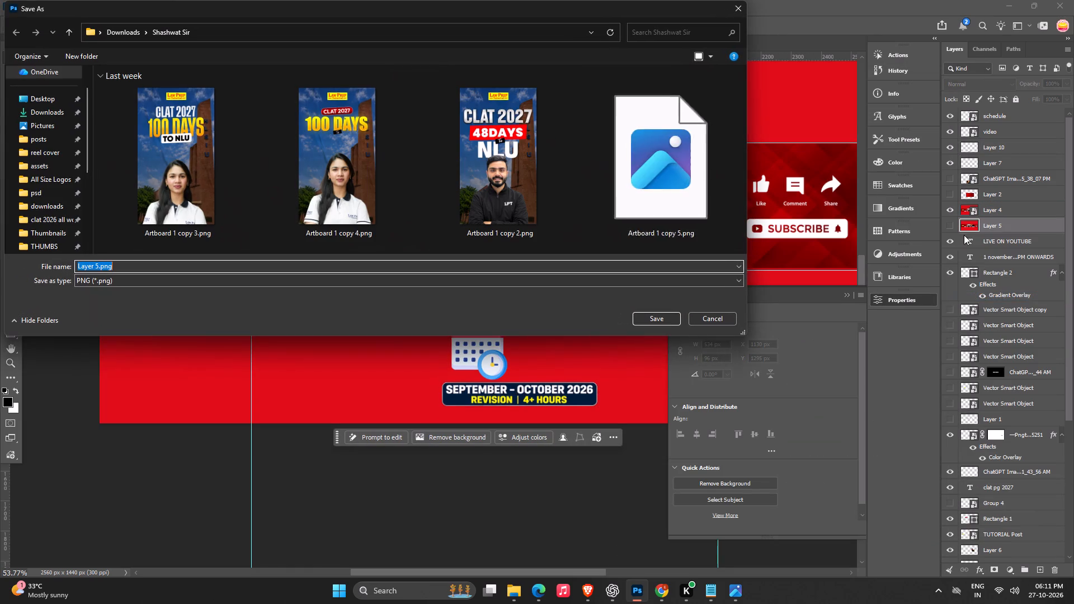
scroll(37, 134, up, 12)
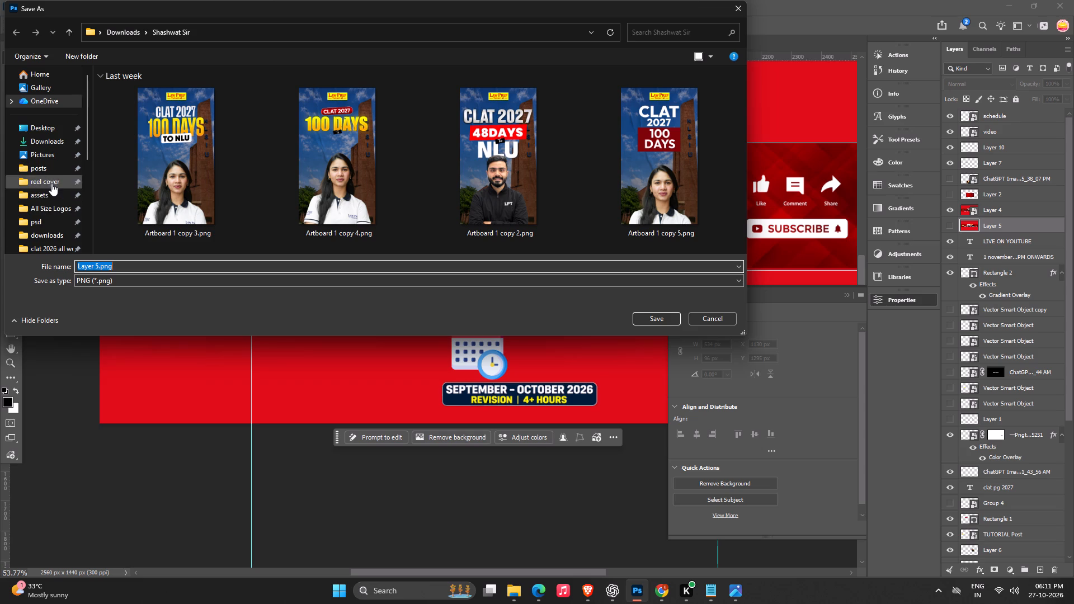
click(44, 137)
click(655, 315)
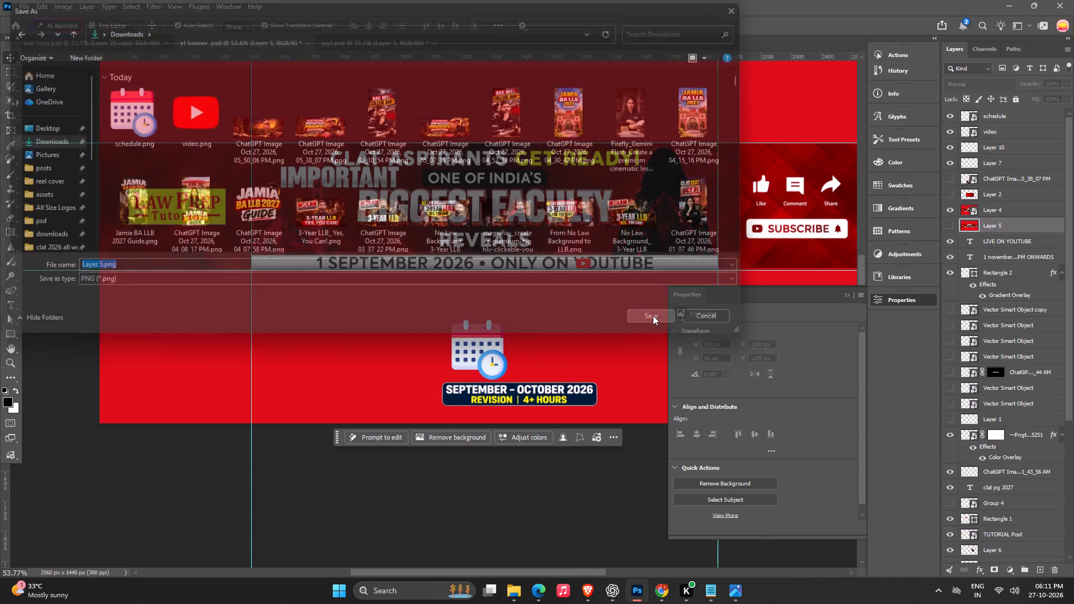
Switch to File Explorer, open the Downloads folder, and preview Layer 5.png at a large size.
click(656, 590)
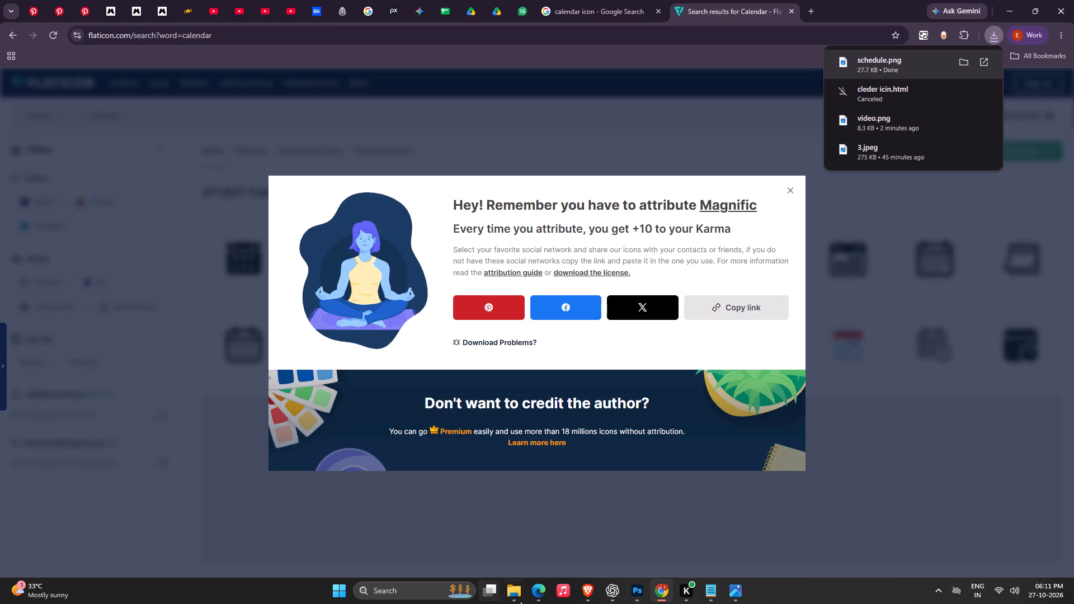
click(520, 601)
scroll(30, 196, up, 6)
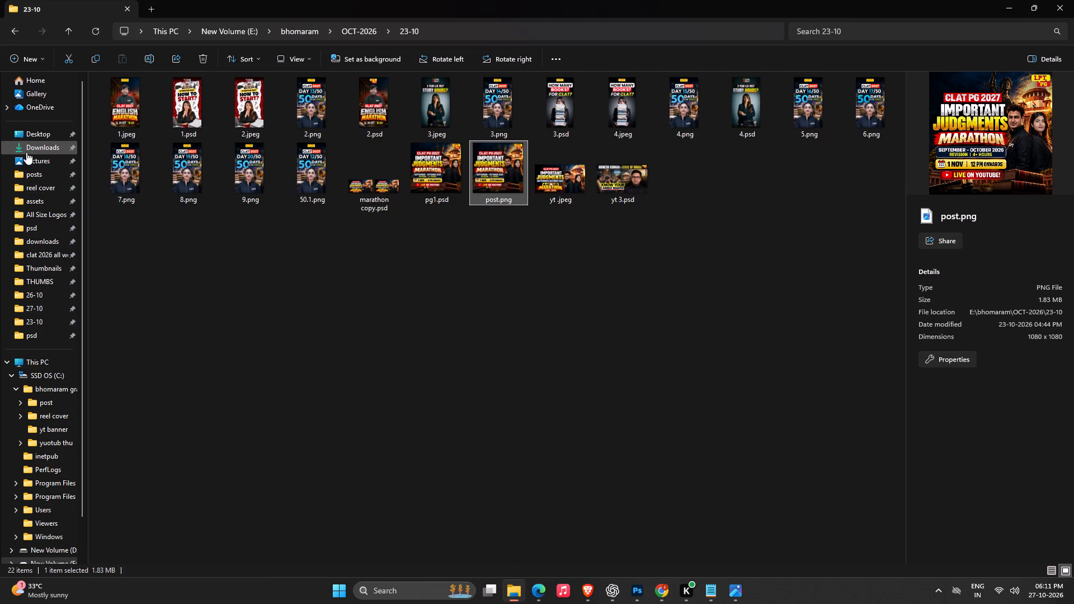
click(26, 152)
click(140, 156)
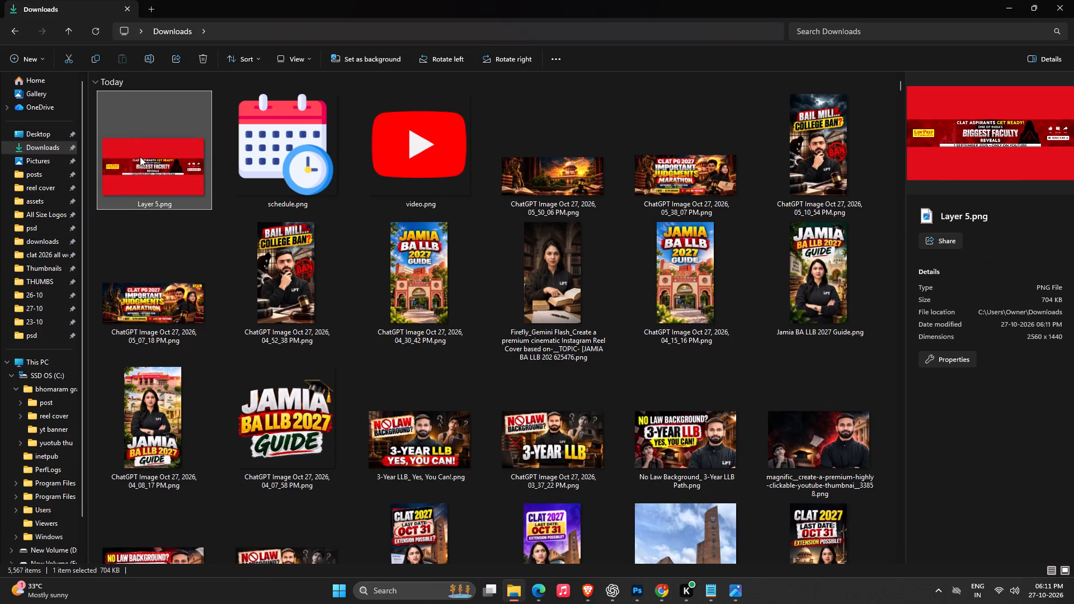
key(space)
key(space)
key(space)
key(space)
key(space)
key(space)
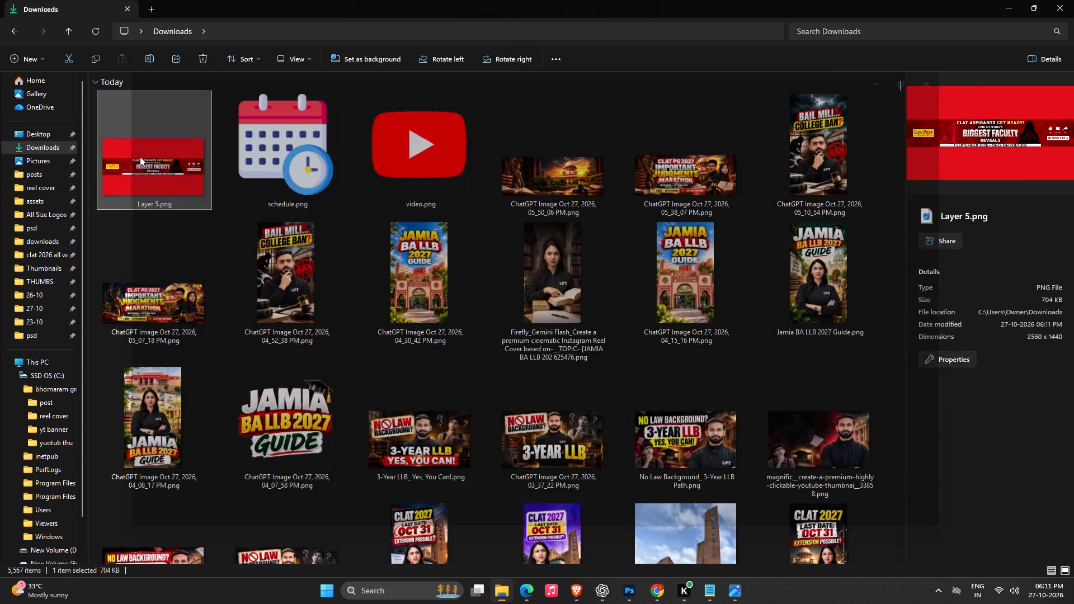
key(space)
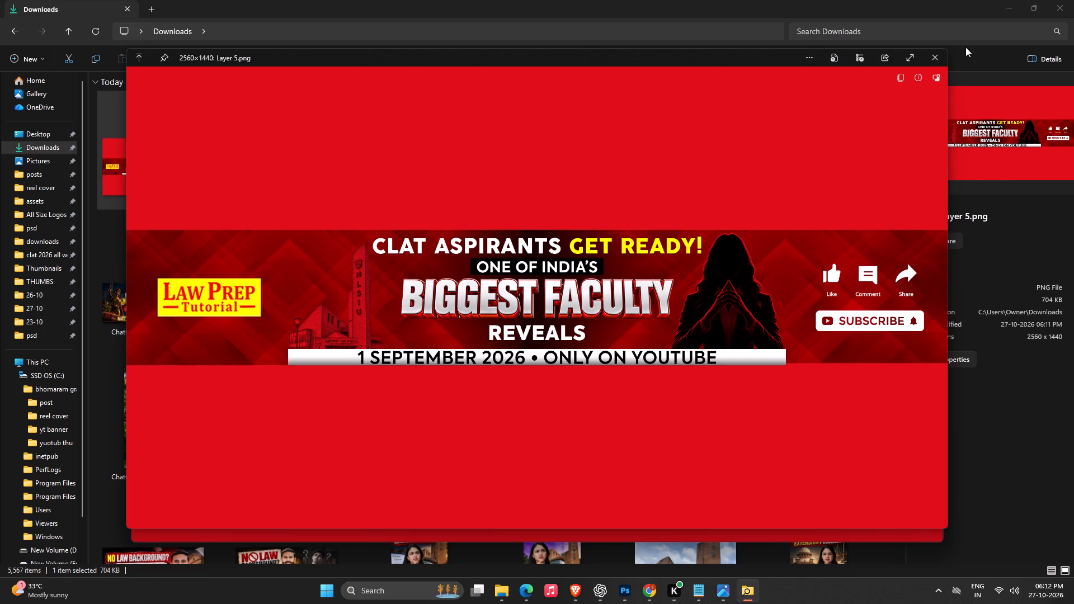
click(938, 57)
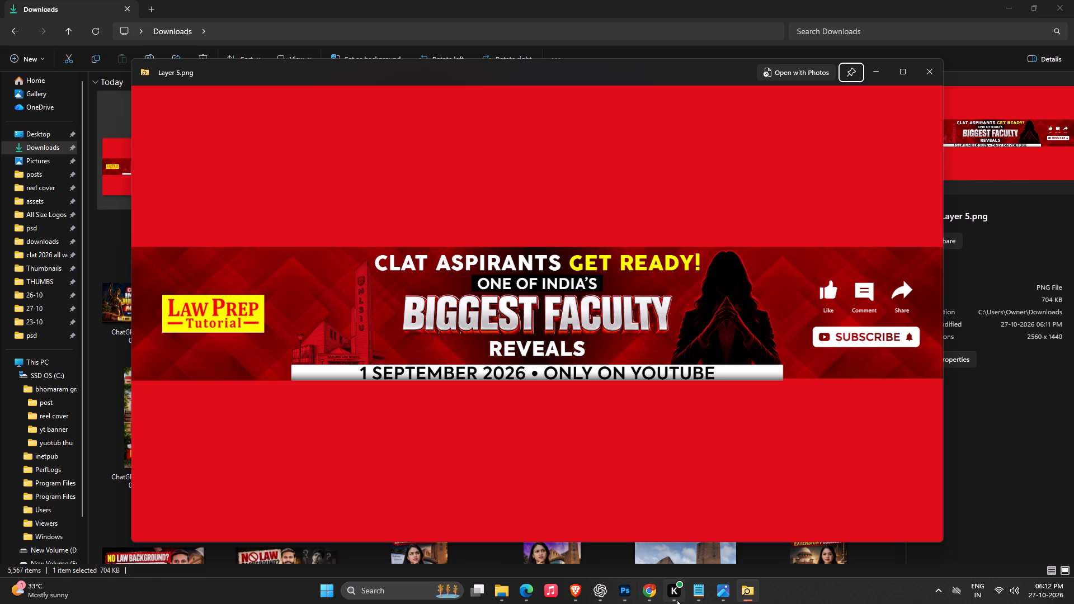
Switch to Photoshop and hide Layer 4 with the old faculty banner.
click(621, 592)
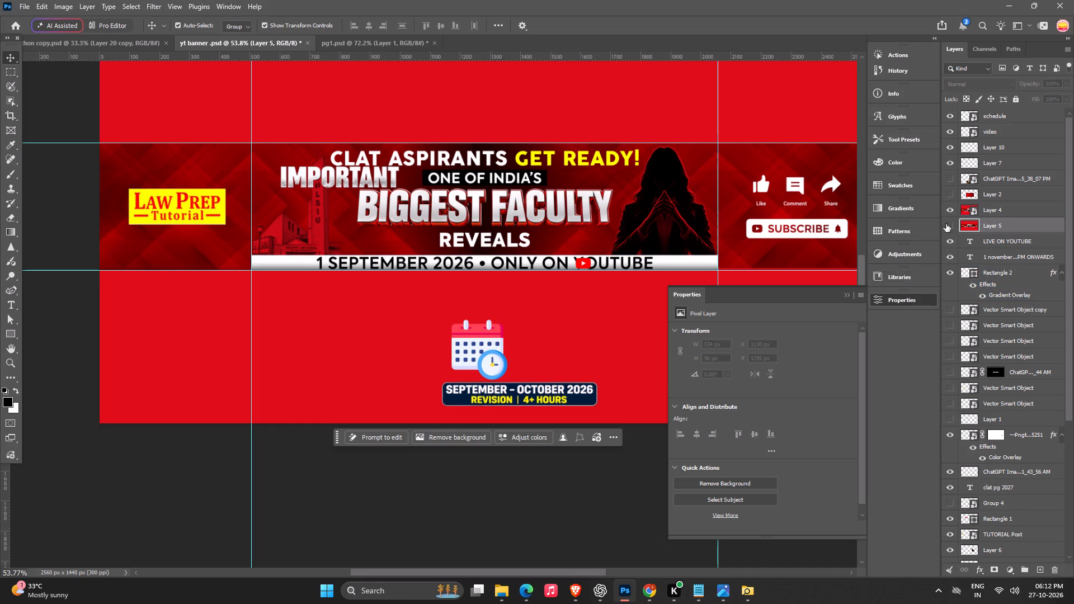
scroll(901, 239, up, 1)
click(951, 210)
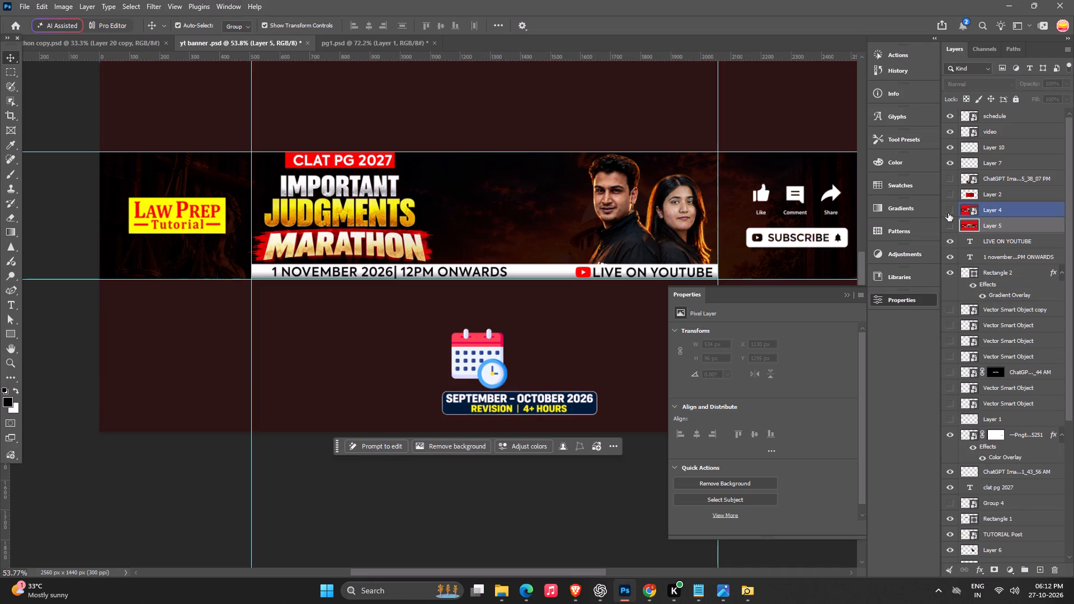
Switch to Notepad and copy the text from "CLAT PG 2027 Important Judgments Marathon" through "LIVE on YouTube!", leaving out the hashtags.
click(692, 601)
click(356, 260)
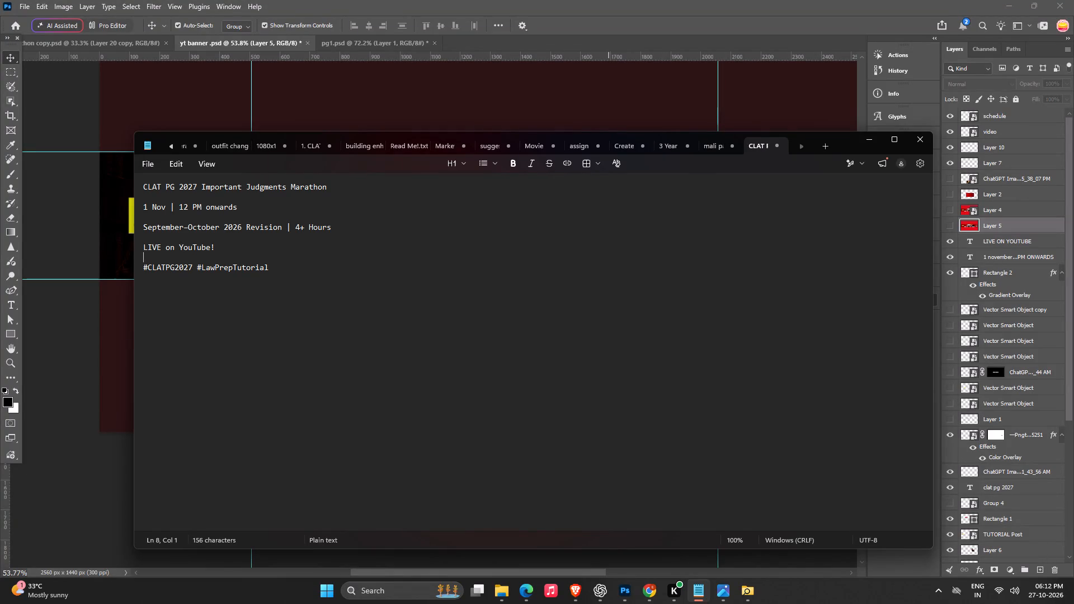
drag(248, 249, 114, 181)
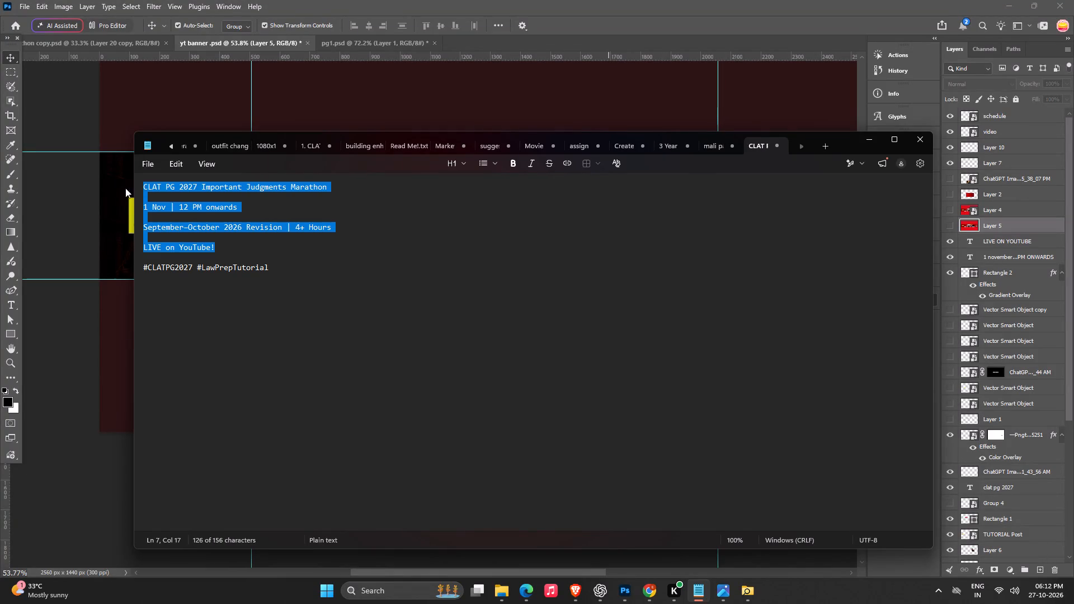
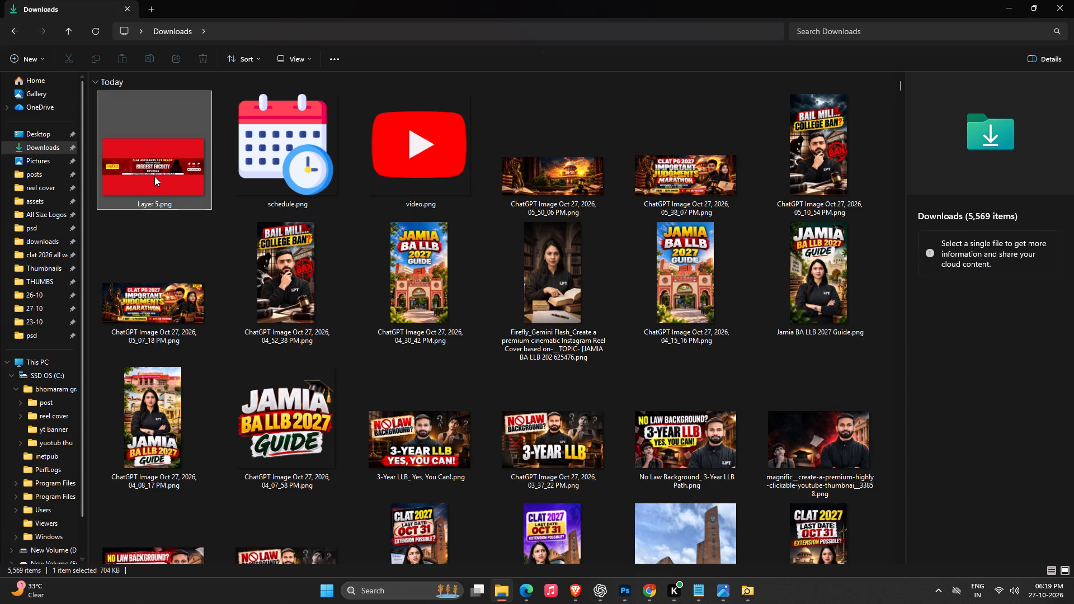
Place the newly downloaded ChatGPT banner PNG from the Downloads folder into the yt banner document in Photoshop.
double_click(50, 147)
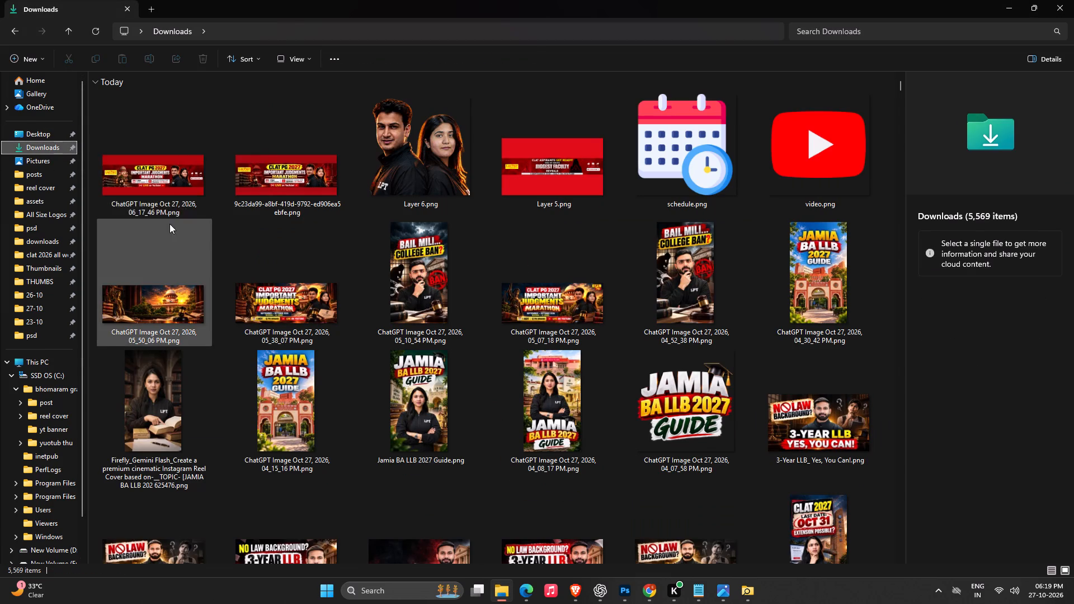
drag(139, 178, 476, 368)
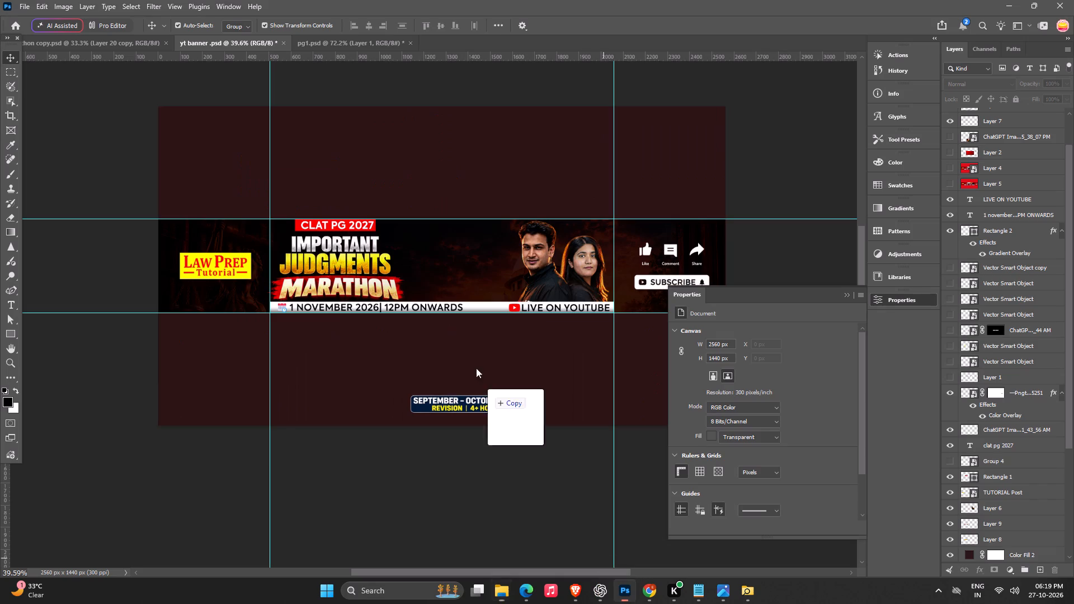
drag(476, 368, 463, 307)
key(Return)
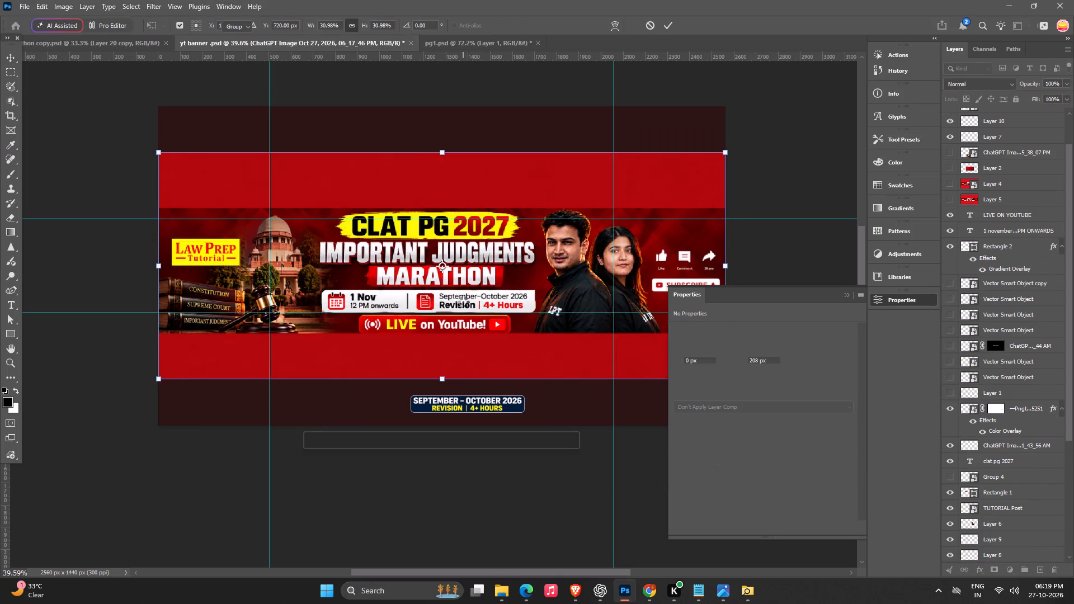
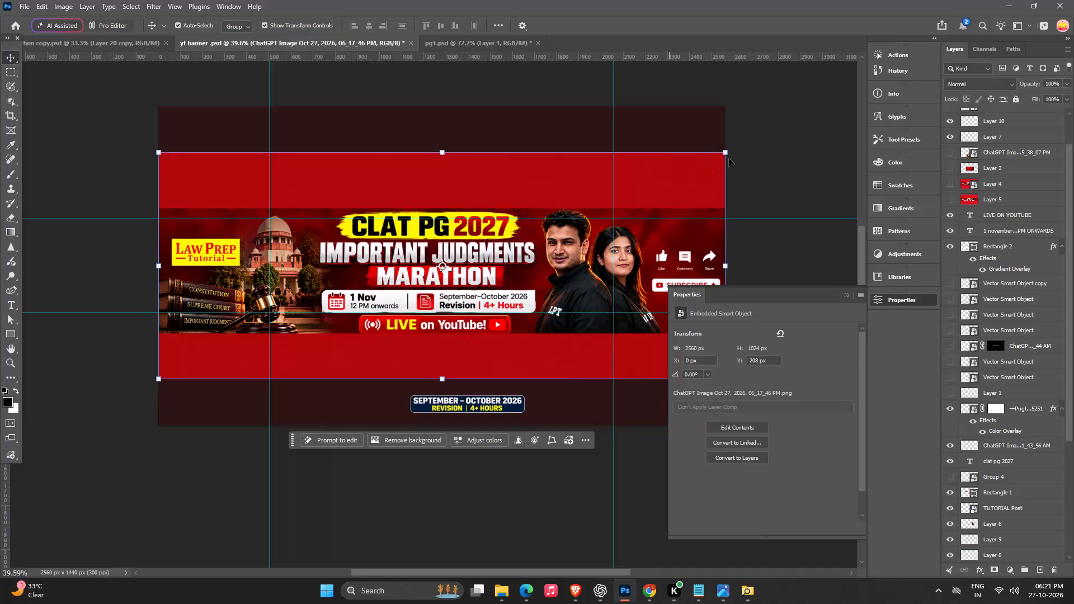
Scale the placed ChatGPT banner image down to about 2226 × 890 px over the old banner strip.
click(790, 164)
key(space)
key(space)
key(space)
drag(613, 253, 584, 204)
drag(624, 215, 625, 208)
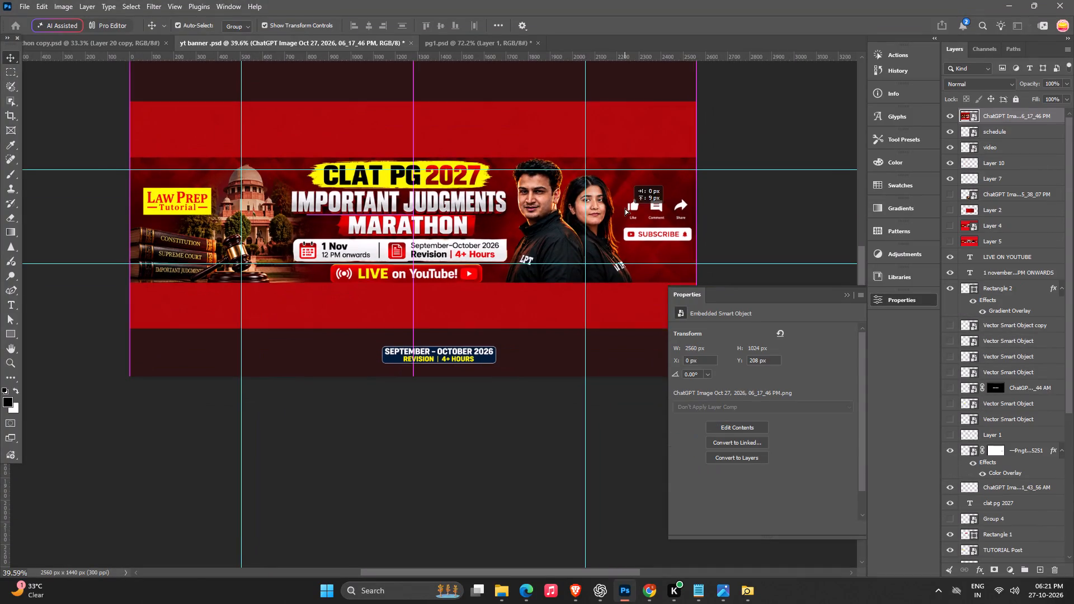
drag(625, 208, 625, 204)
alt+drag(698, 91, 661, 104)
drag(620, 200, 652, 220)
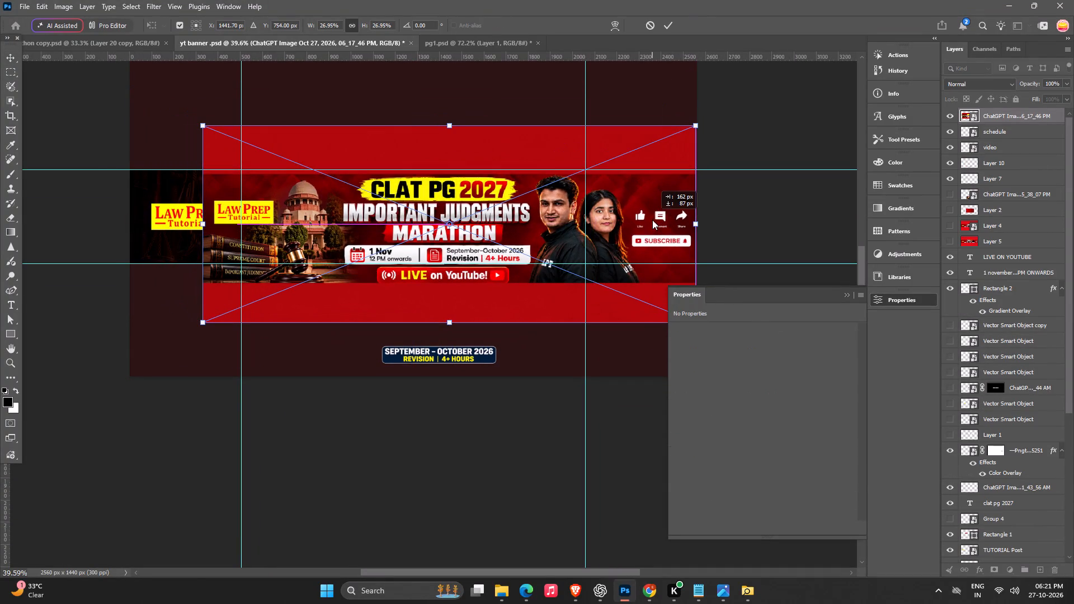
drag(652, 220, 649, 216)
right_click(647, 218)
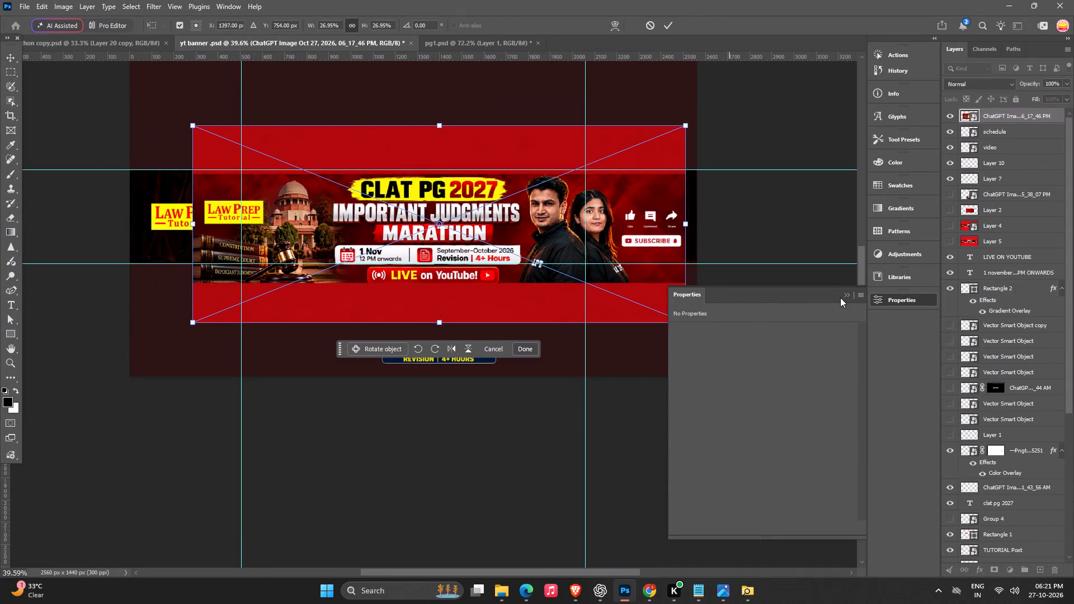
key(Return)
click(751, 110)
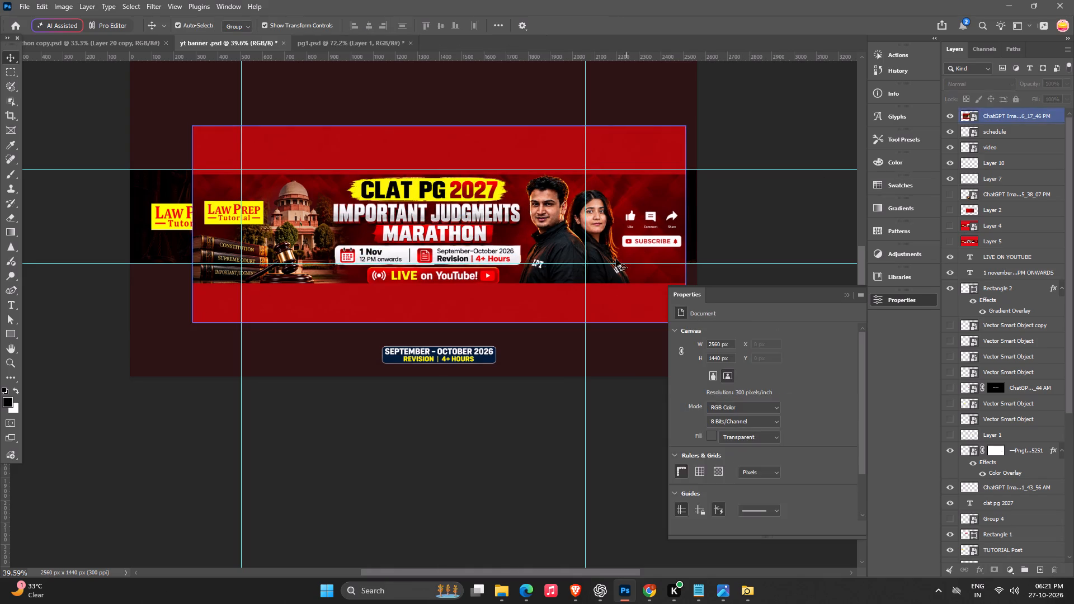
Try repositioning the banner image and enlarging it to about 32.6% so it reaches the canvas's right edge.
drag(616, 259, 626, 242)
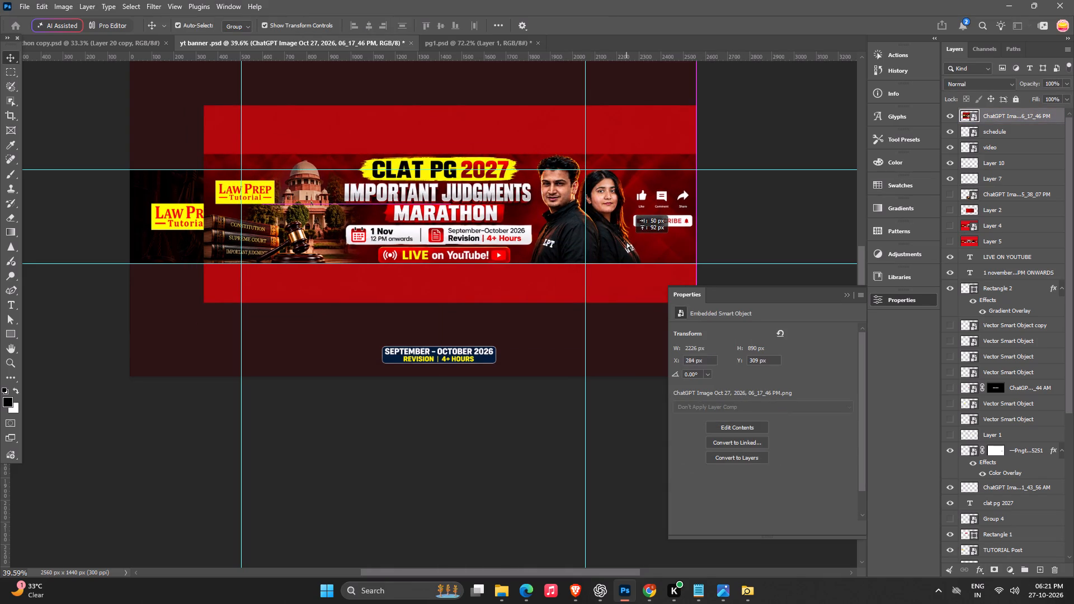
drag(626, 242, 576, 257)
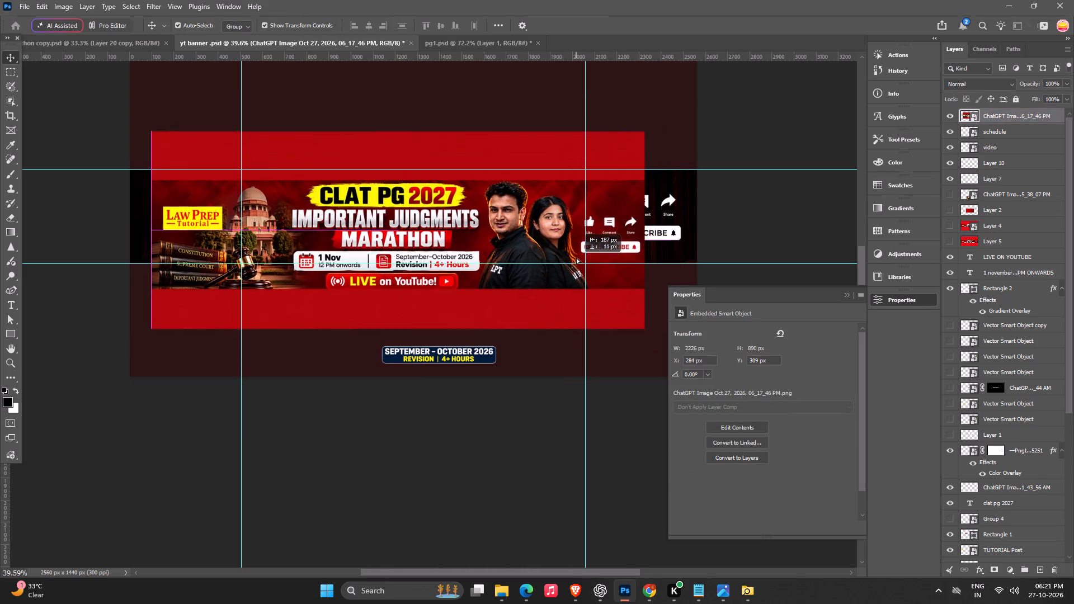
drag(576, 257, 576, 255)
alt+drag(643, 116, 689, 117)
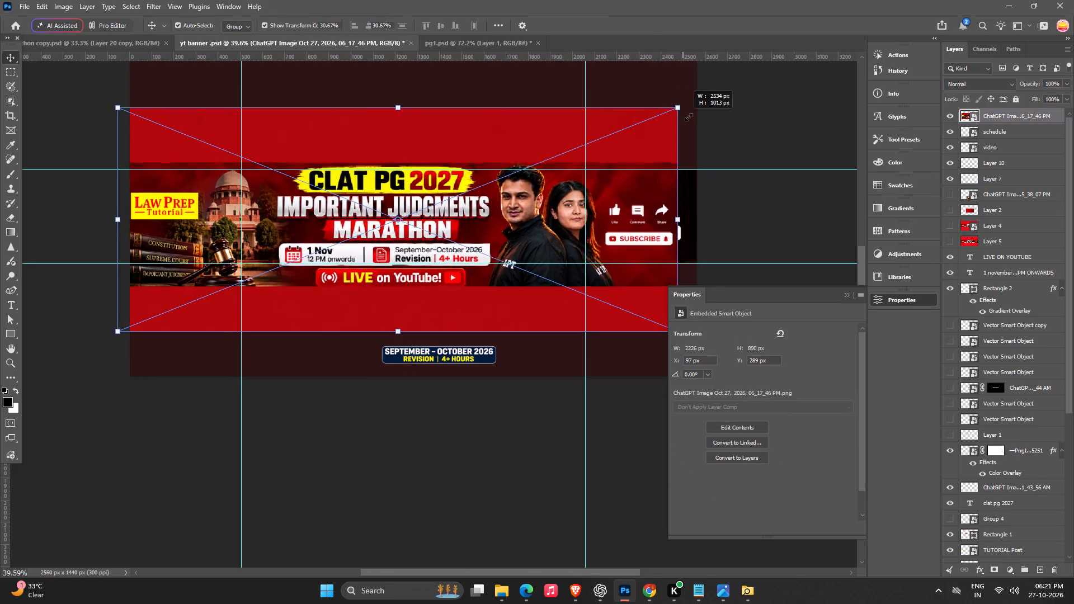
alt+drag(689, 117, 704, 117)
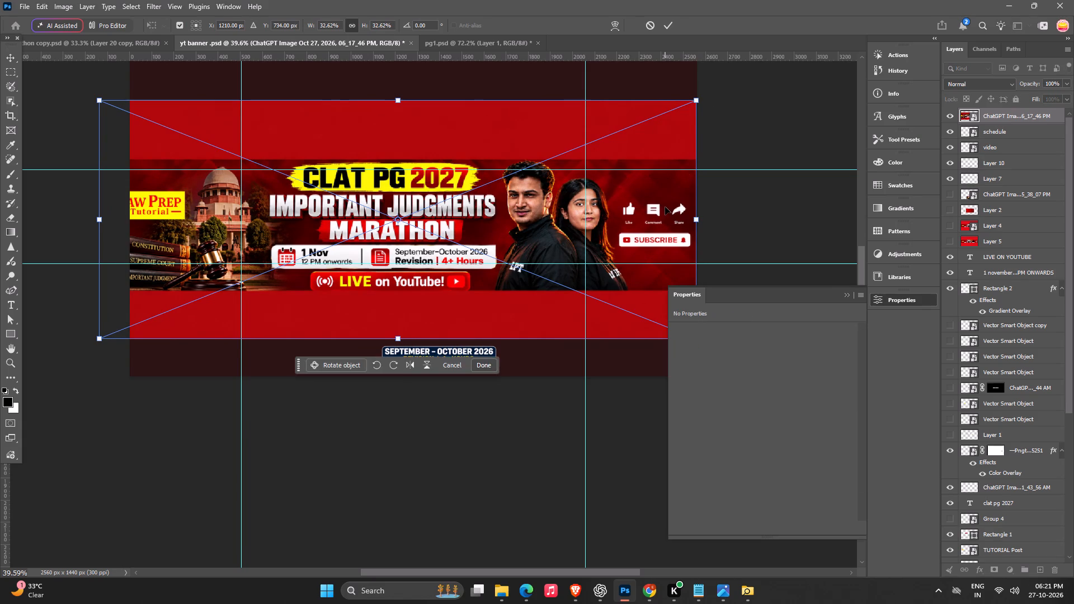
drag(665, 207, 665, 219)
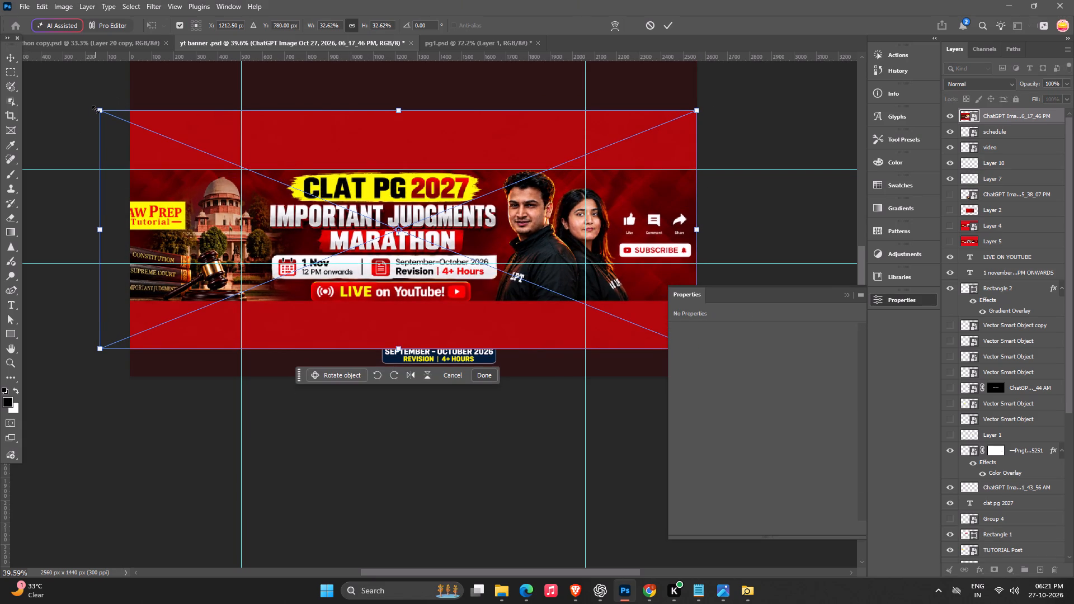
Shrink the banner image to about 21% and centre its artwork between the horizontal guides at X 1275 px, Y 701.5 px.
alt+drag(97, 110, 156, 115)
drag(168, 211, 152, 199)
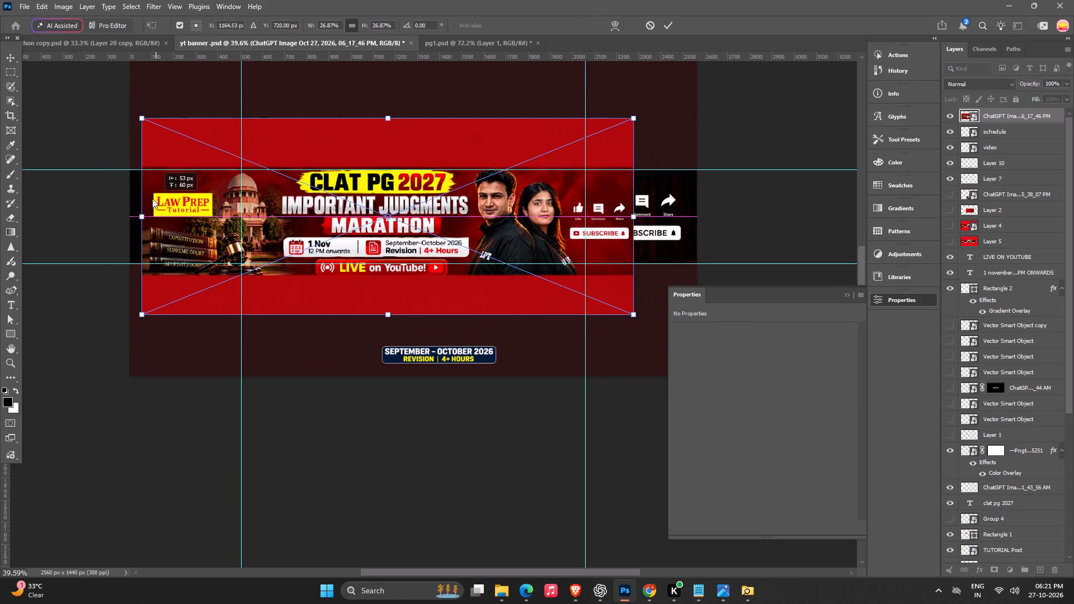
drag(152, 199, 146, 197)
alt+drag(128, 111, 185, 131)
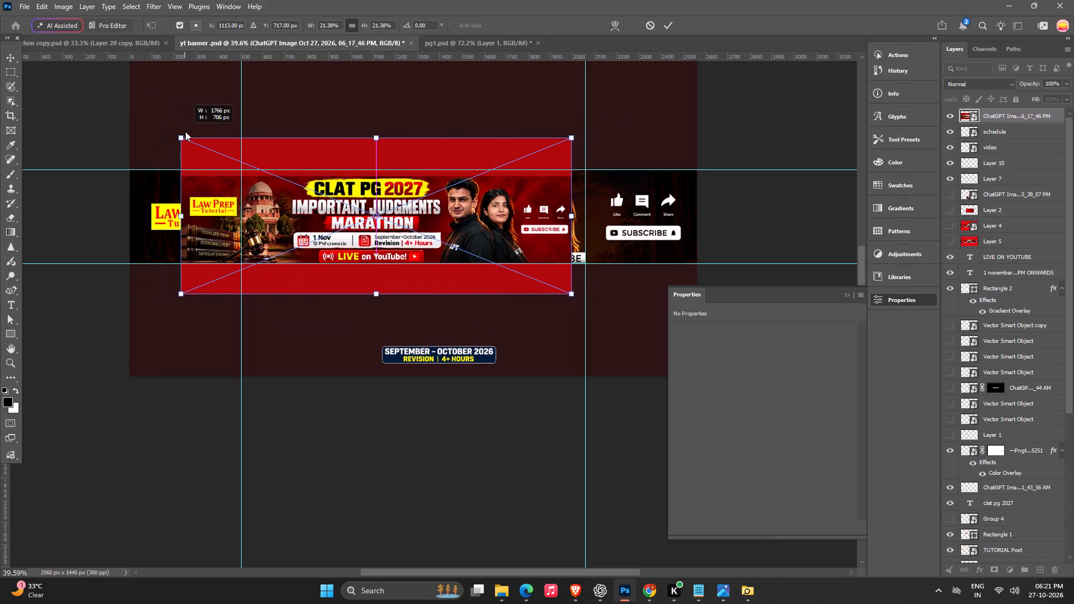
alt+drag(185, 131, 186, 133)
drag(393, 273, 425, 269)
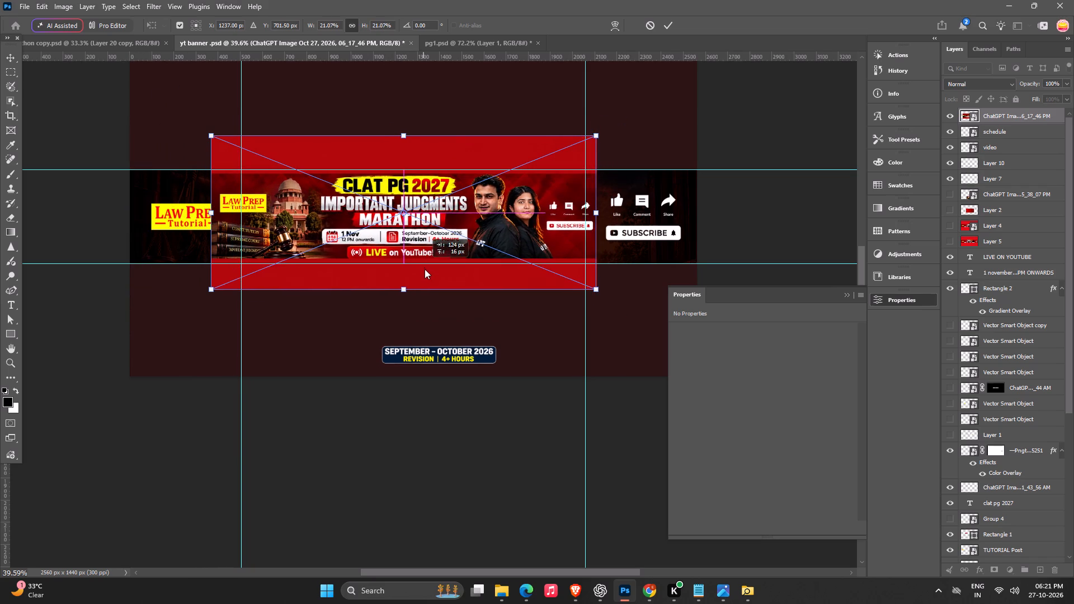
drag(425, 269, 425, 270)
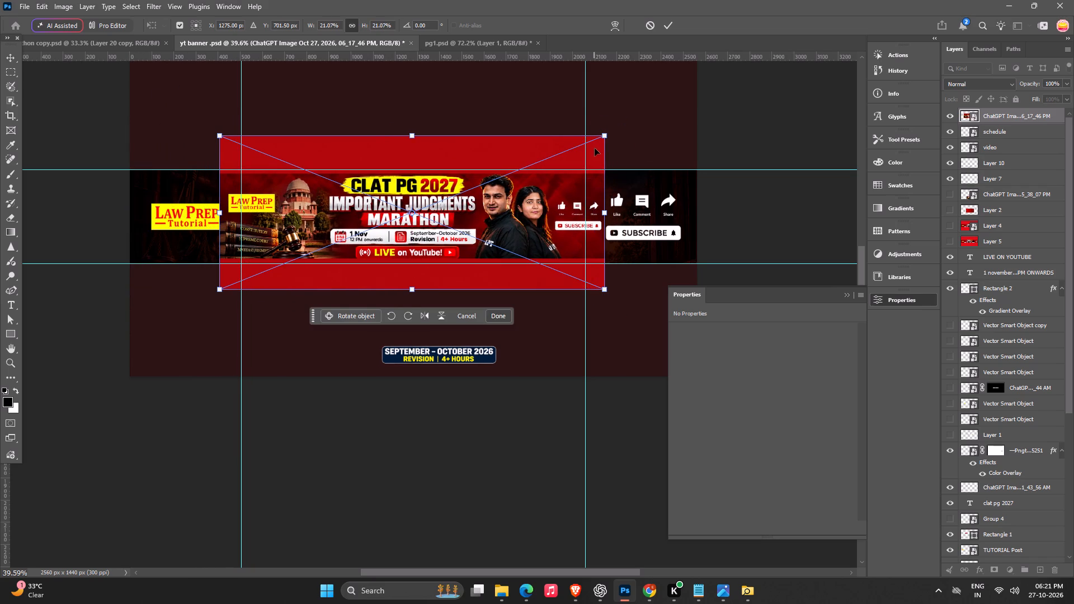
Fit the banner artwork more closely to the horizontal guides by scaling the image to about 1862 × 745 px.
alt+scroll(530, 207, up, 5)
key(space)
drag(519, 245, 508, 237)
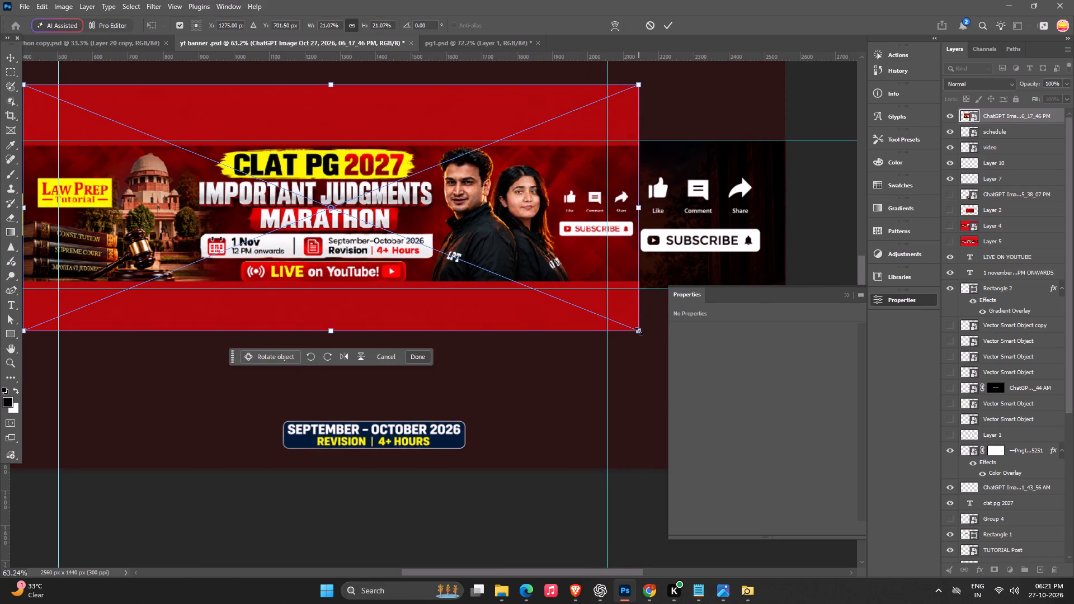
alt+drag(640, 331, 651, 329)
click(565, 232)
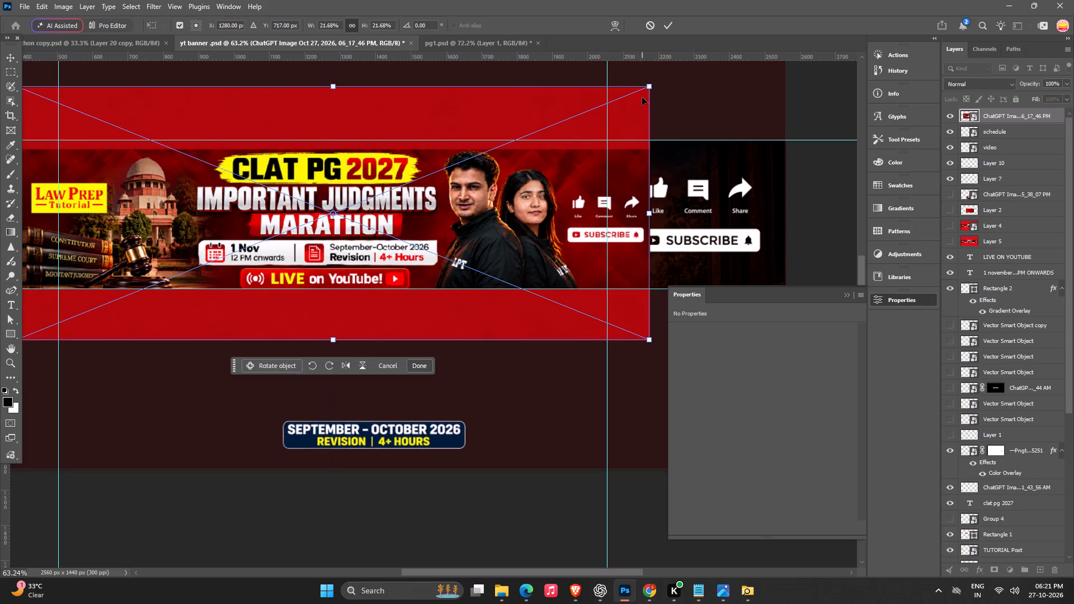
alt+drag(649, 85, 690, 70)
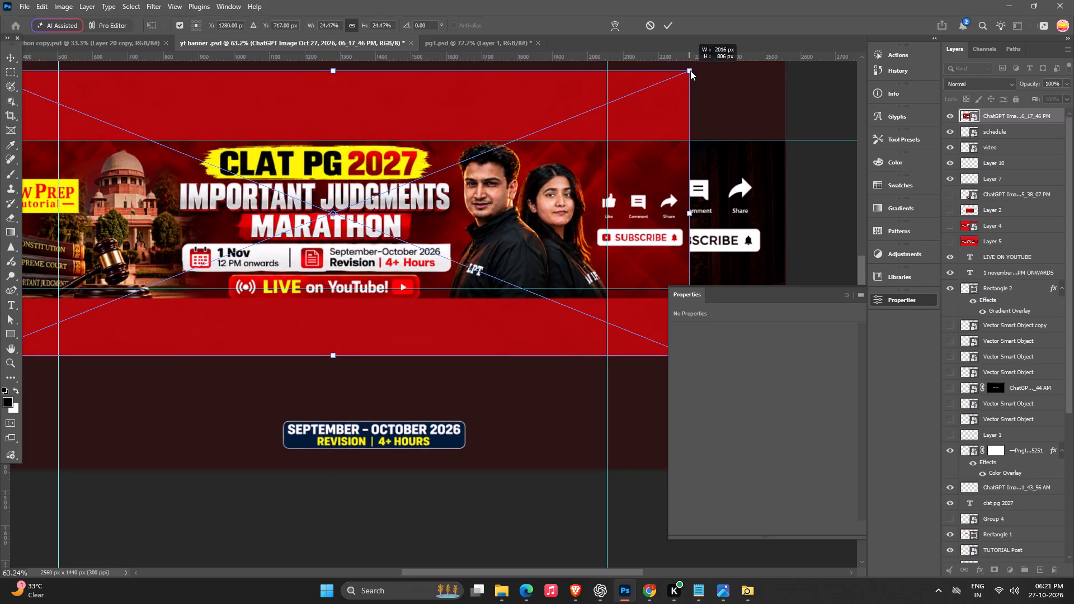
alt+drag(690, 70, 657, 79)
drag(574, 196, 574, 187)
alt+click(661, 75)
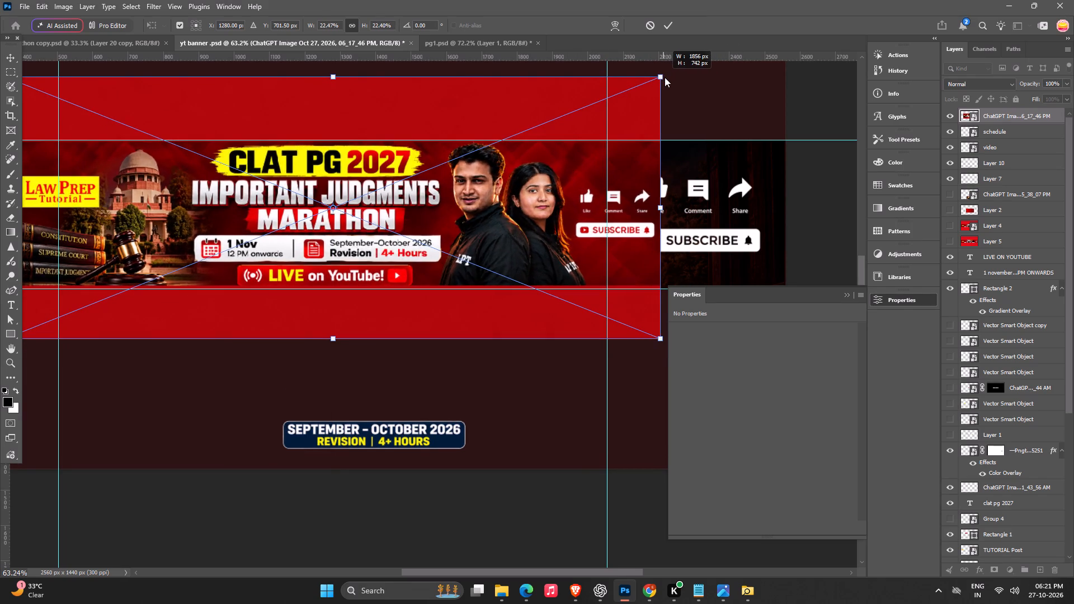
click(548, 173)
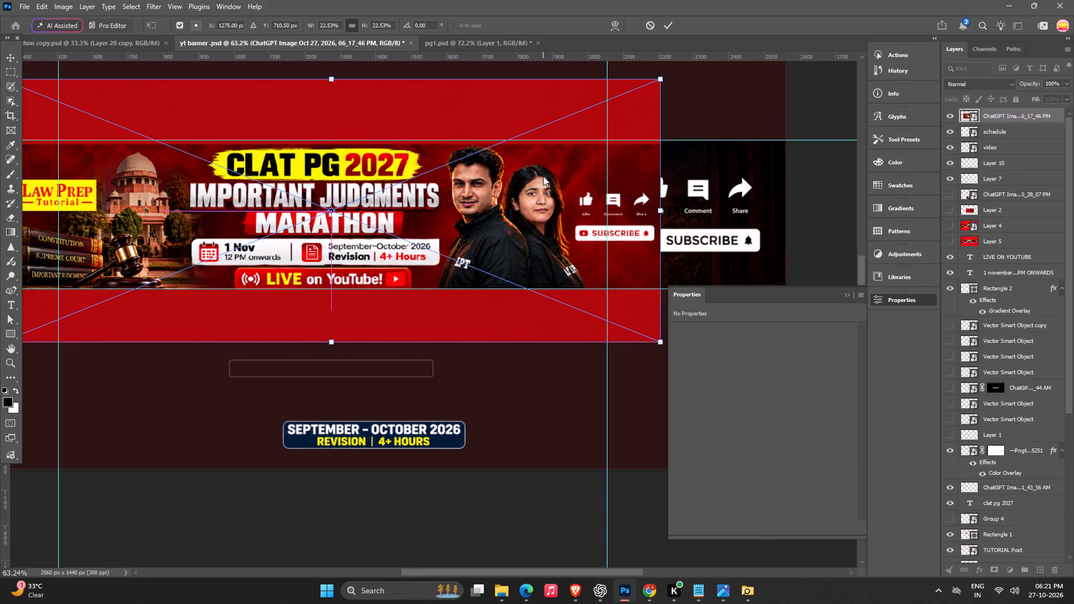
key(Return)
Enlarge the banner image to about 1910 × 763 px and centre it vertically on the strip between the horizontal guides.
alt+scroll(534, 182, down, 4)
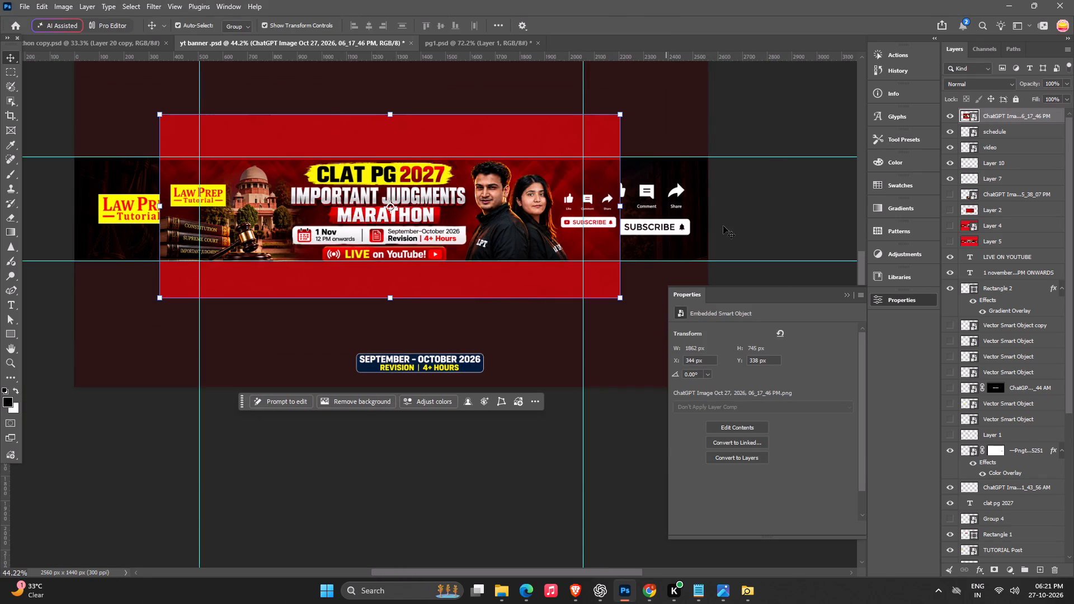
click(780, 96)
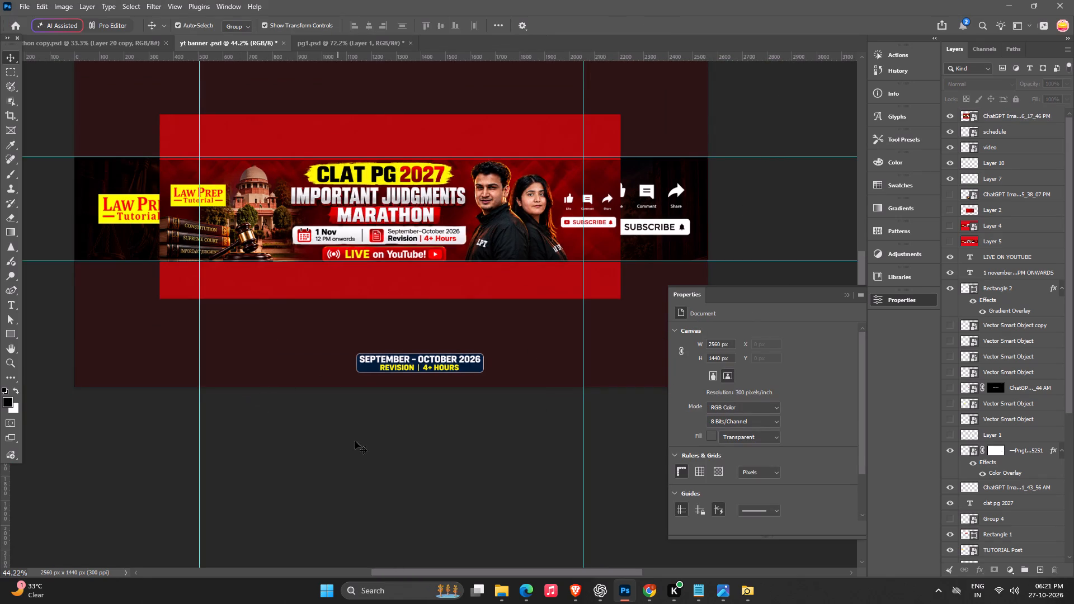
click(418, 478)
click(485, 184)
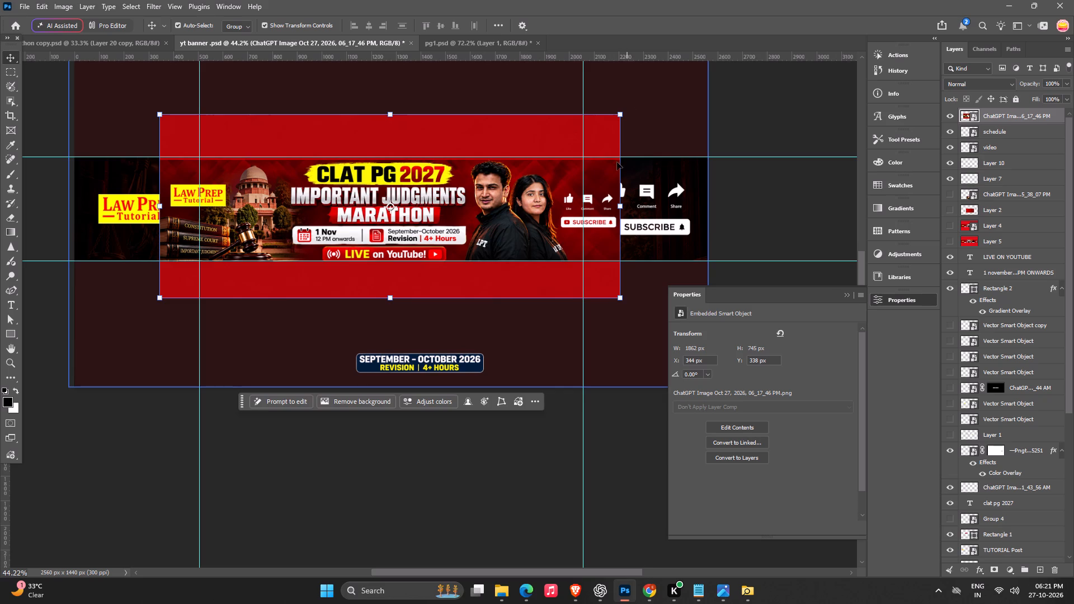
alt+scroll(579, 249, up, 1)
alt+click(625, 99)
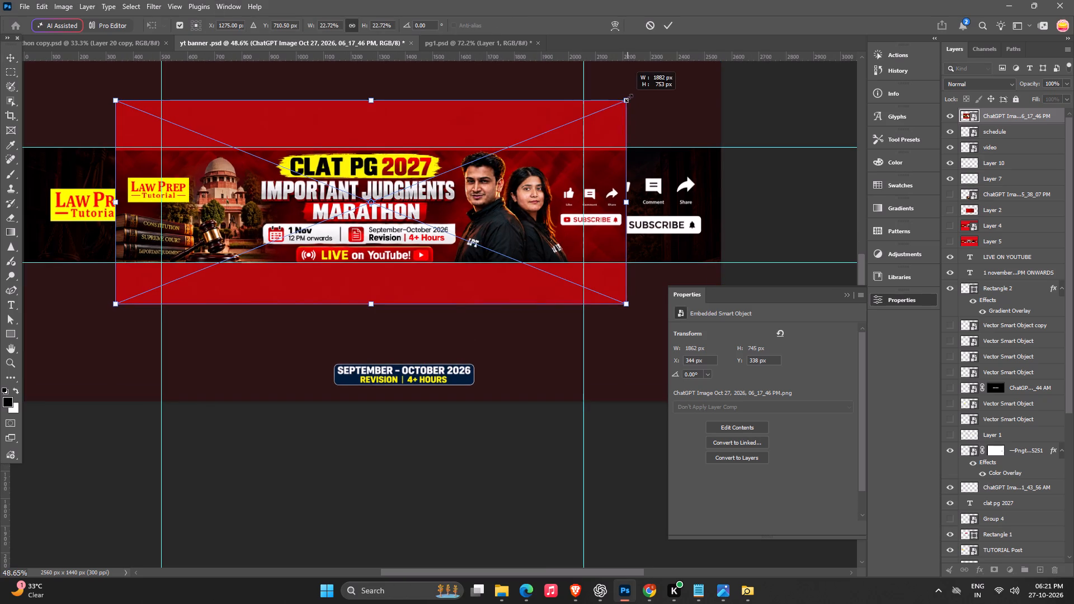
drag(539, 208, 539, 203)
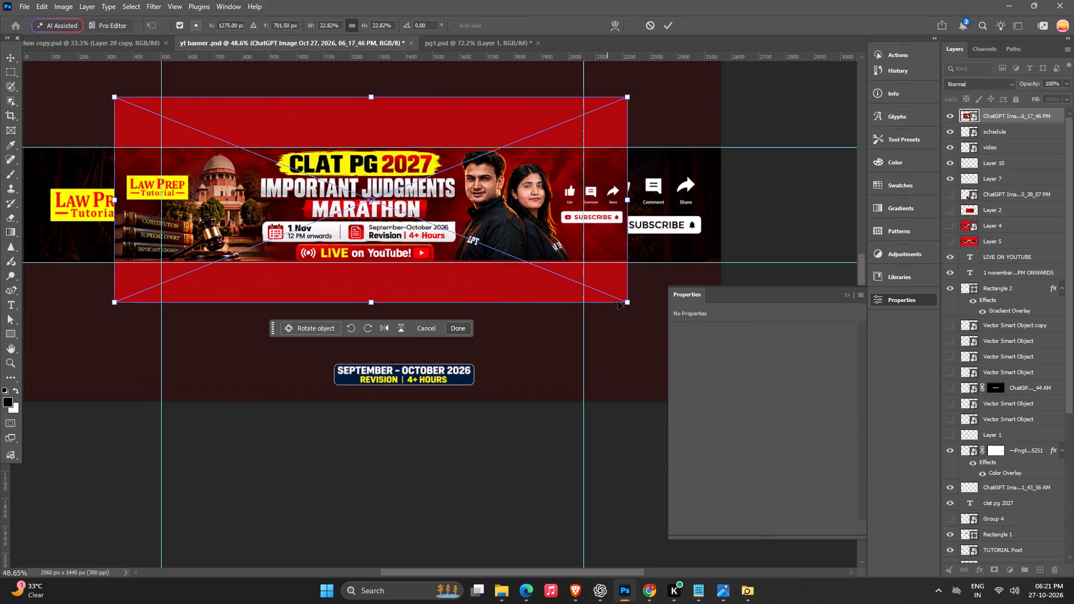
alt+click(626, 303)
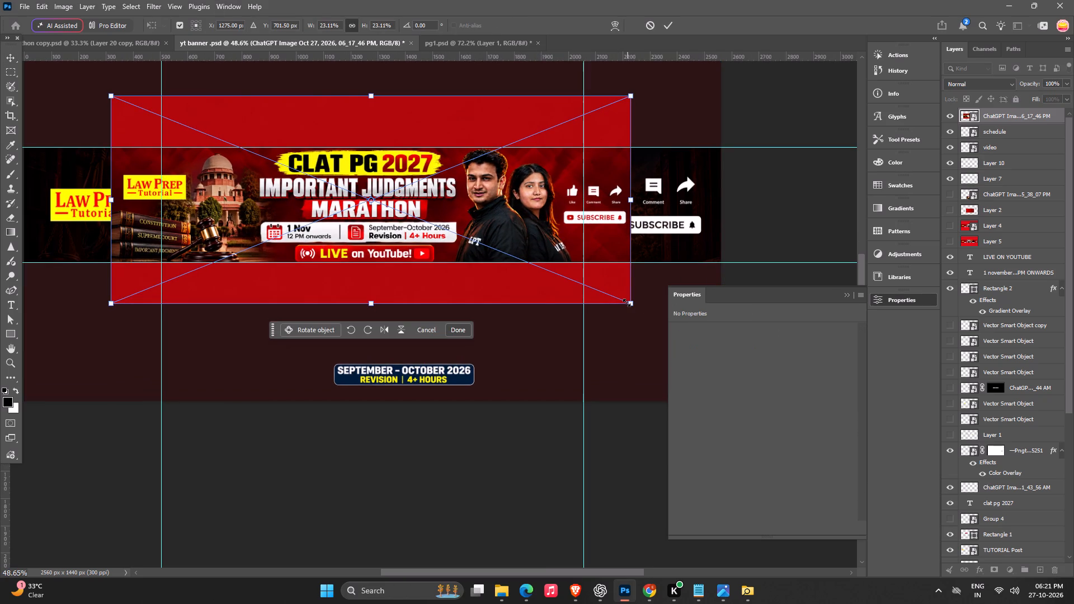
key(Return)
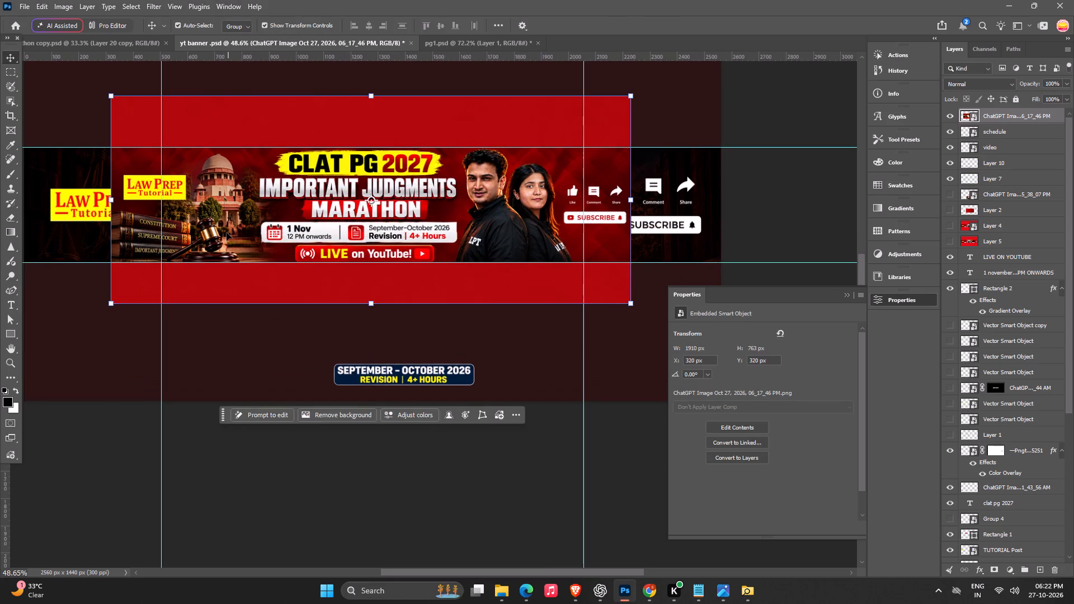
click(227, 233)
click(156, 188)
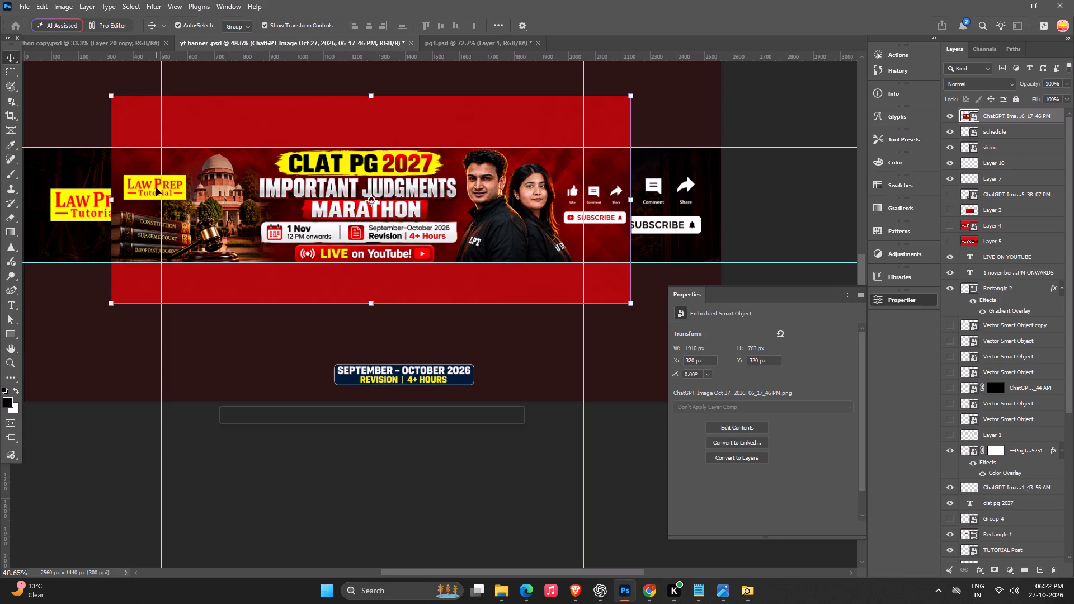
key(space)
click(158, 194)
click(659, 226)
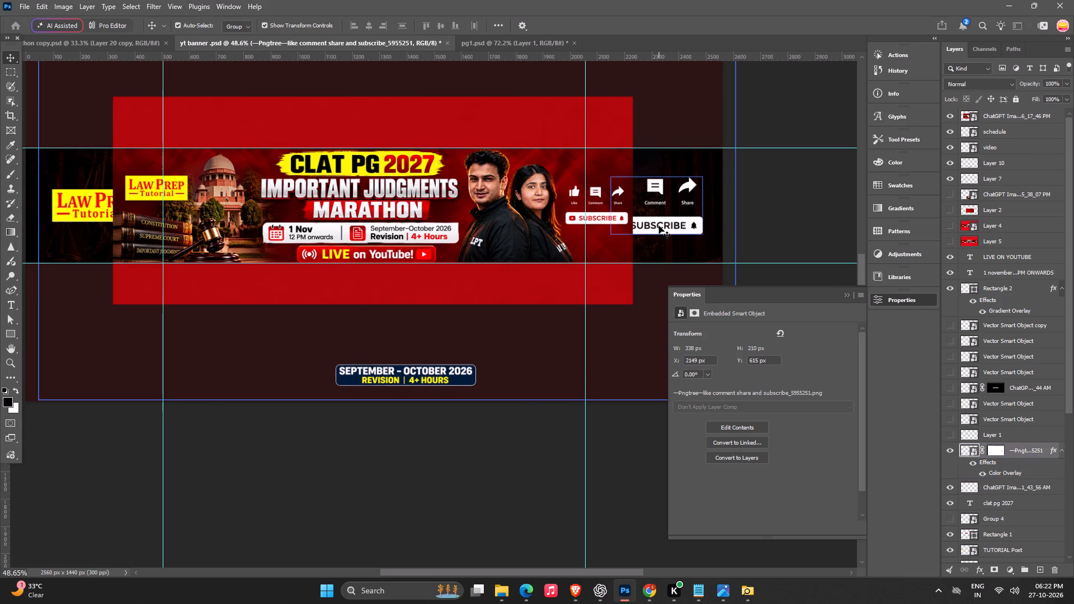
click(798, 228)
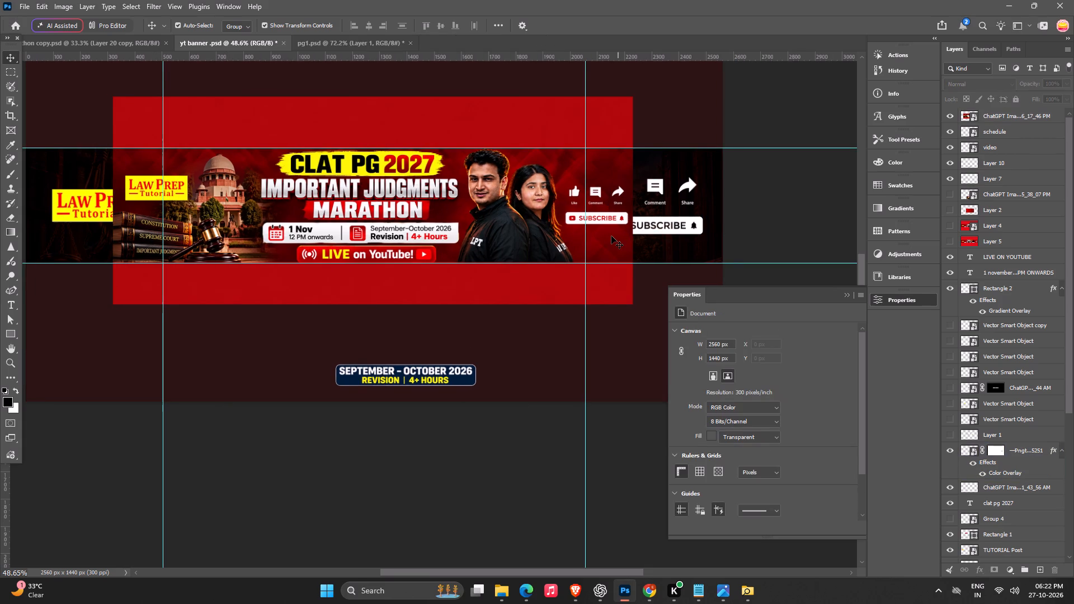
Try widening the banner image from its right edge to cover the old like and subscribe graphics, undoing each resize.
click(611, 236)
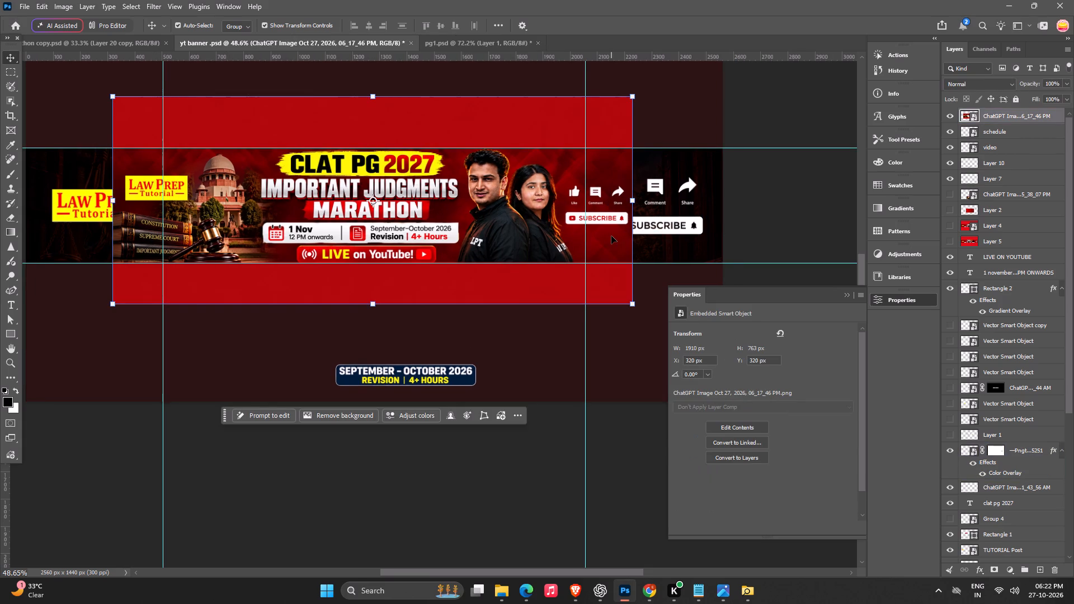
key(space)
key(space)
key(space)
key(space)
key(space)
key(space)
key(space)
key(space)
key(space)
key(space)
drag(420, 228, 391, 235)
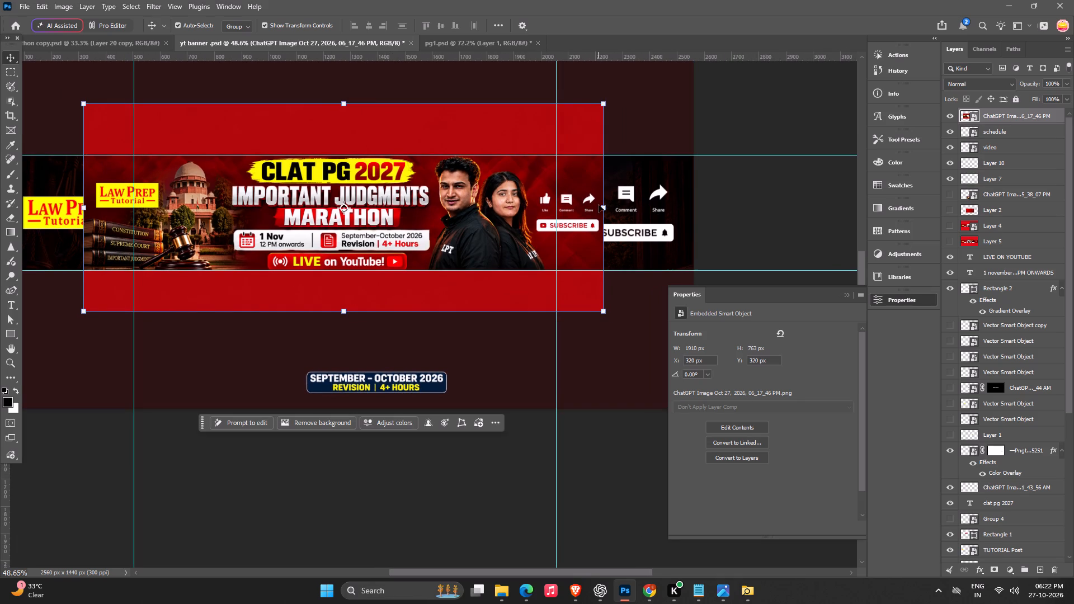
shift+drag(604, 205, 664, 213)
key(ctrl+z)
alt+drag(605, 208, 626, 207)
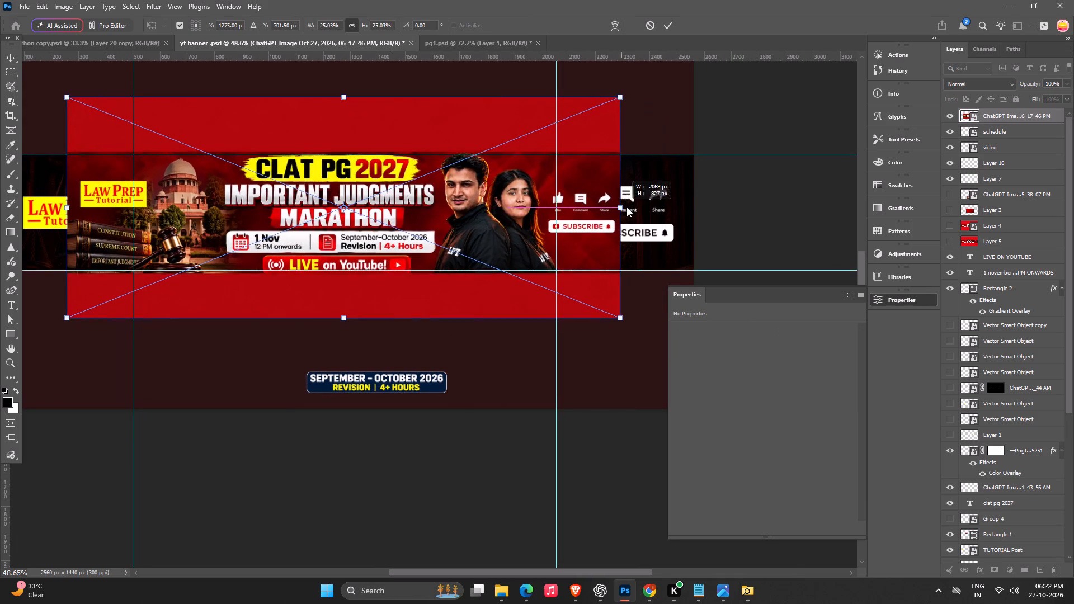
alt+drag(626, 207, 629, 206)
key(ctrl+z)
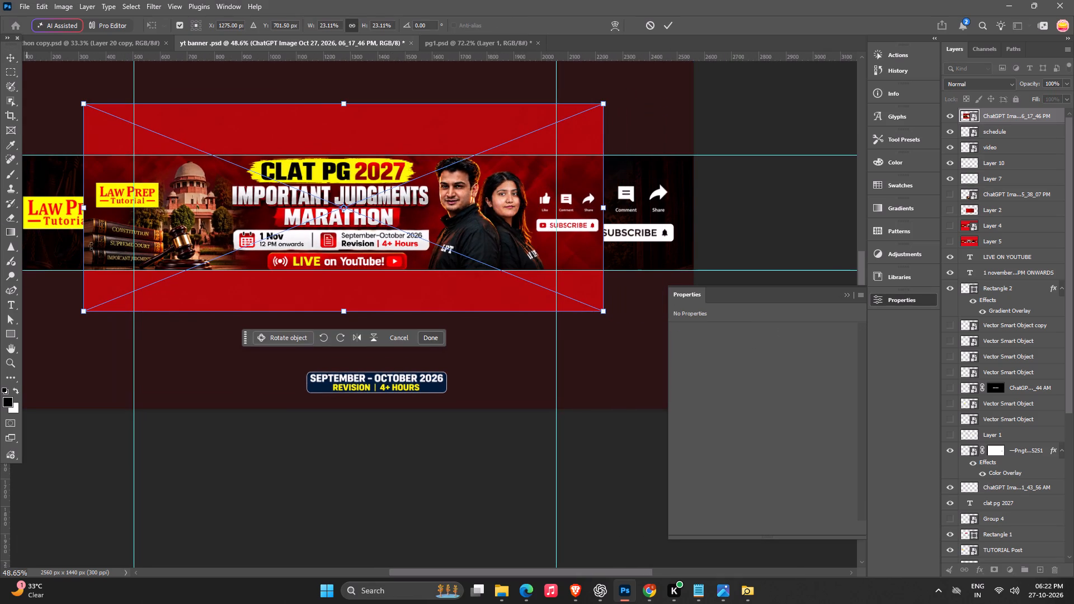
Open the contents of the ChatGPT banner smart object for editing.
click(10, 111)
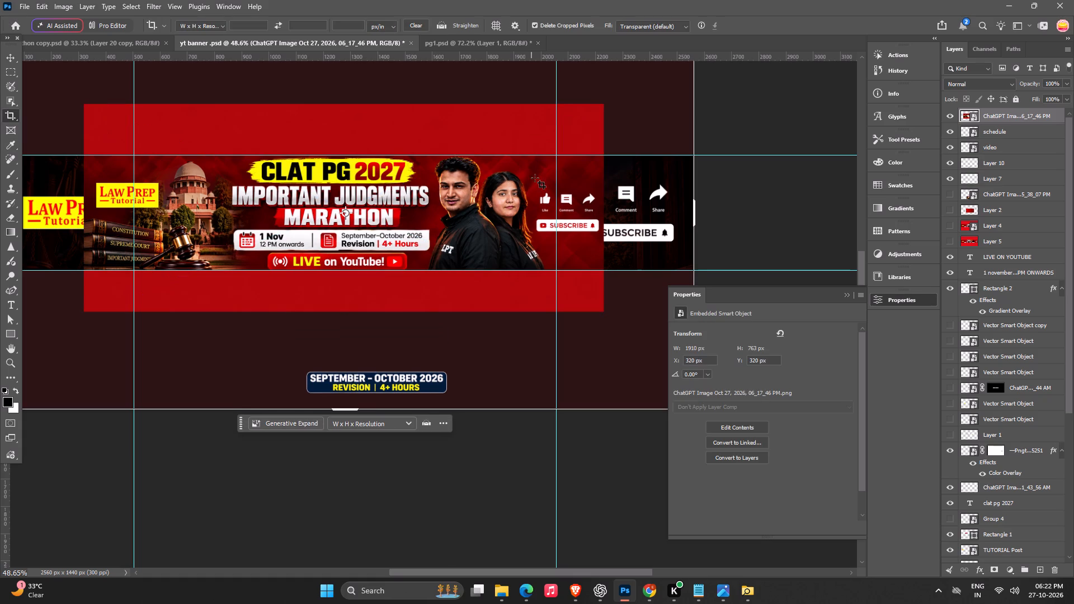
click(10, 51)
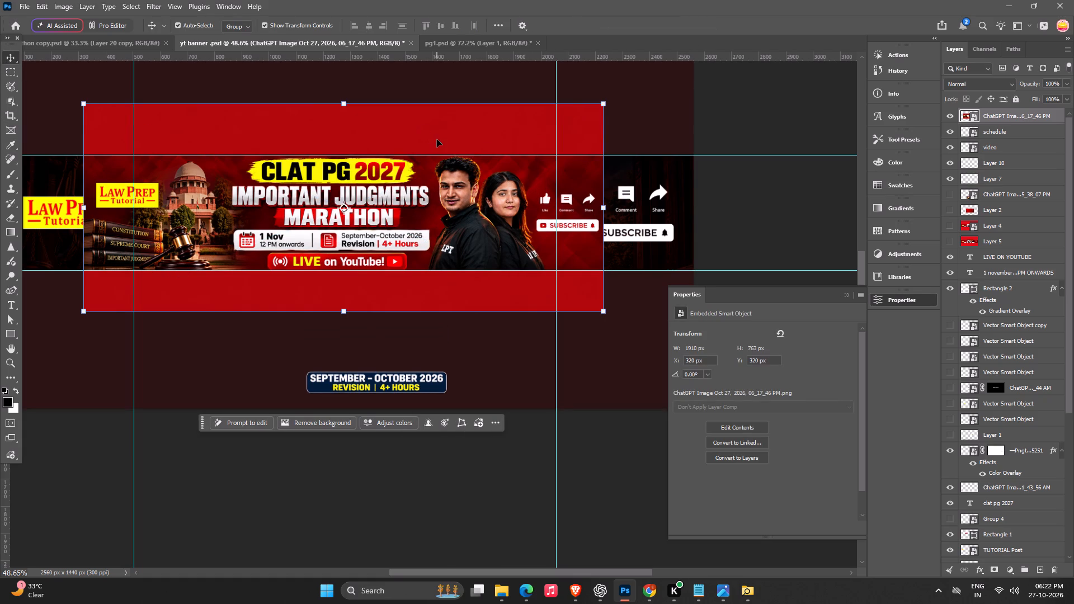
double_click(972, 116)
scroll(540, 254, down, 7)
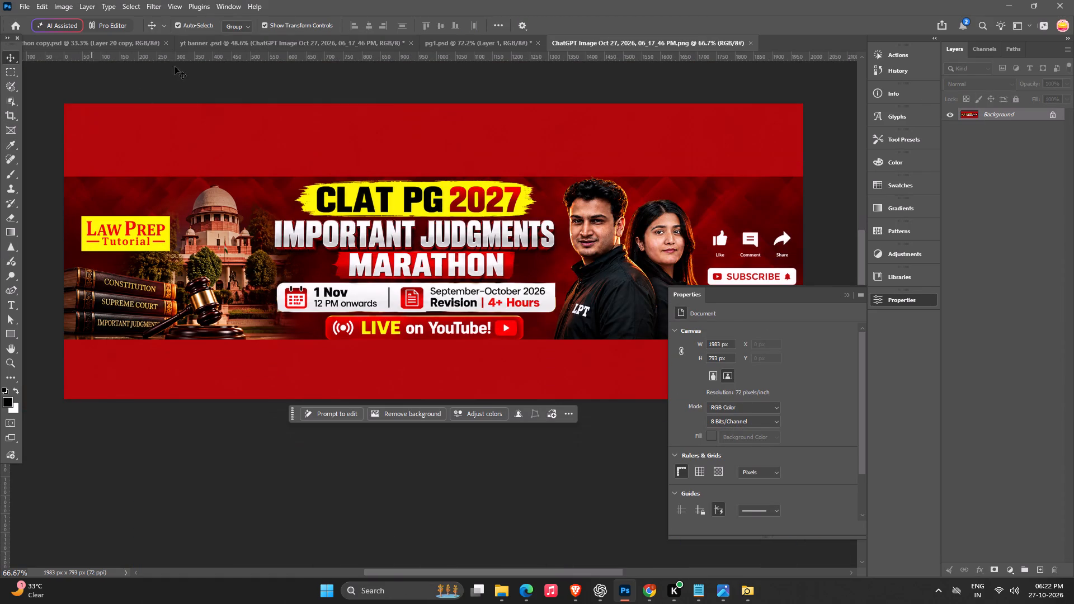
Extend the banner image's canvas on the right to about 3787 px wide and fill it using Generative Expand with no prompt.
click(4, 113)
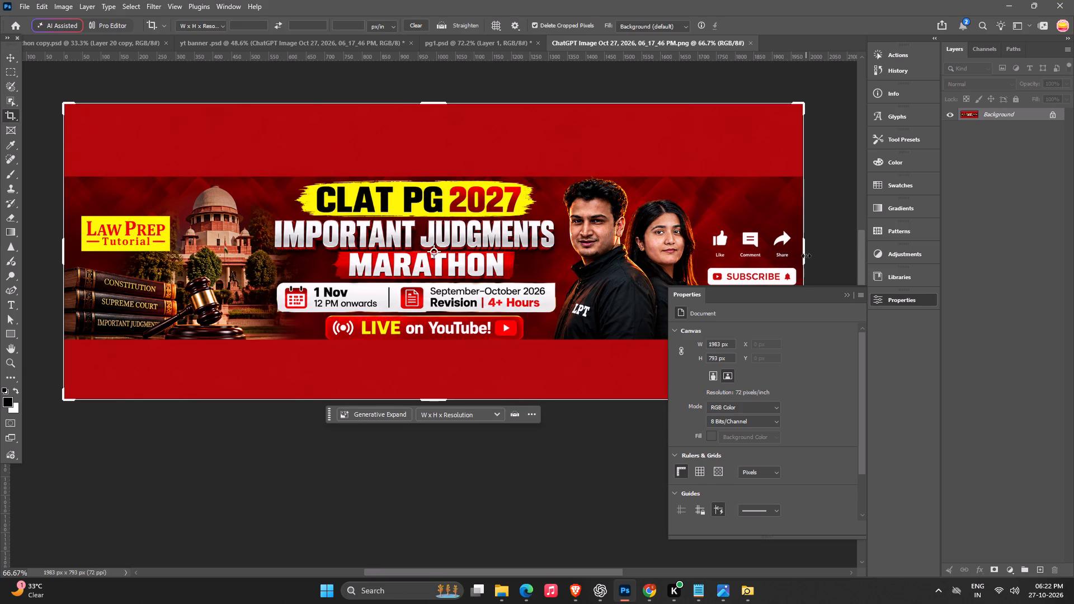
alt+drag(806, 256, 838, 270)
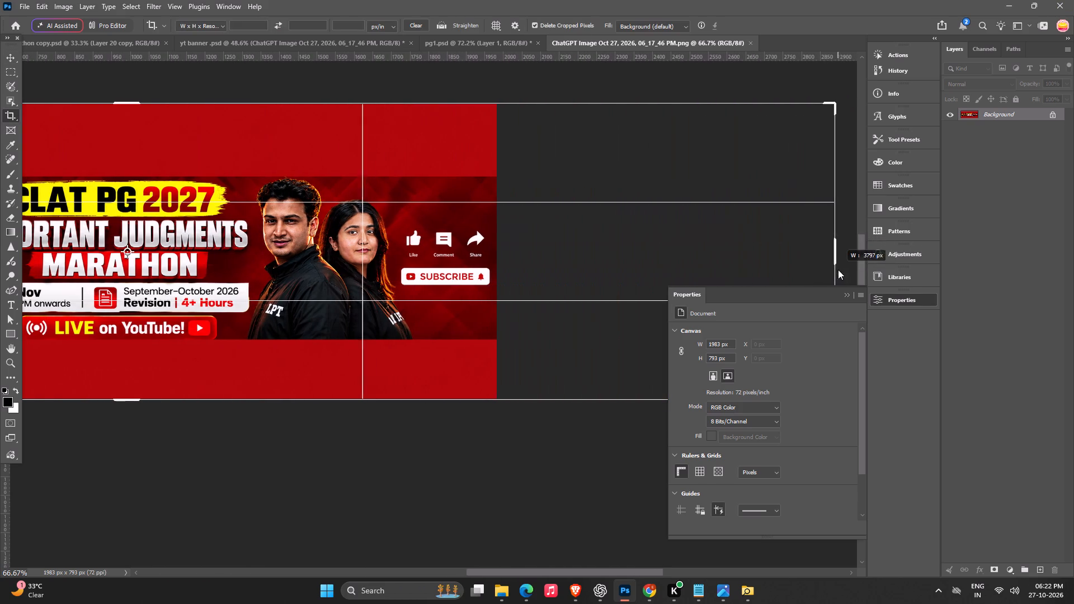
alt+drag(838, 270, 836, 270)
alt+scroll(572, 255, down, 1)
click(87, 395)
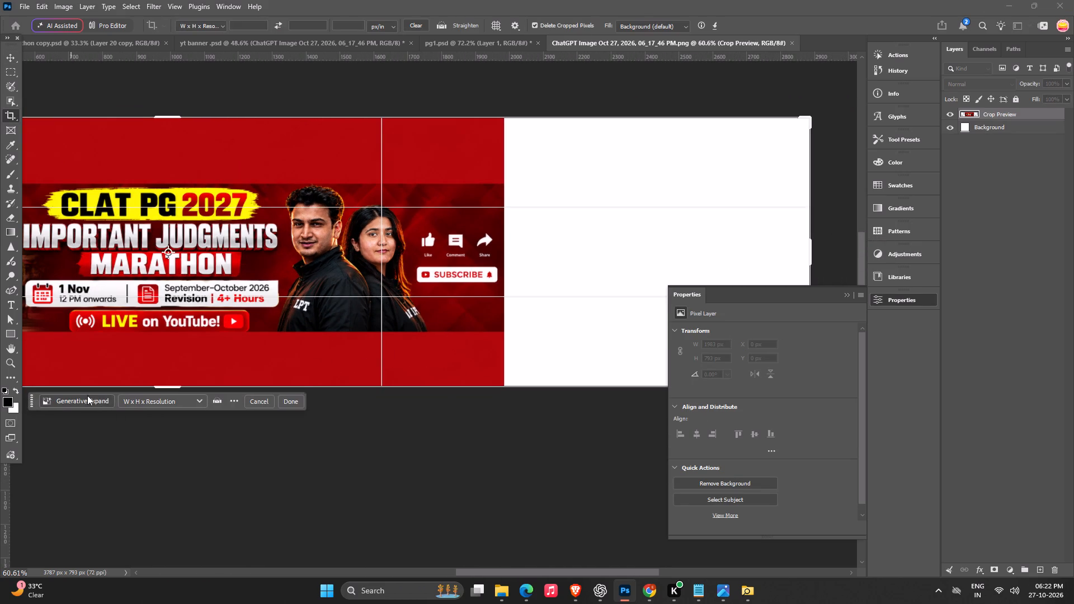
click(260, 418)
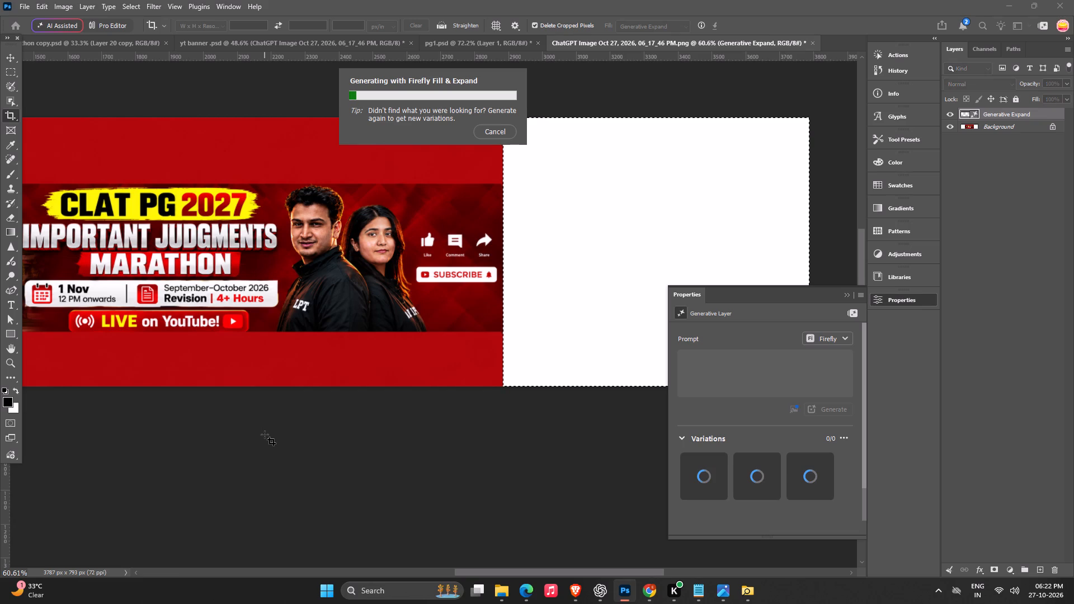
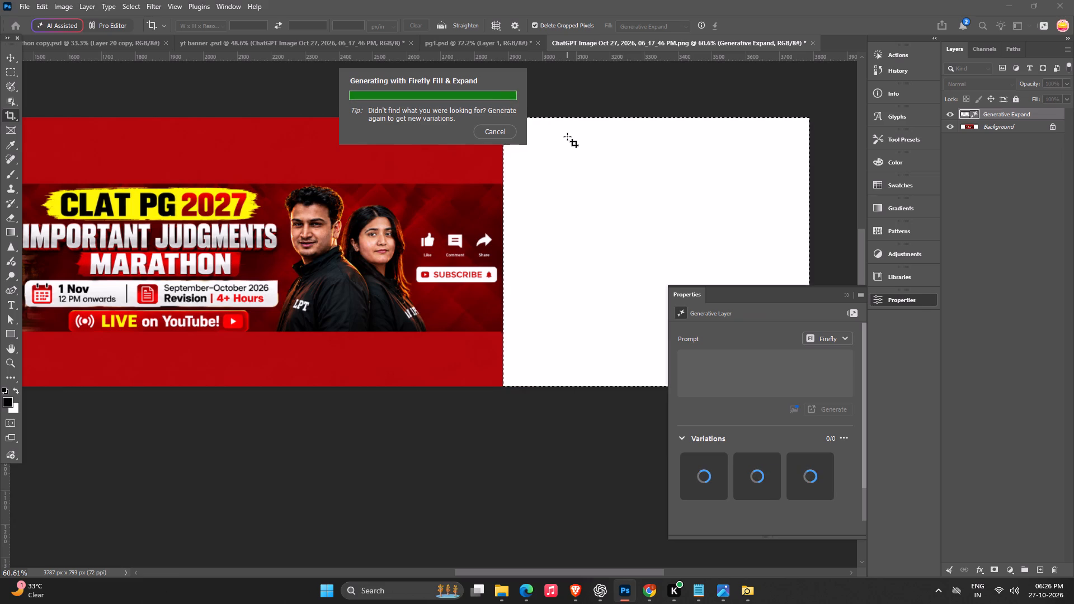
Cancel the generative expand that is filling the area beyond the banner's right edge.
click(491, 126)
Extend the banner canvas equally on both sides to about 2595 px wide and generate the new areas with Firefly Generative Expand, without a prompt.
alt+scroll(512, 152, down, 8)
key(space)
key(space)
key(space)
key(space)
key(space)
key(space)
key(space)
drag(287, 262, 854, 165)
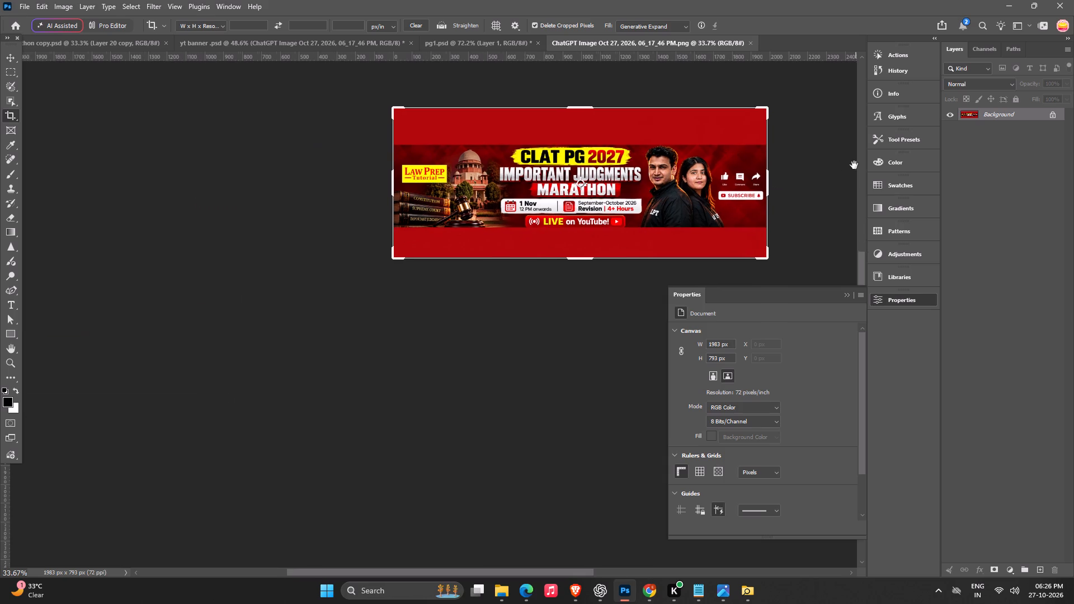
drag(854, 165, 848, 165)
scroll(359, 215, up, 3)
key(space)
key(space)
key(space)
drag(464, 202, 423, 199)
scroll(535, 230, up, 3)
key(space)
drag(534, 230, 510, 235)
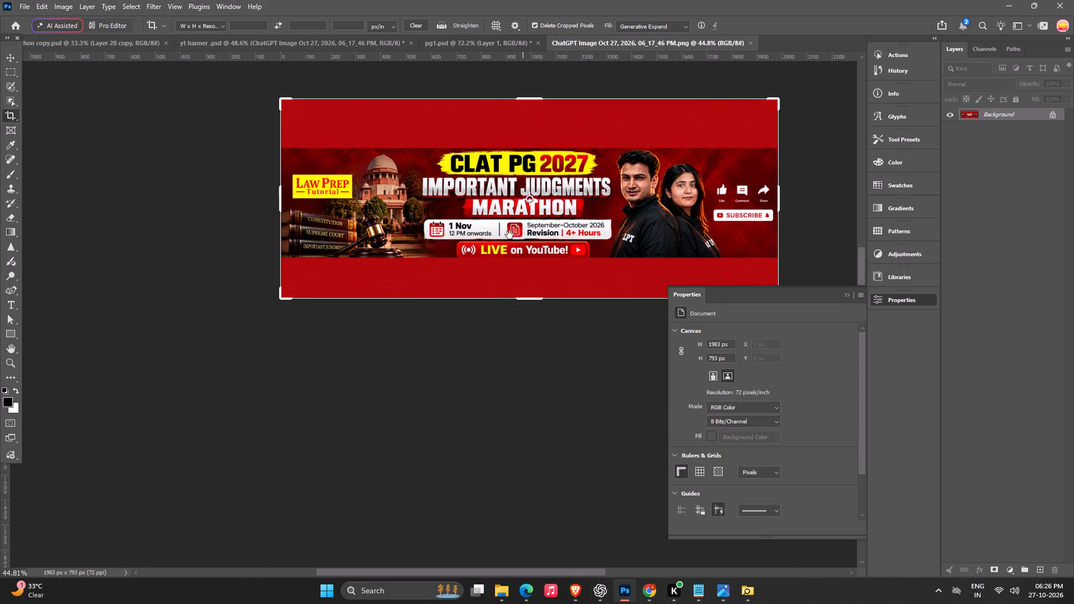
drag(510, 235, 508, 235)
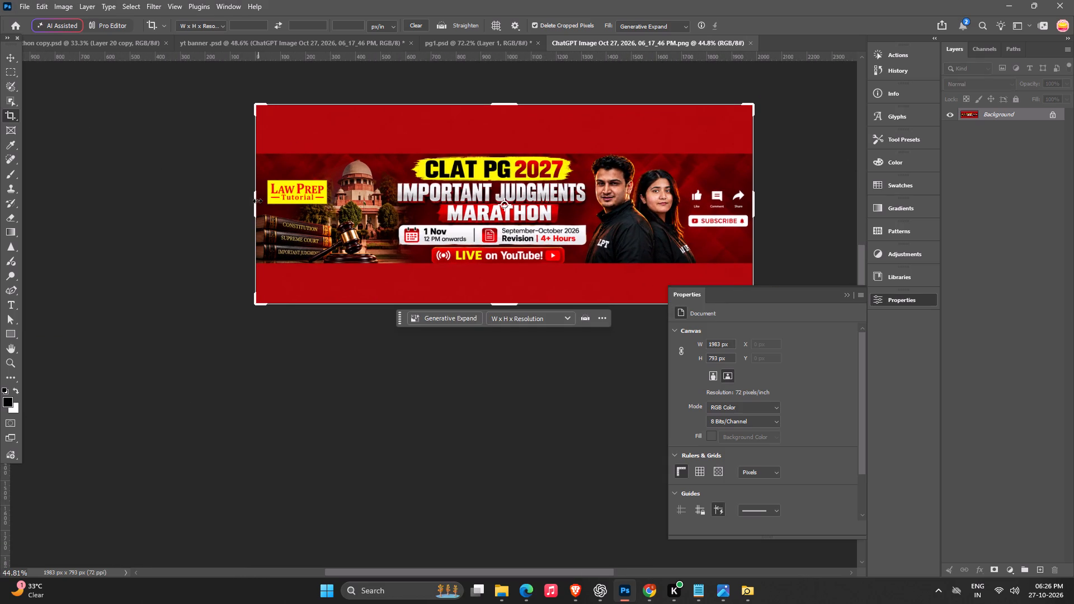
alt+drag(256, 201, 179, 195)
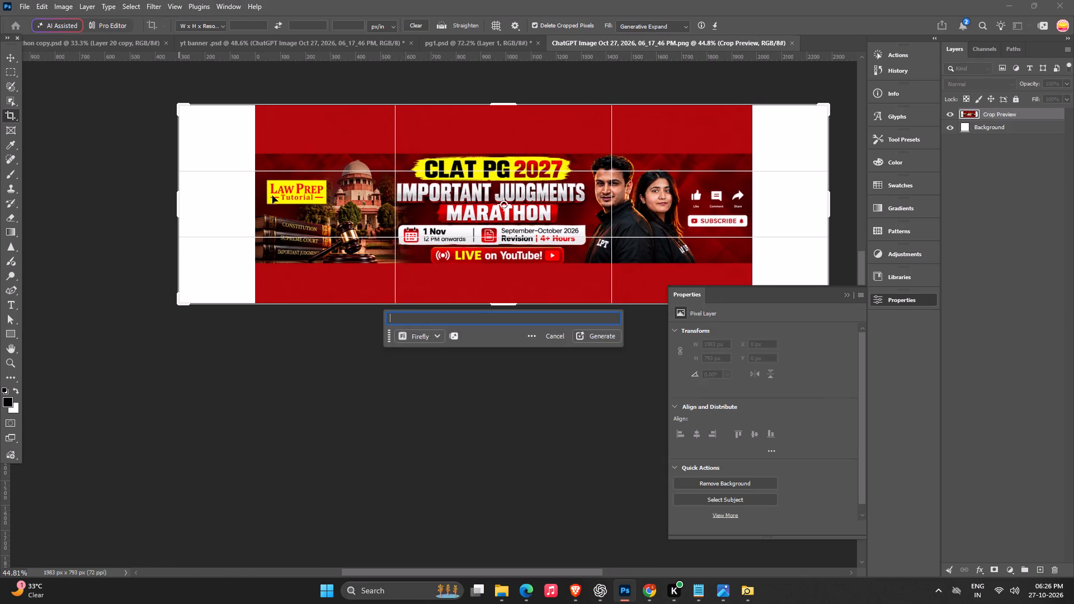
click(657, 23)
click(652, 46)
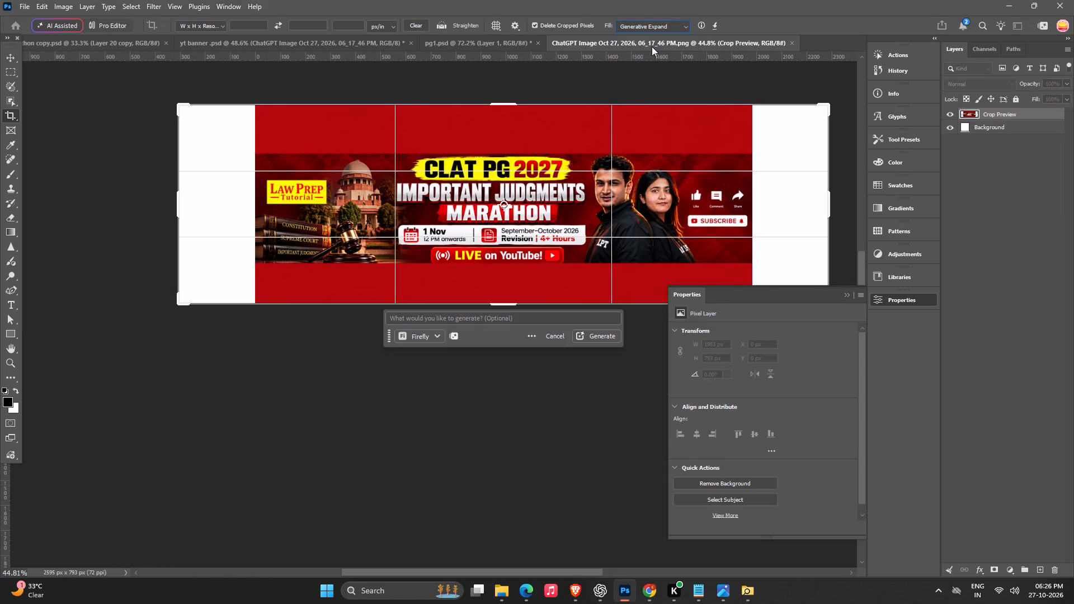
click(587, 339)
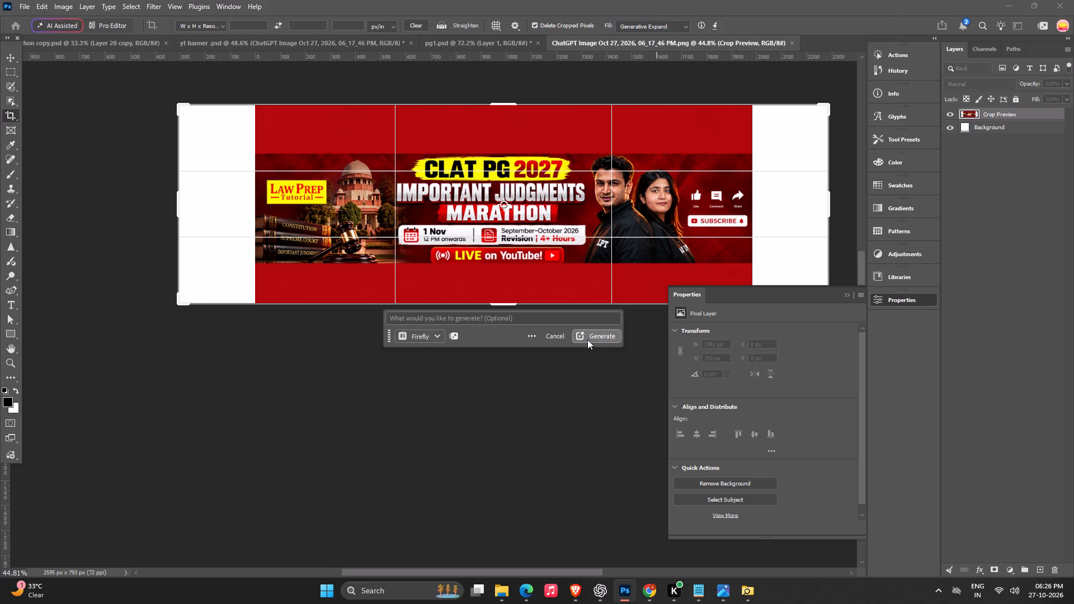
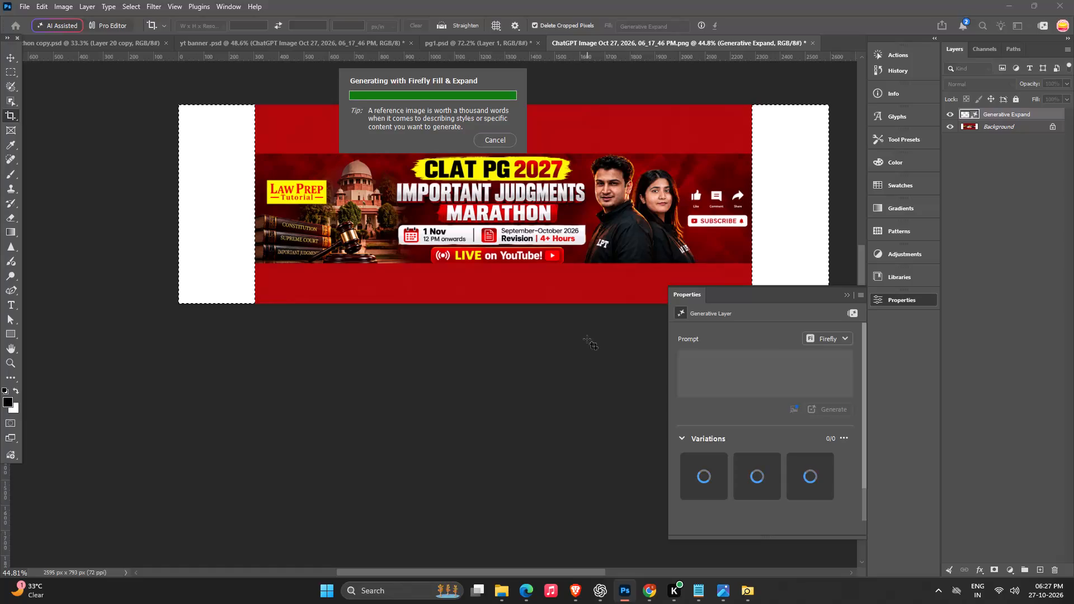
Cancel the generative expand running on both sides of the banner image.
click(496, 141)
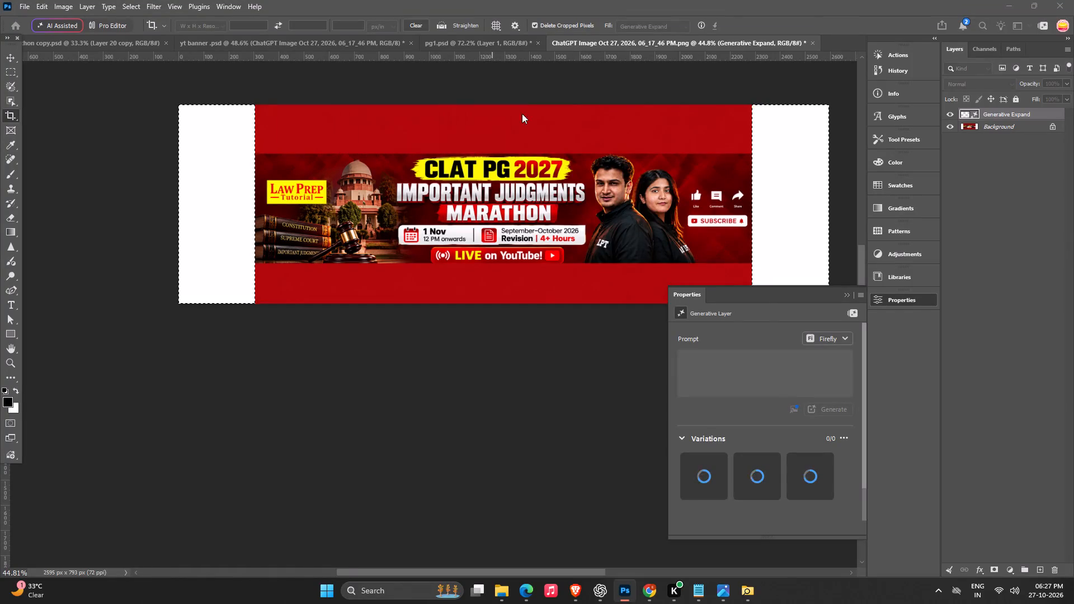
Close the pg1.psd document without saving its changes.
click(474, 45)
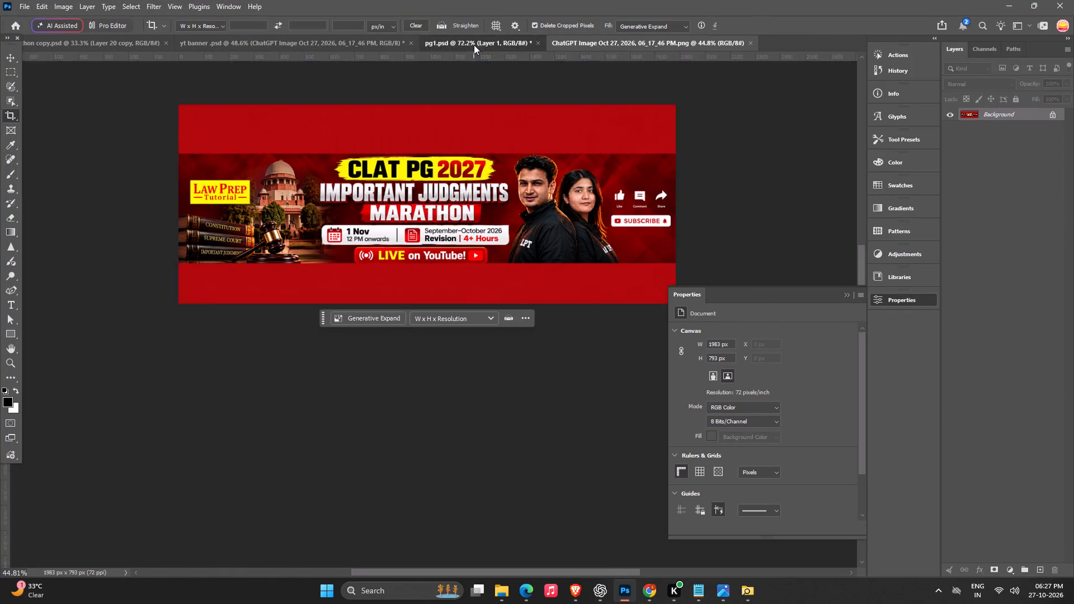
key(ctrl+w)
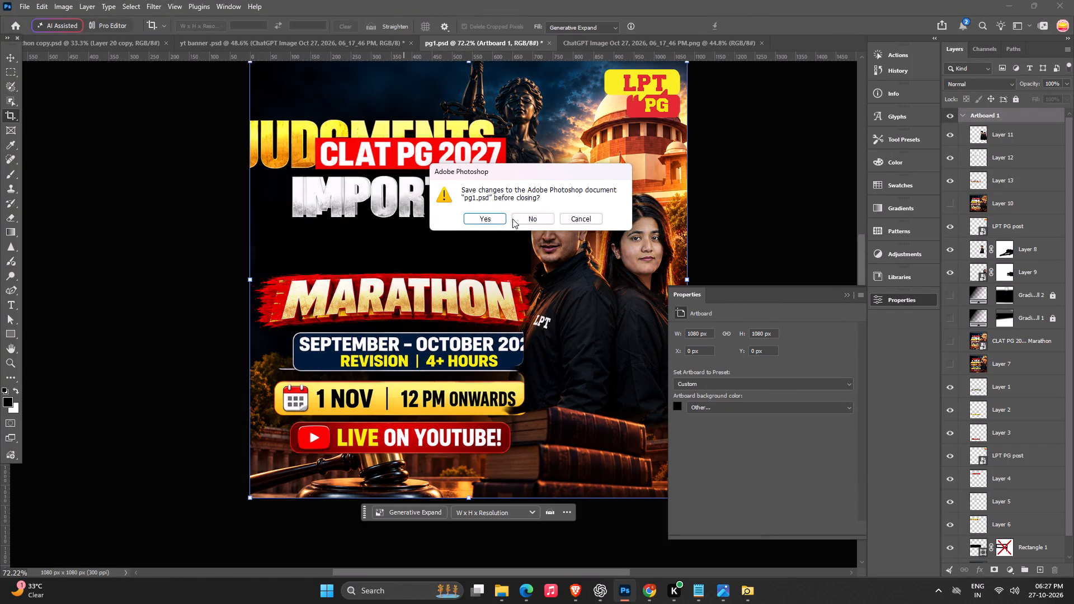
click(514, 219)
Switch to the yt banner .psd document and select the placed CLAT PG 2027 Marathon banner image.
click(343, 45)
key(space)
key(space)
drag(486, 276, 546, 259)
alt+scroll(528, 257, down, 6)
key(b)
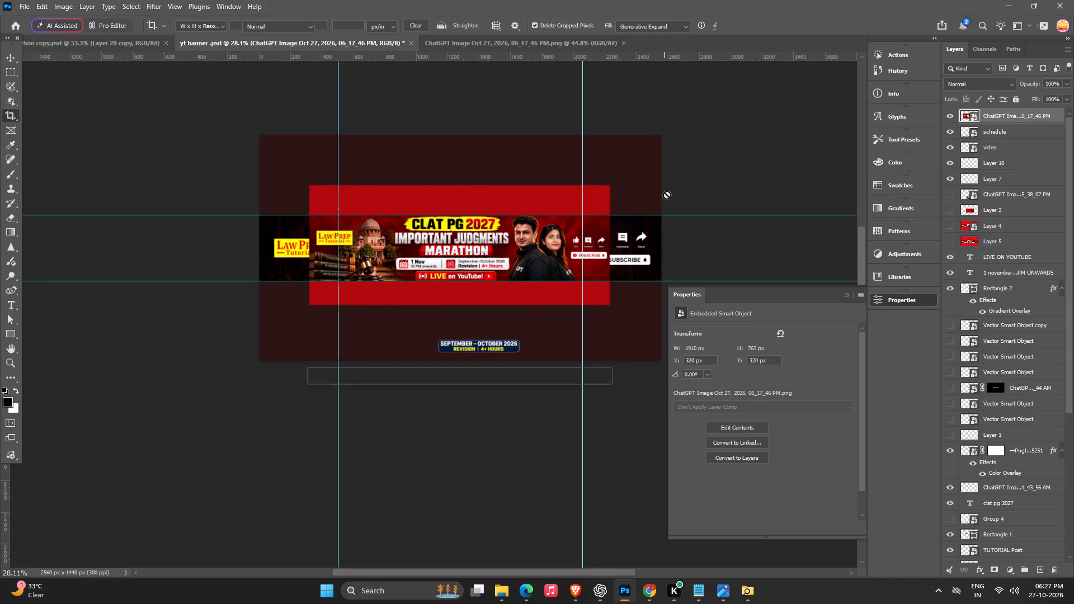
key(v)
click(695, 178)
alt+scroll(348, 306, up, 4)
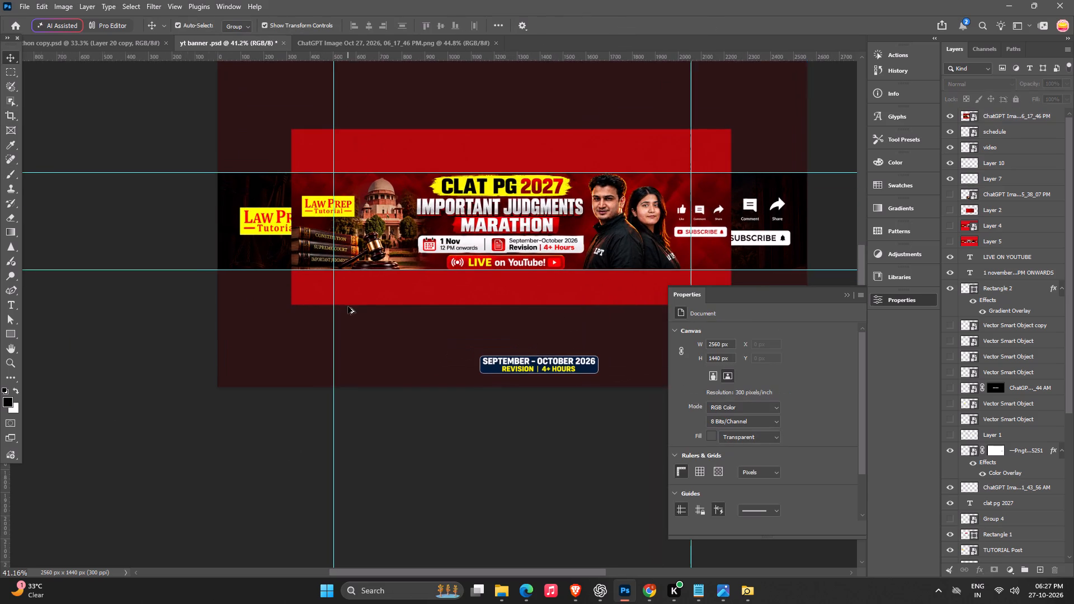
key(space)
key(space)
drag(365, 298, 335, 304)
click(386, 287)
key(space)
key(space)
key(space)
key(space)
key(space)
drag(383, 287, 279, 248)
Rasterize the placed banner layer and delete its plain red strip below the lower horizontal guide.
click(7, 70)
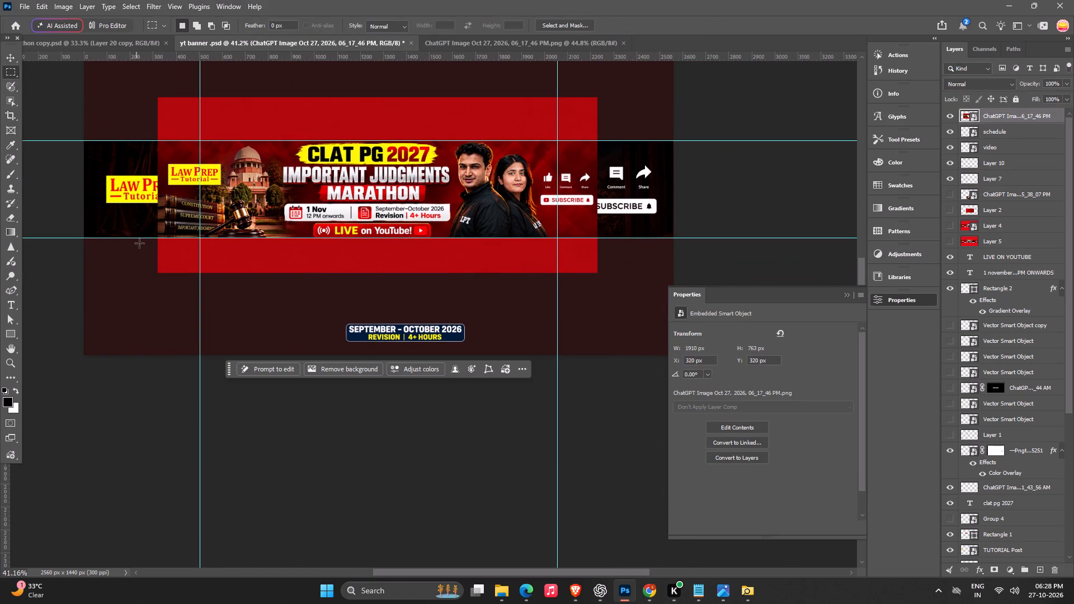
drag(150, 238, 617, 294)
key(Delete)
click(500, 223)
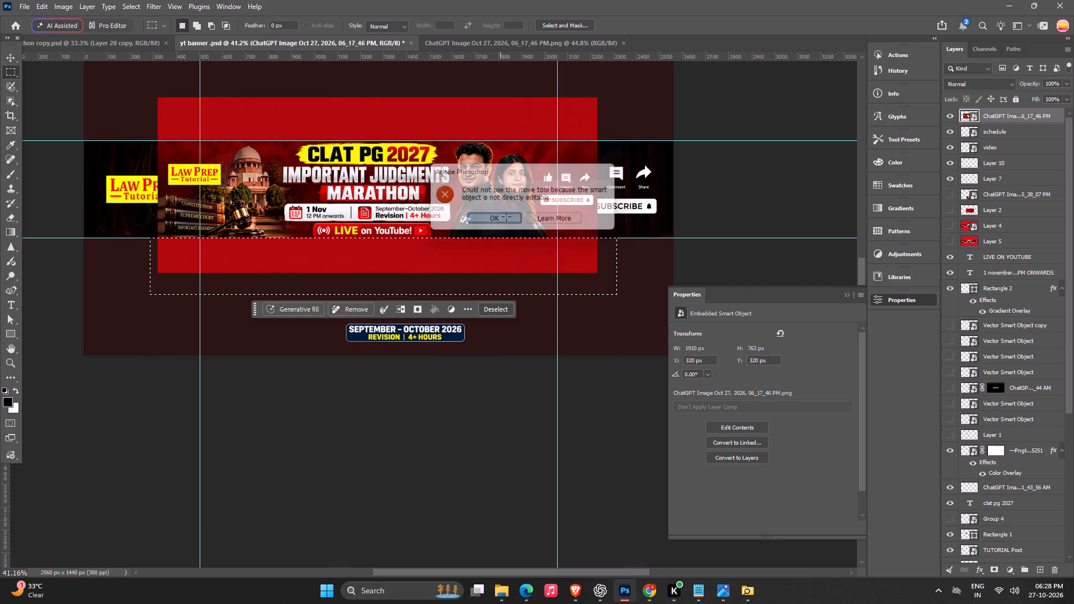
right_click(1022, 114)
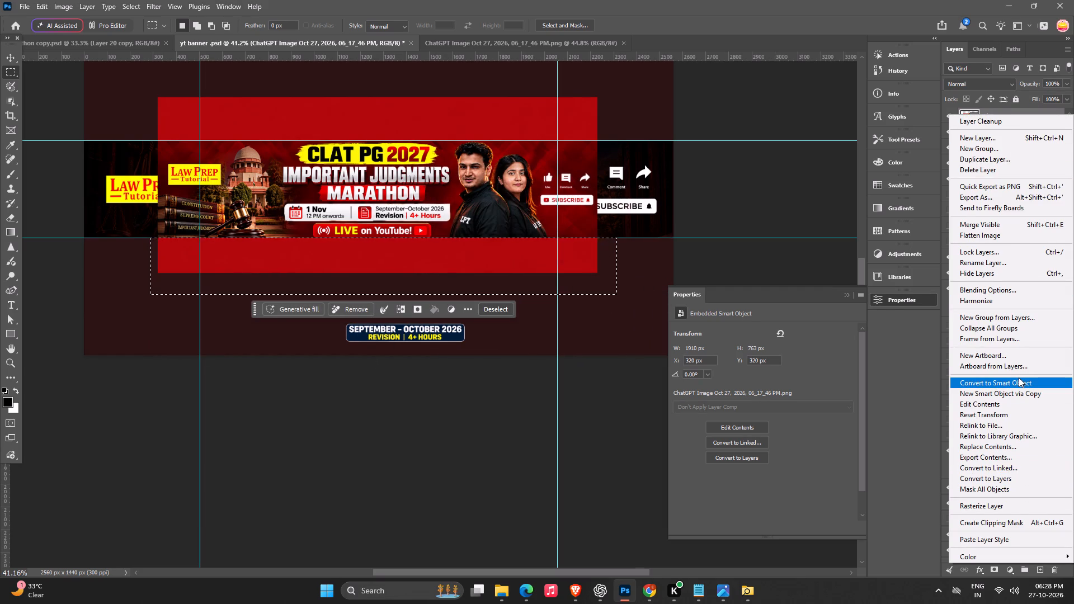
click(1007, 503)
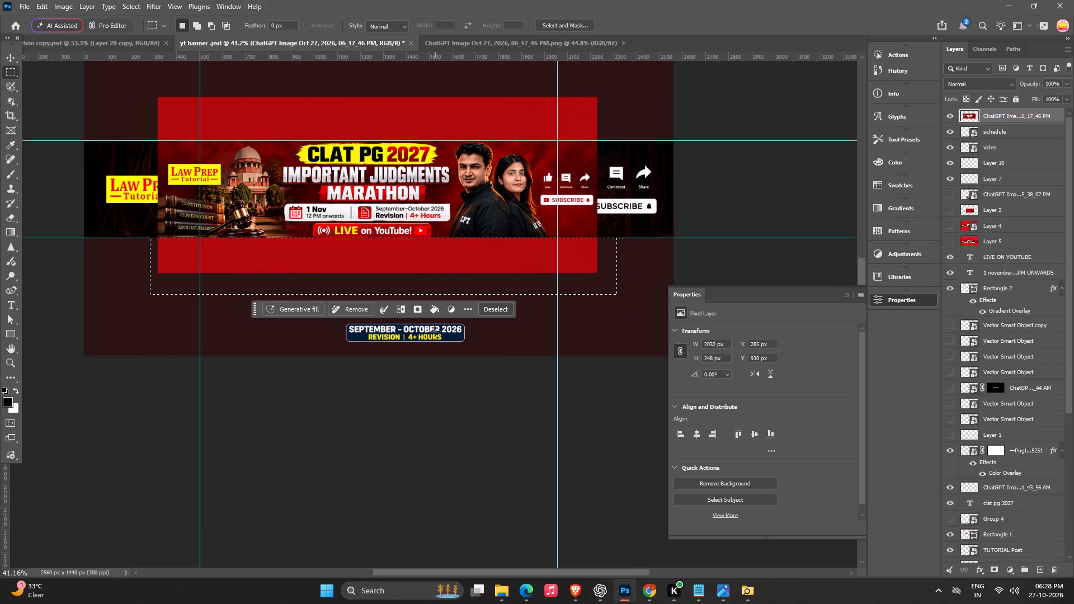
key(Delete)
Delete the banner layer's plain red strip above the upper horizontal guide and clear the selection.
key(space)
key(space)
key(space)
key(space)
key(space)
drag(420, 265, 445, 307)
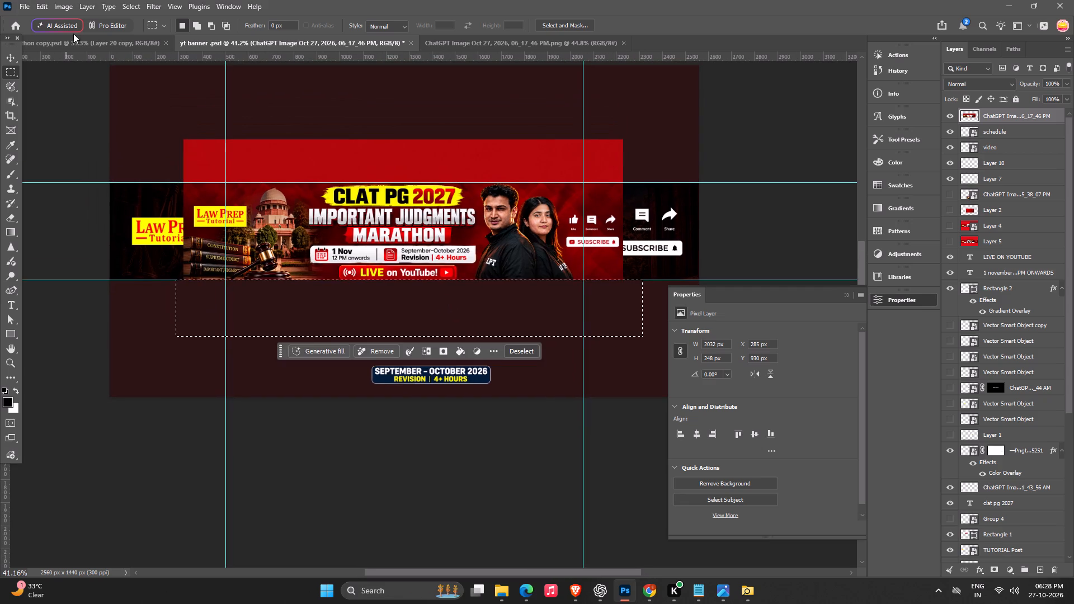
drag(153, 113, 634, 179)
key(Delete)
key(ctrl+d)
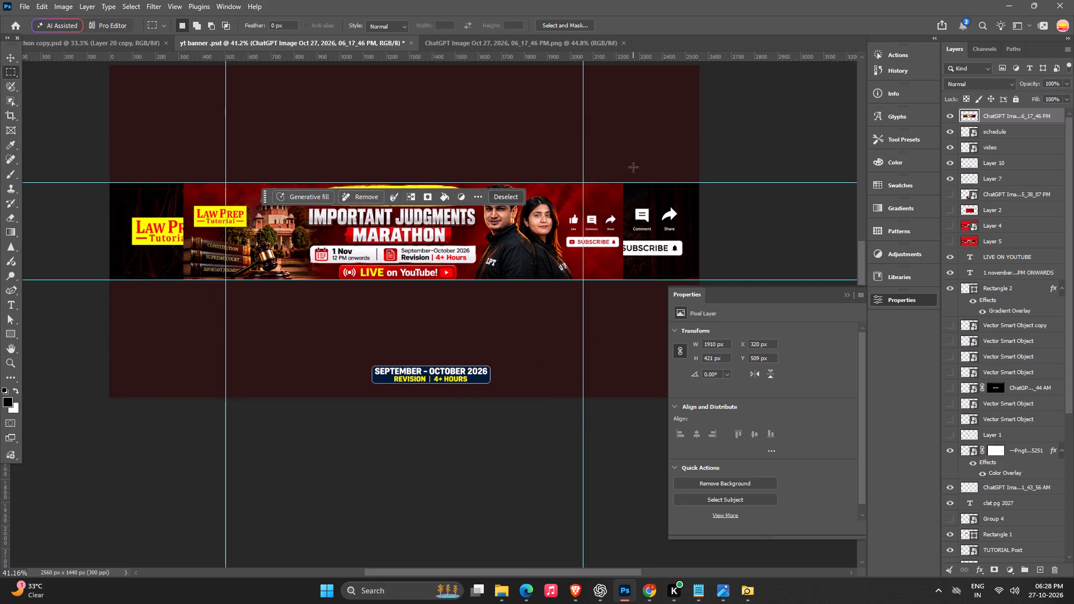
click(11, 58)
click(36, 97)
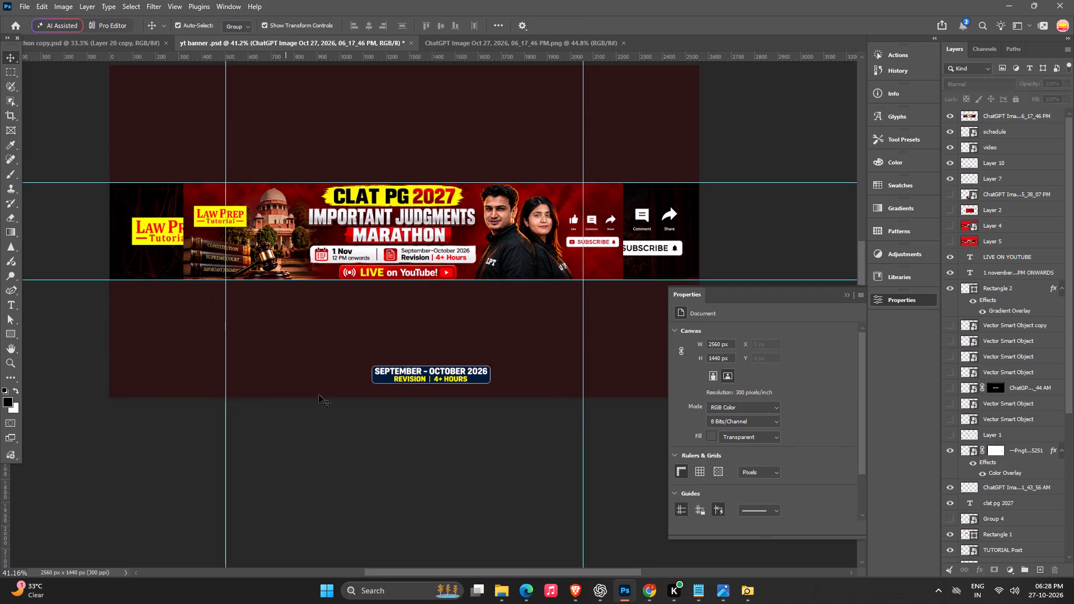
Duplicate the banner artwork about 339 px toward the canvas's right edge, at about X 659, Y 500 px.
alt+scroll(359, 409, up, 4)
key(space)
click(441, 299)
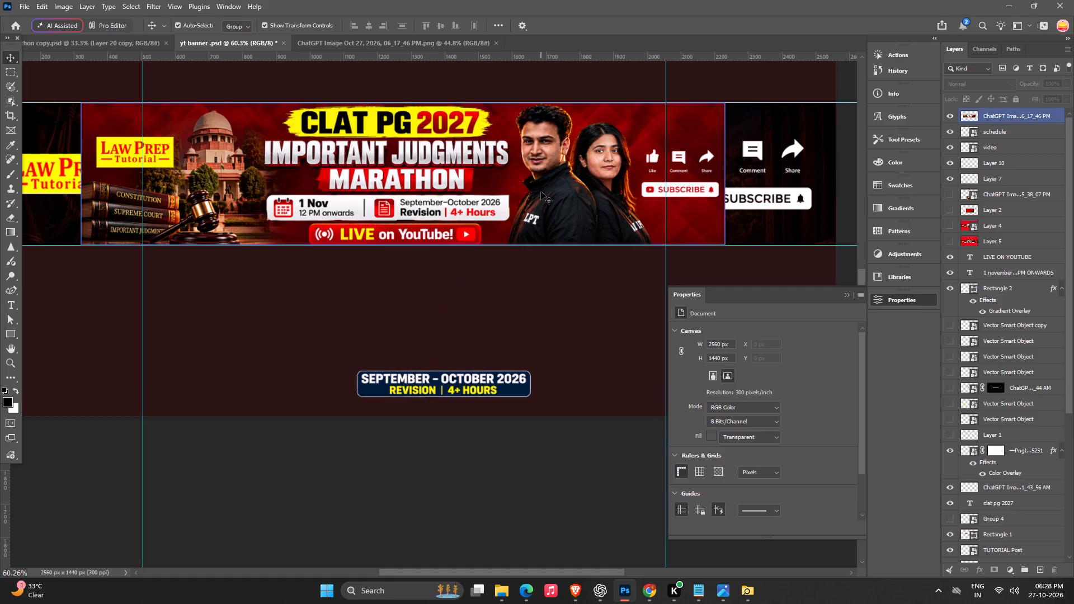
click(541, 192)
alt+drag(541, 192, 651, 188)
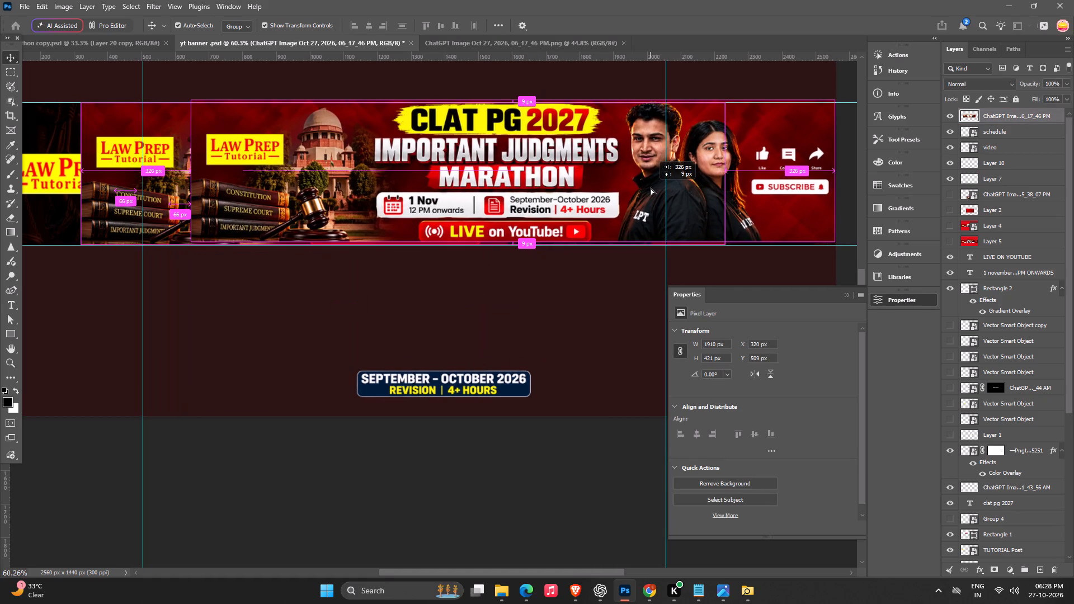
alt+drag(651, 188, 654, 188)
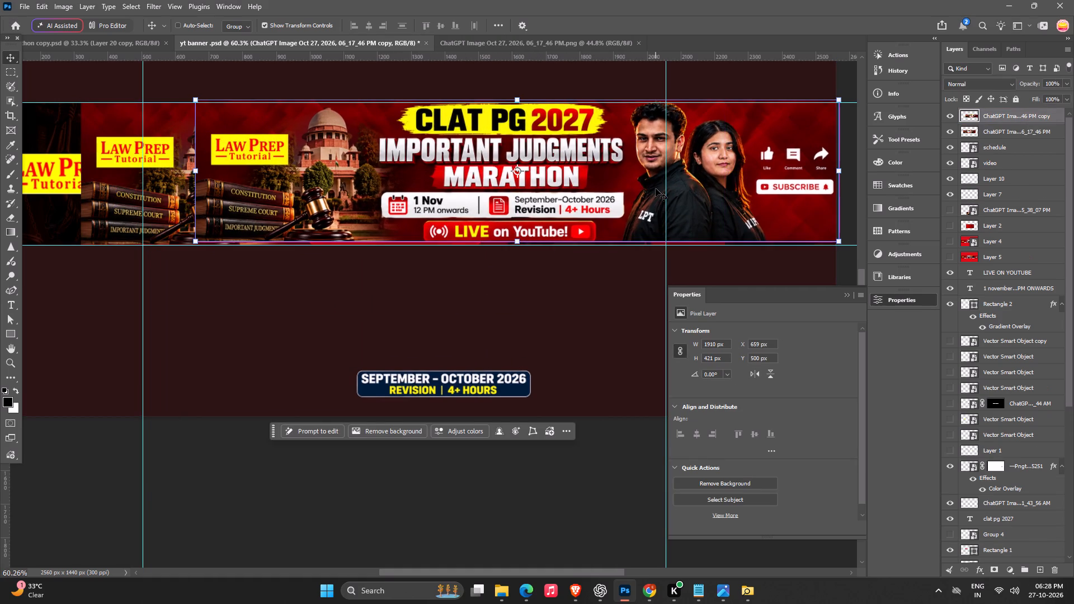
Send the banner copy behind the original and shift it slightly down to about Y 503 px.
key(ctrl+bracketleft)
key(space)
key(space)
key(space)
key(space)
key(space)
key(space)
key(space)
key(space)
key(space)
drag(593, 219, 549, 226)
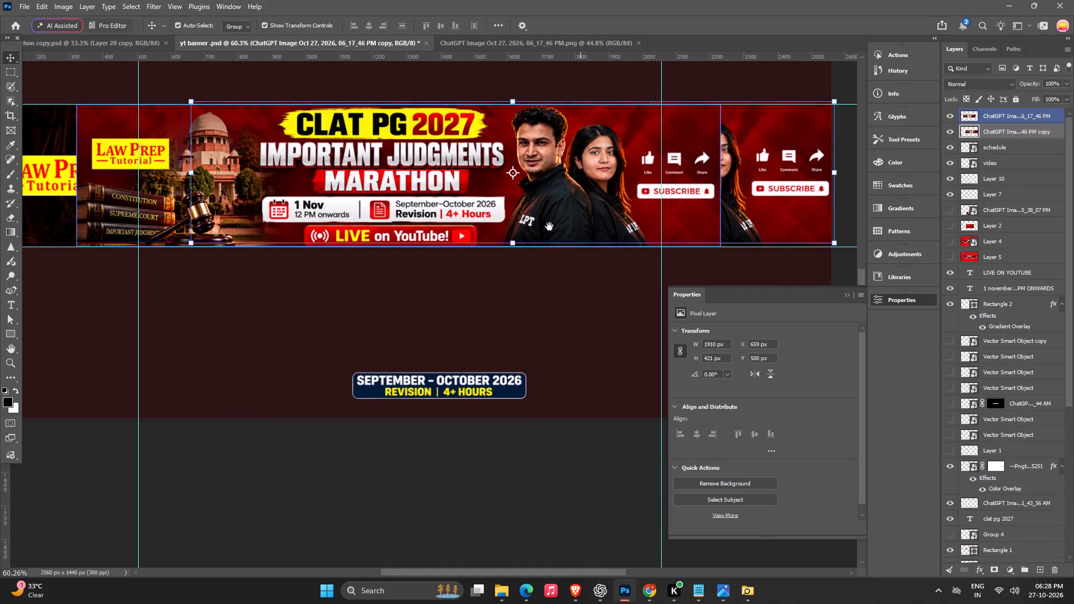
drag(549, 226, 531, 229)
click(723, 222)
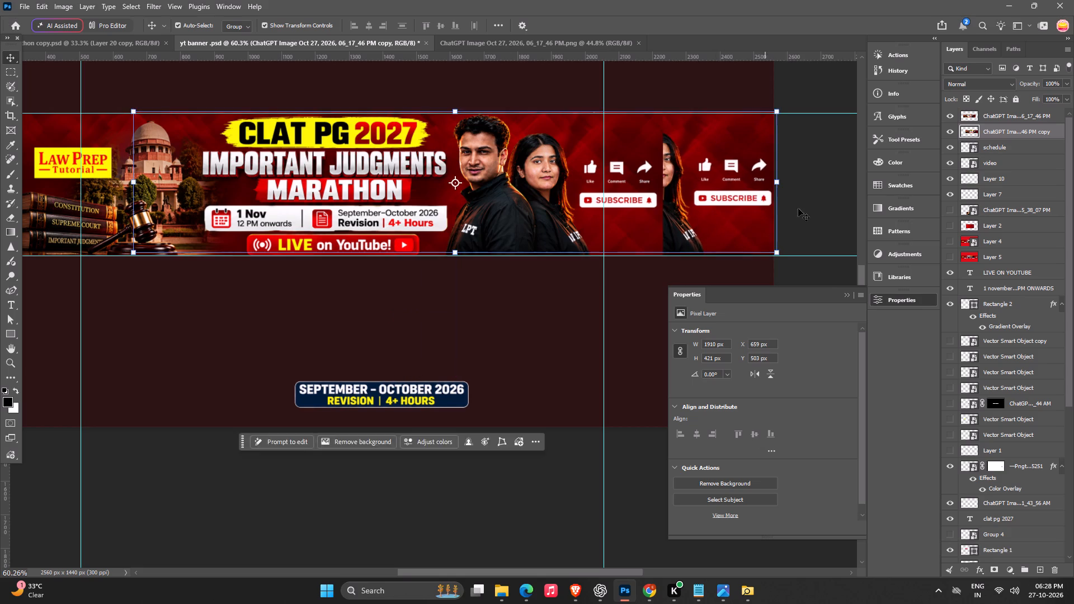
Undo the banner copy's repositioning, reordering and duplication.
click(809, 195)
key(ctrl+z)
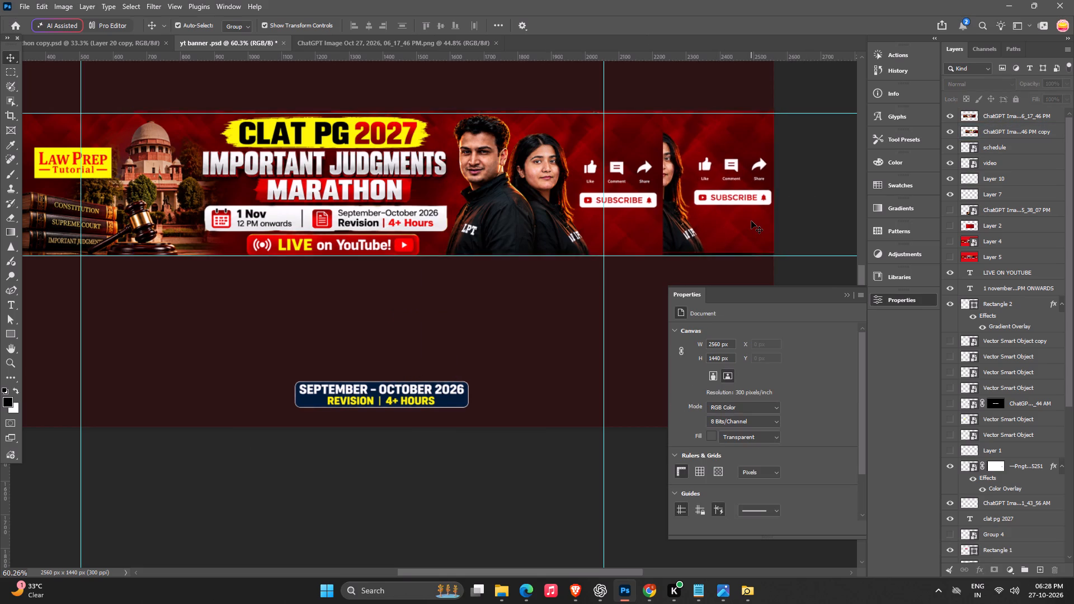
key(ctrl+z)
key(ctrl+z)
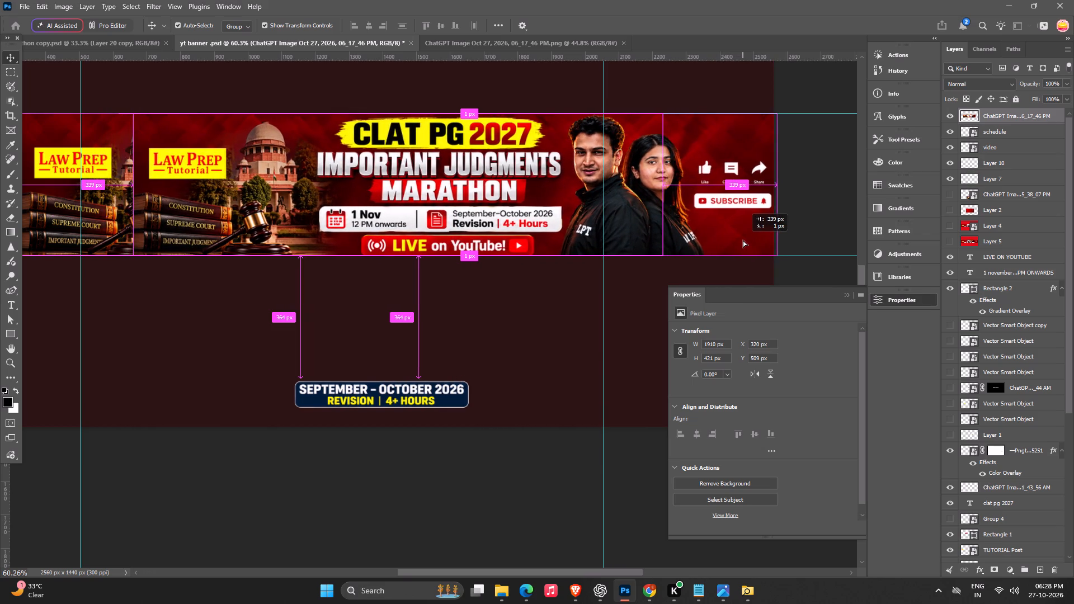
Duplicate the banner artwork to about X 664, Y 510 px and move the copy one layer below the original.
key(Return)
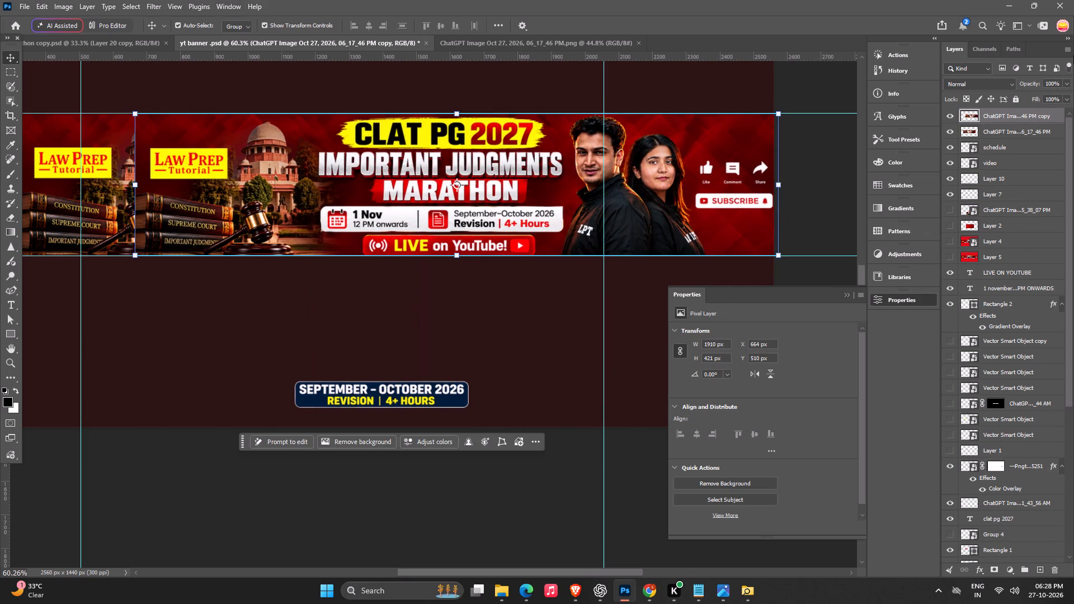
click(811, 82)
alt+scroll(752, 178, down, 6)
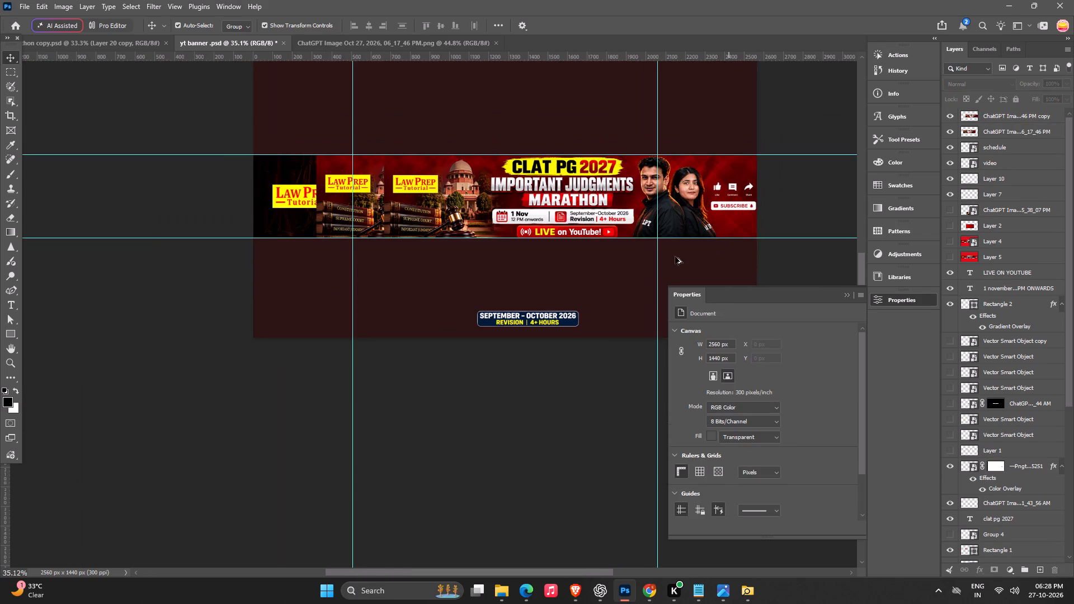
key(space)
drag(516, 284, 497, 284)
alt+scroll(475, 287, up, 2)
click(591, 194)
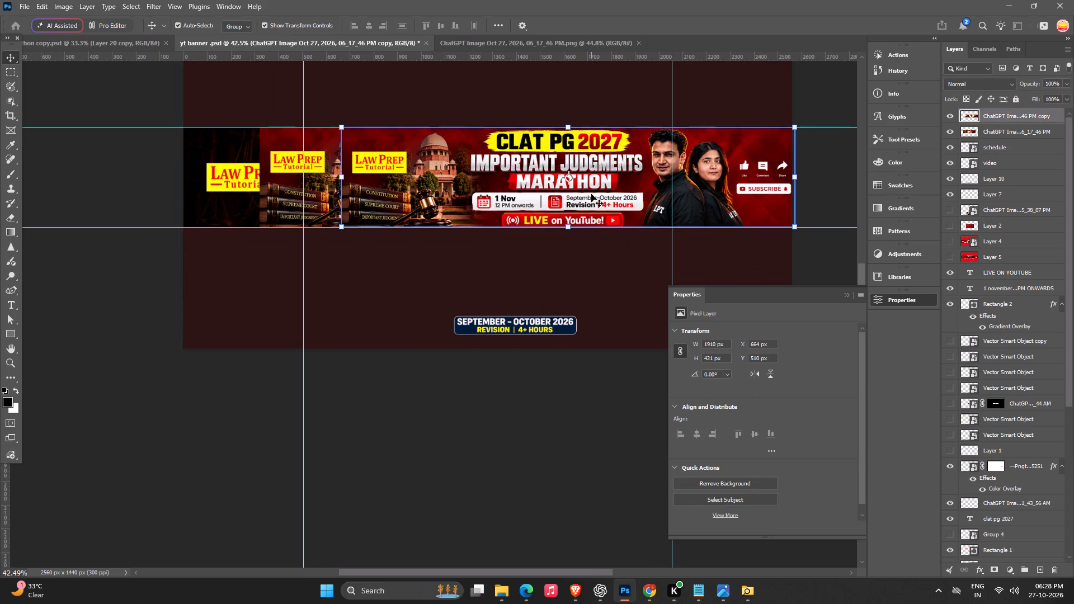
key(ctrl+bracketleft)
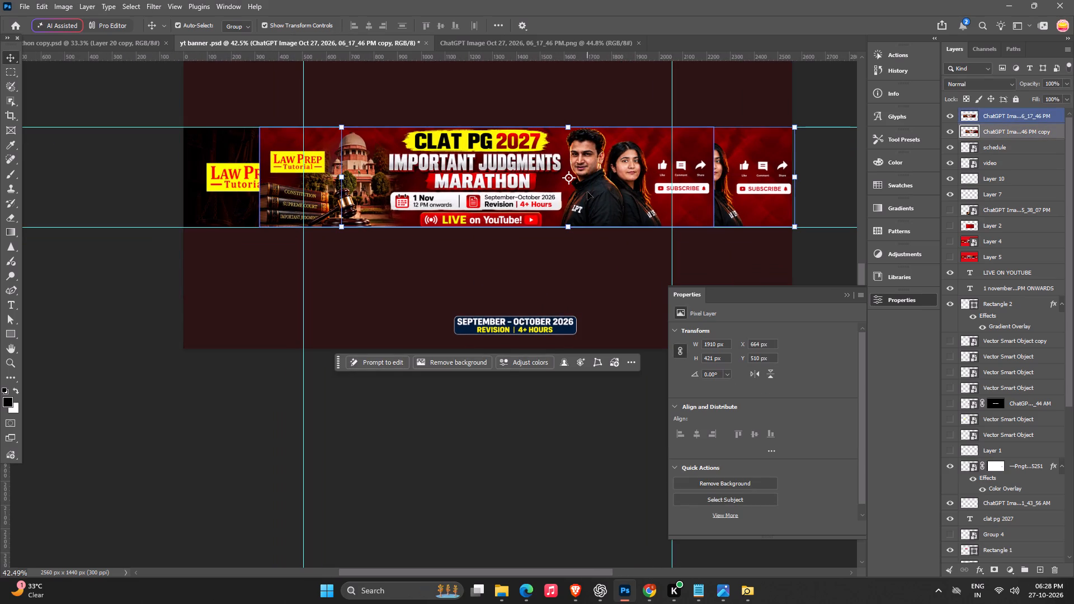
Shift the banner copy horizontally to X 650 px so its right edge meets the canvas's right edge.
key(space)
key(space)
key(space)
key(space)
key(space)
key(space)
drag(446, 168, 303, 194)
click(712, 190)
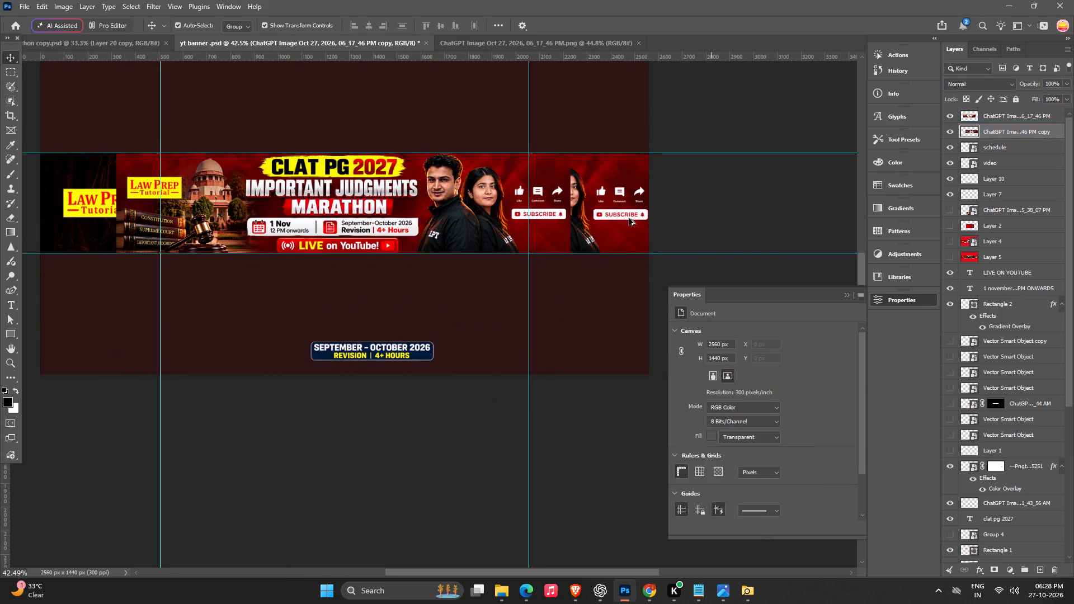
alt+scroll(617, 221, up, 5)
key(space)
key(space)
key(space)
key(space)
key(space)
drag(544, 254, 648, 228)
drag(710, 209, 703, 210)
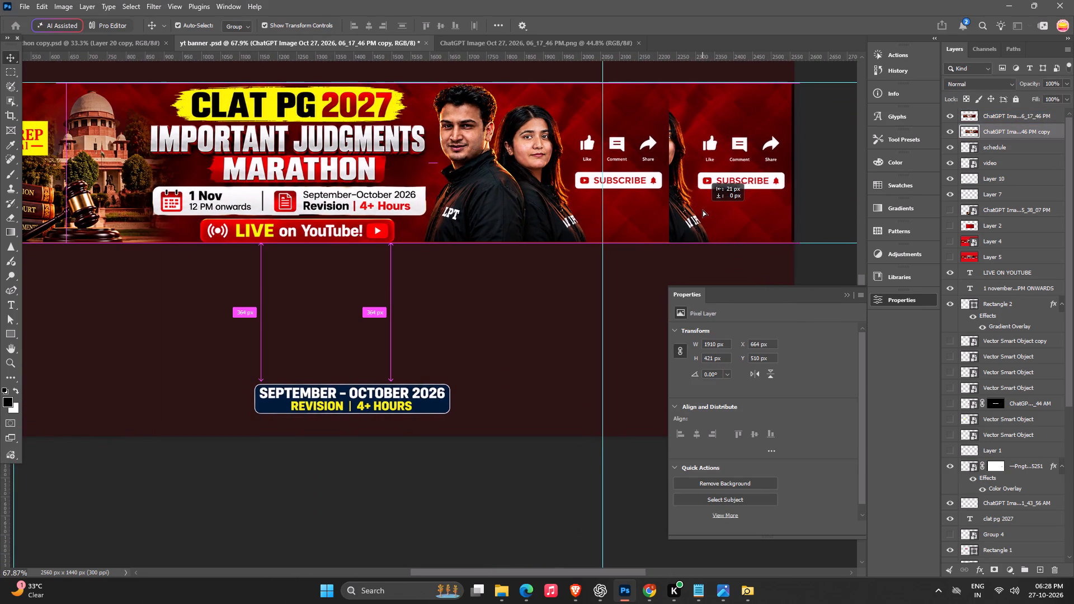
drag(703, 210, 705, 210)
key(Return)
key(Return)
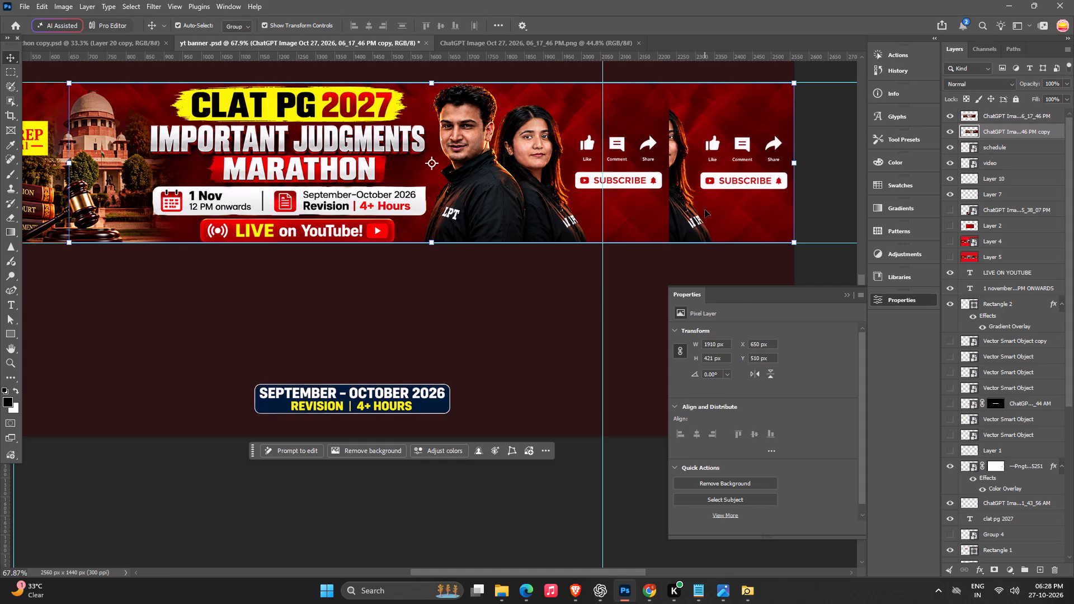
Add a layer mask to the original banner layer above the copy.
key(space)
key(space)
key(space)
key(space)
key(space)
drag(496, 301, 482, 304)
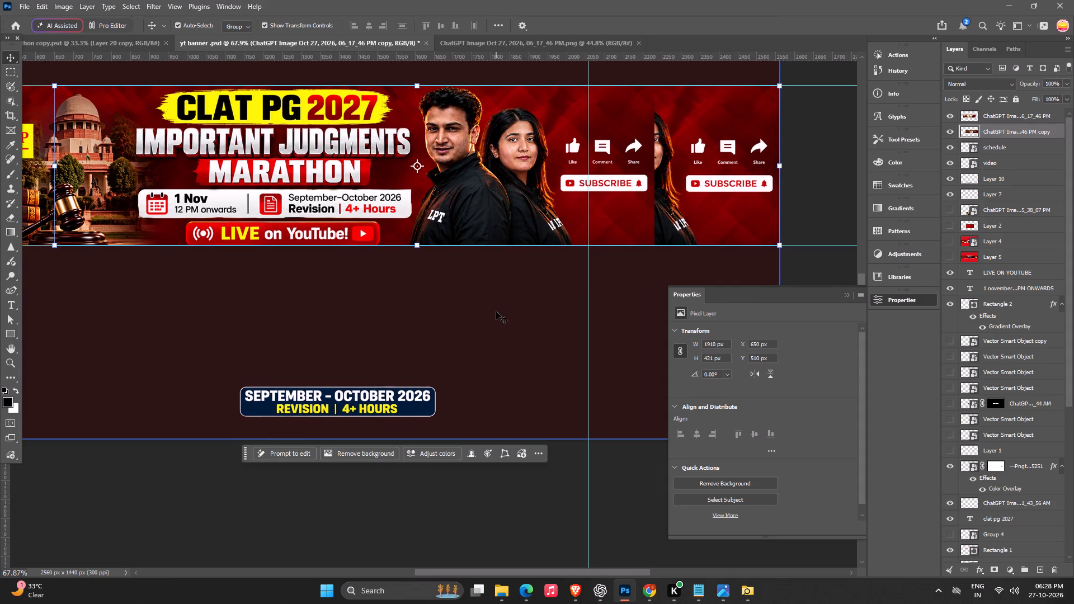
alt+scroll(503, 320, down, 7)
alt+scroll(519, 286, up, 3)
click(589, 268)
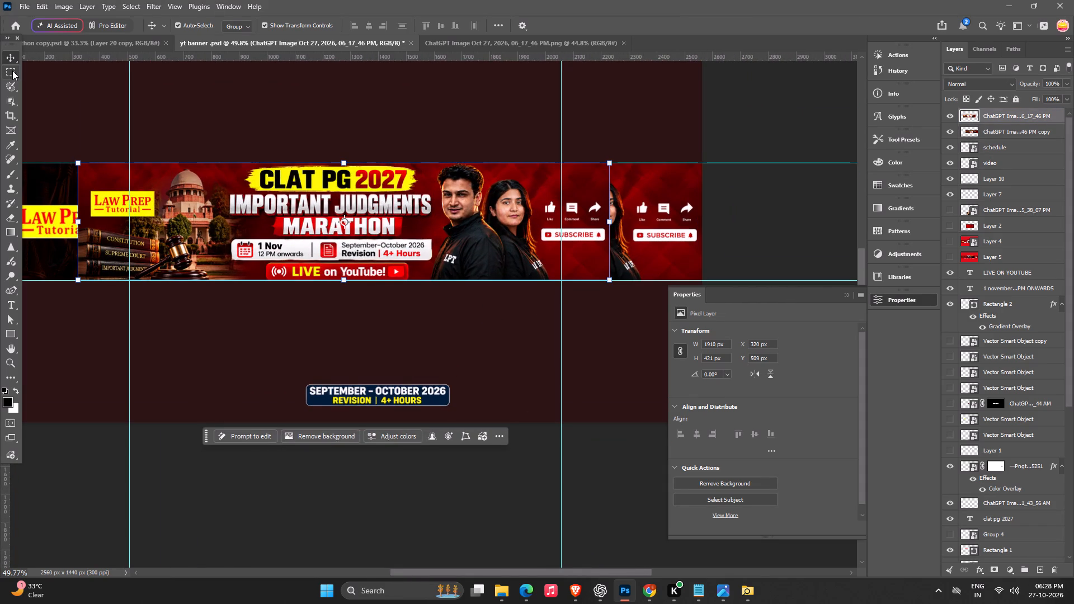
click(11, 97)
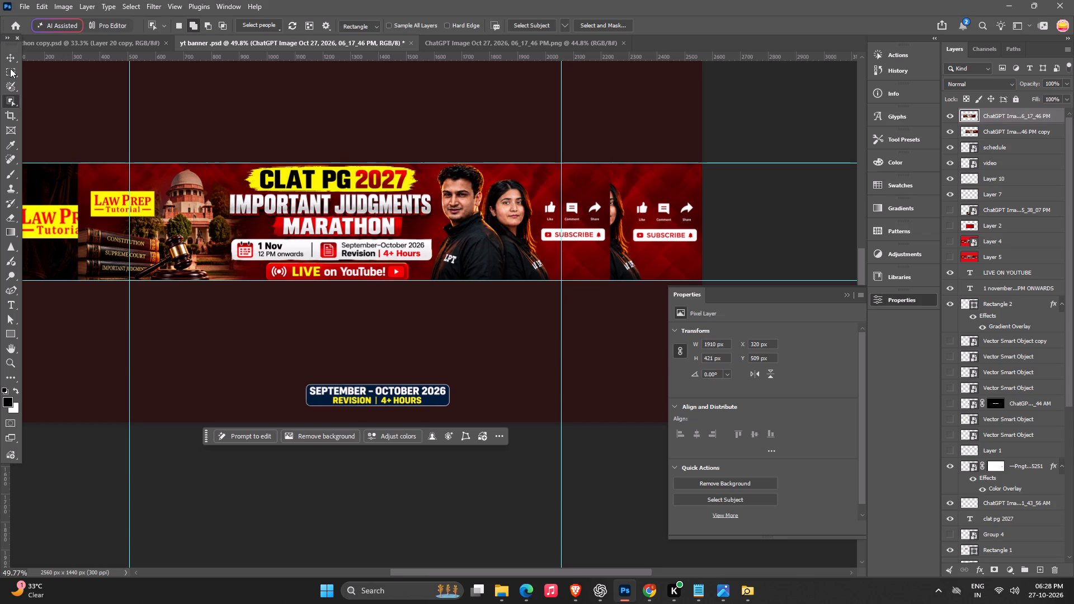
click(996, 572)
Set up the Brush at 250 px for painting on the original banner's layer mask.
key(b)
alt+scroll(606, 210, up, 4)
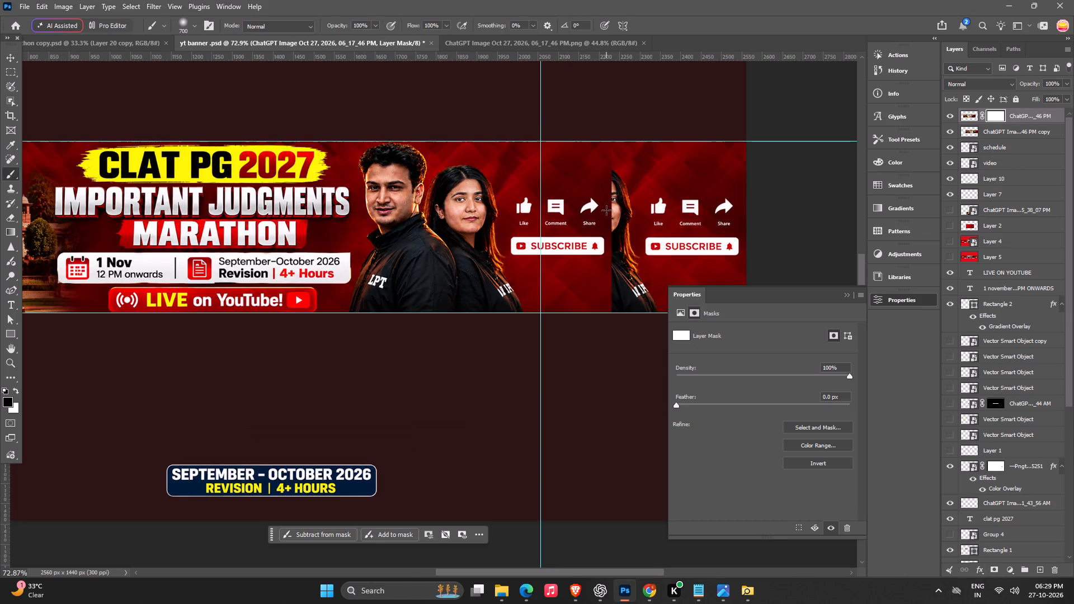
key(Tab)
key(Tab)
key(space)
key(space)
key(space)
key(space)
key(space)
key(space)
key(space)
key(space)
key(space)
key(space)
key(space)
drag(605, 224, 338, 214)
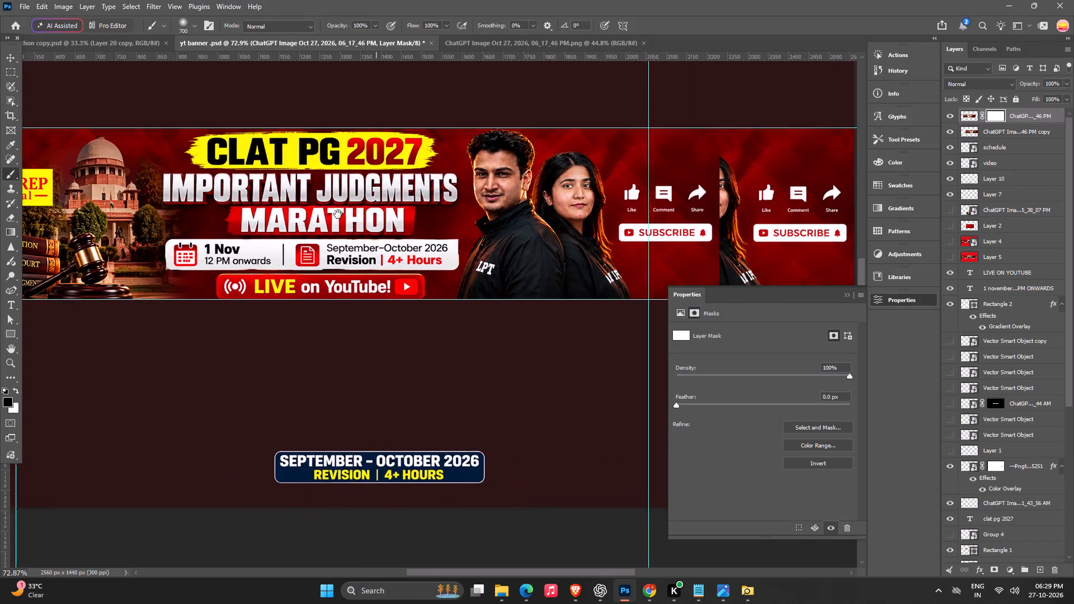
drag(338, 214, 252, 211)
key(p)
key(p)
key(p)
key(p)
key(p)
key(p)
key(p)
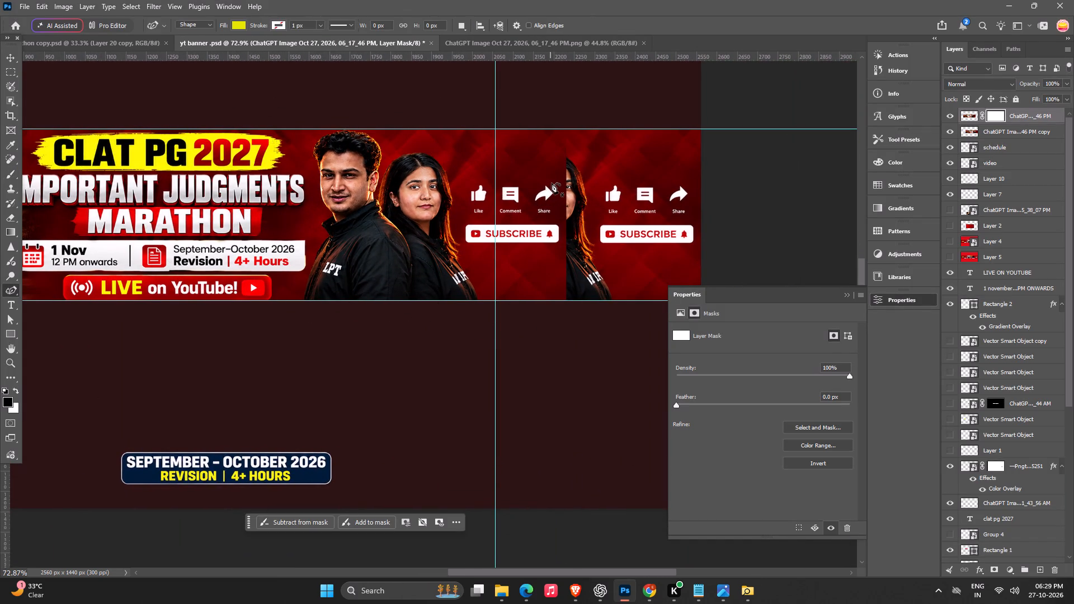
text(b[)
key(bracketleft)
key(bracketleft)
key(bracketleft)
key(bracketleft)
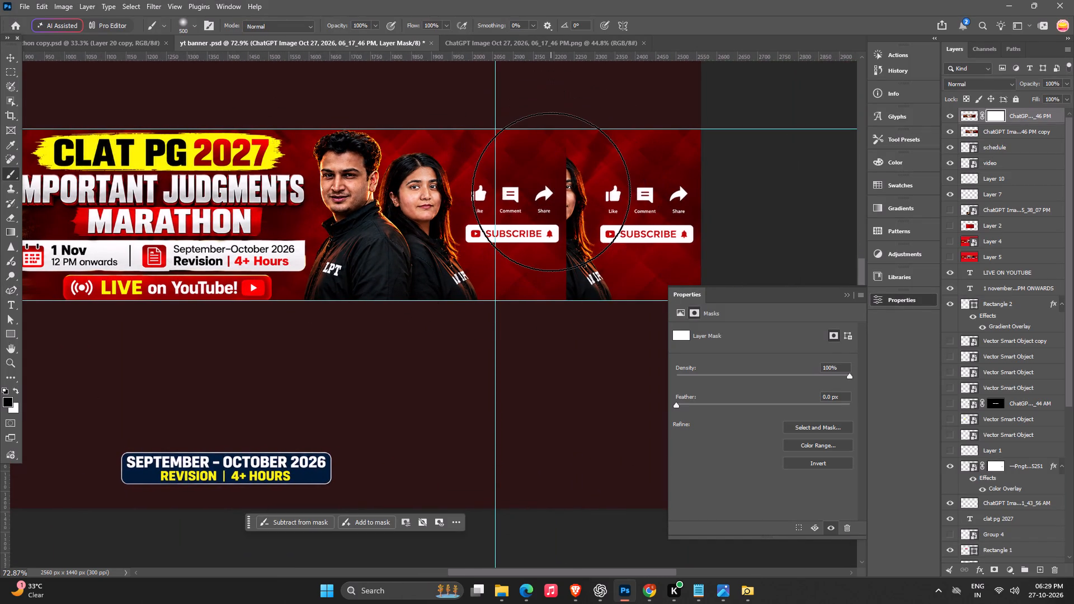
key(bracketleft)
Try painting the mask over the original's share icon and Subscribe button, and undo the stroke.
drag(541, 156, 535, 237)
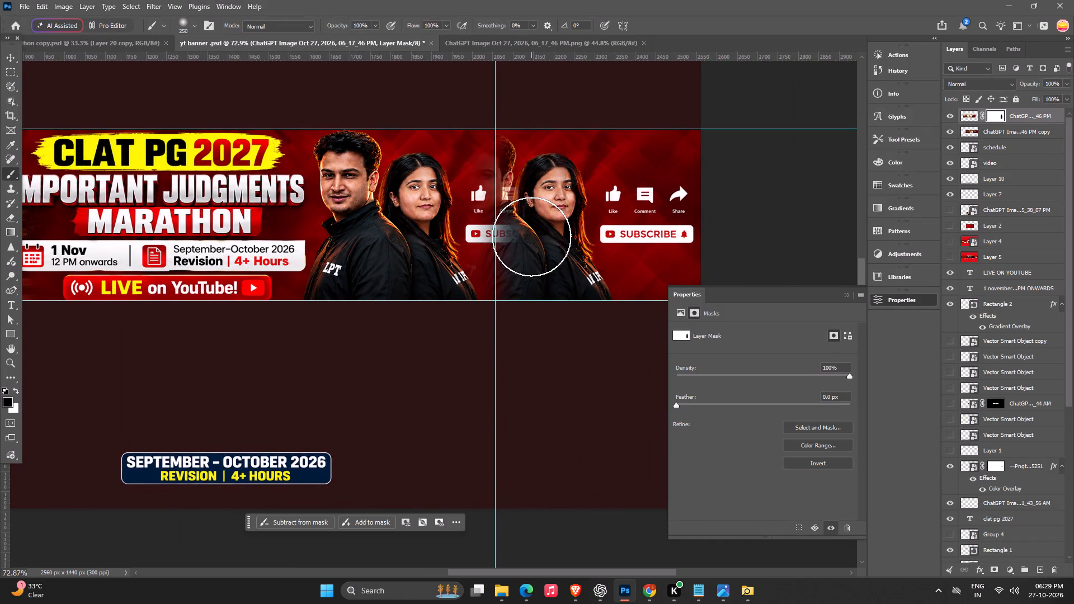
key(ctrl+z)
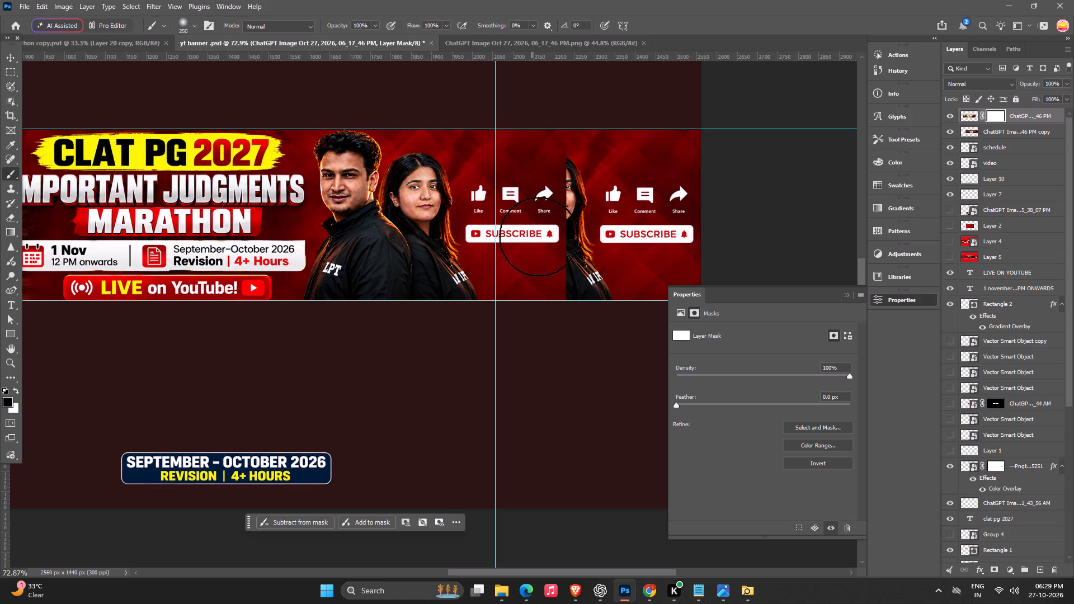
Bring the banner copy to the top of the layer stack, above the original banner layer.
key(space)
key(space)
drag(563, 233, 535, 235)
key(v)
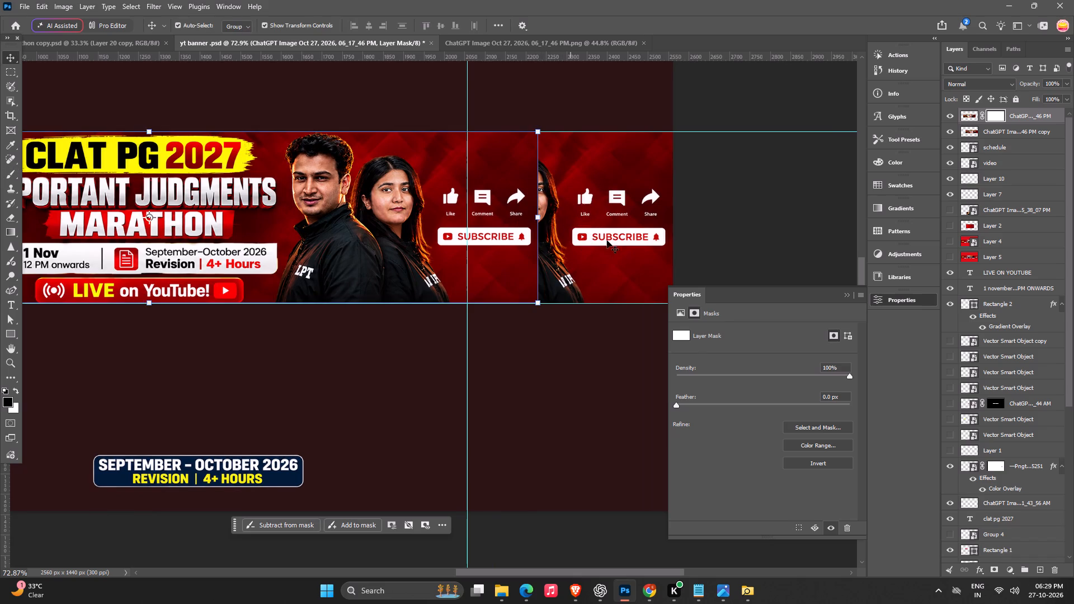
click(624, 279)
key(ctrl+shift+bracketright)
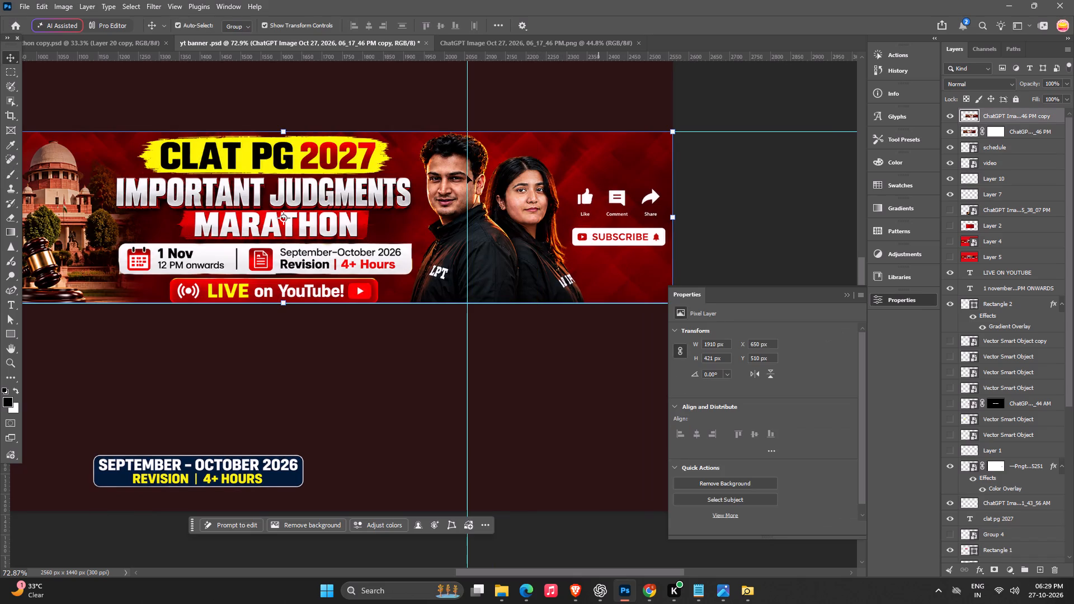
Remove the two people, the Like, Comment and Share icons and the Subscribe button from the banner copy with the Remove tool.
click(8, 87)
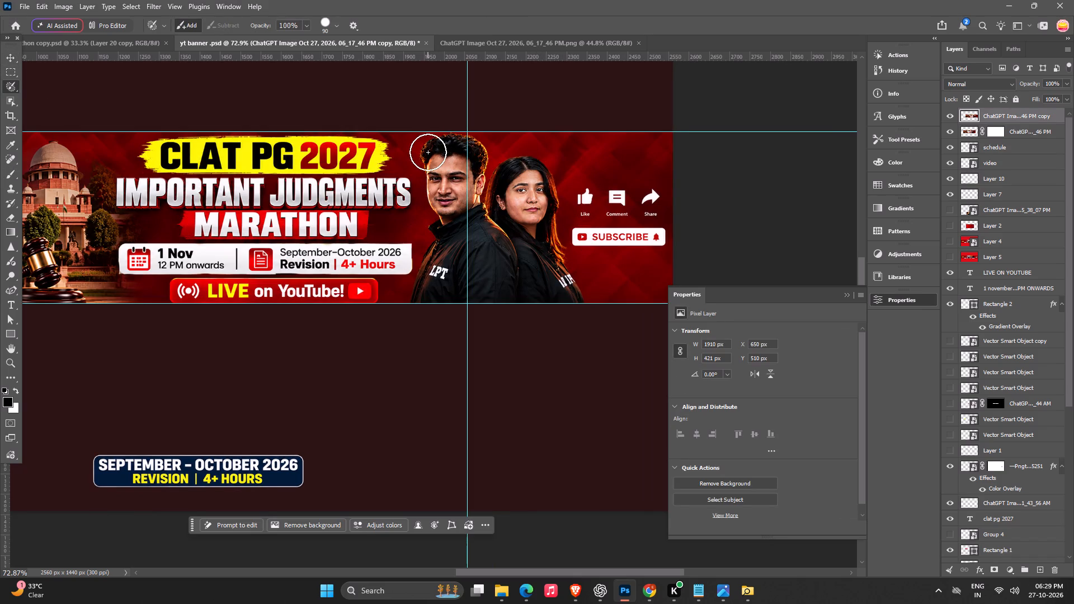
drag(433, 150, 453, 299)
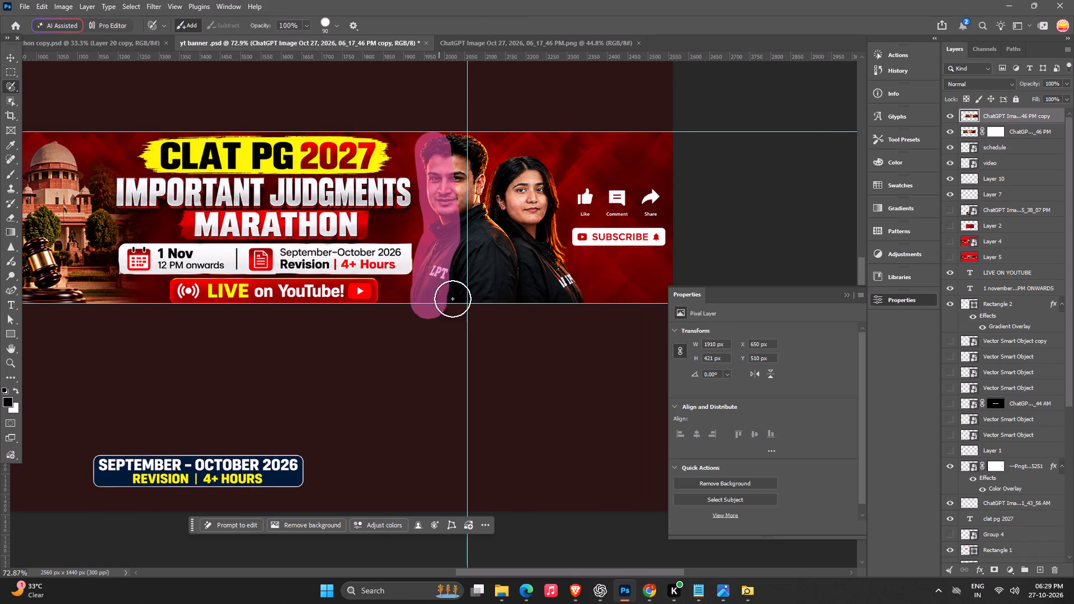
drag(453, 299, 506, 169)
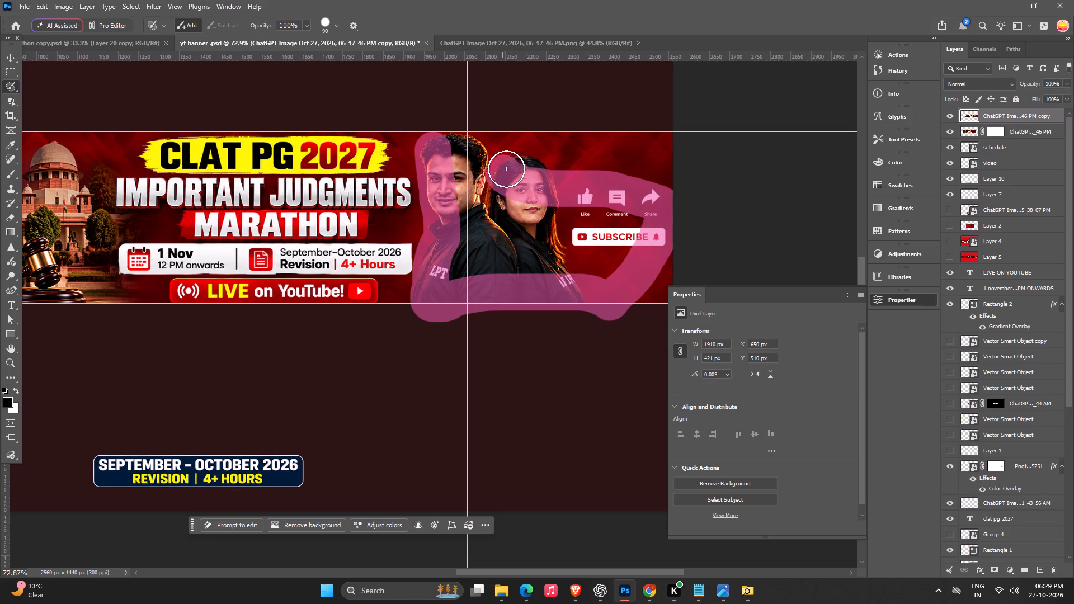
drag(506, 169, 447, 147)
click(494, 340)
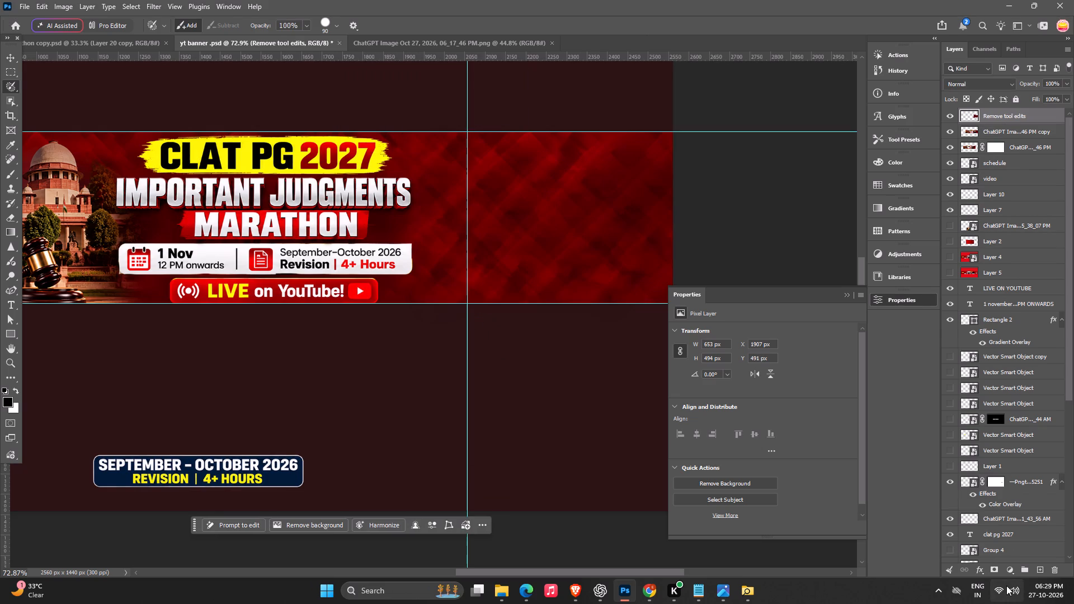
Convert the banner copy and its removal edits into one smart object and place it just below the original banner layer.
shift+click(1021, 131)
shift+right_click(1020, 131)
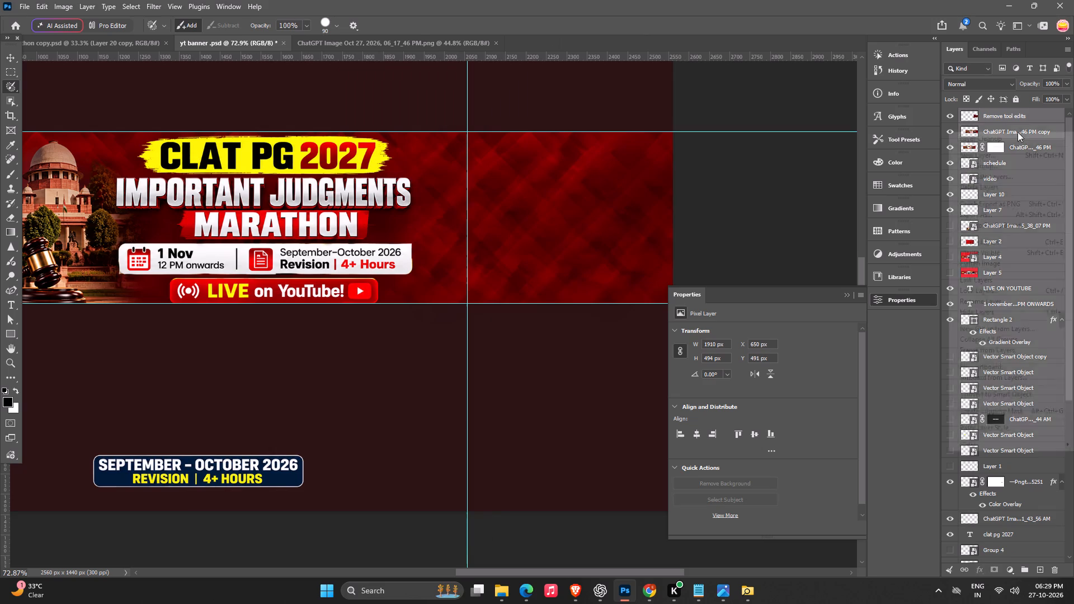
click(994, 391)
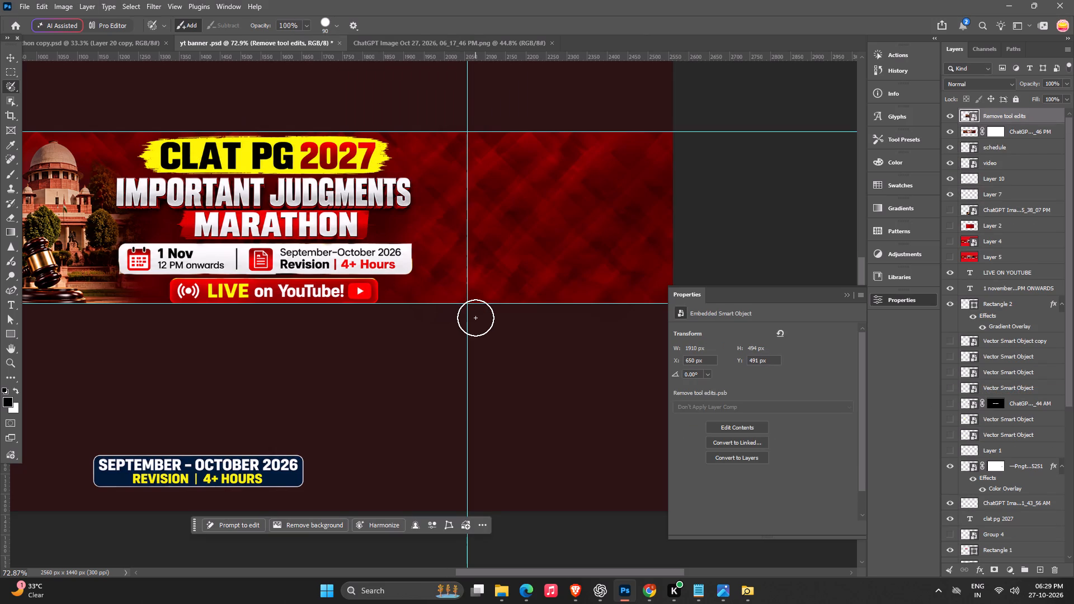
key(ctrl+bracketleft)
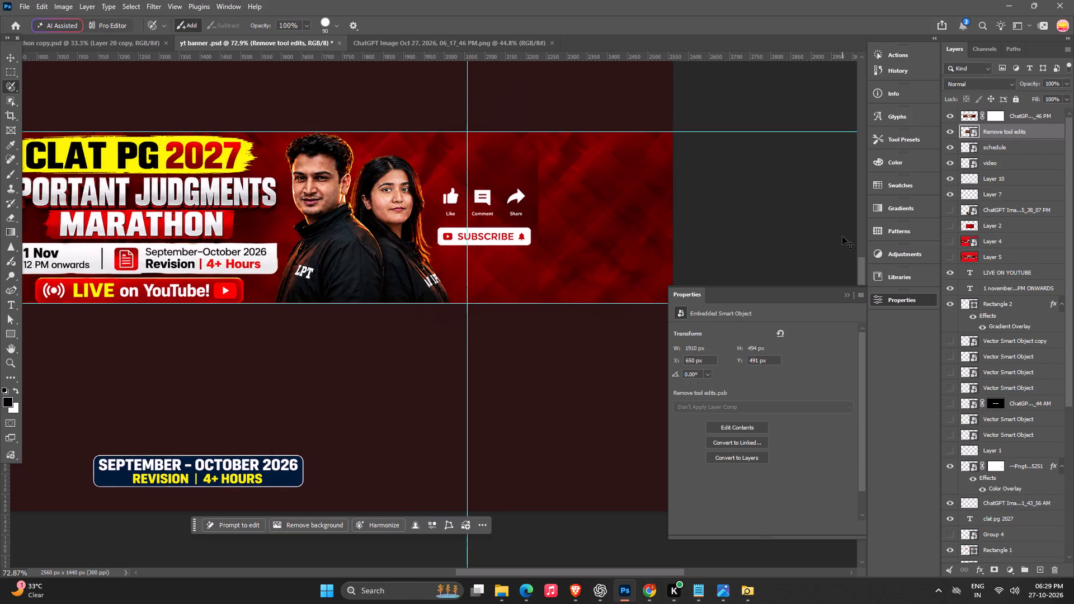
Examine how the original banner's edge beside the Subscribe button meets the cleaned red background extension.
alt+scroll(543, 253, down, 7)
key(space)
click(501, 329)
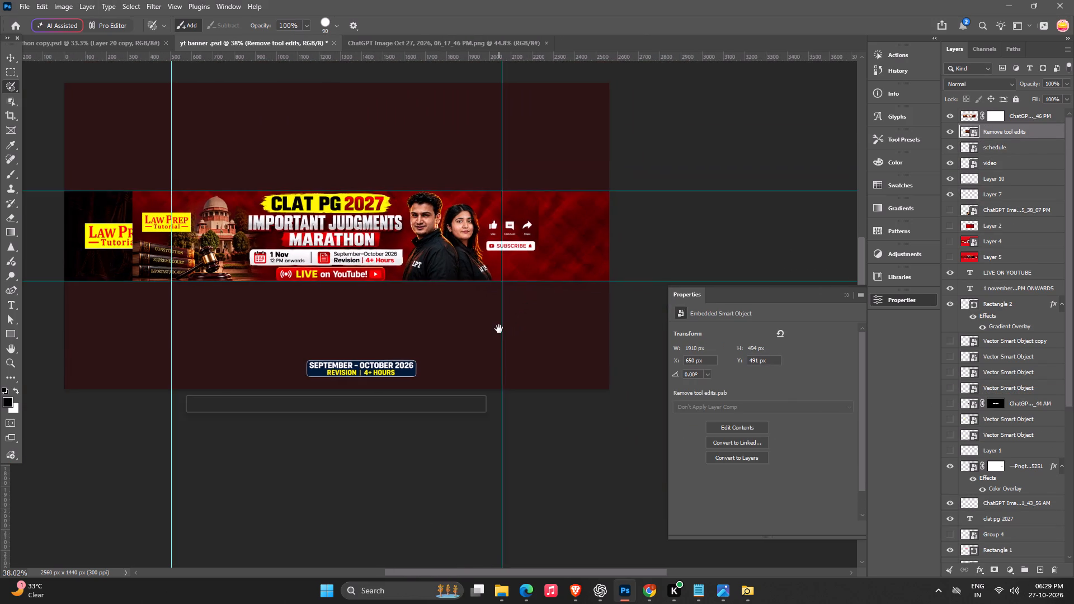
alt+scroll(577, 254, up, 5)
key(space)
key(space)
key(space)
key(space)
key(space)
key(space)
drag(510, 319, 556, 310)
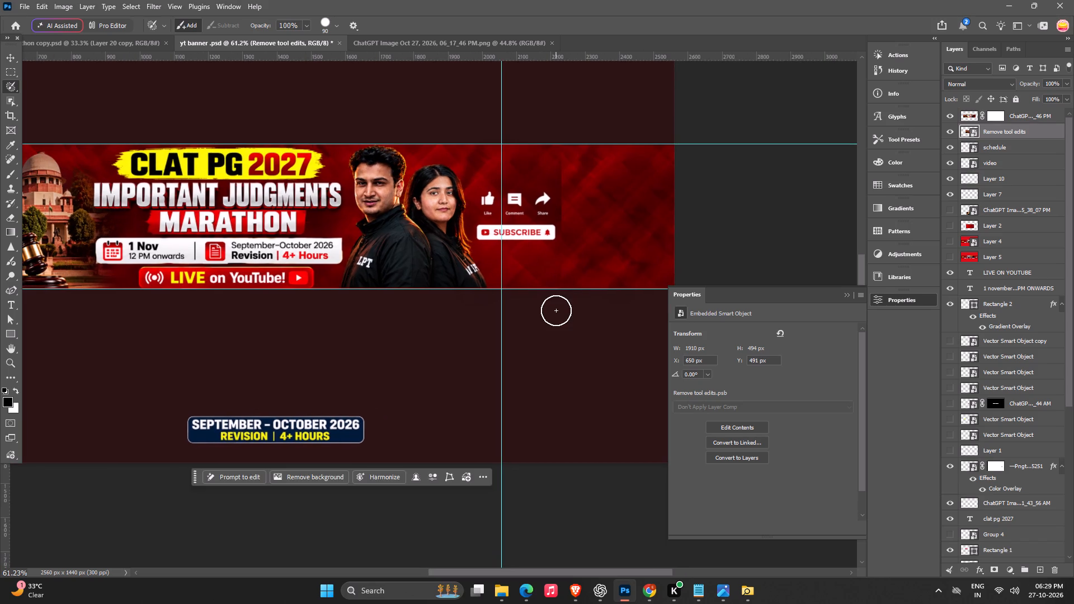
alt+scroll(555, 309, up, 2)
key(space)
drag(547, 305, 539, 307)
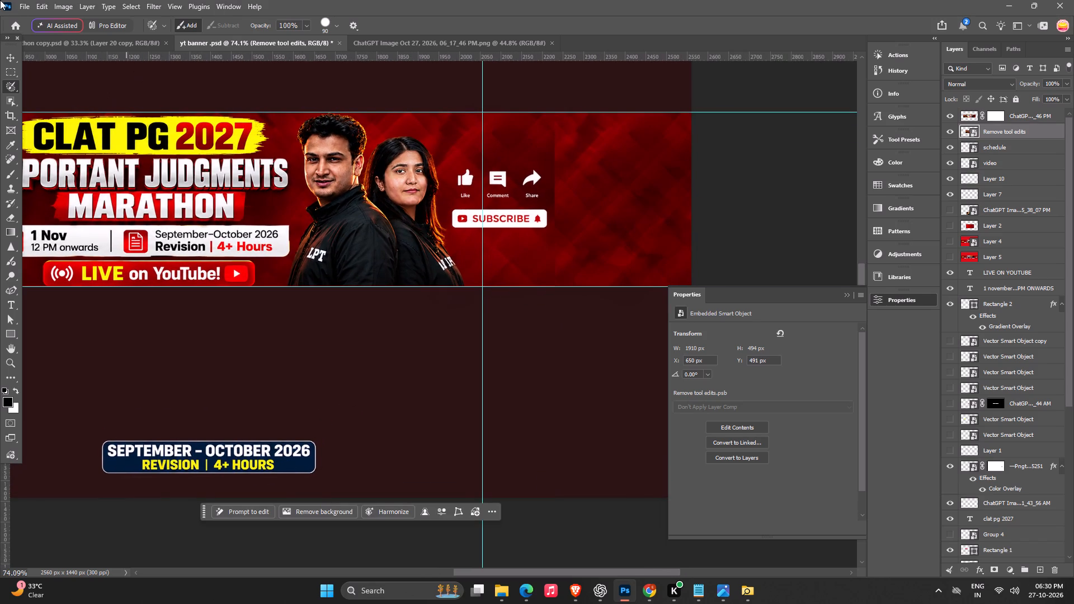
Cut the block with the Like, Comment, Share icons and Subscribe button, about 253 by 292 px, out of the original banner layer.
click(10, 53)
click(566, 249)
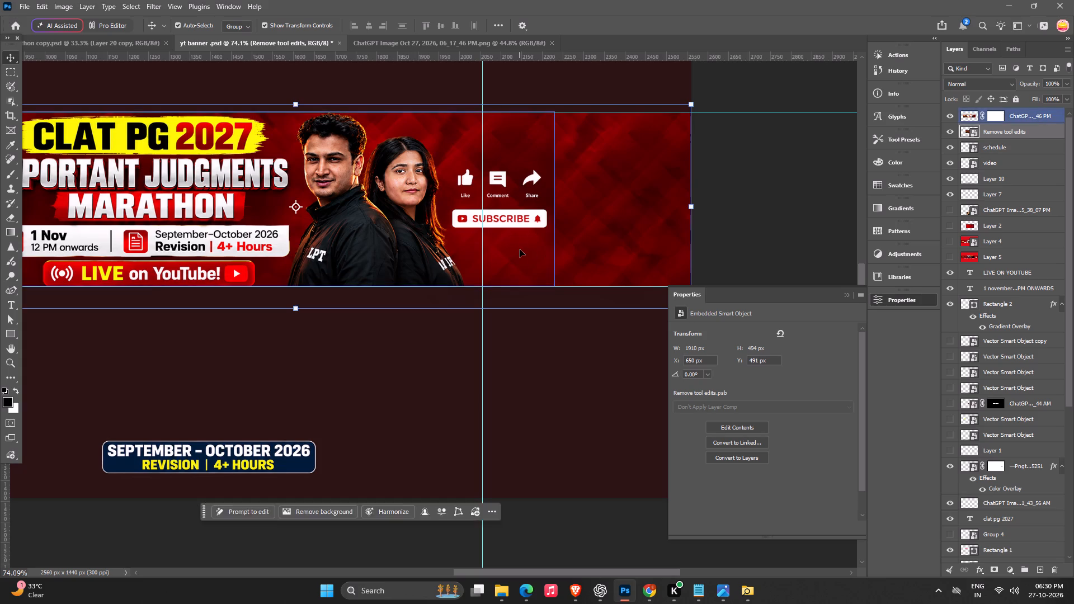
click(520, 249)
click(7, 74)
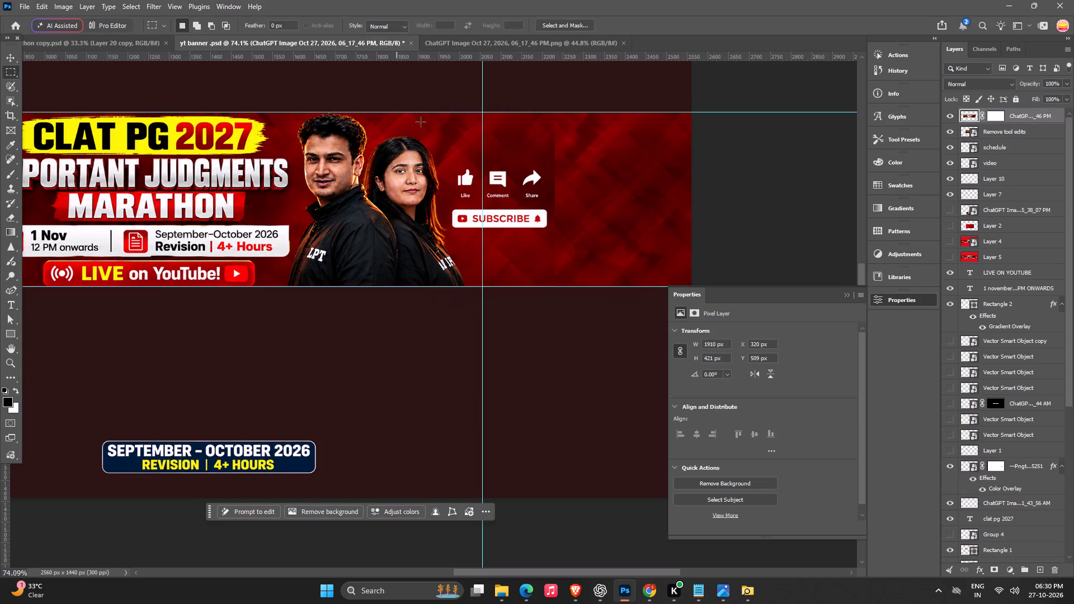
drag(450, 109, 544, 240)
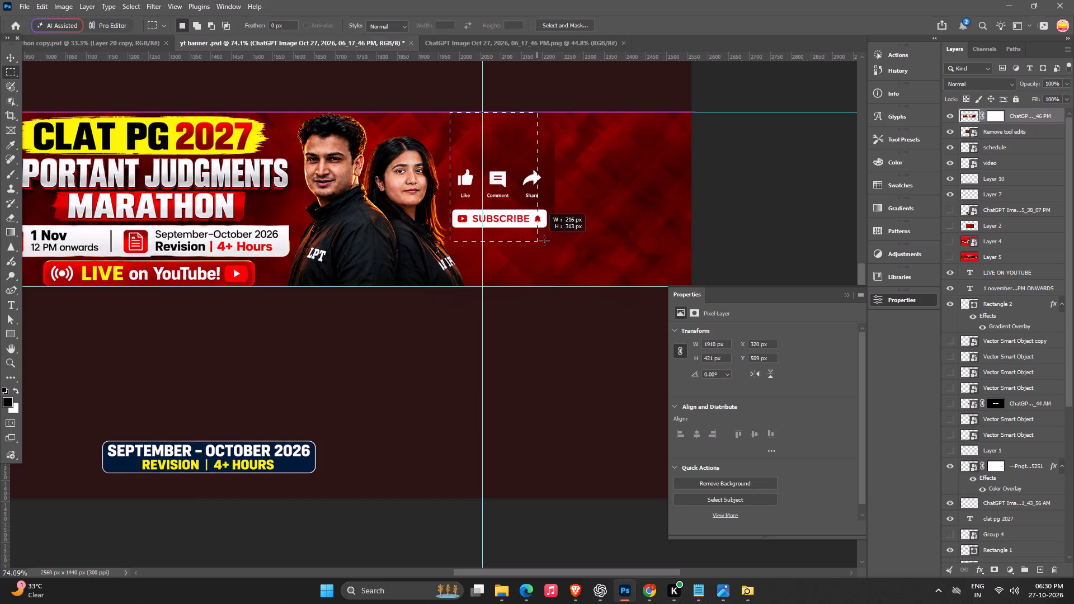
drag(544, 240, 553, 238)
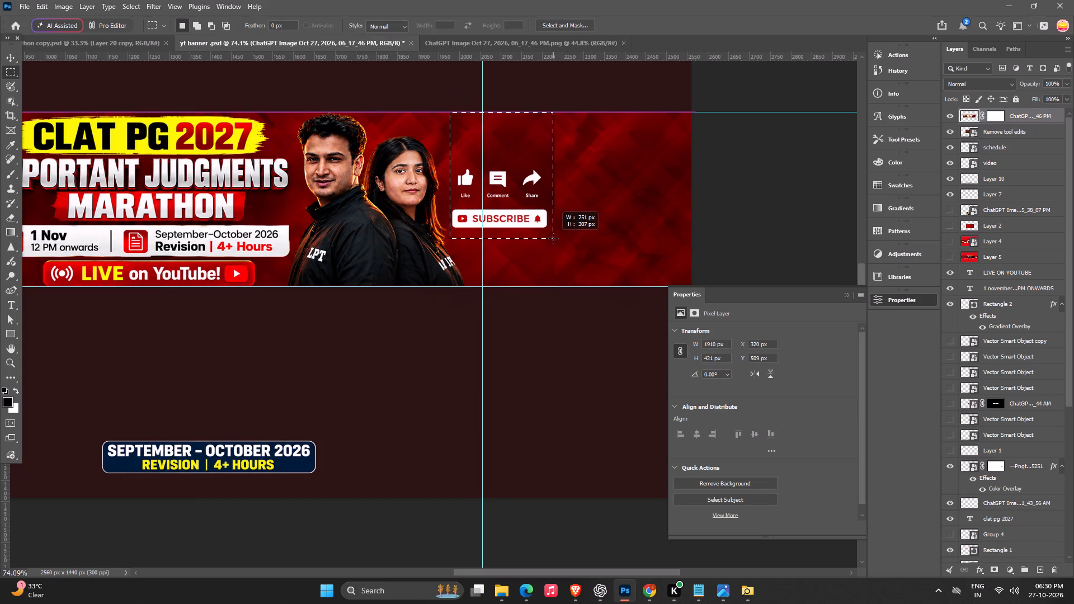
drag(553, 238, 555, 261)
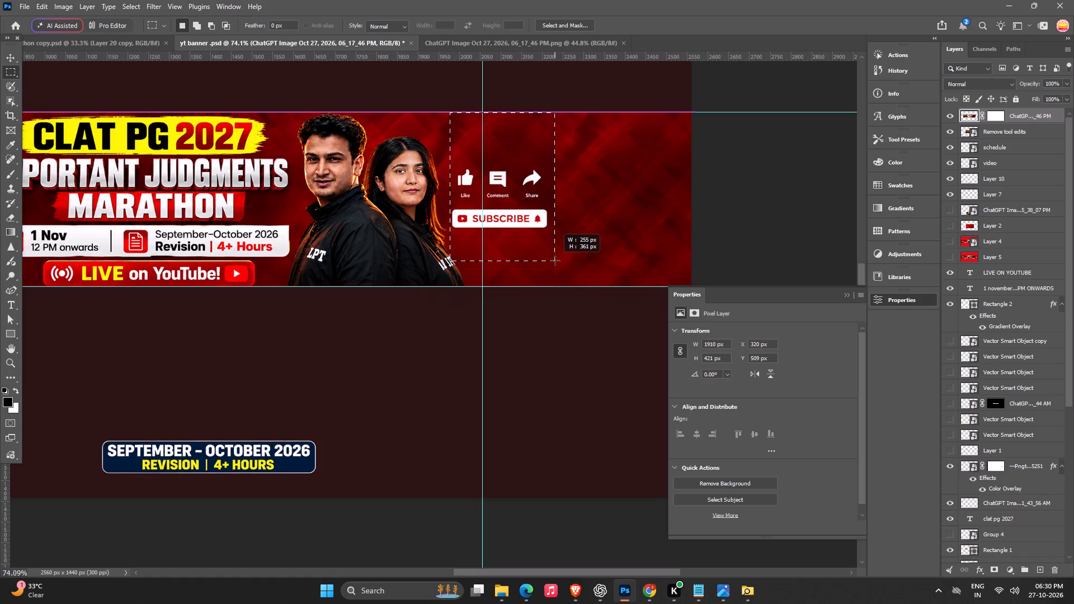
drag(555, 261, 555, 232)
key(ctrl+j)
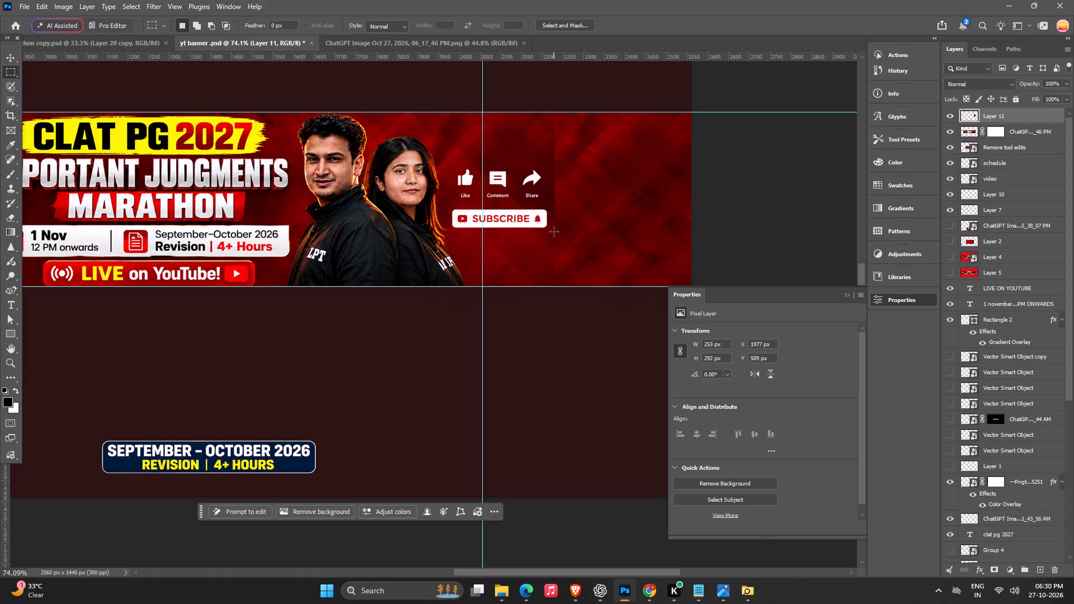
key(ctrl+z)
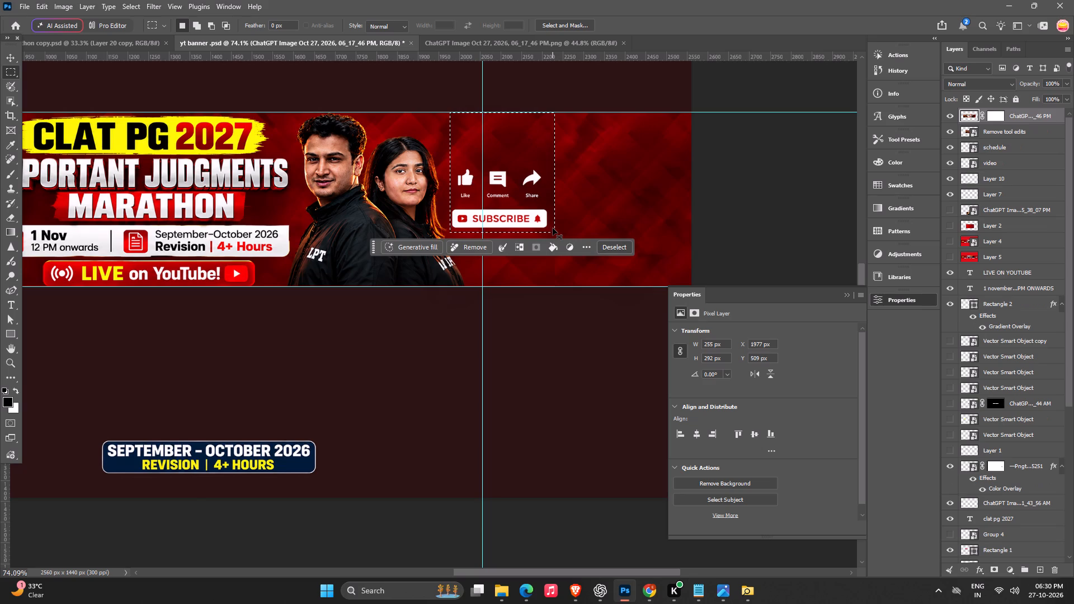
key(ctrl+x)
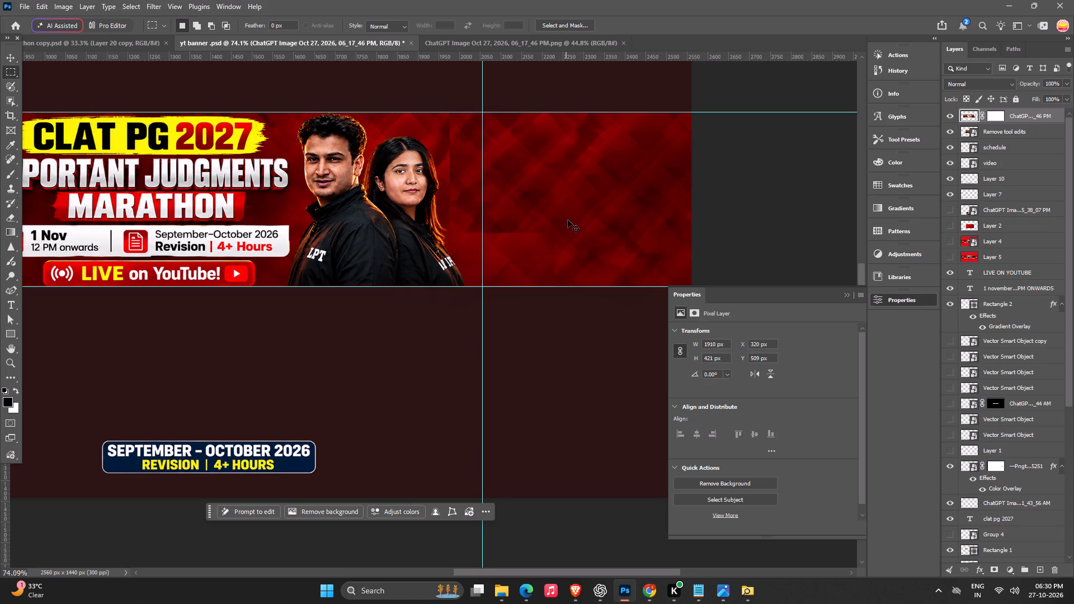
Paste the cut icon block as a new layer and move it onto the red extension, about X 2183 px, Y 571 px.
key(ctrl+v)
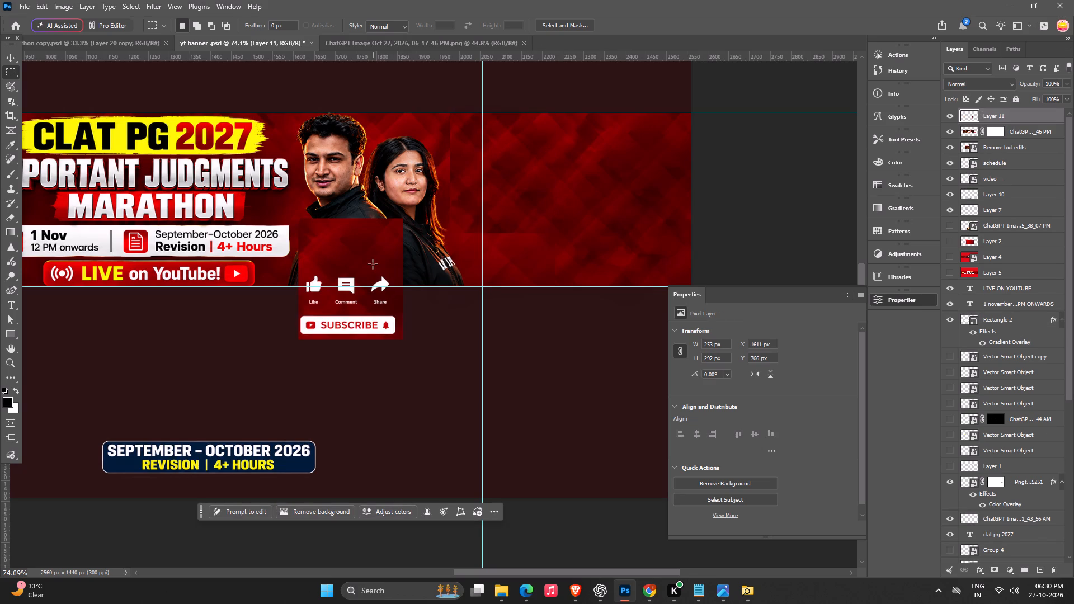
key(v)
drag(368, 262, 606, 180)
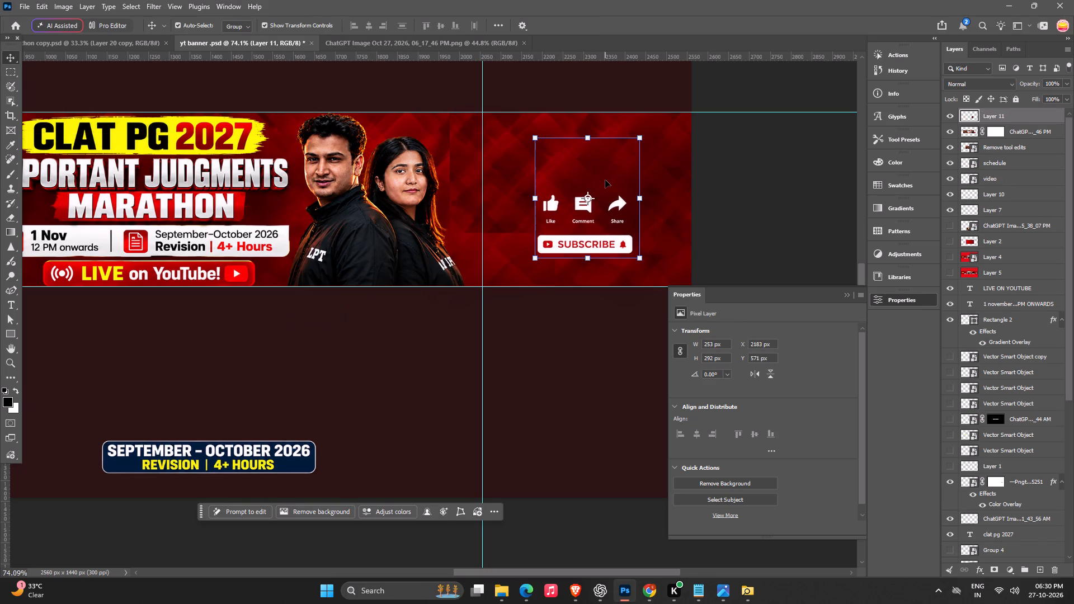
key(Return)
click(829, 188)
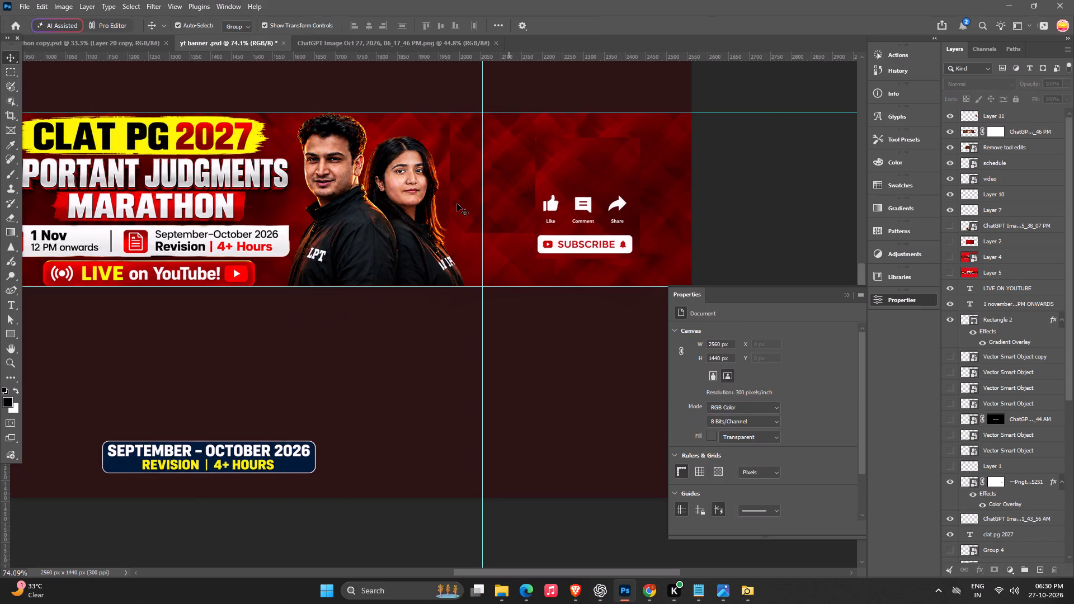
Paint the original banner's layer mask with a 70 px brush to blend the cut edges beside the woman into the red background.
click(495, 253)
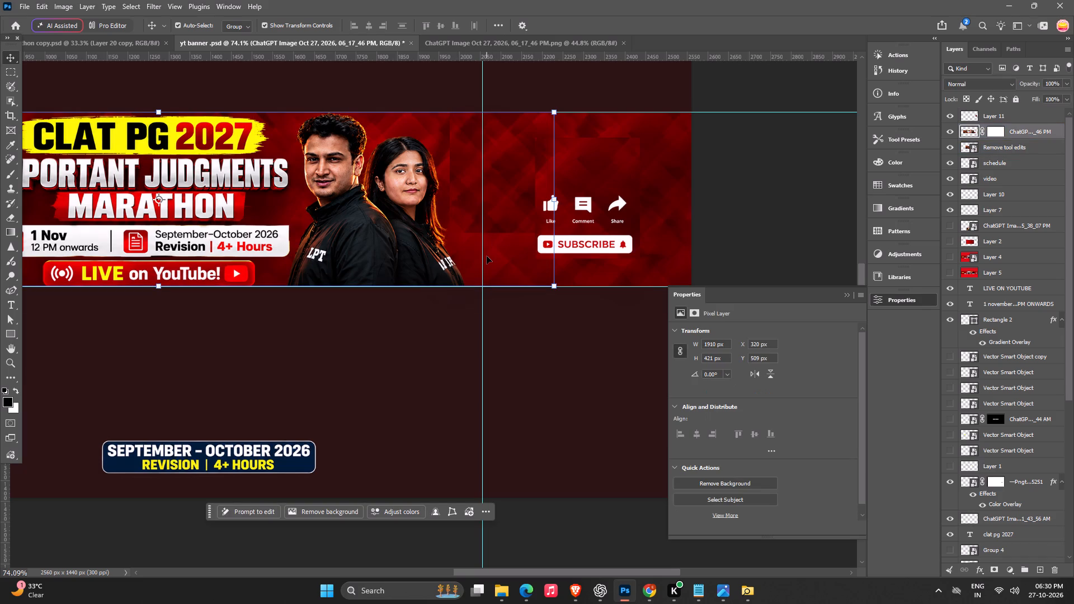
click(487, 256)
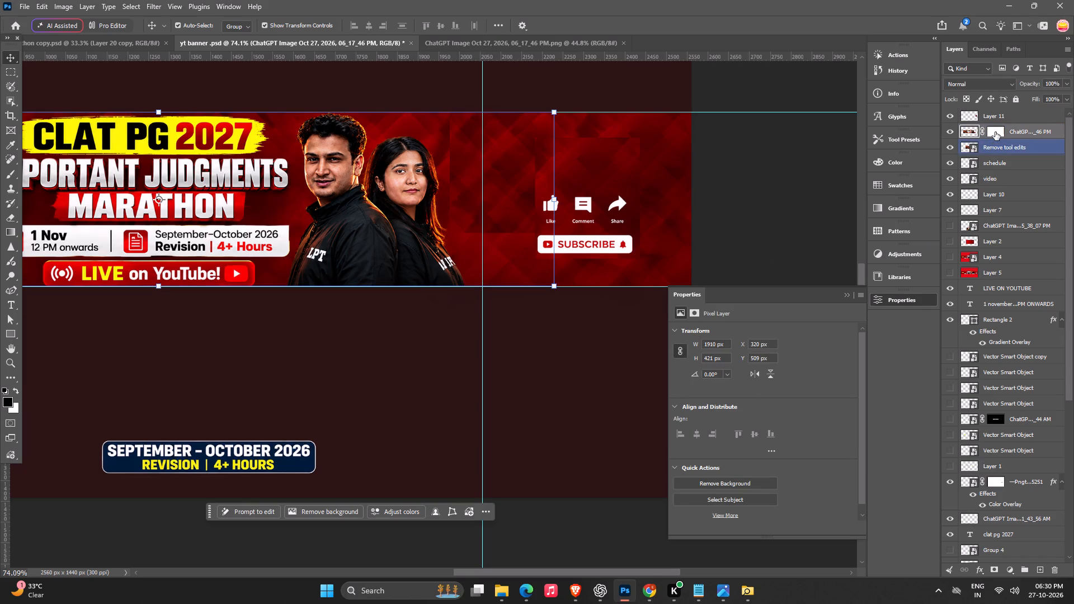
click(995, 132)
key(b)
alt+scroll(481, 219, up, 4)
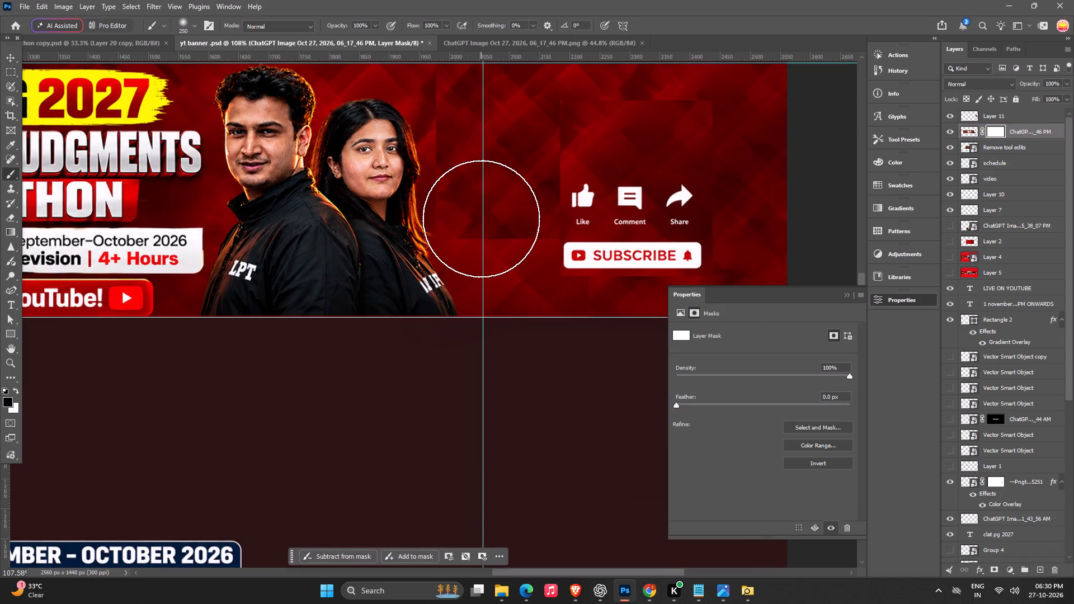
key(bracketleft)
key(bracketleft)
key(bracketleft)
key(bracketleft)
key(bracketleft)
key(bracketleft)
key(bracketleft)
key(bracketleft)
key(bracketleft)
key(bracketleft)
drag(435, 76, 437, 95)
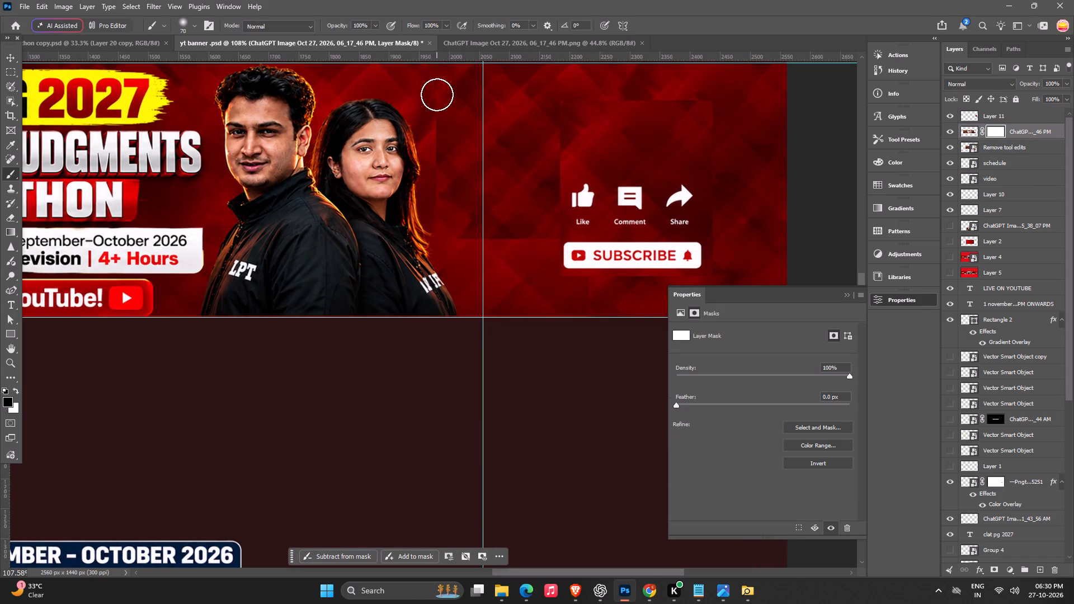
drag(437, 95, 447, 209)
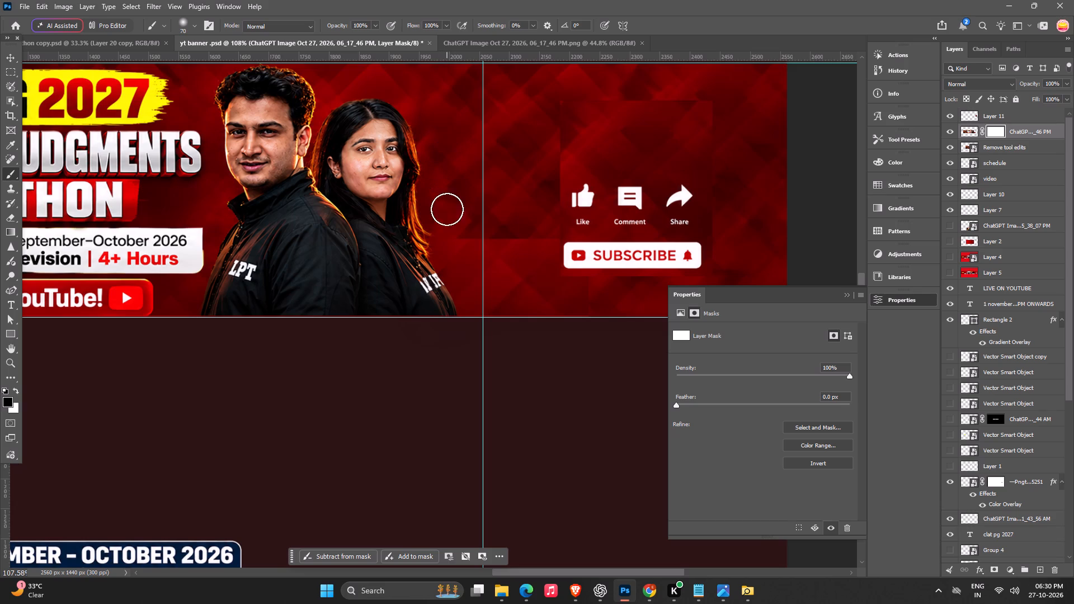
drag(447, 209, 635, 240)
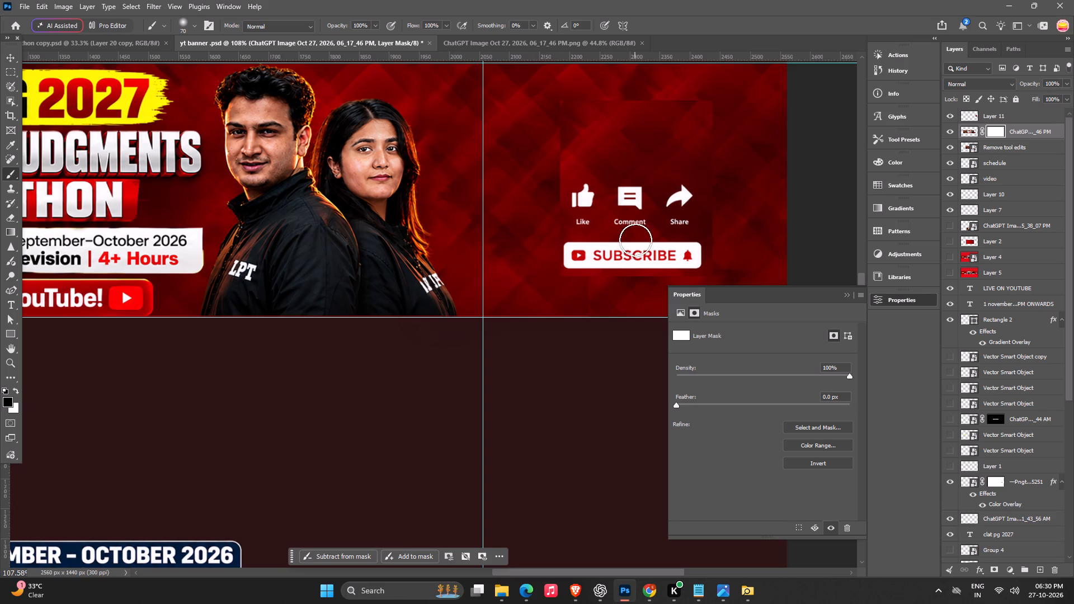
drag(635, 240, 587, 337)
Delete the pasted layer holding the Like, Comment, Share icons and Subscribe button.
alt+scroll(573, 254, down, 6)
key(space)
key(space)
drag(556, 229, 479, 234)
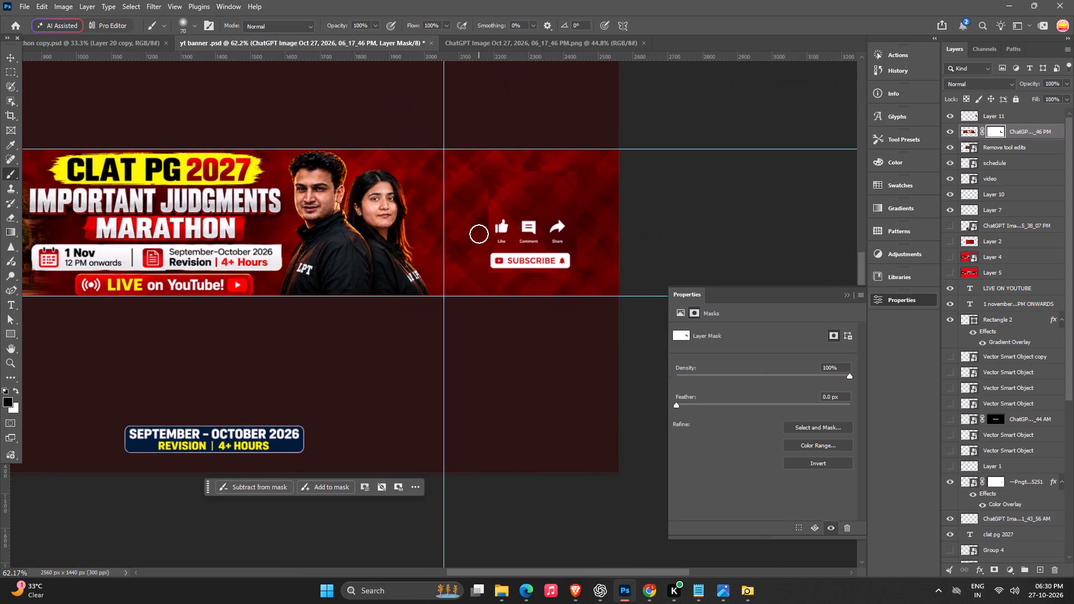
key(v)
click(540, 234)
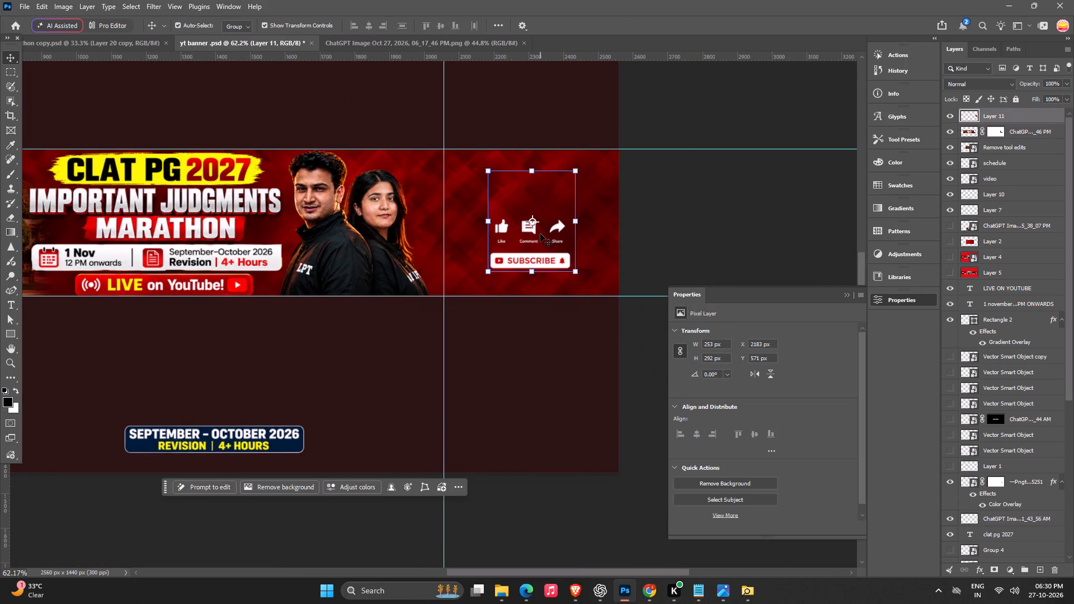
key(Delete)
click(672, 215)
Select the background extension smart object and check the WhatsApp image copy layer by toggling its visibility off and on.
click(531, 224)
scroll(1030, 361, down, 11)
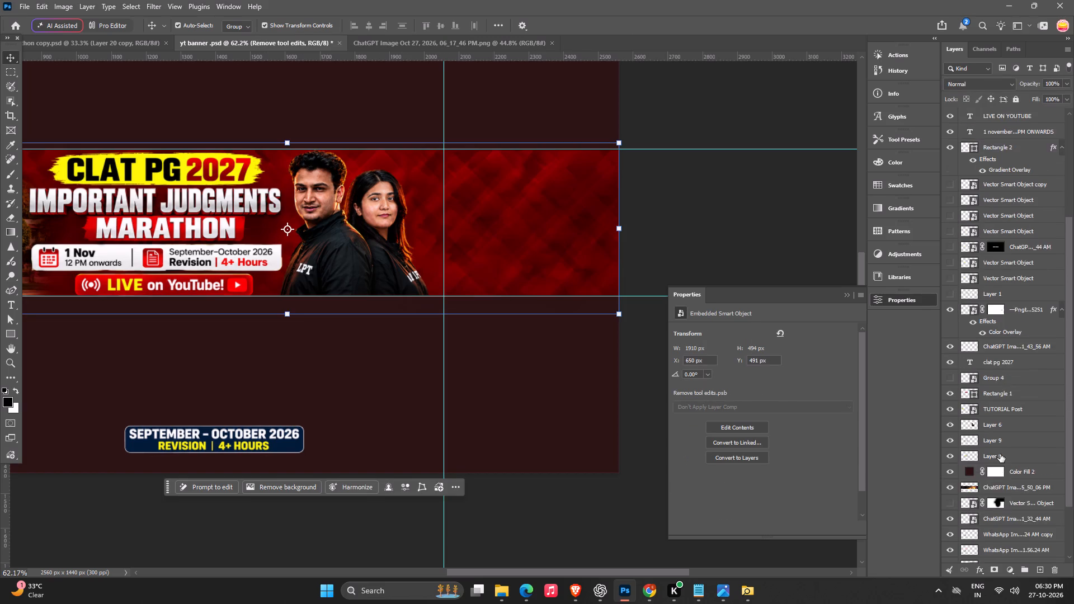
scroll(1000, 474, down, 19)
click(953, 460)
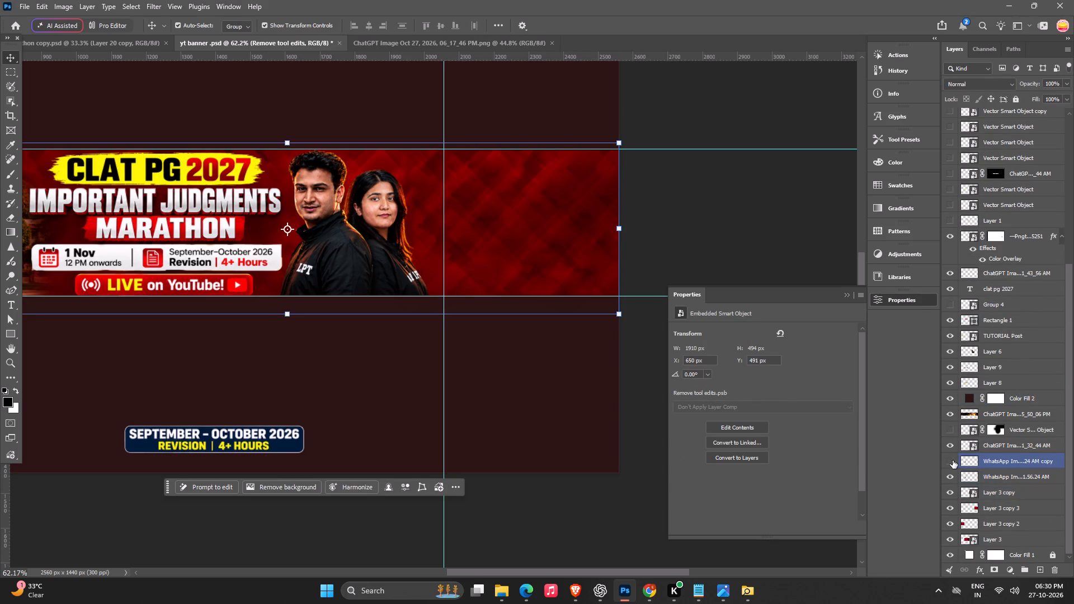
click(953, 460)
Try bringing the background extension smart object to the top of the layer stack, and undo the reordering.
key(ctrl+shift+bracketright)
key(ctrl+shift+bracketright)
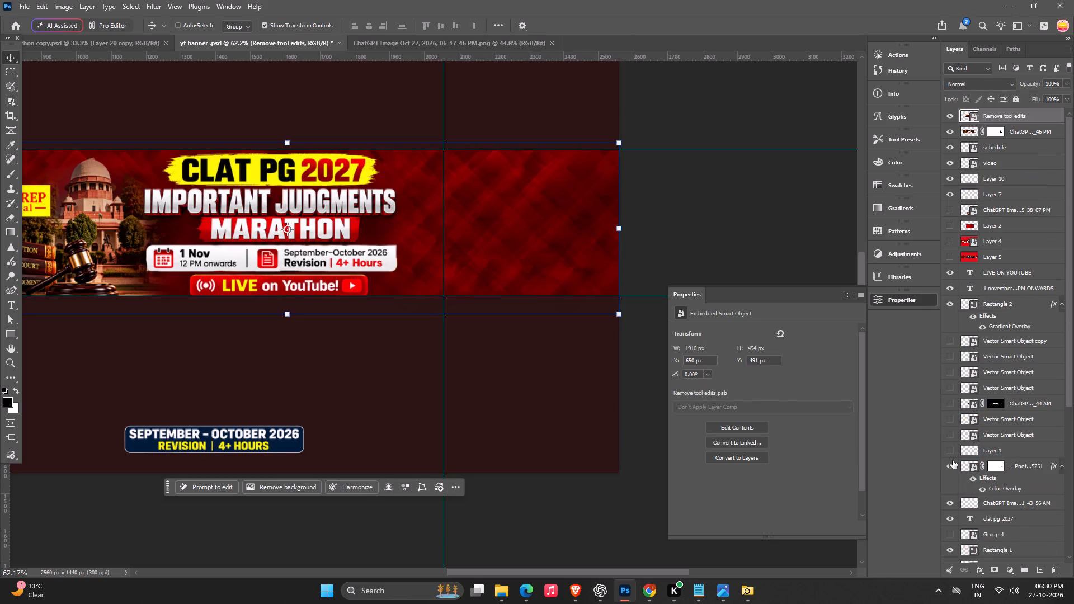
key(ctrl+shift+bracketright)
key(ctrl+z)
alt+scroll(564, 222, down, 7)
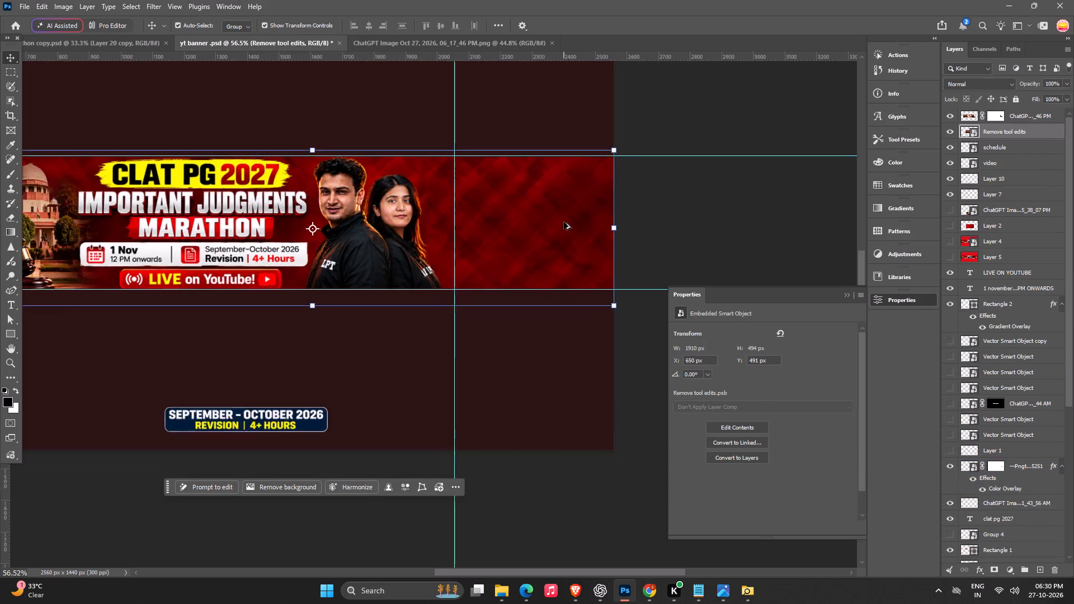
Bring the Like, Comment, Share and Subscribe graphic to the top of the layer stack, hiding and re-showing the background extension to reach it.
click(564, 221)
click(950, 128)
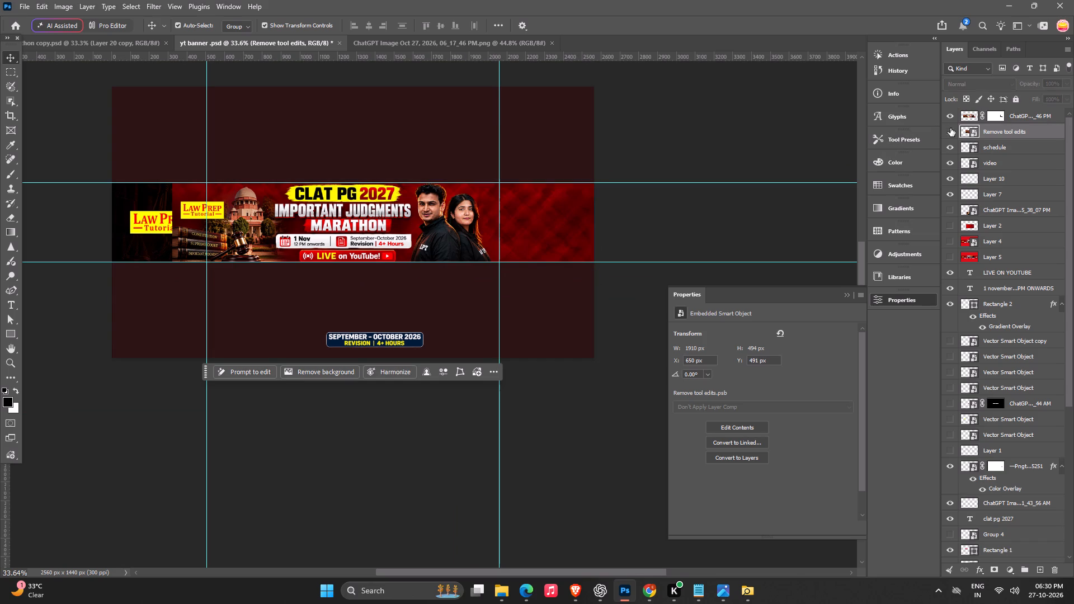
click(558, 235)
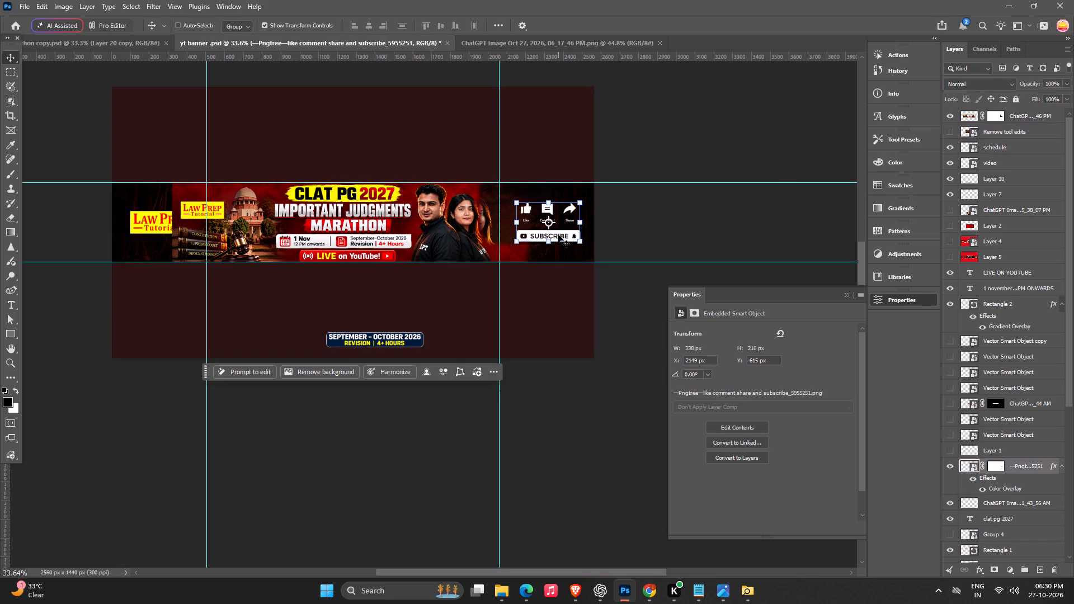
key(ctrl+shift+bracketright)
key(ctrl+shift+bracketright)
click(944, 171)
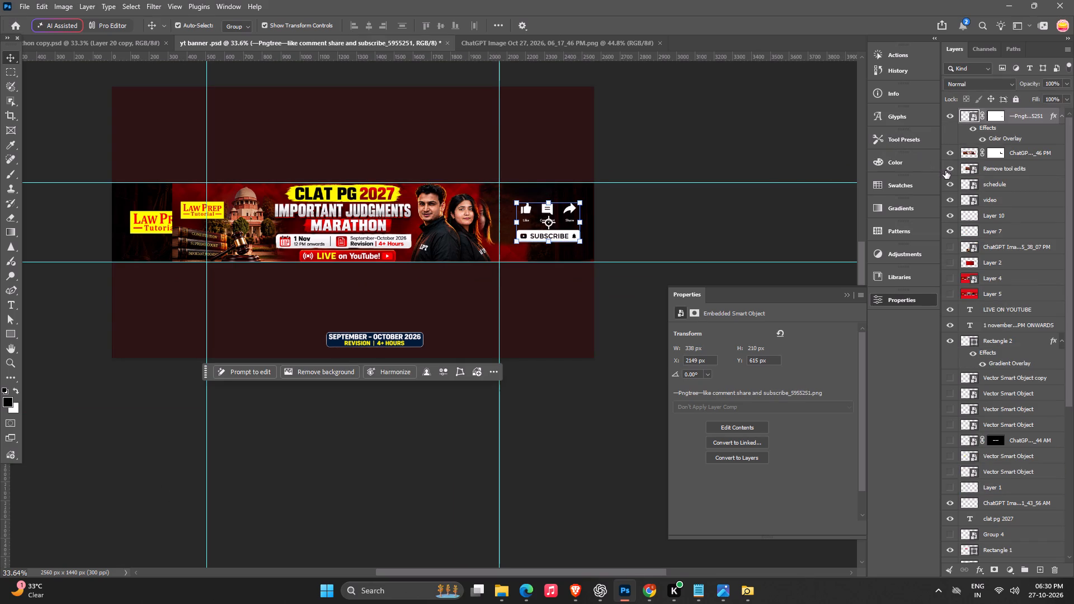
click(616, 218)
Bring the larger Law Prep Tutorial logo at the banner's left end to the top of the layer stack.
key(space)
key(space)
key(space)
drag(390, 287, 497, 263)
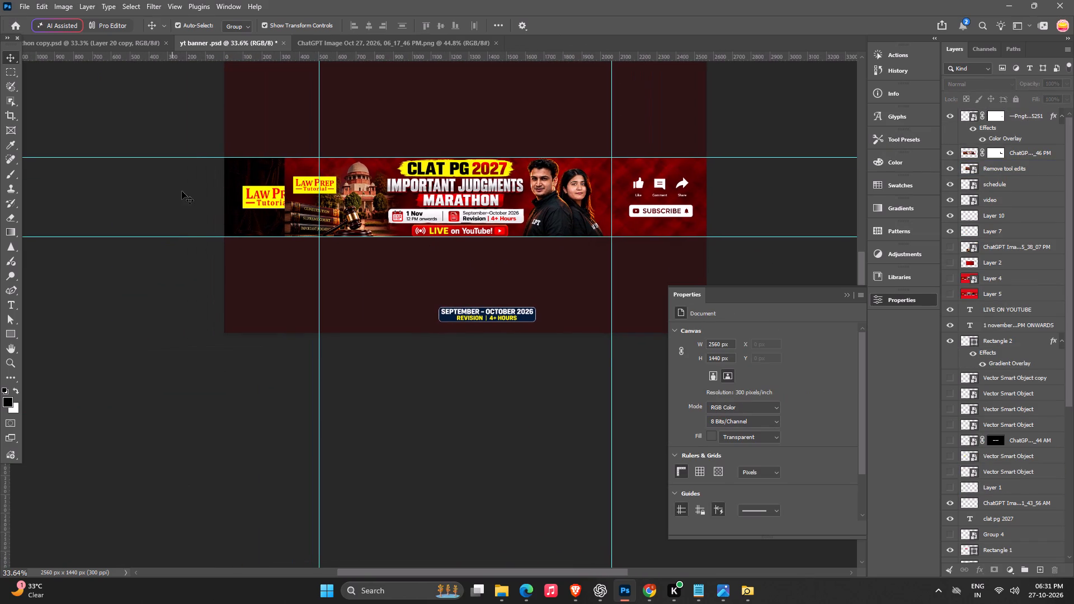
click(250, 199)
key(ctrl+shift+bracketright)
key(ctrl+shift+bracketright)
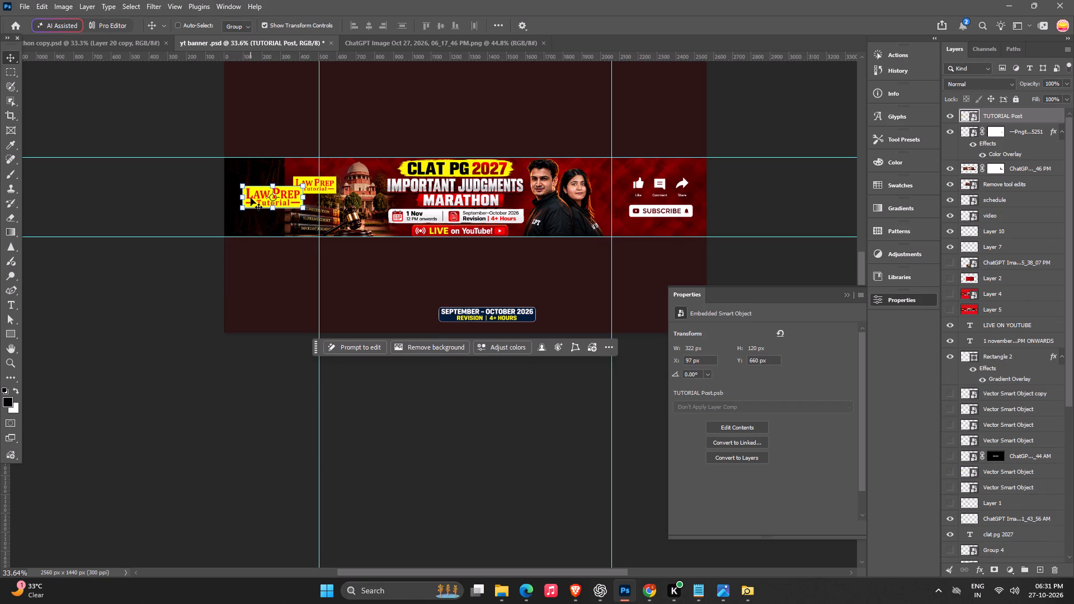
Examine both ends of the banner, checking the Subscribe area, the overlapping logos and the extent of the main banner image.
scroll(252, 198, up, 2)
click(182, 129)
key(space)
key(space)
key(space)
key(space)
key(space)
drag(184, 129, 228, 90)
alt+scroll(626, 265, up, 3)
key(space)
drag(511, 243, 510, 254)
alt+scroll(621, 168, up, 7)
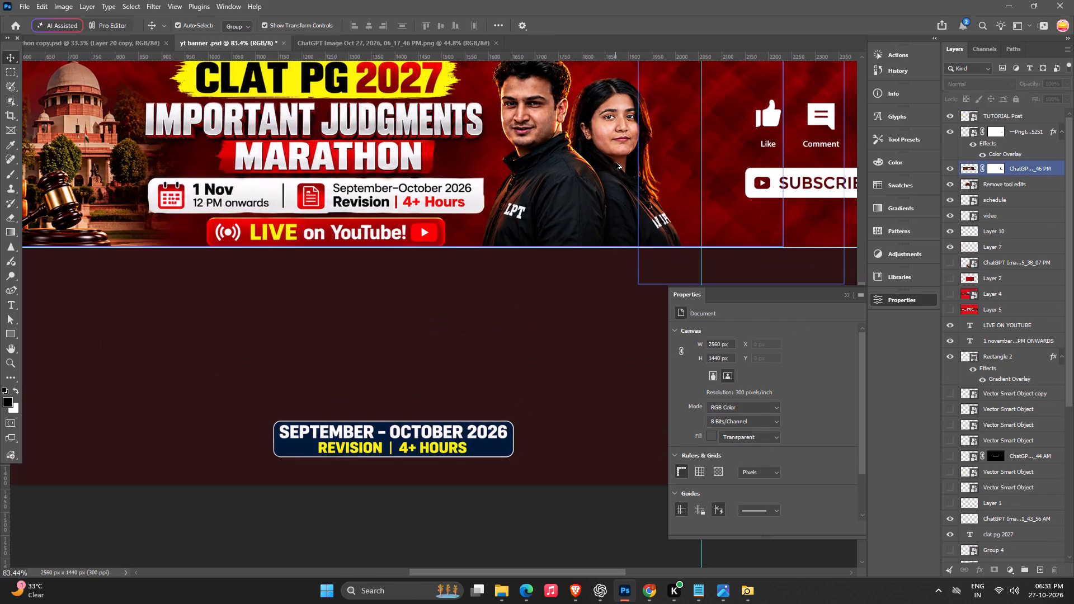
alt+scroll(615, 162, down, 8)
key(space)
key(space)
drag(461, 231, 475, 230)
alt+scroll(280, 188, up, 5)
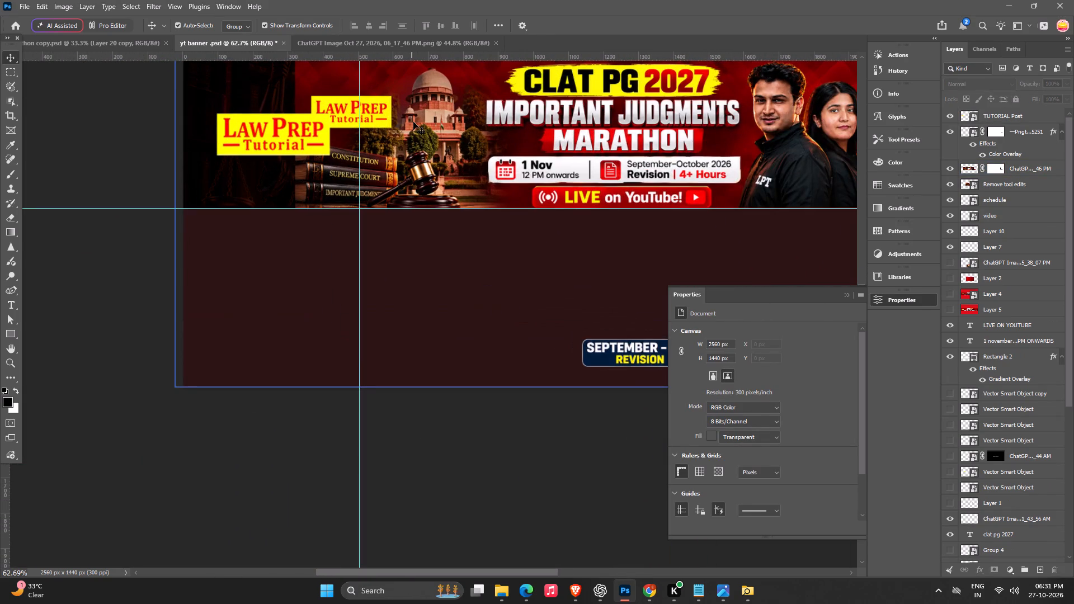
click(413, 122)
alt+scroll(414, 123, down, 6)
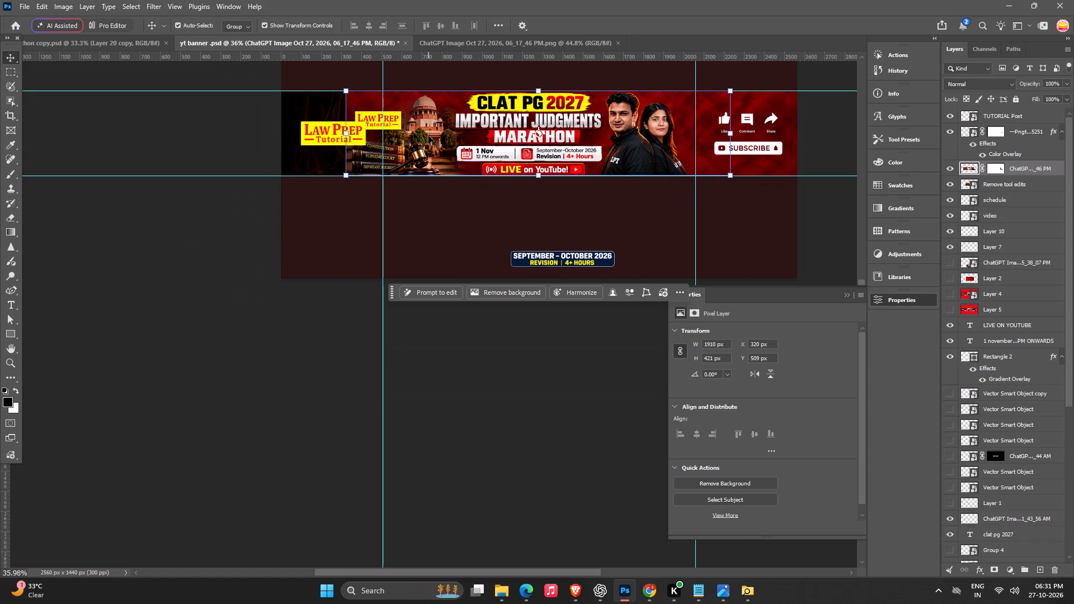
click(819, 218)
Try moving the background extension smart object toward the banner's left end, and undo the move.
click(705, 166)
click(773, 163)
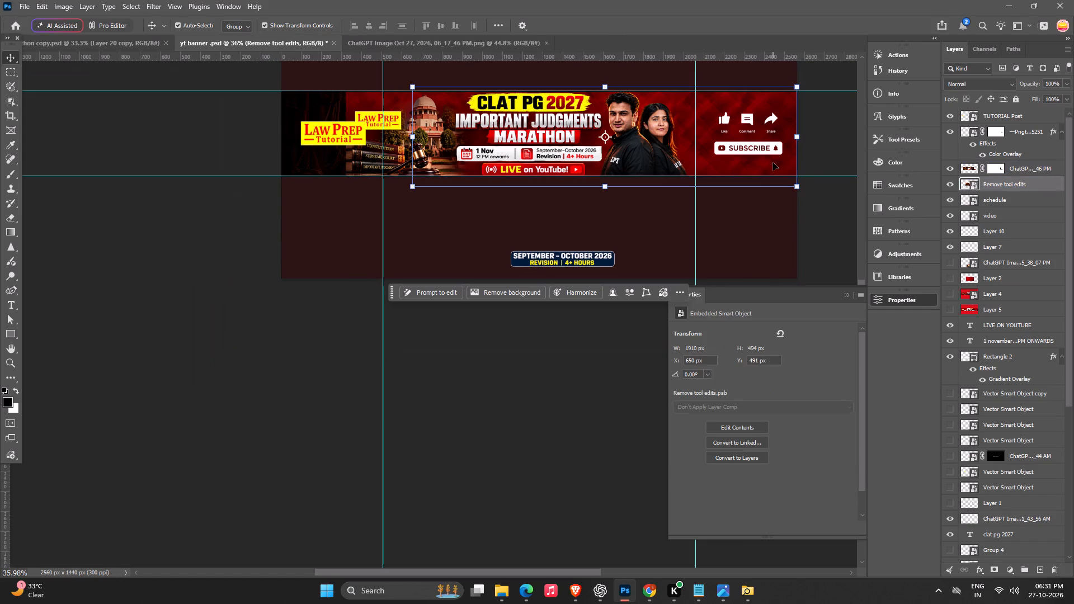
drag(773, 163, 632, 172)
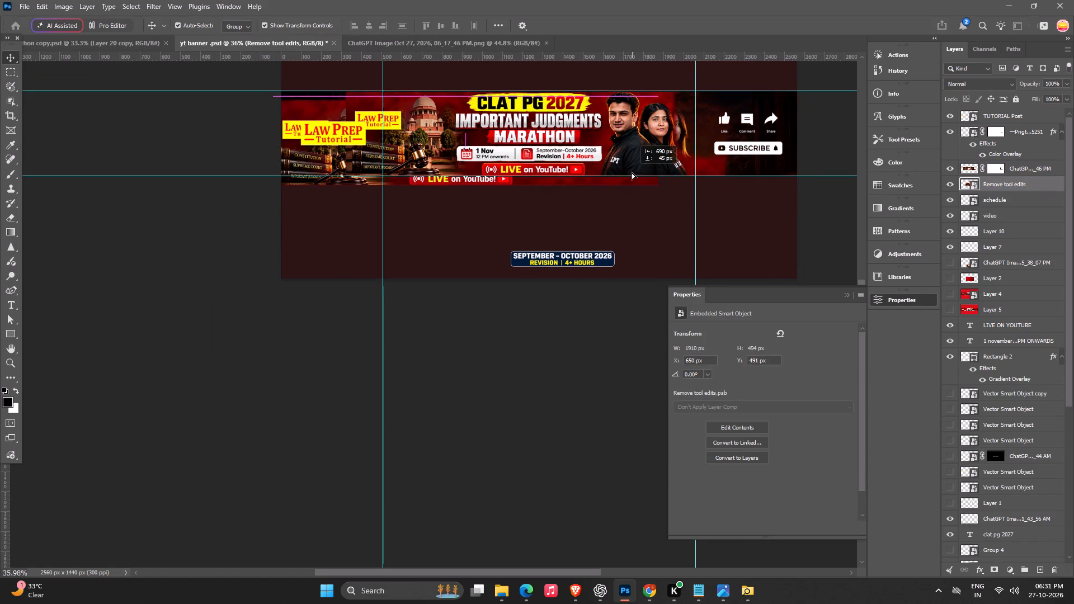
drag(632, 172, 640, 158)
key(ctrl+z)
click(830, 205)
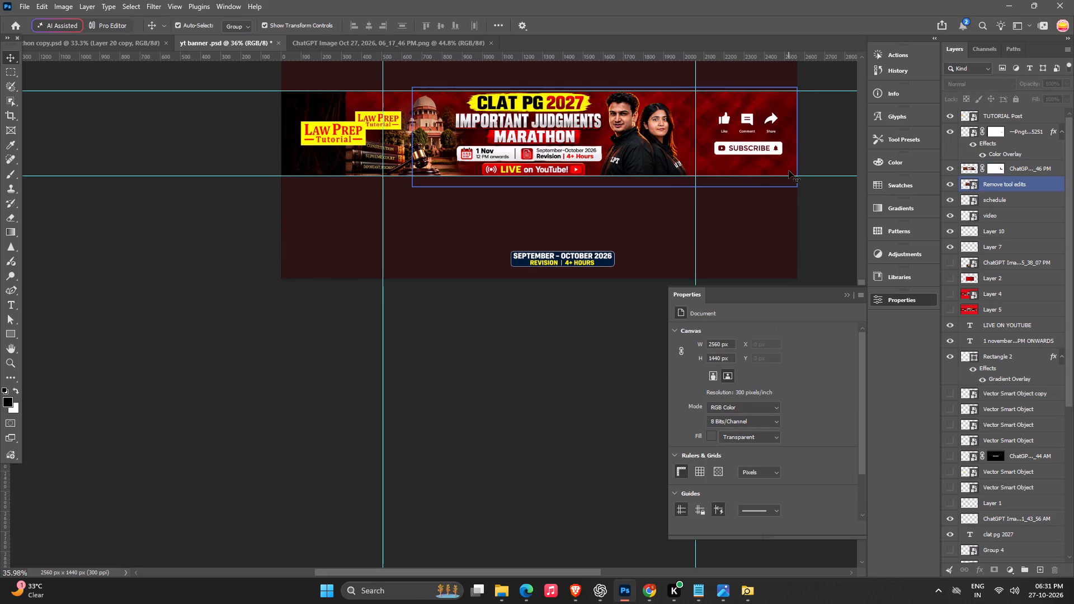
Duplicate the background extension smart object and place the copy over the banner's left end, at about X -1491 px, Y 484 px.
alt+drag(789, 171, 368, 174)
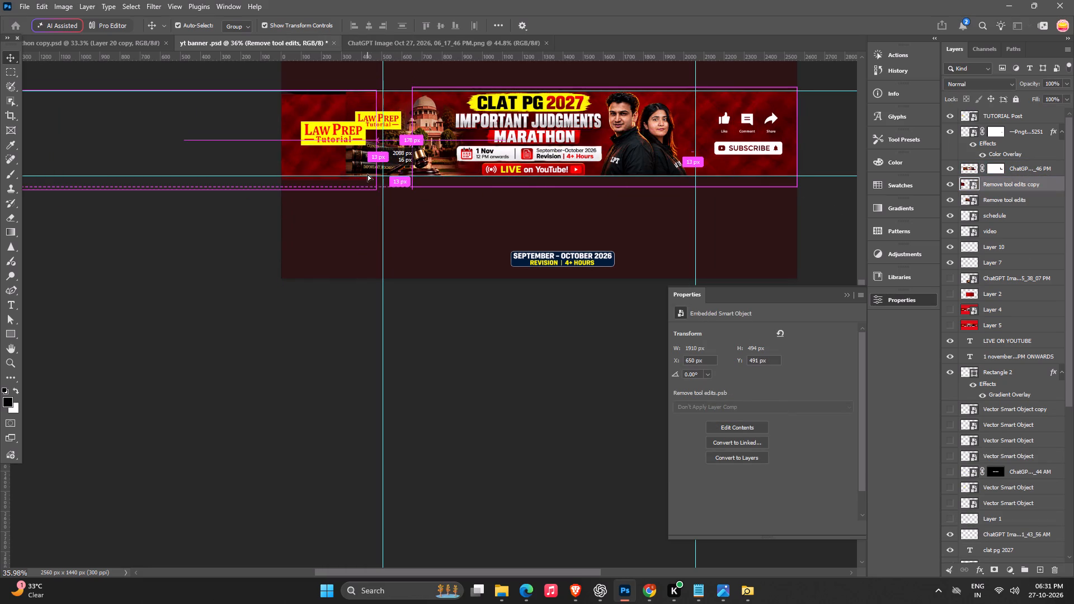
alt+drag(368, 174, 357, 169)
key(Return)
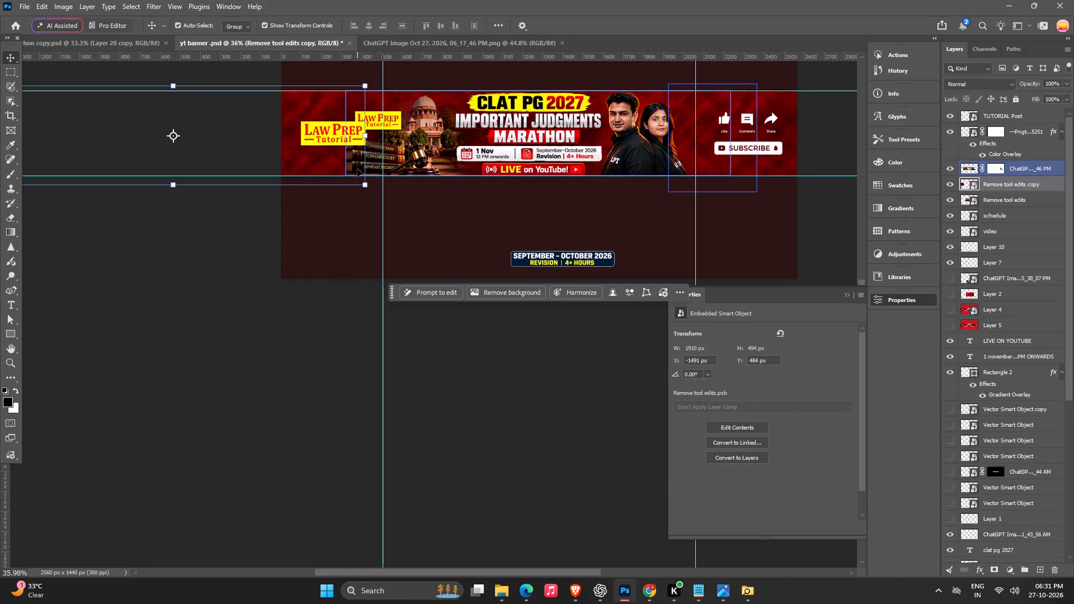
Raise the duplicated background extension above the main banner image and the Subscribe graphic, keeping it beneath the larger Law Prep Tutorial logo.
click(429, 373)
alt+scroll(262, 214, up, 4)
key(space)
key(space)
drag(262, 214, 262, 309)
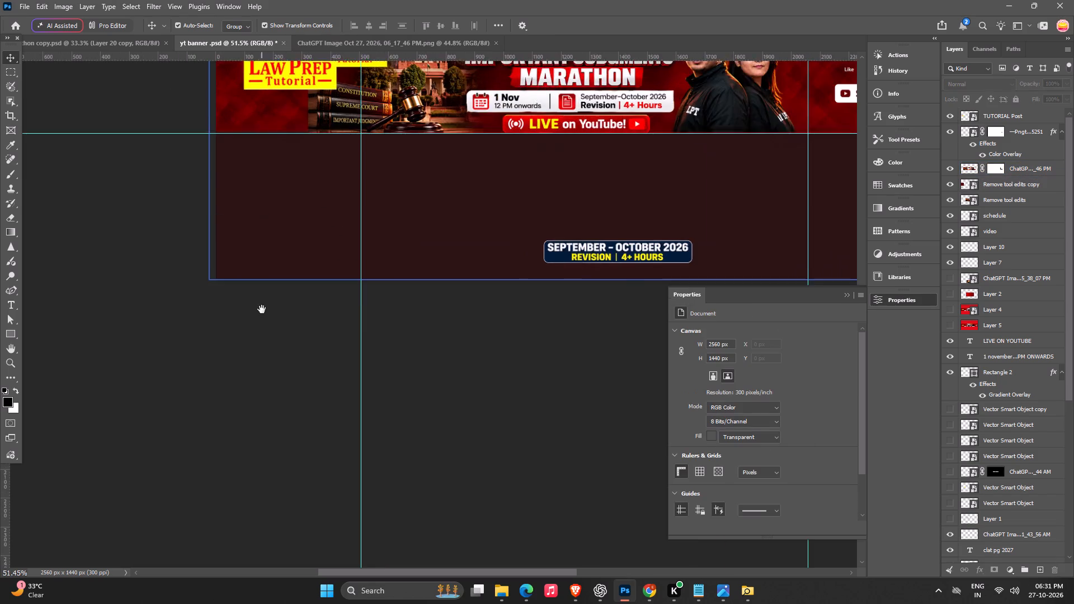
drag(262, 309, 260, 355)
alt+scroll(381, 323, down, 2)
click(271, 261)
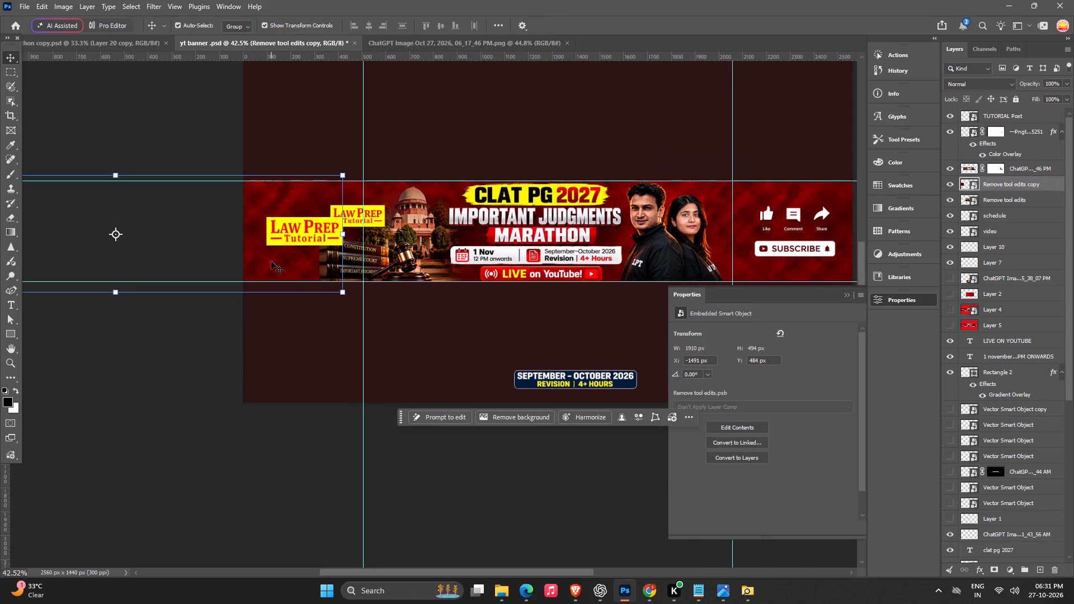
key(ctrl+bracketleft)
key(ctrl+bracketright)
key(ctrl+bracketright)
key(ctrl+bracketright)
click(501, 327)
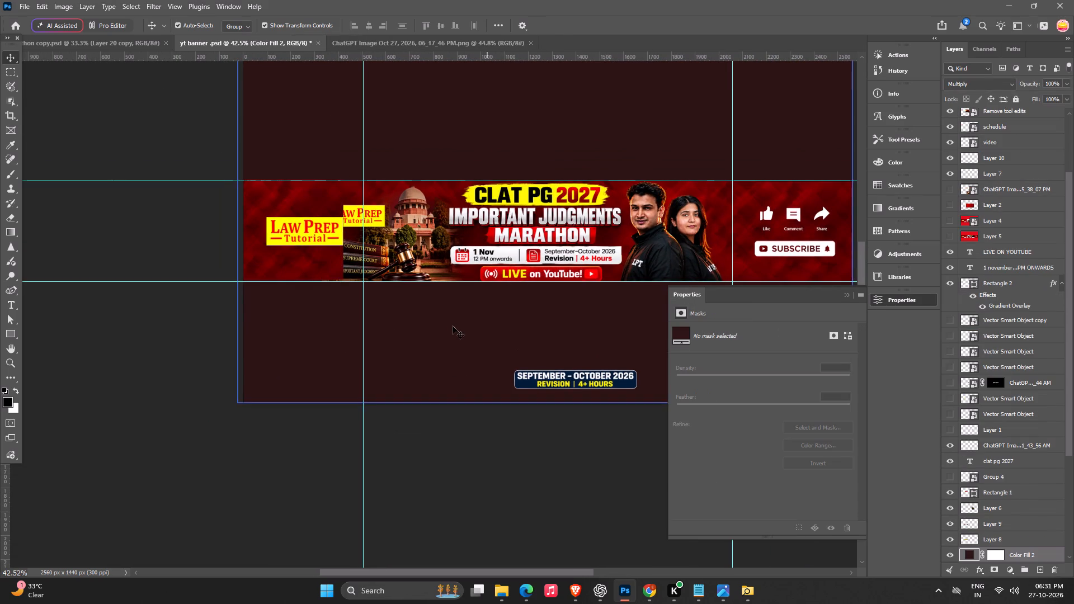
Move the duplicated background extension right until its right edge meets the left vertical guide.
alt+scroll(451, 325, down, 6)
key(space)
key(space)
drag(403, 308, 385, 292)
alt+scroll(384, 292, up, 4)
key(space)
drag(408, 295, 401, 269)
alt+scroll(376, 249, up, 2)
drag(257, 225, 219, 230)
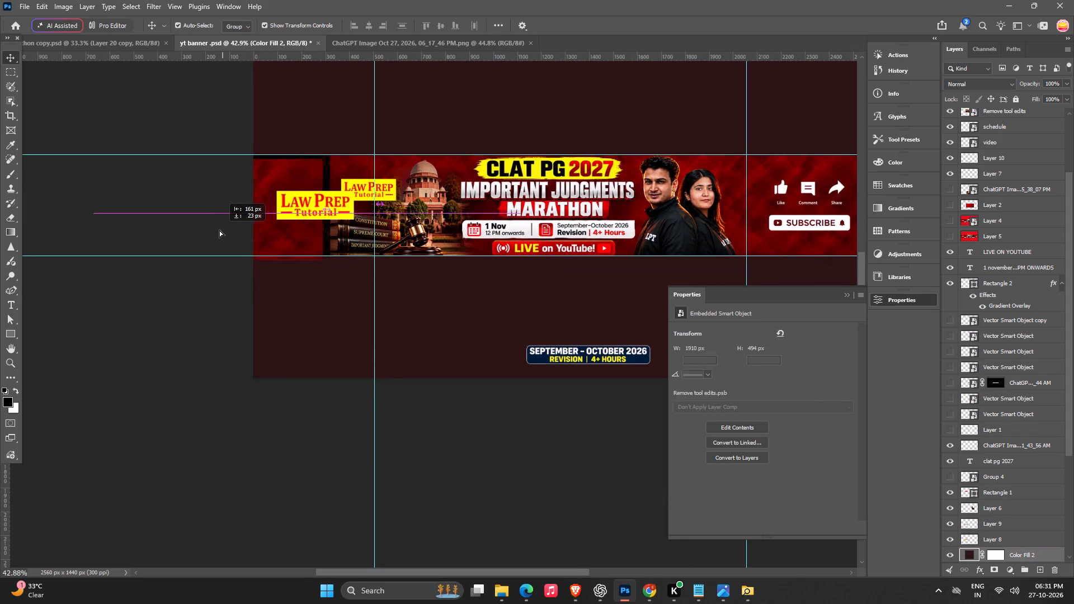
drag(219, 230, 262, 226)
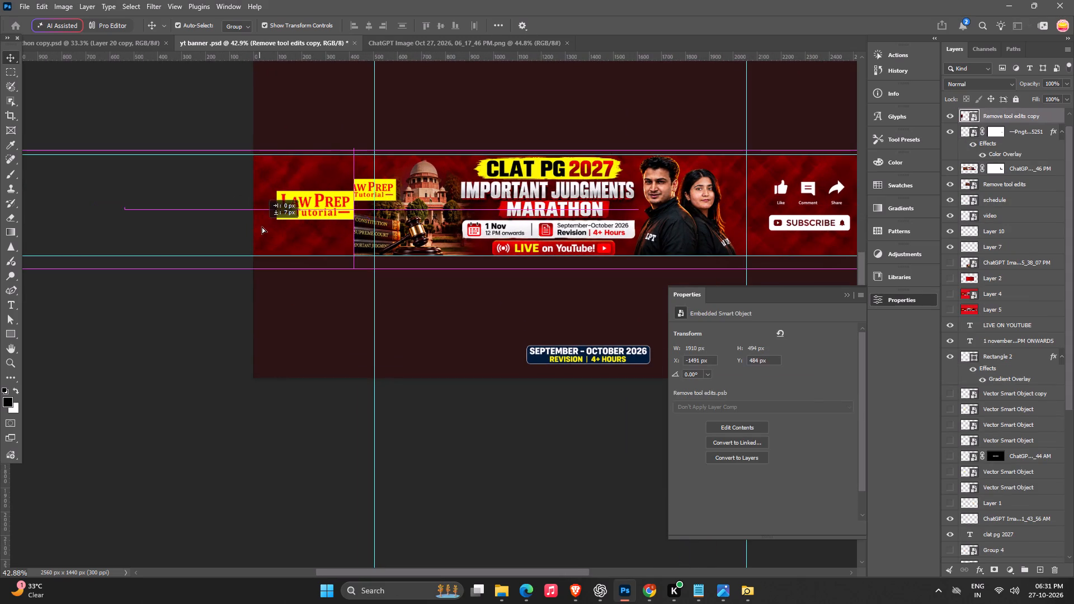
drag(262, 226, 278, 226)
click(231, 355)
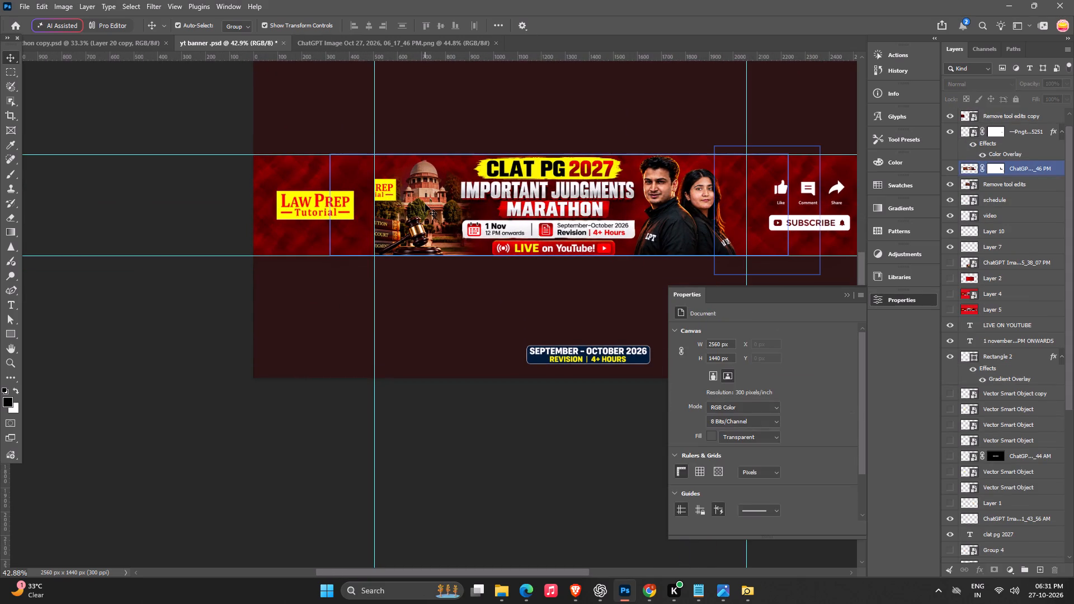
Examine the extended banner, checking where the left background copy meets the courthouse, books and smaller logo.
click(425, 204)
click(426, 306)
key(space)
key(space)
key(space)
key(space)
key(space)
key(space)
drag(426, 306, 354, 295)
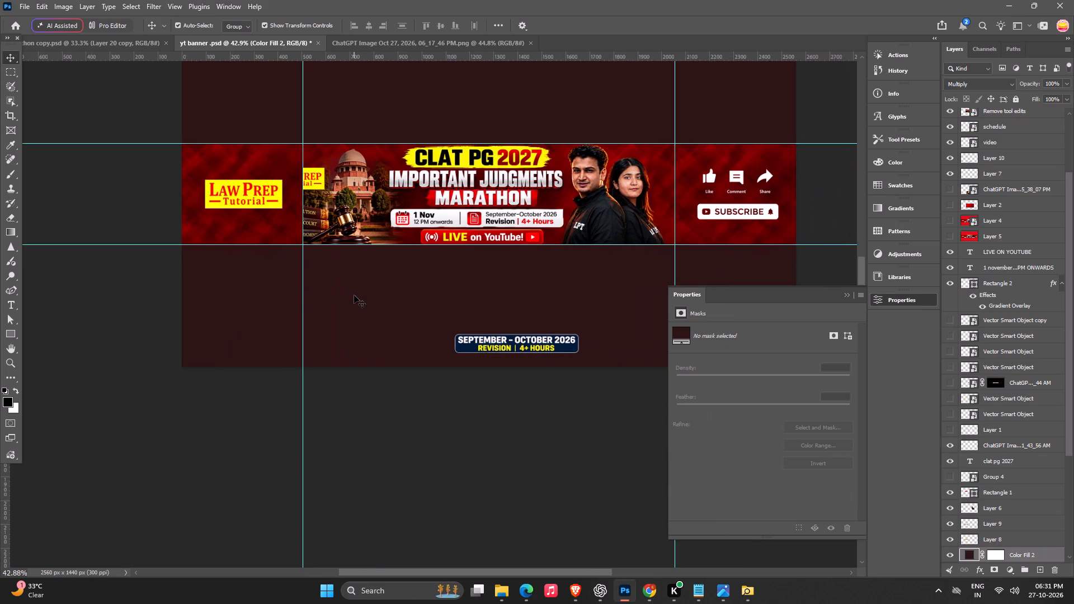
alt+scroll(354, 295, down, 6)
click(327, 497)
alt+scroll(378, 414, up, 4)
key(space)
drag(388, 397, 416, 369)
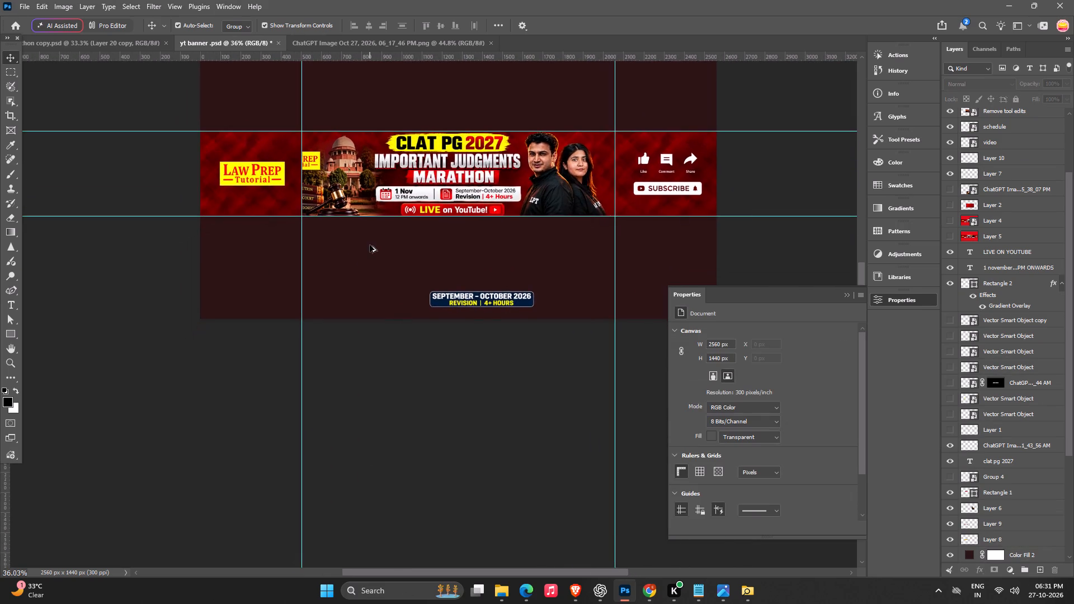
alt+scroll(370, 244, up, 4)
key(space)
key(space)
key(space)
key(space)
key(space)
key(space)
key(space)
key(space)
drag(303, 246, 354, 310)
click(360, 310)
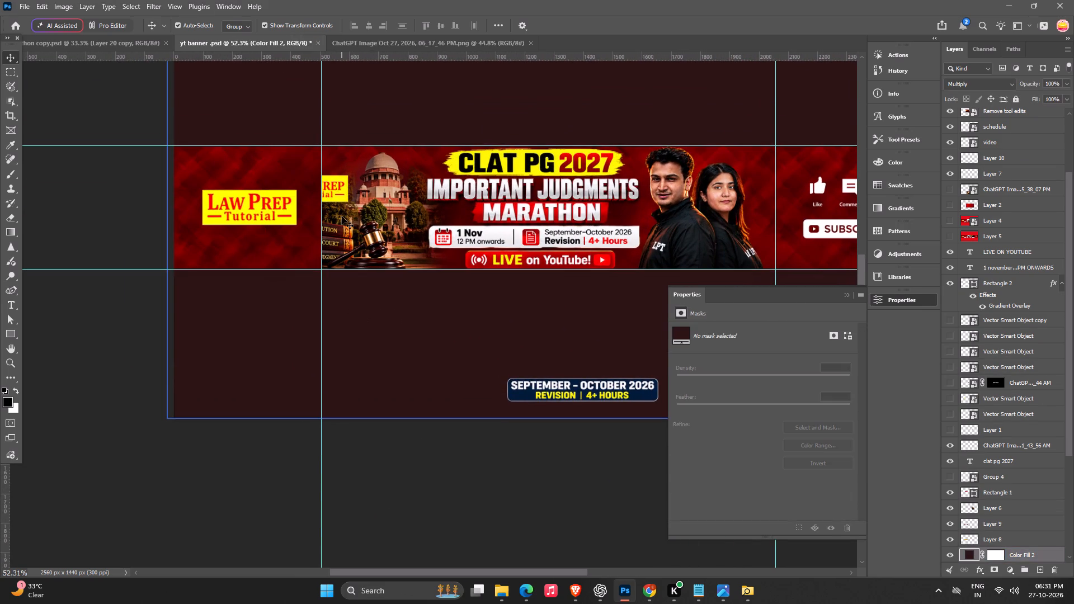
Bring the main CLAT PG 2027 banner image to the top of the layer stack.
click(338, 190)
click(376, 200)
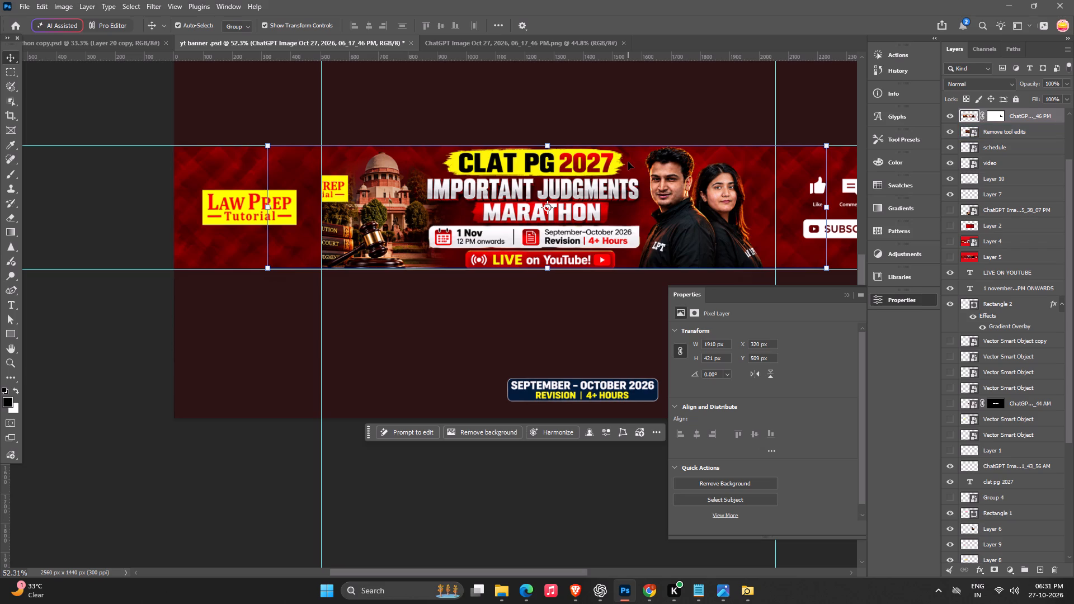
click(687, 184)
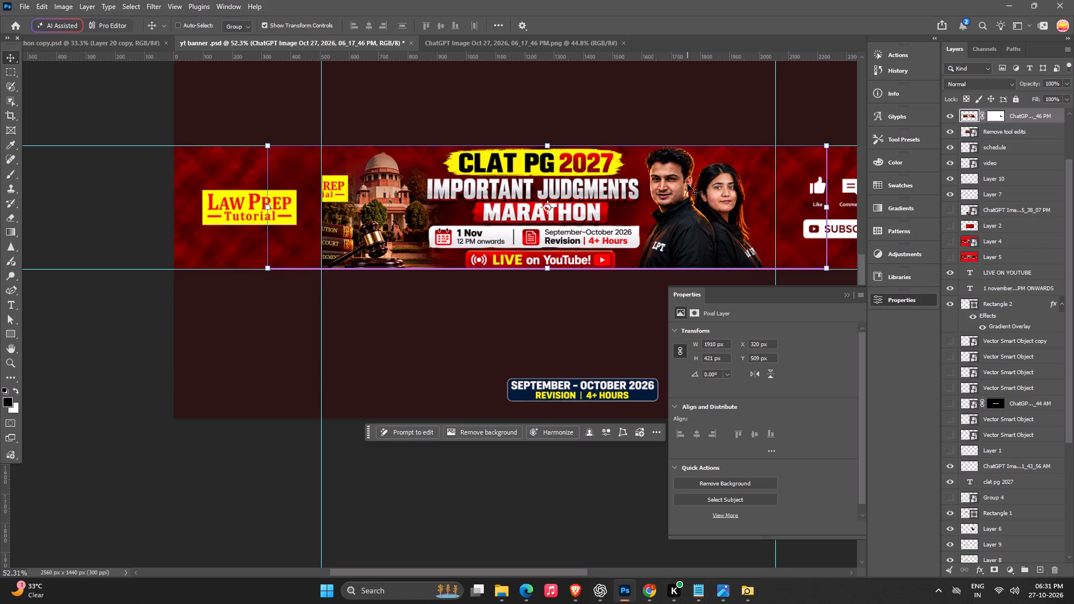
key(ctrl+bracketright)
key(ctrl+shift+bracketright)
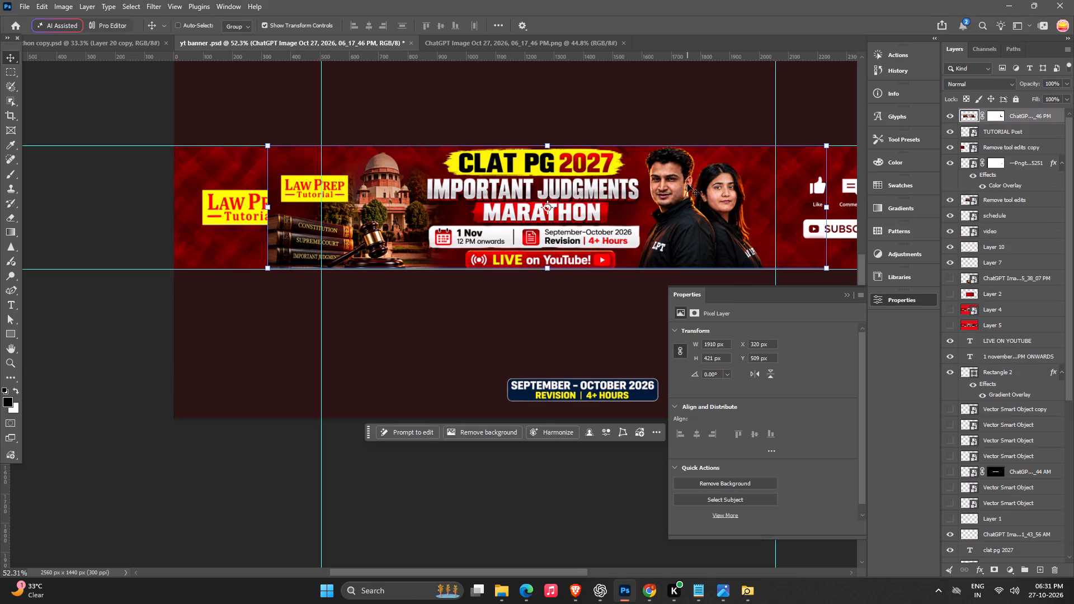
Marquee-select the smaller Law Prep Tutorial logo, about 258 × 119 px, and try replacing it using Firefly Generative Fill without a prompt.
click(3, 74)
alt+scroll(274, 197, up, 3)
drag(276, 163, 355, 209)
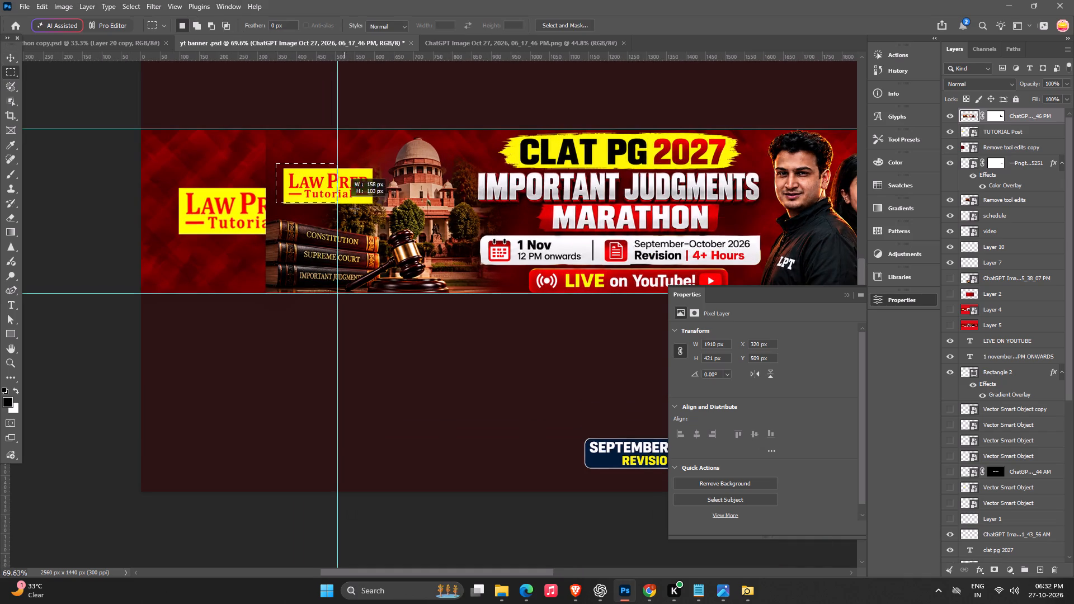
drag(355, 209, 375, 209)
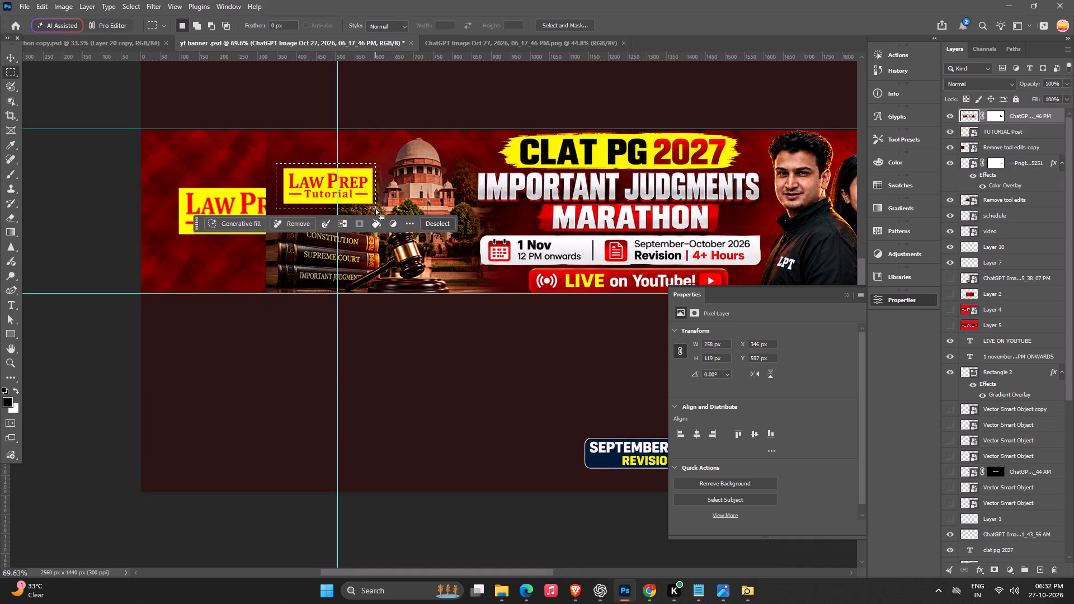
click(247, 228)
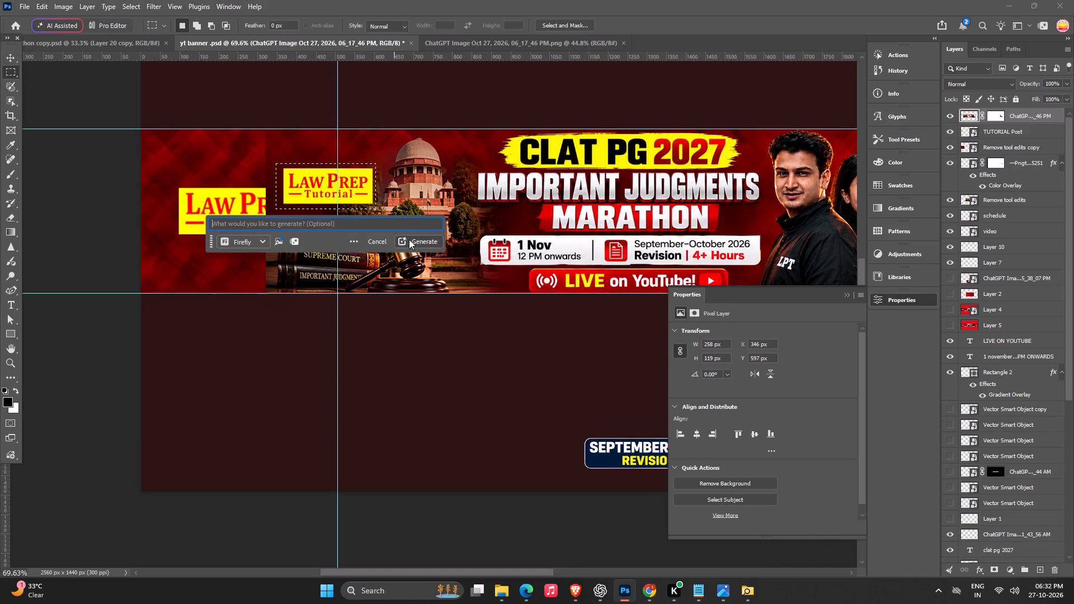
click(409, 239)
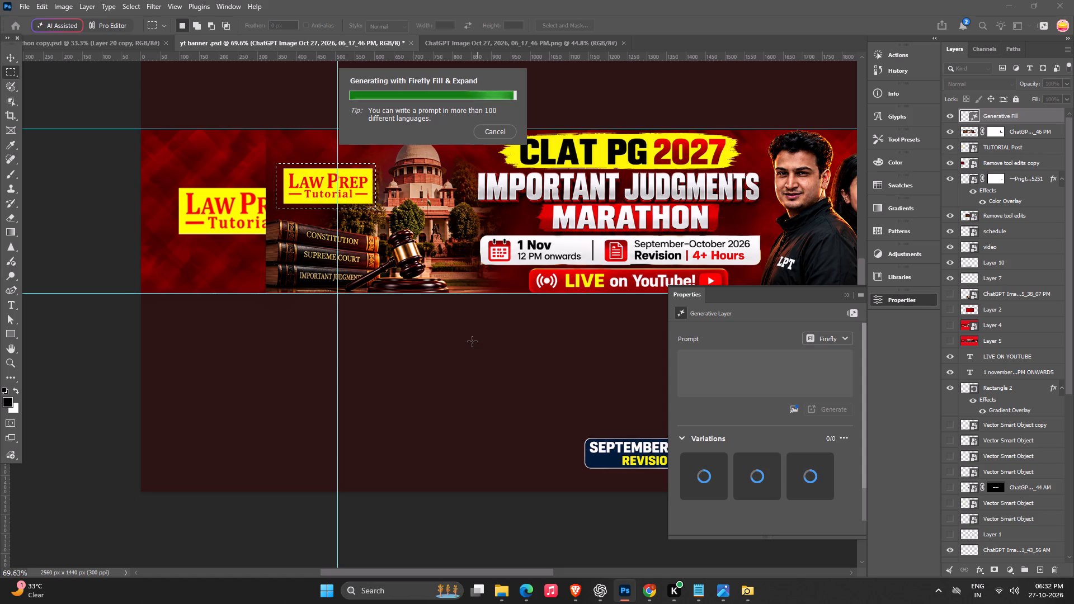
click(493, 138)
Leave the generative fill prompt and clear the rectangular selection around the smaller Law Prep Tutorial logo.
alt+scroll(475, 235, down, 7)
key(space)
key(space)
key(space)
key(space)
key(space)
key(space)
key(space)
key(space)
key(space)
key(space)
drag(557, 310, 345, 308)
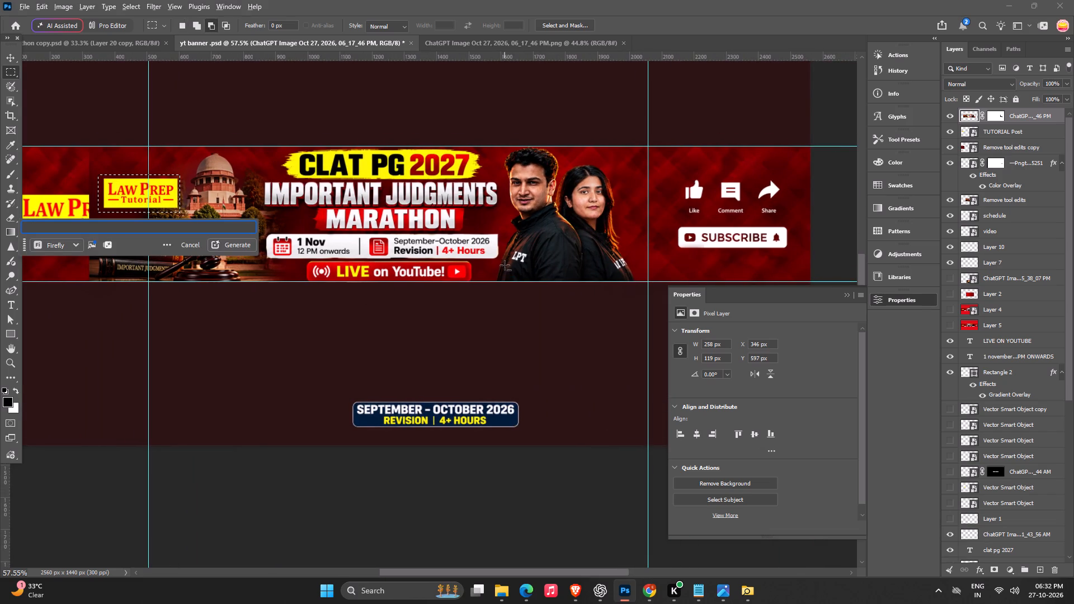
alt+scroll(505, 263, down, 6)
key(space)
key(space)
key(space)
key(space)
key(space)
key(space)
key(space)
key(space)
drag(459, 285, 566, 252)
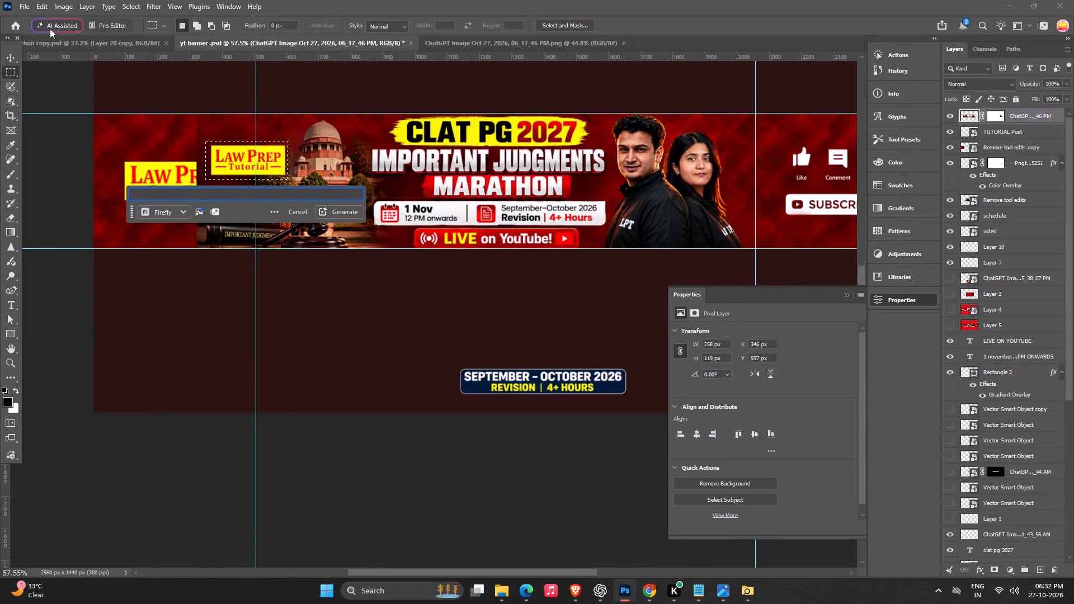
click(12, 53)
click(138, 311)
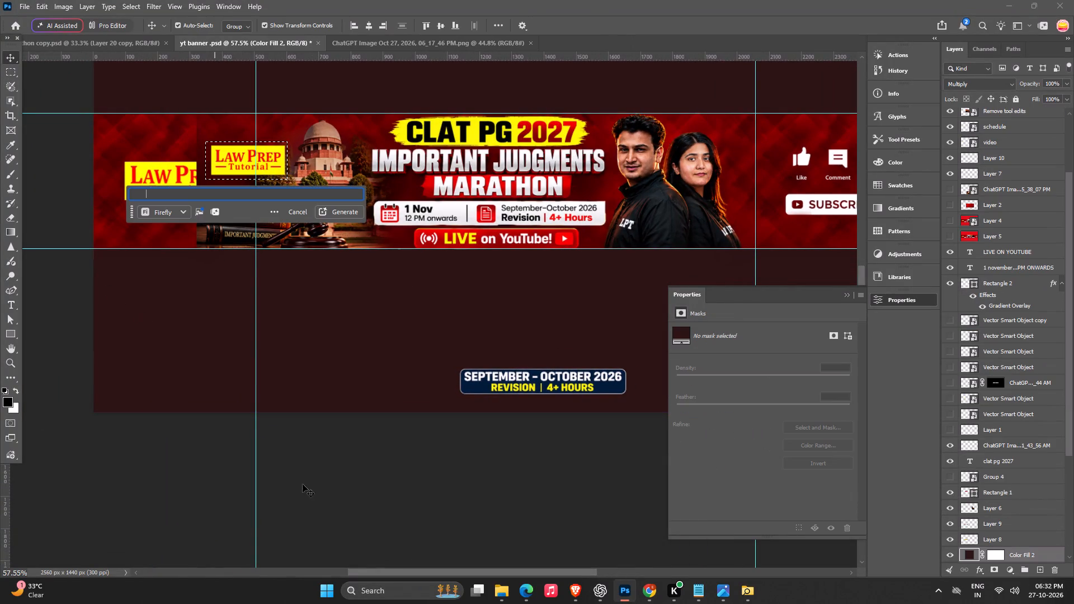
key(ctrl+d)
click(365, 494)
Delete a strip about 192 × 422 px from the main CLAT PG 2027 image's left edge, up to the first vertical guide, and deselect.
key(space)
key(space)
key(space)
key(space)
scroll(381, 481, down, 3)
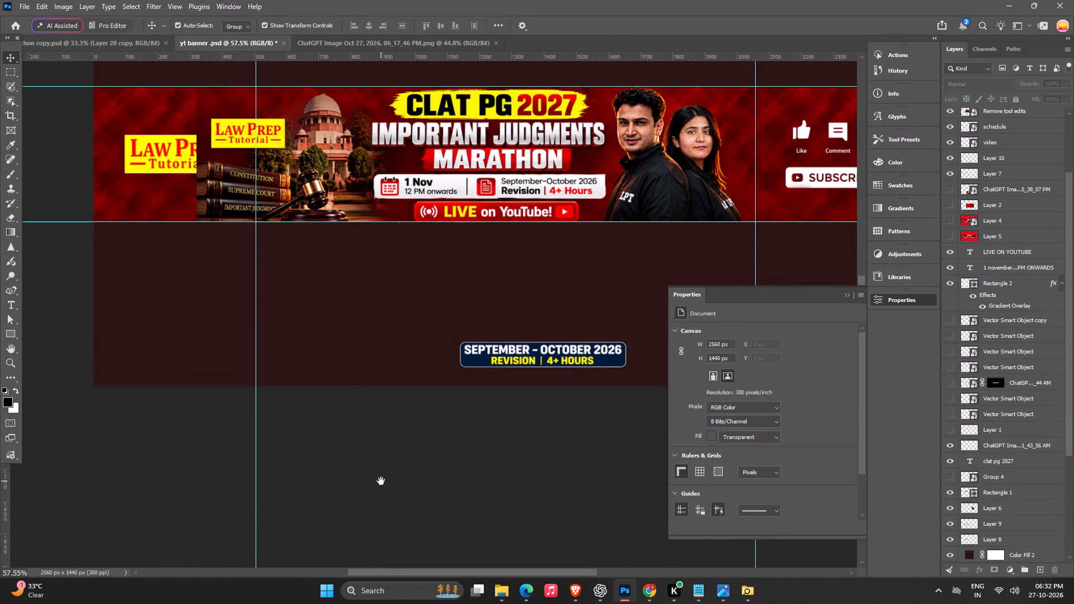
key(space)
key(space)
drag(338, 361, 374, 383)
key(v)
click(375, 206)
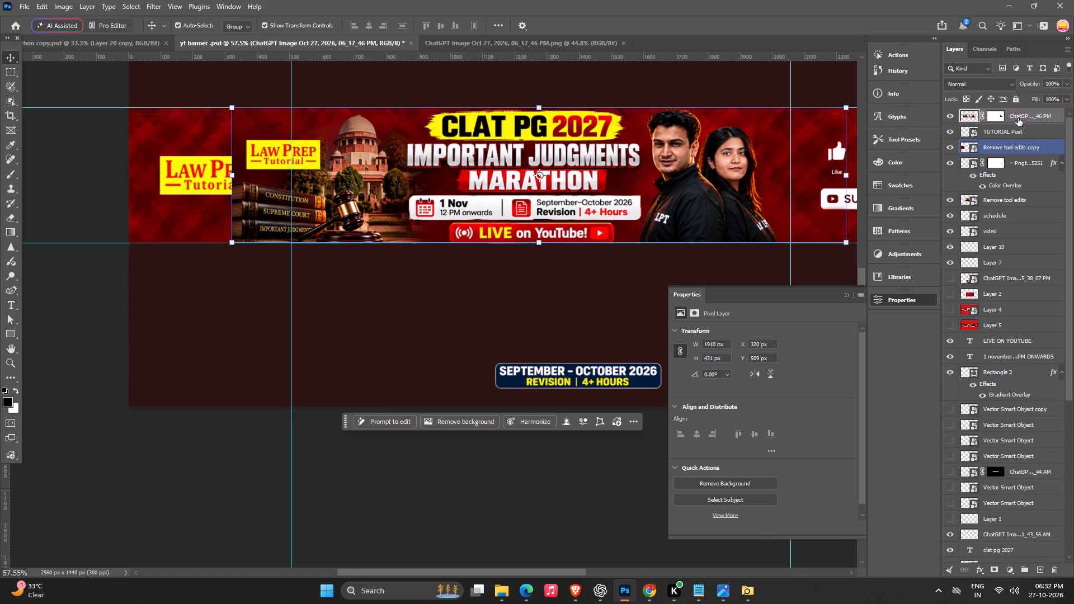
click(10, 70)
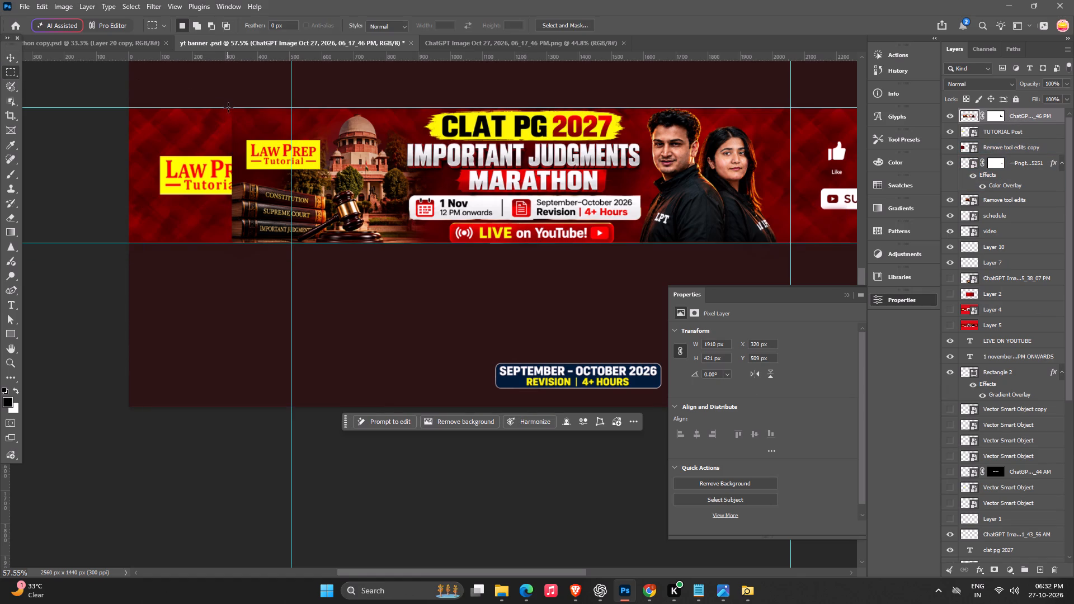
drag(229, 107, 288, 246)
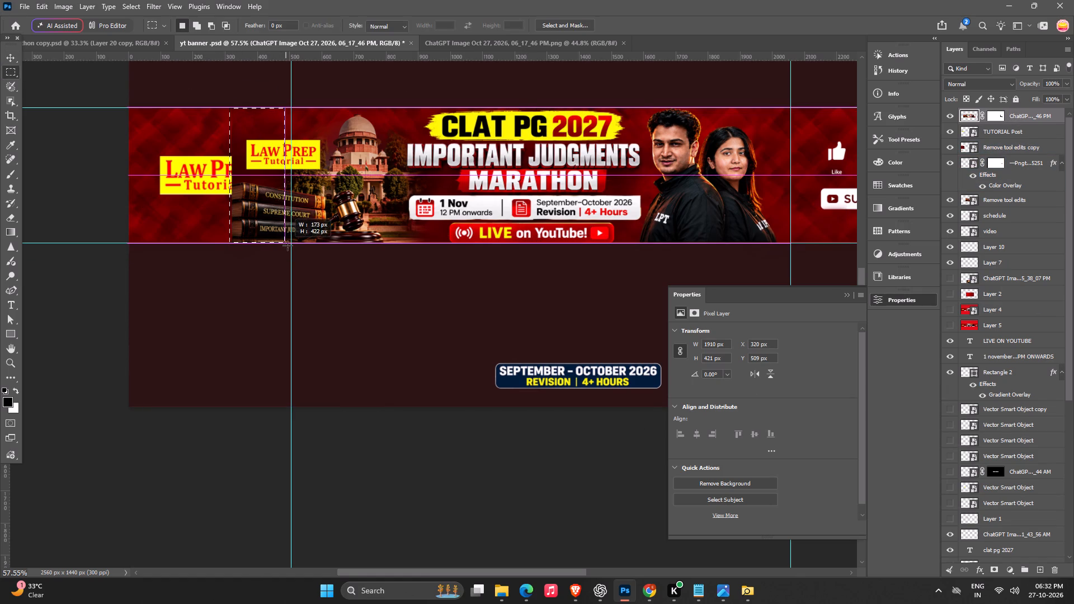
drag(288, 246, 291, 244)
key(Delete)
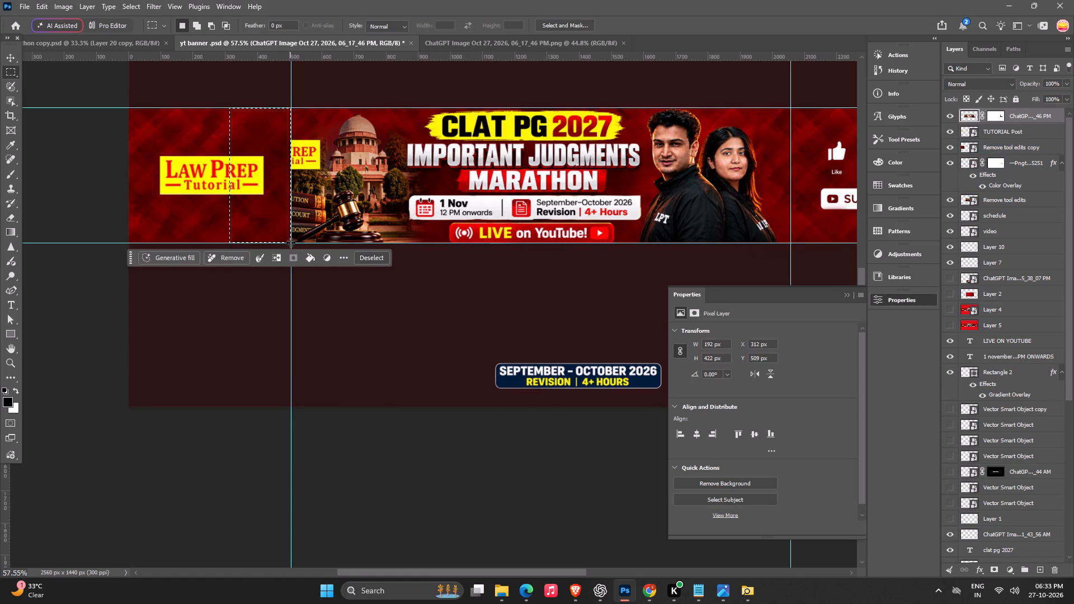
key(ctrl+d)
Convert the main CLAT PG 2027 banner image layer and its mask into a single smart object.
alt+scroll(323, 276, down, 7)
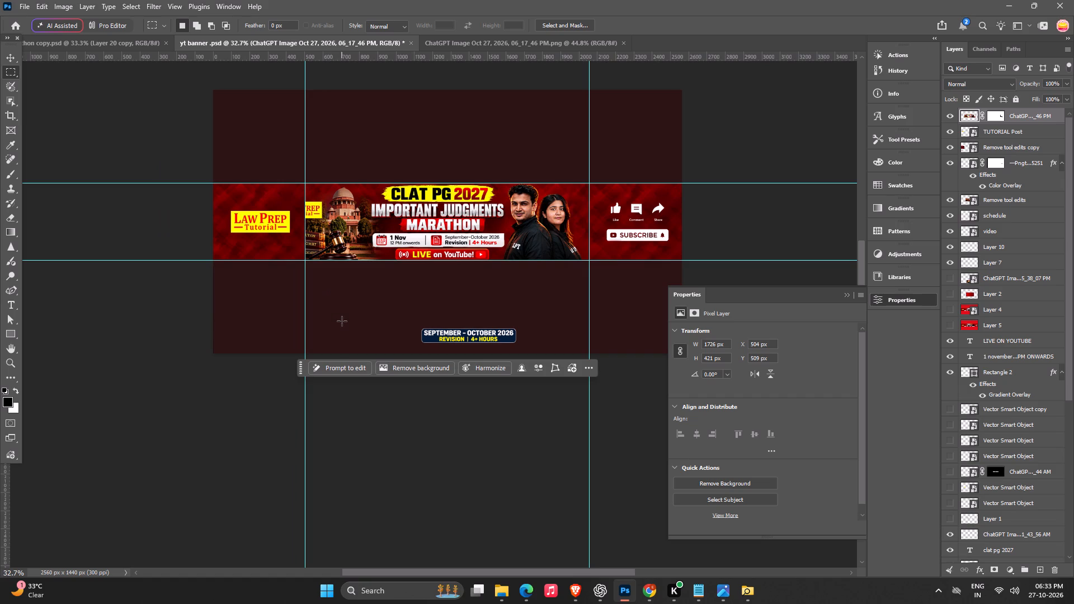
alt+scroll(328, 267, up, 5)
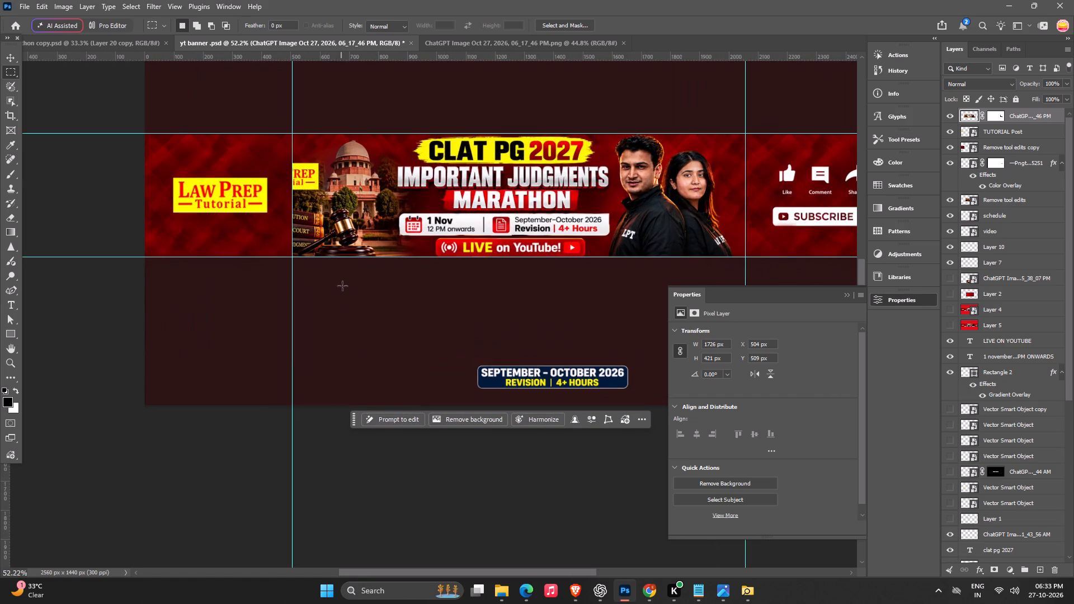
click(8, 51)
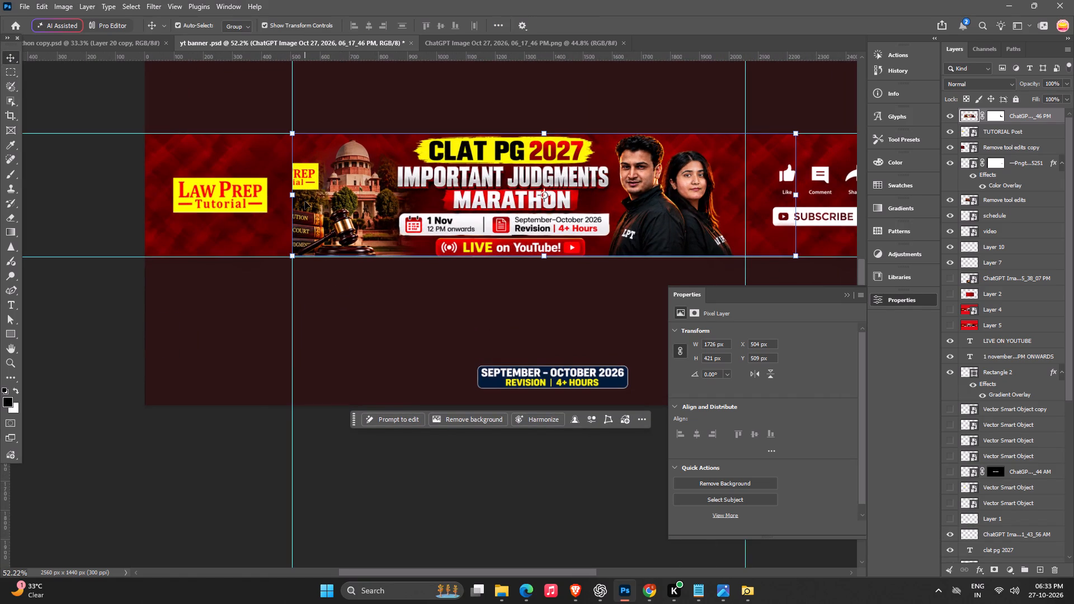
click(305, 201)
click(380, 201)
click(11, 83)
alt+scroll(216, 146, up, 6)
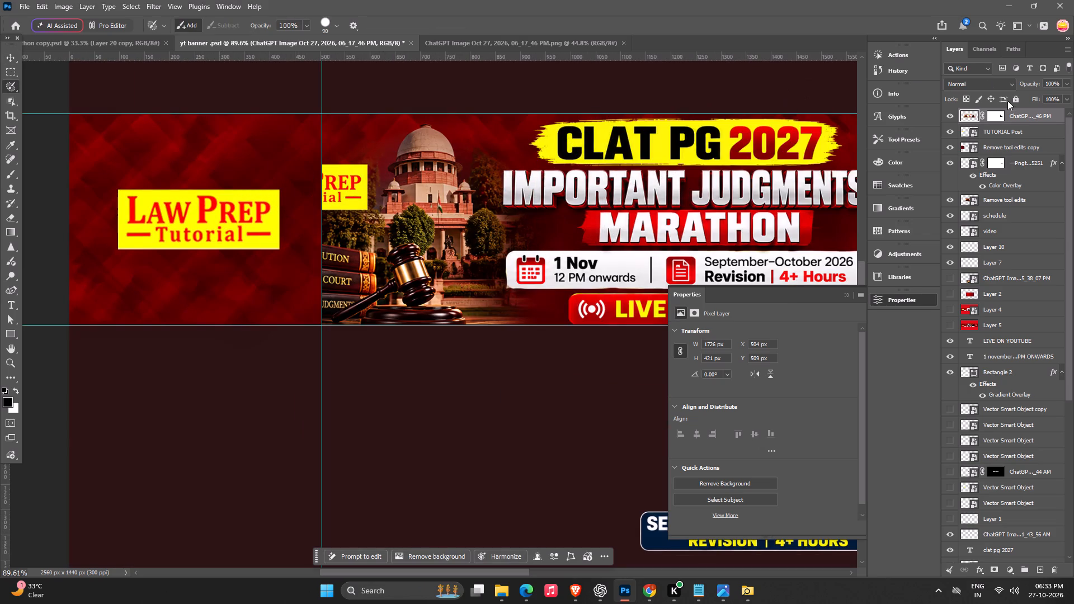
right_click(1031, 114)
click(1023, 383)
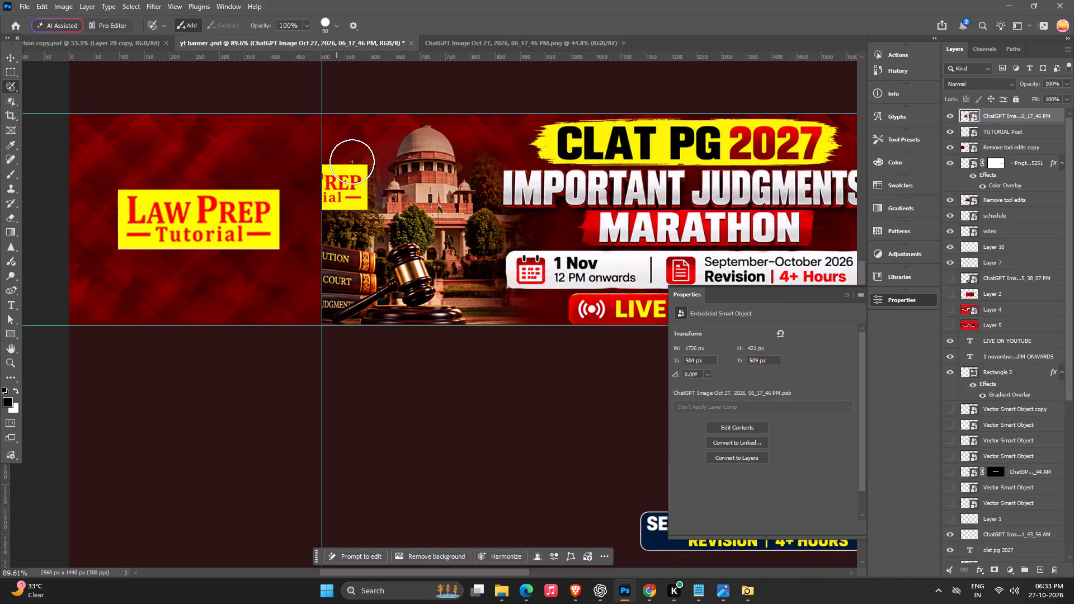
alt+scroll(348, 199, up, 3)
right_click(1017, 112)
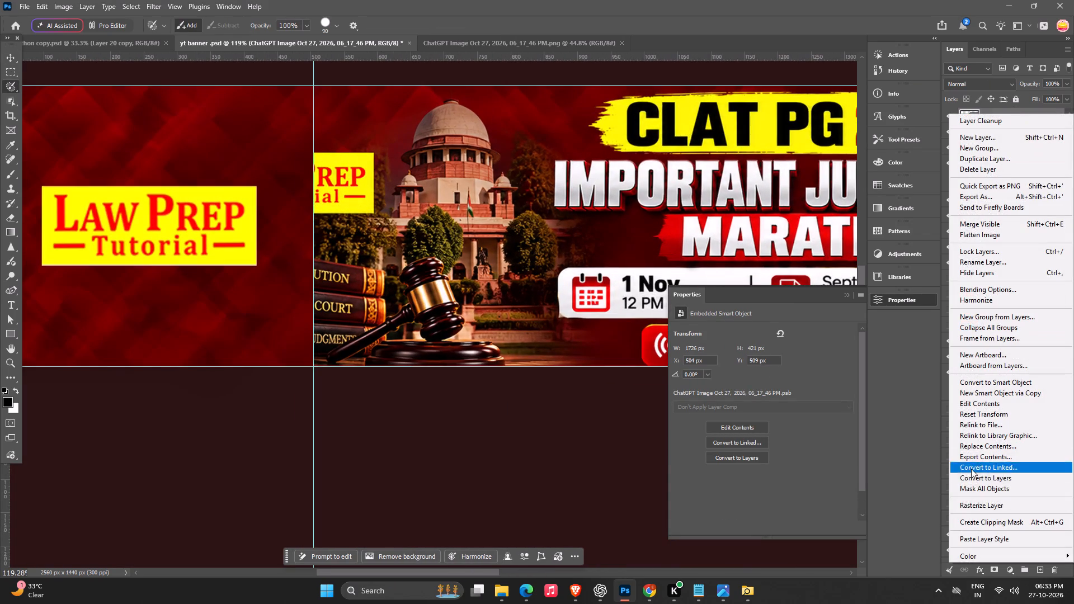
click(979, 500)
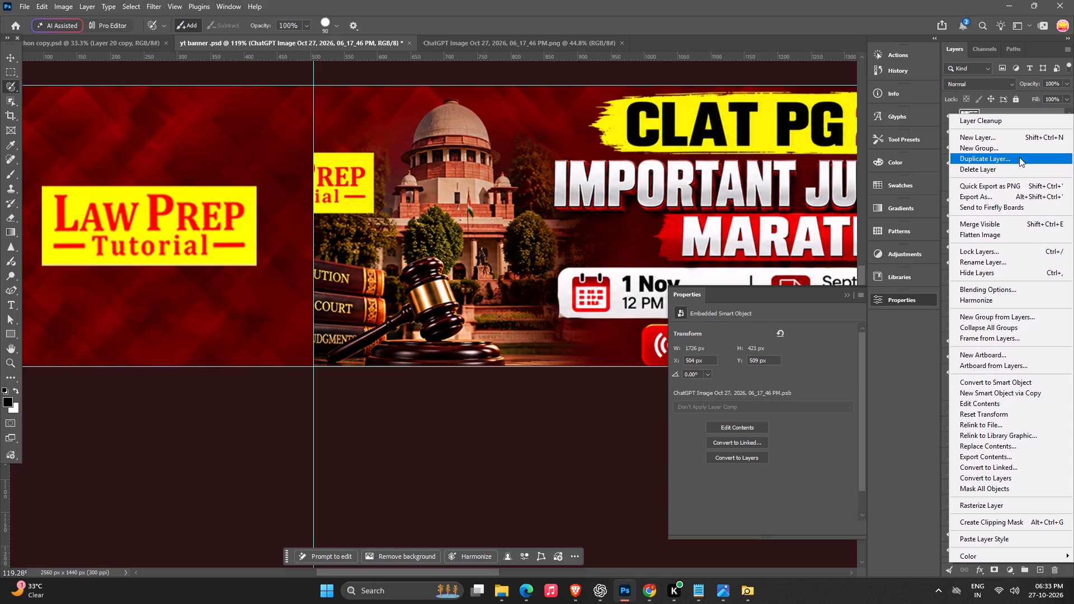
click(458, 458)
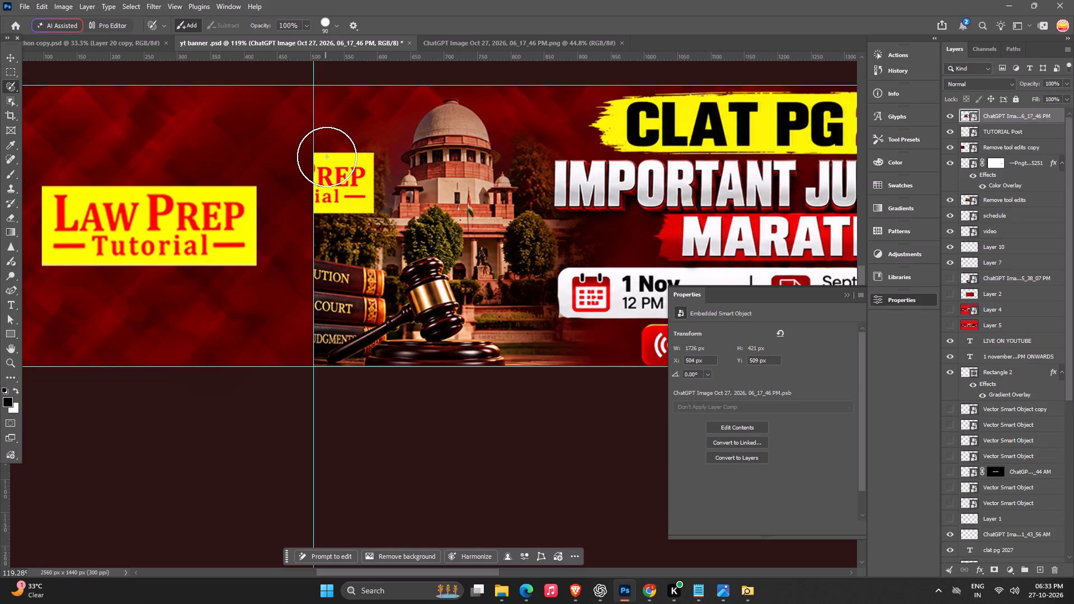
Brush-select the leftover Law Prep Tutorial logo fragment beside the courthouse with a size 45 brush and run Firefly Generative Fill prompted "remove this".
key(bracketleft)
key(bracketleft)
key(bracketleft)
key(bracketleft)
key(bracketleft)
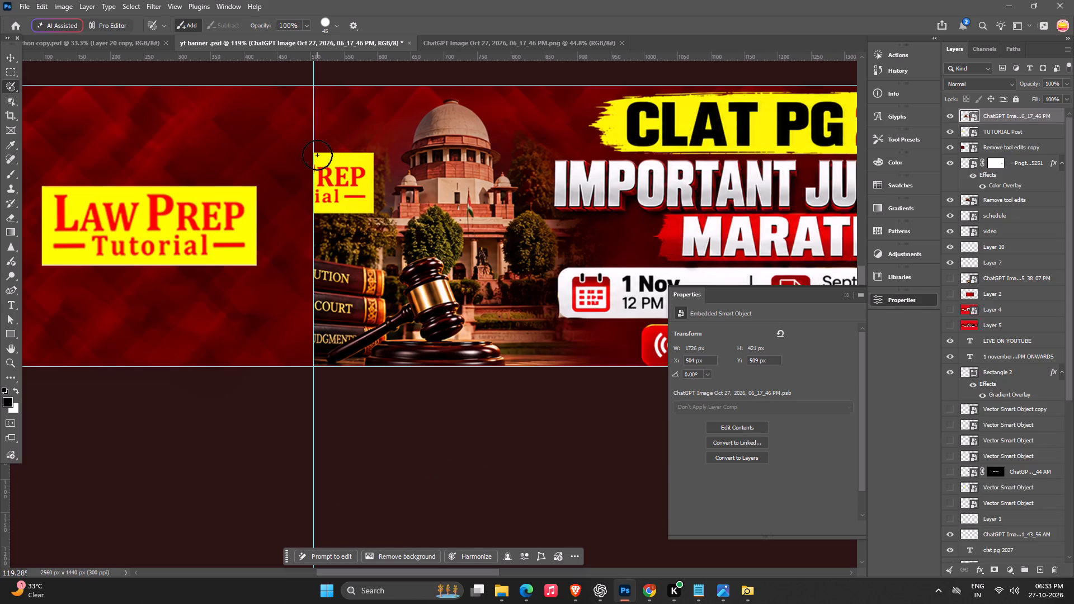
drag(317, 155, 322, 177)
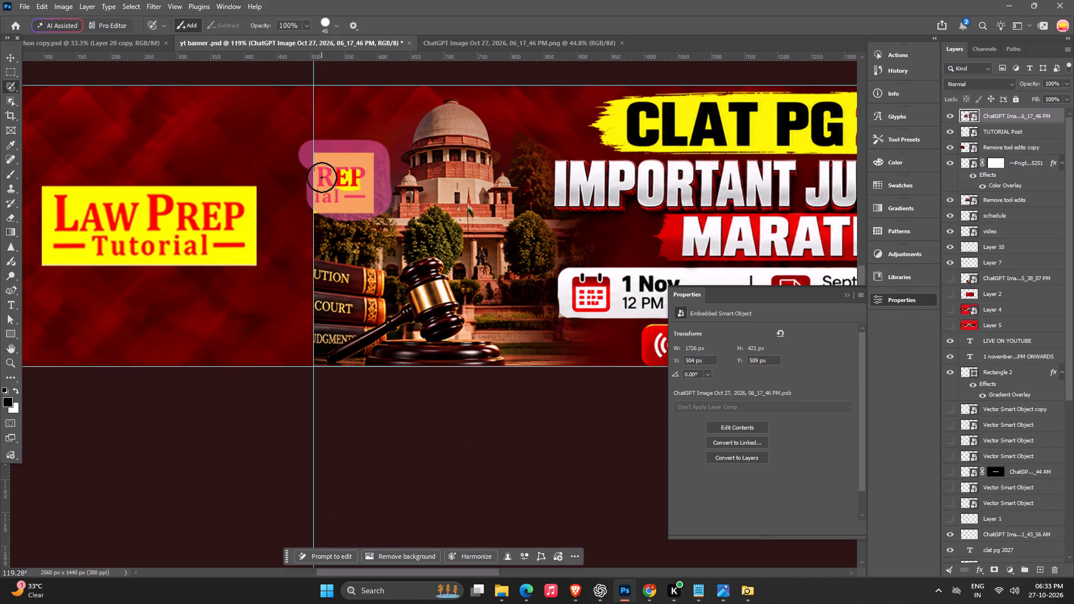
drag(322, 177, 322, 178)
click(270, 237)
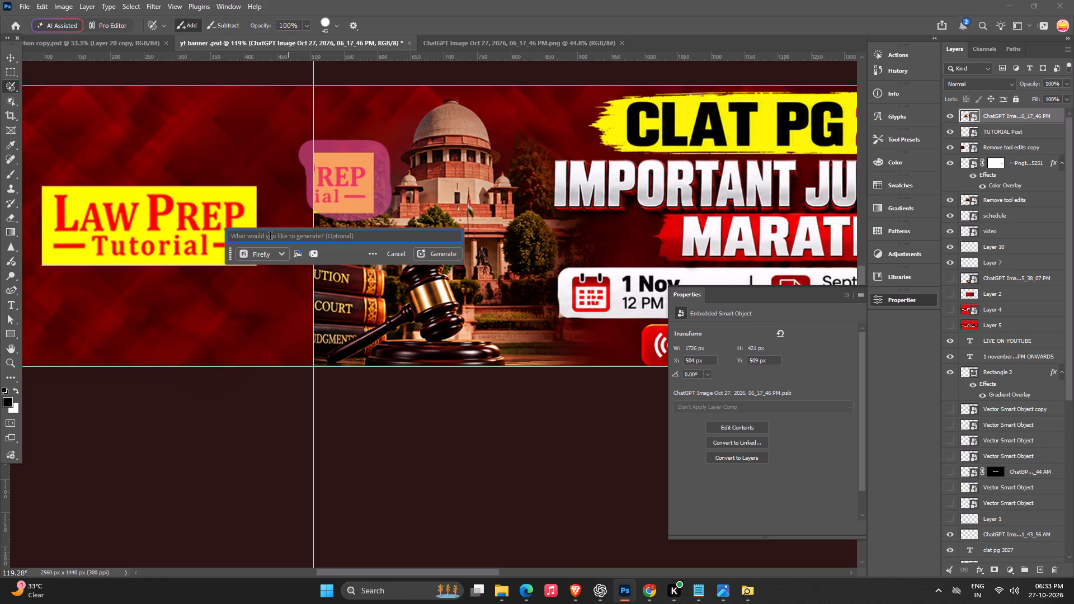
text(remove this)
key(Return)
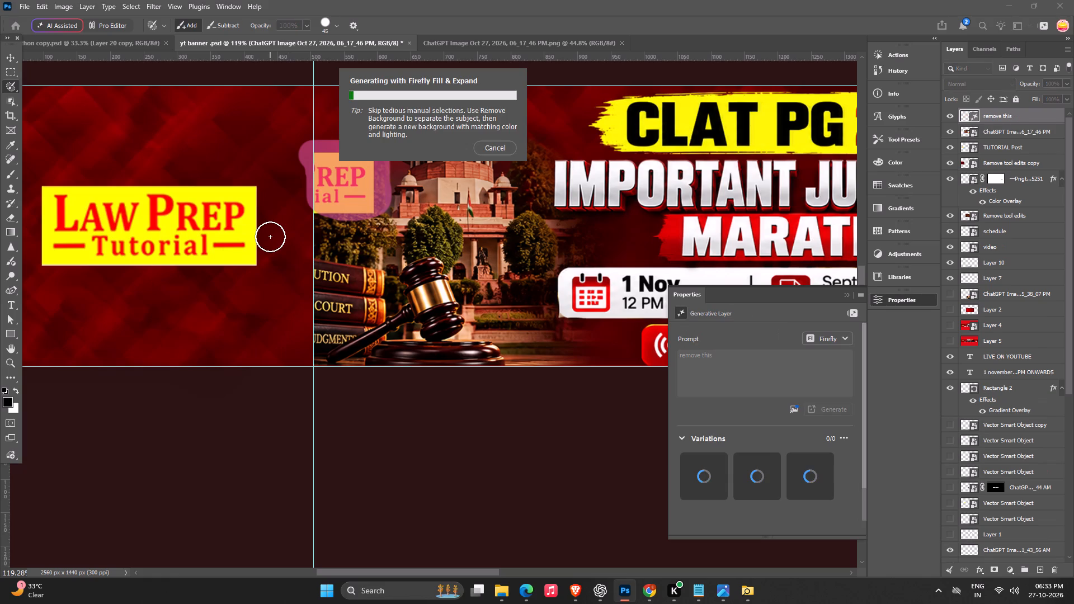
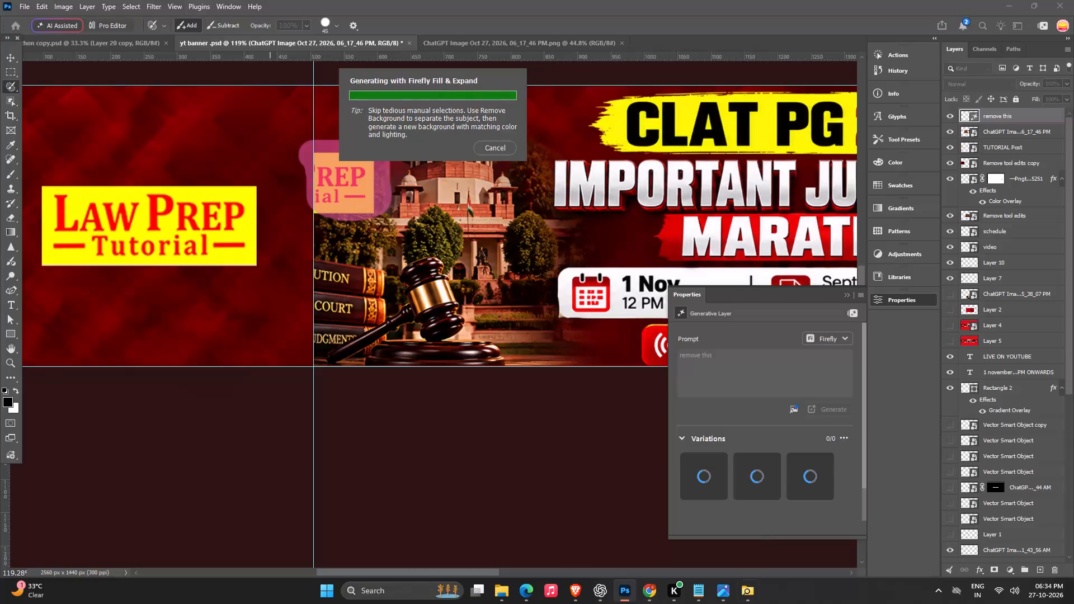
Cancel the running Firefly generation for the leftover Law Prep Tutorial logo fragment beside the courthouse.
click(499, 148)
Open the contents of the main CLAT PG 2027 banner smart object for editing in its own document.
alt+scroll(439, 188, down, 4)
key(space)
key(space)
key(space)
key(space)
key(space)
drag(404, 314, 382, 315)
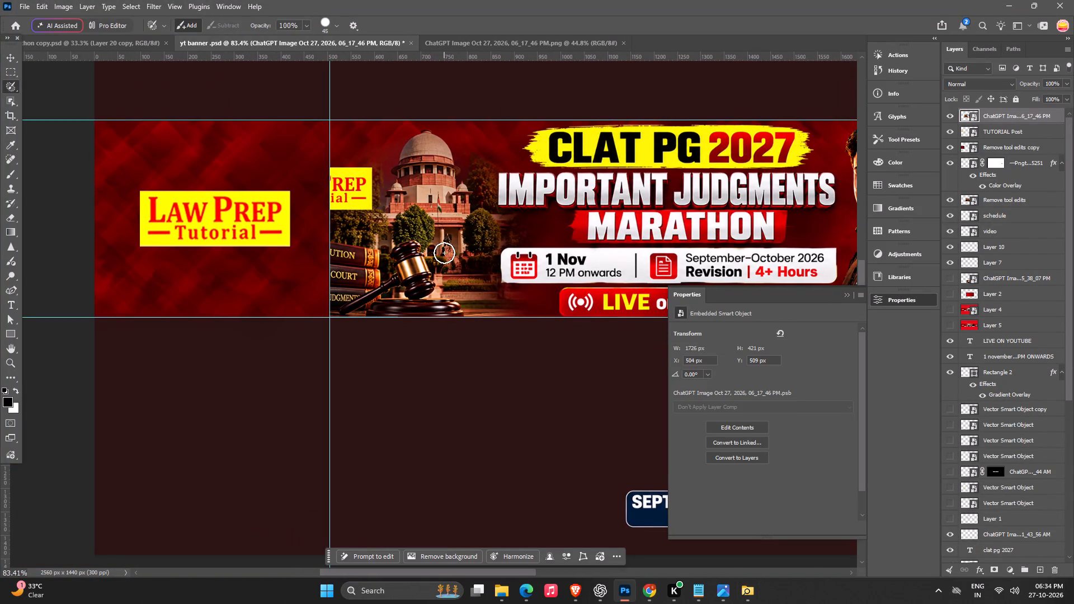
alt+scroll(444, 253, down, 6)
alt+scroll(423, 323, up, 2)
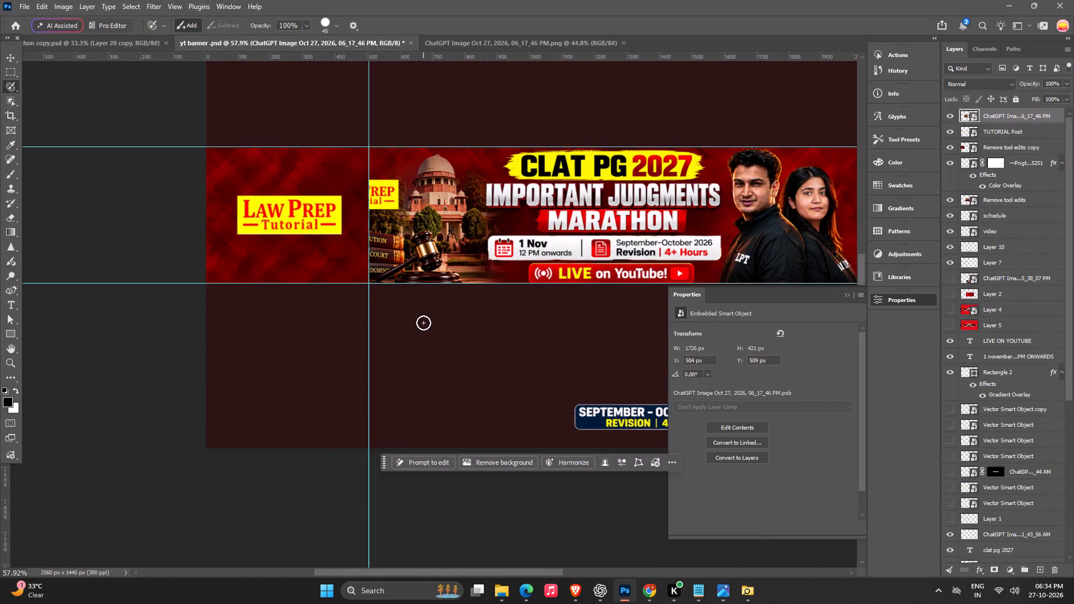
key(space)
key(space)
key(space)
drag(423, 323, 355, 314)
key(b)
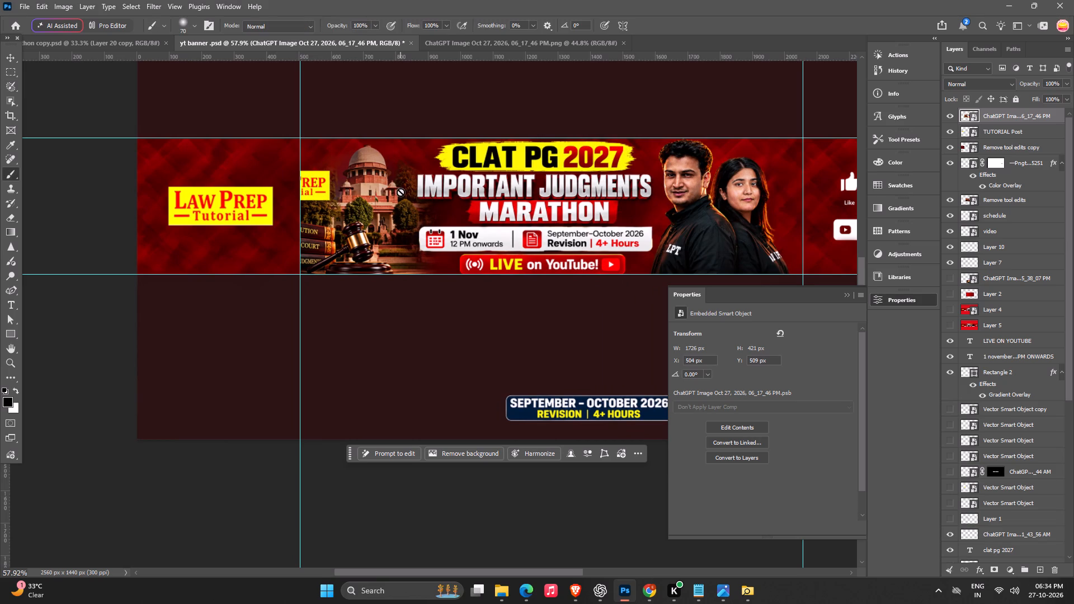
double_click(966, 116)
Marquee-select the leftover logo fragment at the image's left edge, about 92 × 98 px, and run Firefly Generative Fill prompted "remove this".
key(space)
key(space)
key(space)
key(space)
key(space)
key(space)
drag(264, 285, 469, 127)
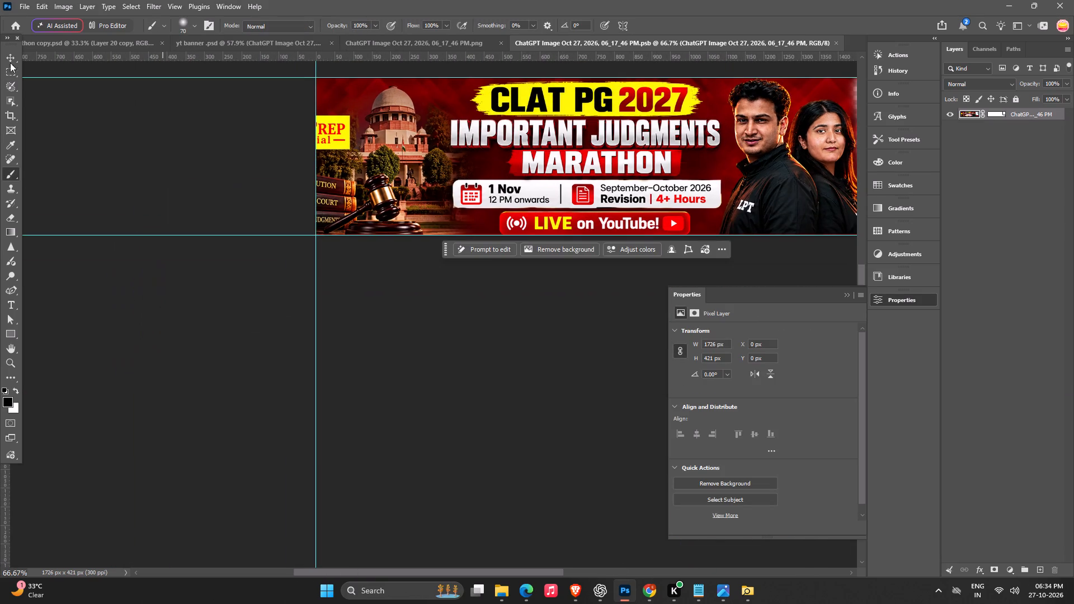
click(8, 73)
alt+scroll(454, 138, up, 6)
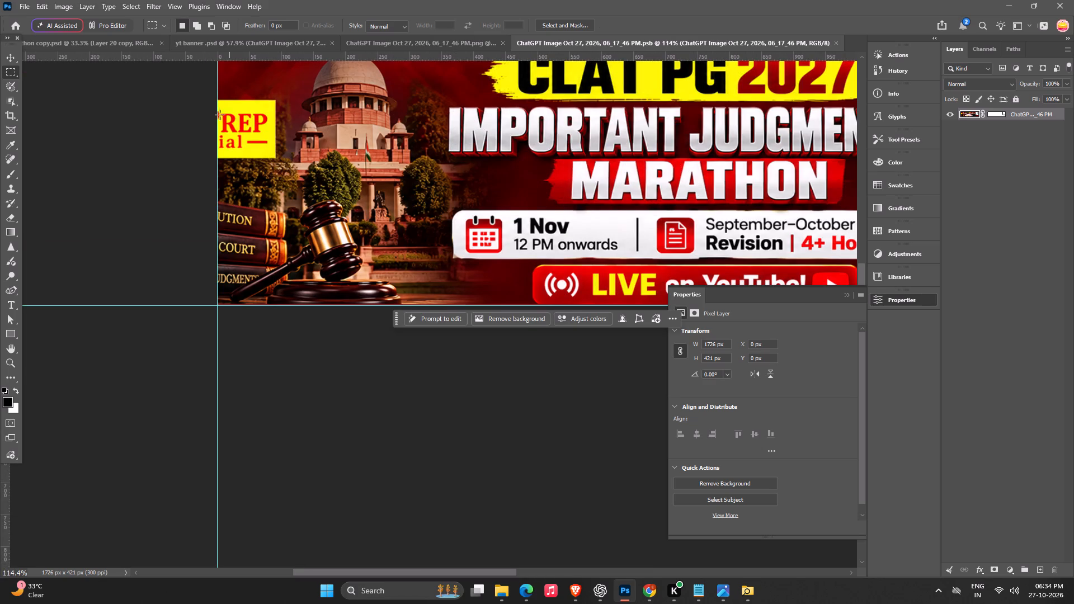
drag(216, 97, 277, 158)
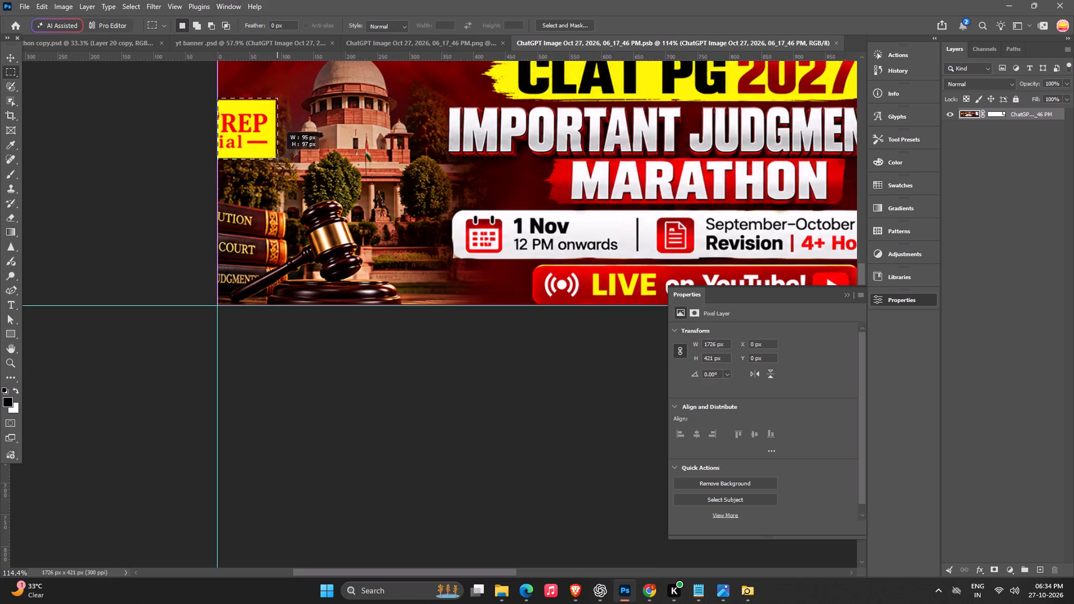
drag(277, 158, 276, 159)
click(158, 172)
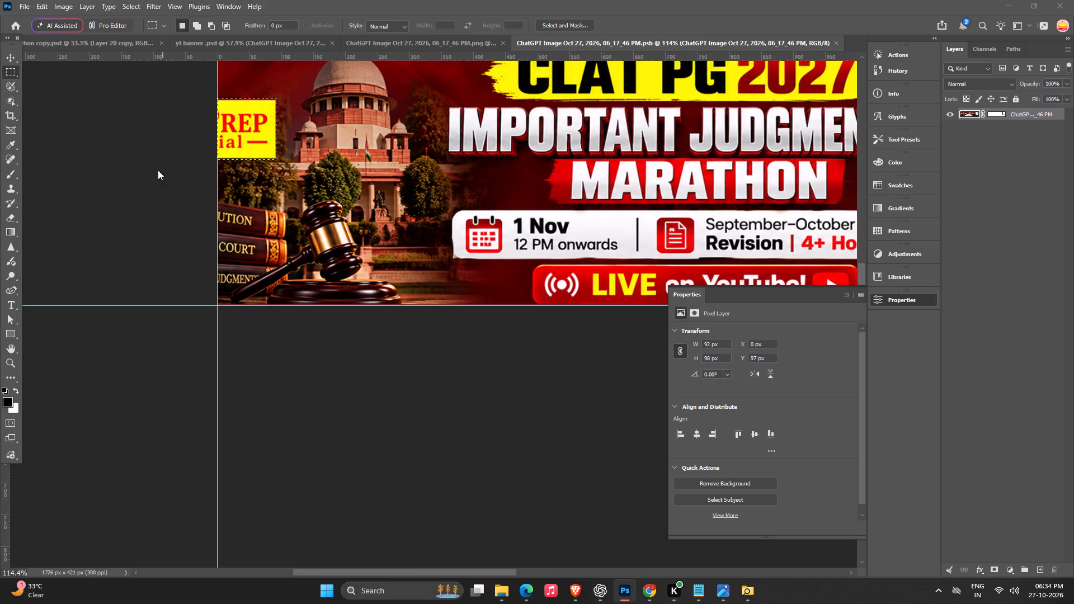
text(remove this)
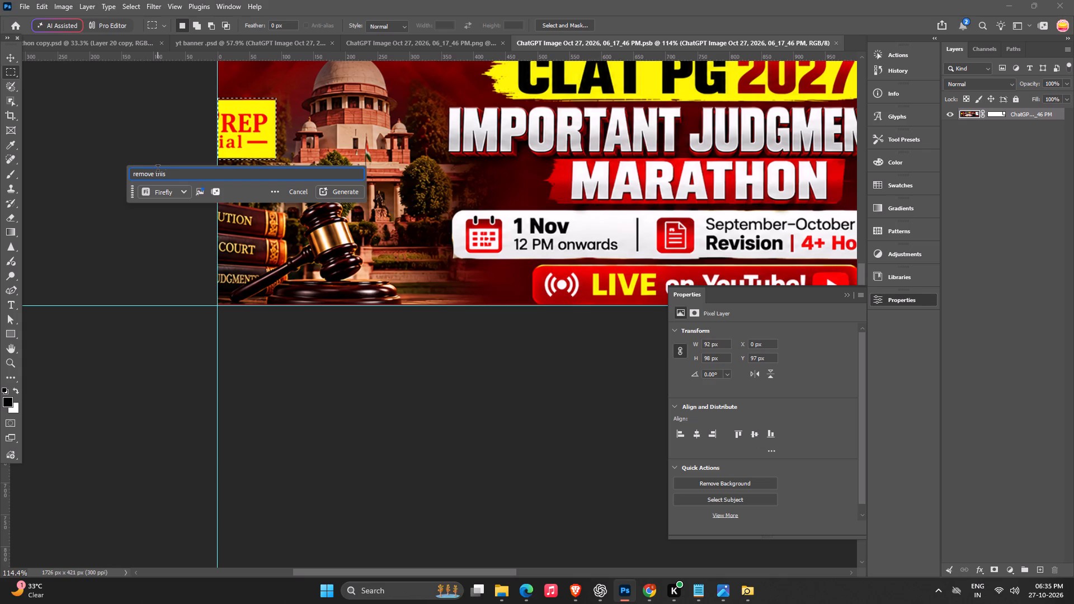
click(344, 191)
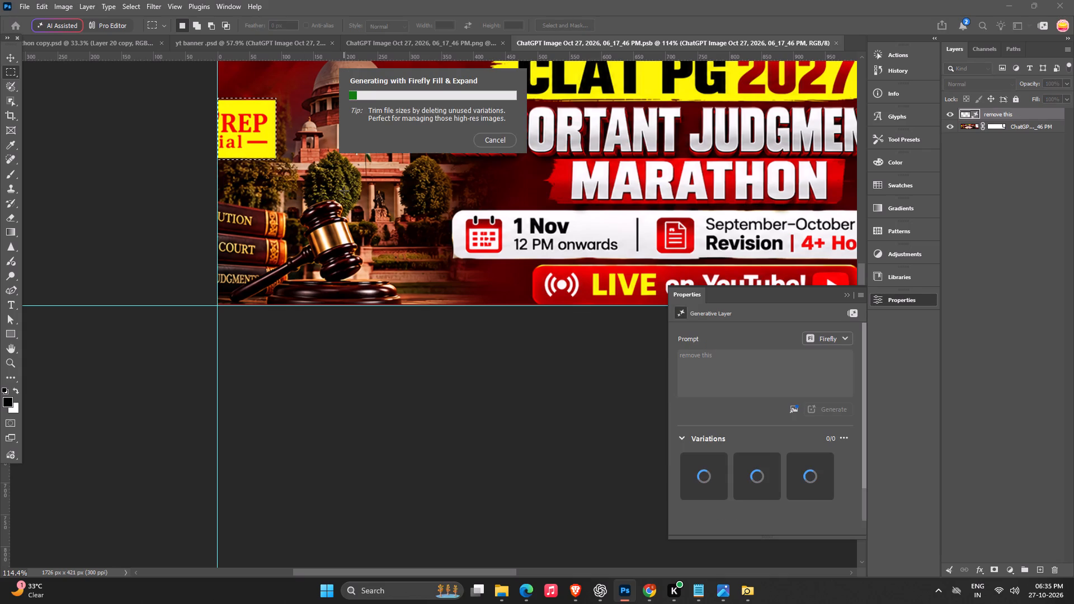
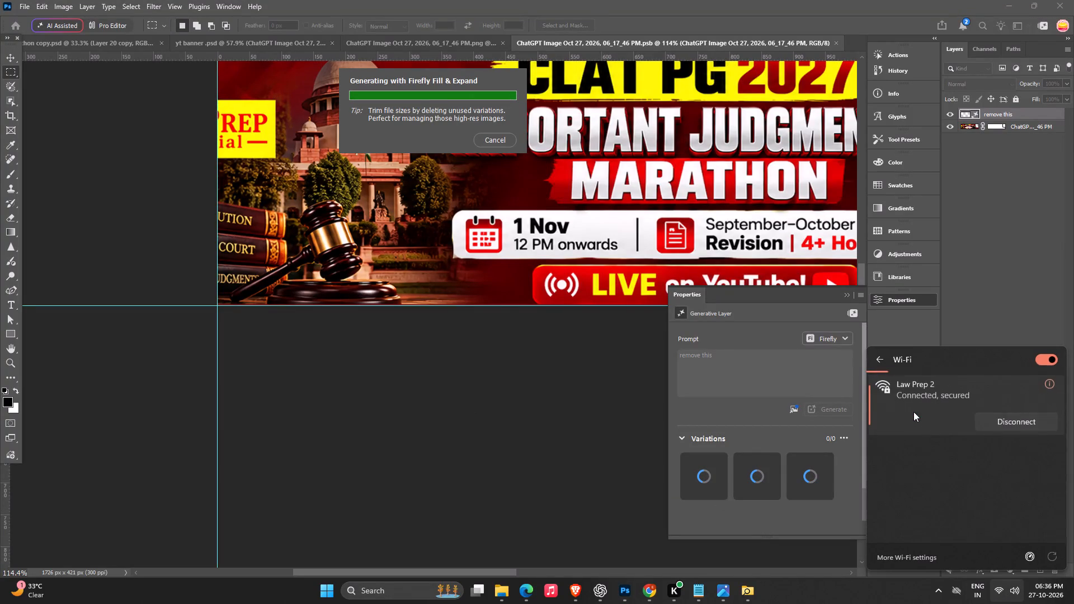
Pause the Flyer Ulang Tahun media playback from Brave using the system media controls while the Firefly generation runs.
click(1015, 586)
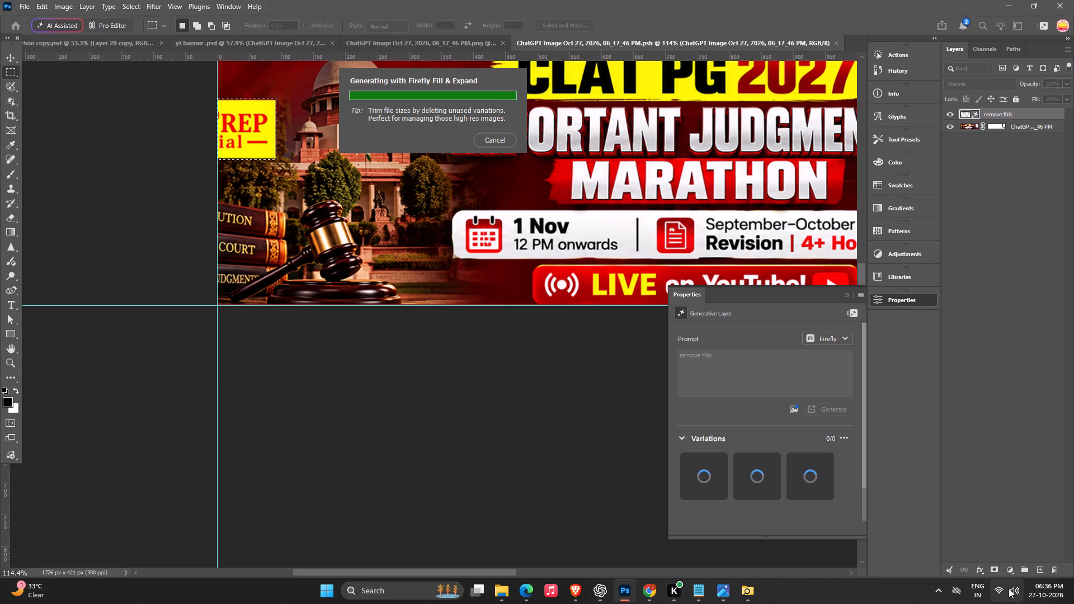
click(1009, 588)
click(963, 353)
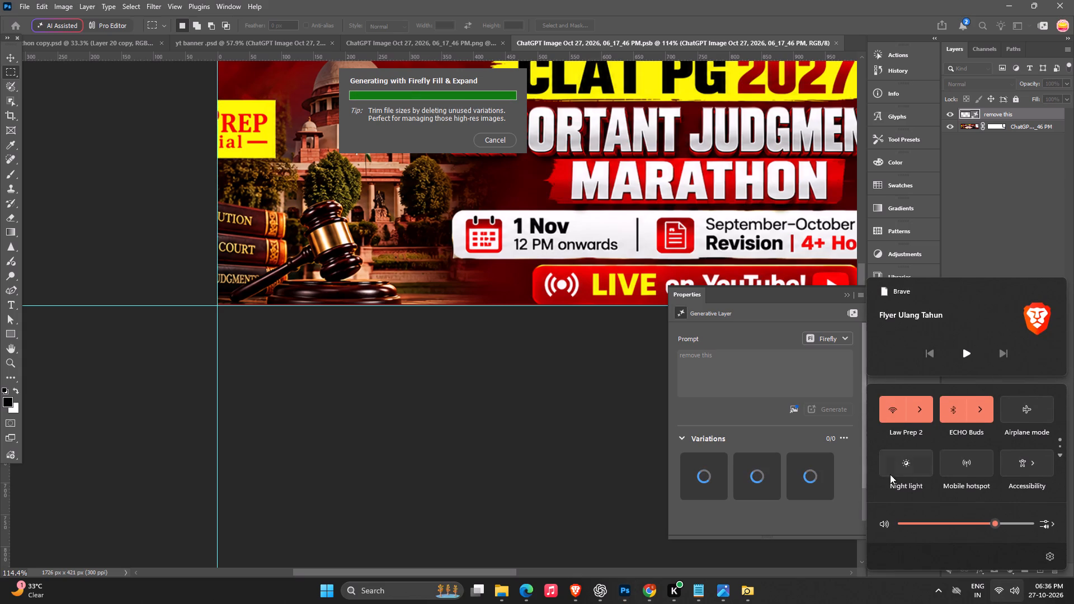
click(488, 365)
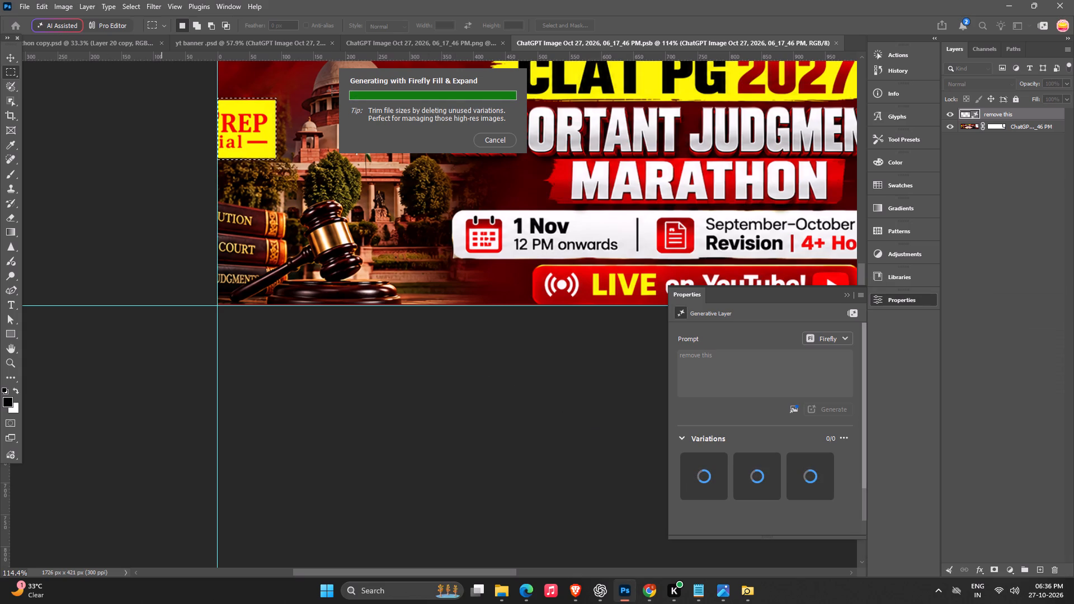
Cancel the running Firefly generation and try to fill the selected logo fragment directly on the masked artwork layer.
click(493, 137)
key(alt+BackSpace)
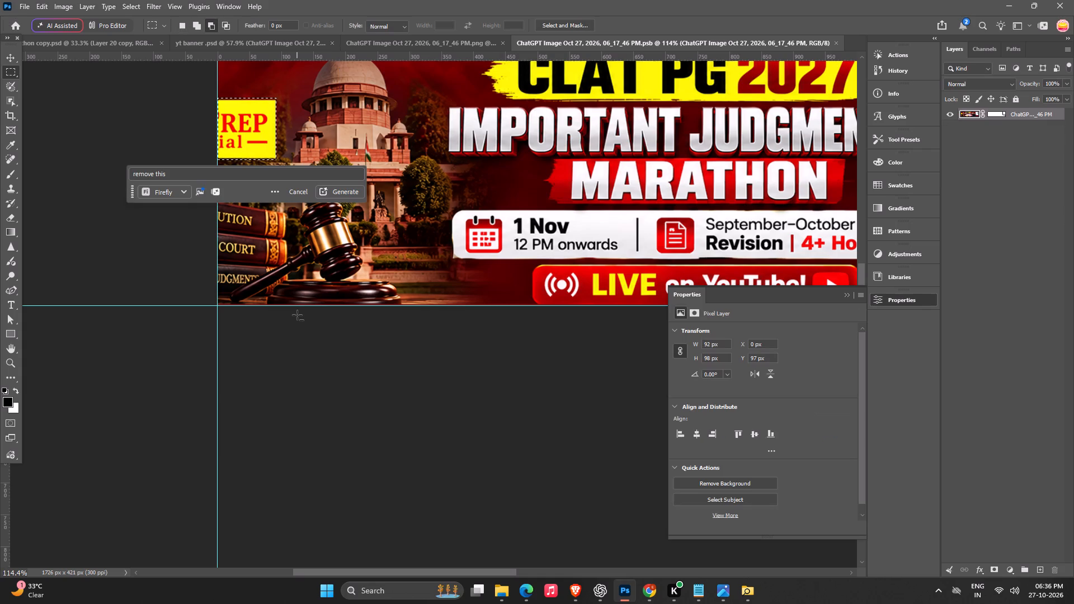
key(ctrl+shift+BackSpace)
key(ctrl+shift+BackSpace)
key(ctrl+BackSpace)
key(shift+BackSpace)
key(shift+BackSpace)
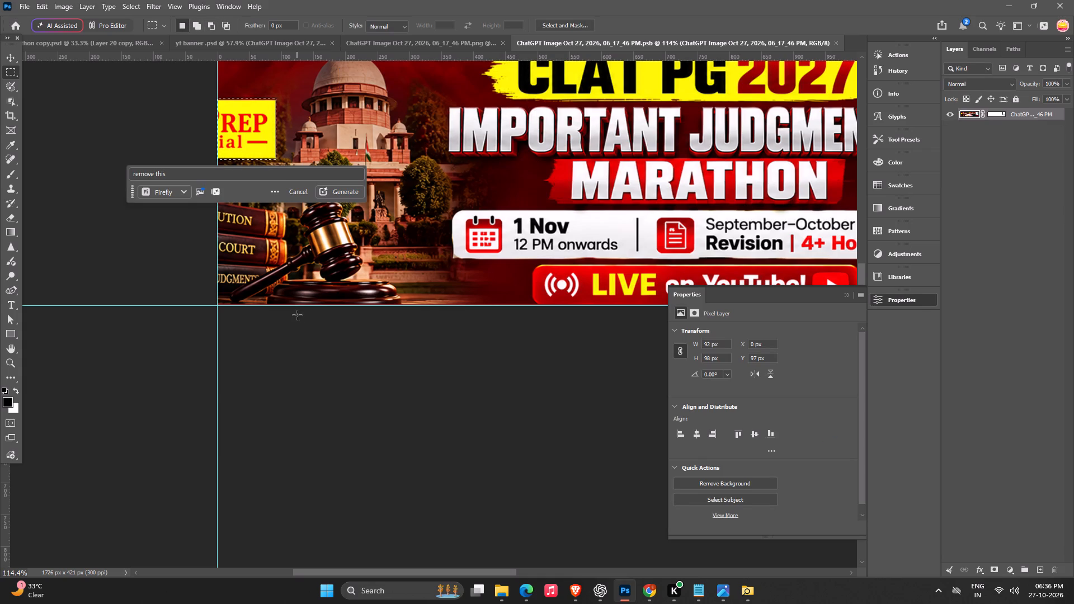
Convert the masked artwork layer to a smart object and rasterize it into a plain pixel layer.
right_click(1026, 112)
click(998, 340)
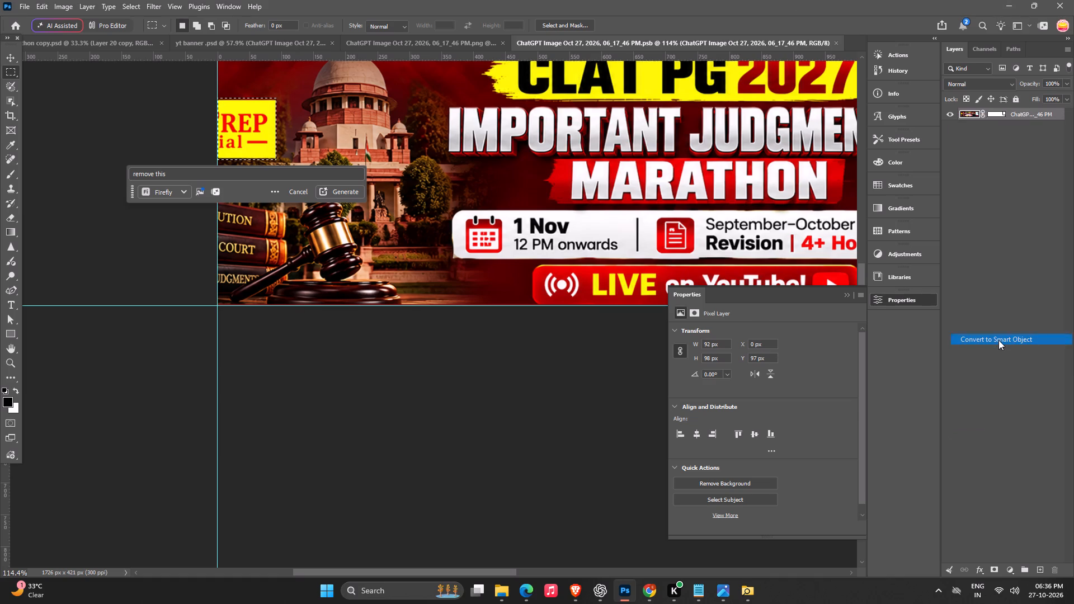
key(shift+BackSpace)
key(ctrl+Return)
key(ctrl+Return)
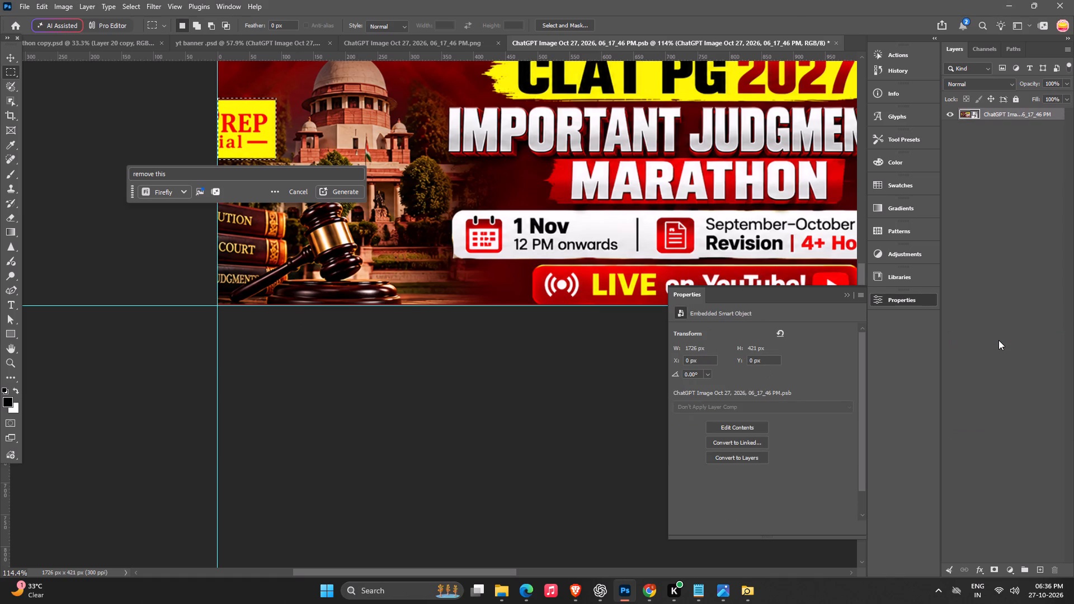
right_click(1020, 116)
click(977, 466)
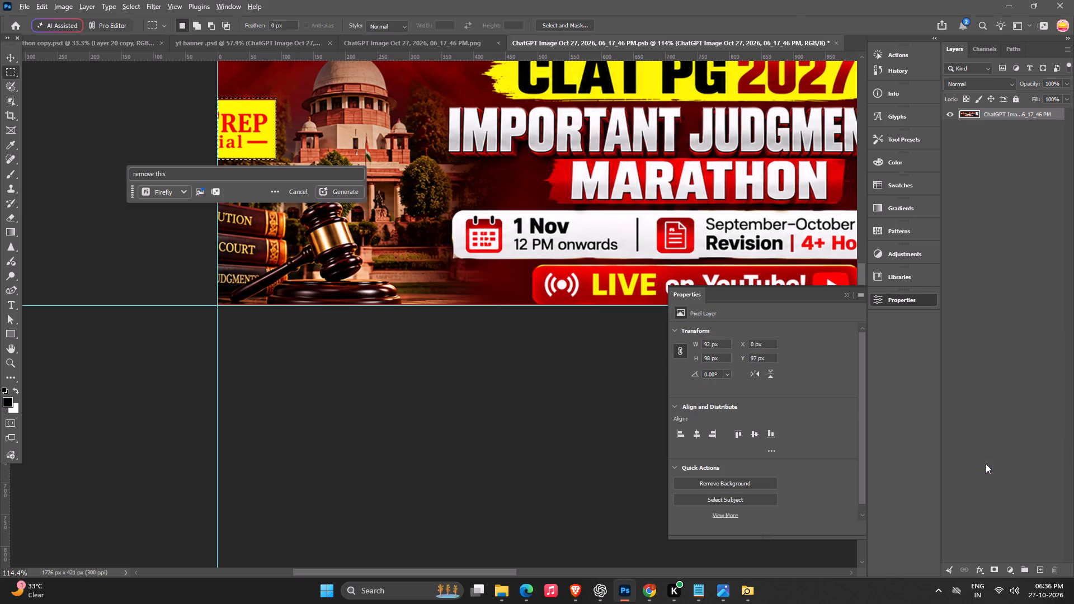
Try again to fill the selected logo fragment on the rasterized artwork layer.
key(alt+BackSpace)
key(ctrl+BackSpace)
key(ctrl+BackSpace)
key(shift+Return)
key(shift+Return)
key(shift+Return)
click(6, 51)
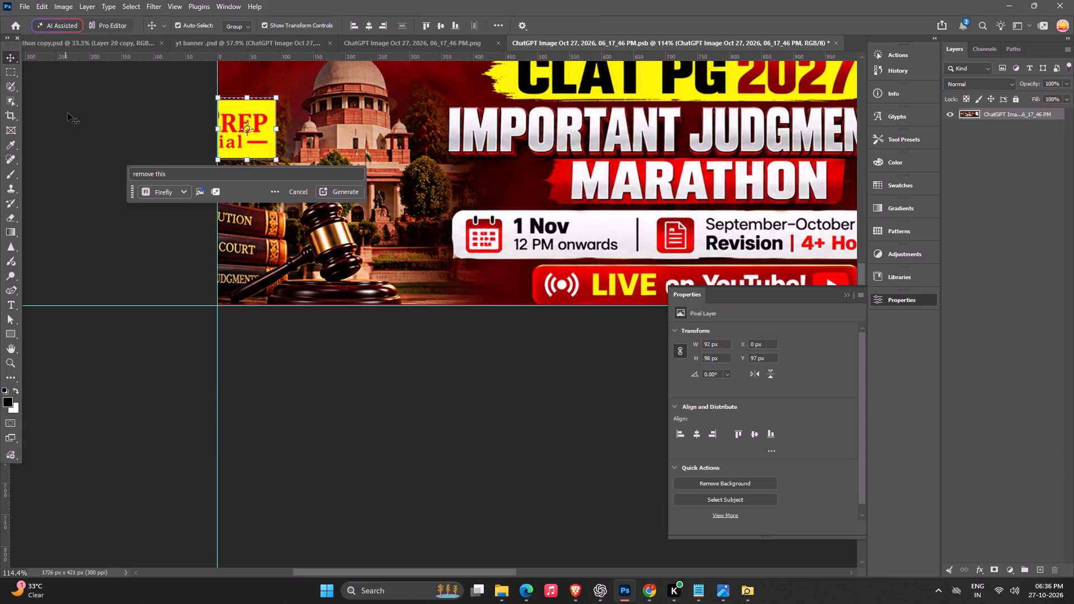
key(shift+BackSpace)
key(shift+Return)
Save the edited smart object document of the CLAT PG 2027 artwork.
key(ctrl+s)
key(d)
Close the separate ChatGPT Image PNG document containing the original artwork.
click(392, 36)
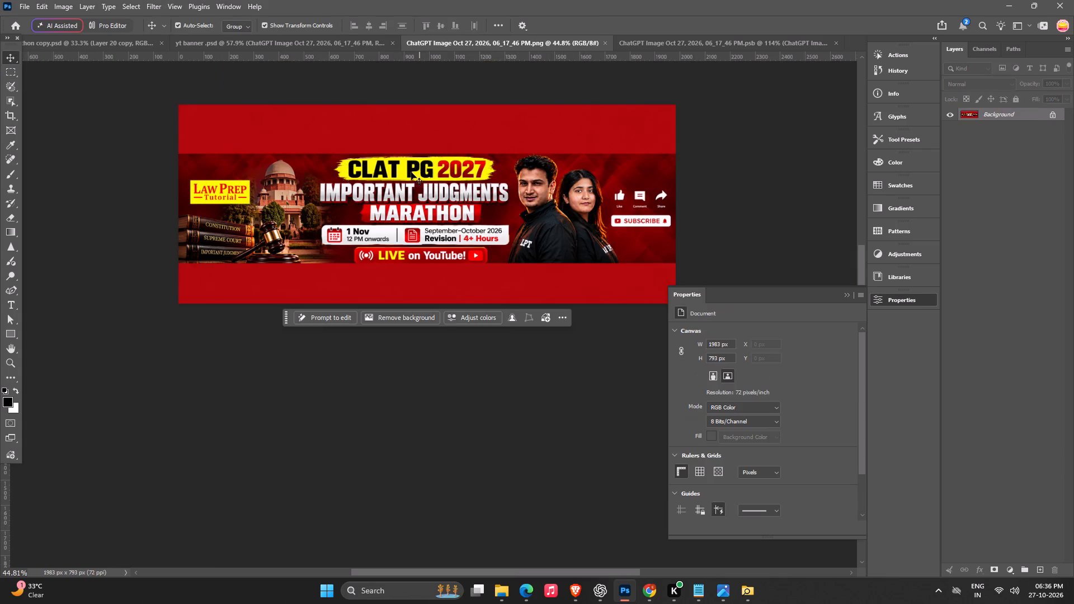
key(ctrl+w)
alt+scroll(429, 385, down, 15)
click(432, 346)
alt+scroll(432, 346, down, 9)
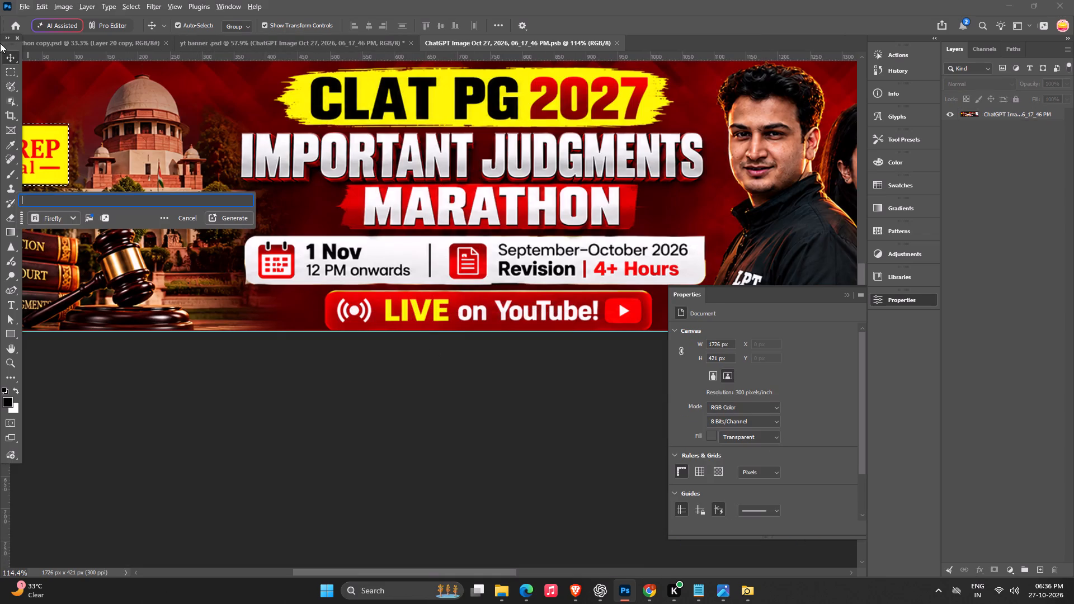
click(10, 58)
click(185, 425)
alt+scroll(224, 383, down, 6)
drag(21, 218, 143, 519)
Return to the yt banner document and rasterize the main CLAT PG 2027 artwork smart object.
click(294, 36)
alt+scroll(410, 204, down, 7)
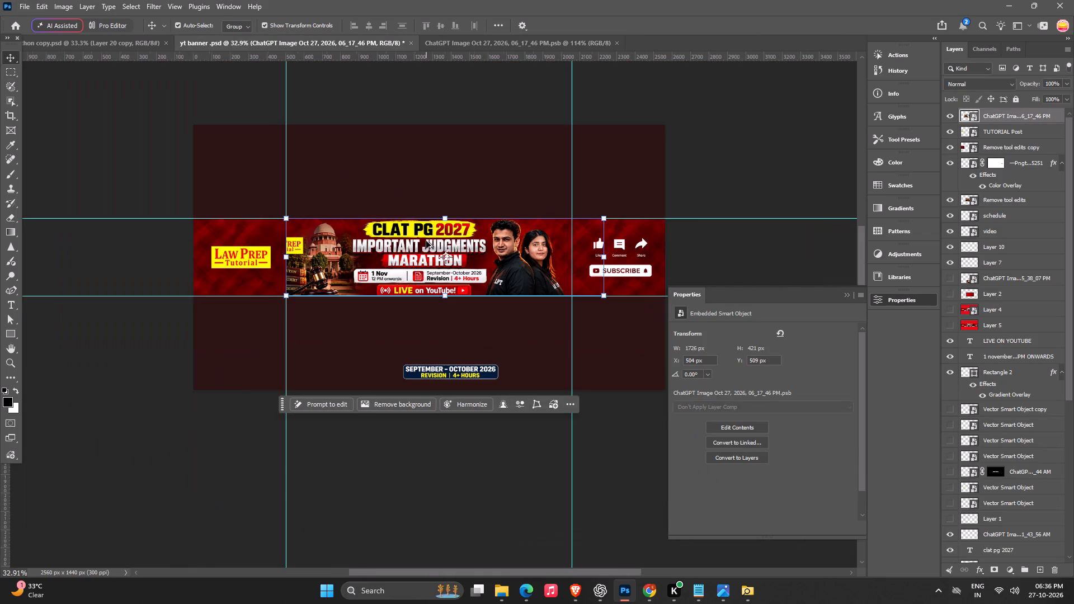
key(space)
key(space)
key(space)
key(space)
key(space)
drag(325, 351, 370, 322)
alt+scroll(372, 309, up, 3)
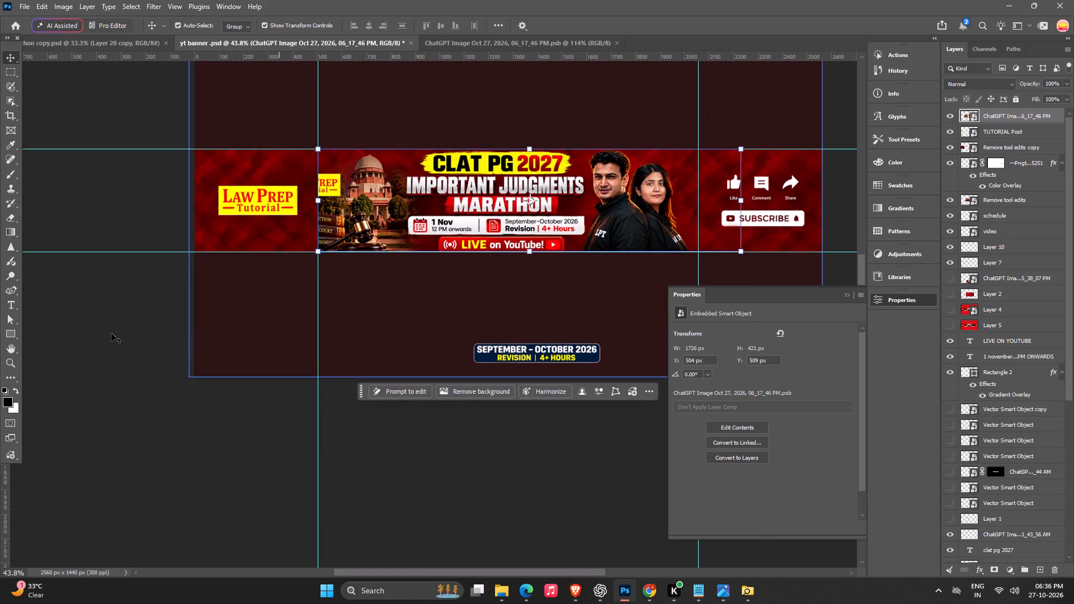
click(95, 332)
alt+scroll(305, 273, up, 6)
key(space)
drag(331, 280, 331, 315)
click(374, 187)
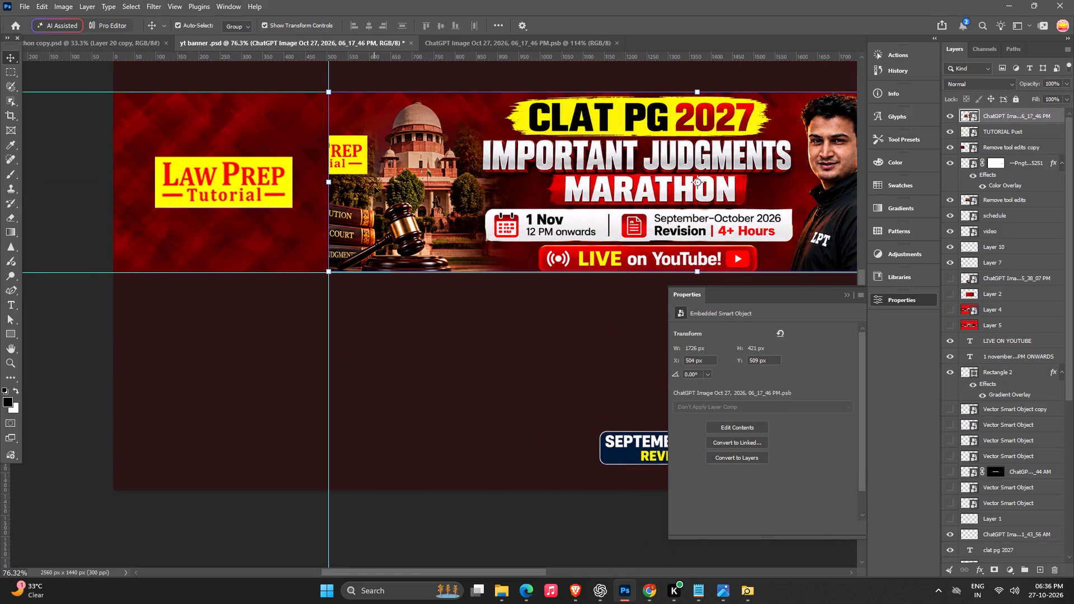
click(374, 187)
right_click(1009, 117)
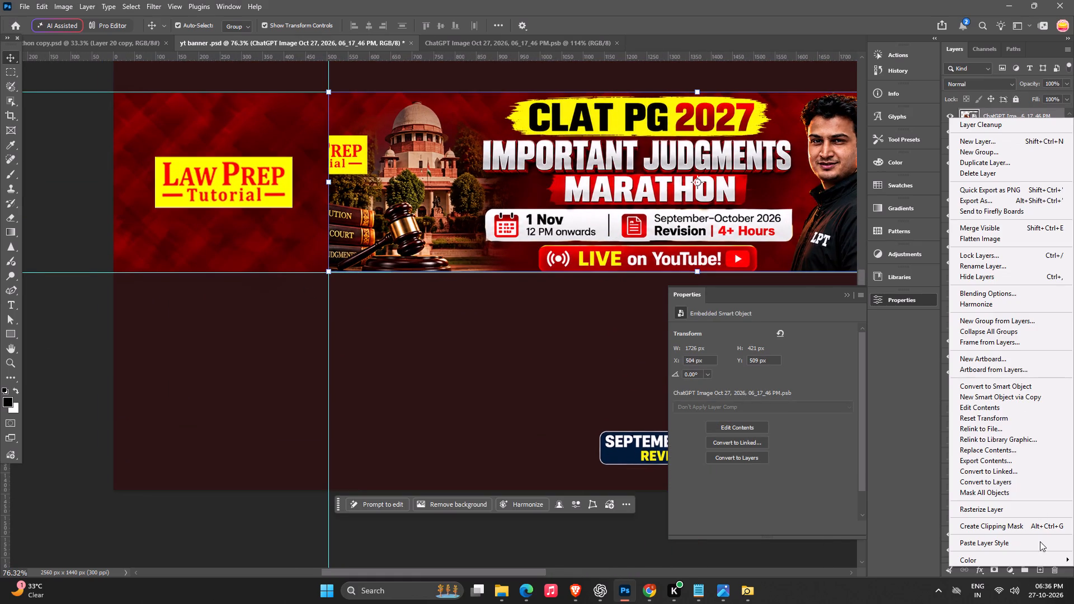
click(988, 508)
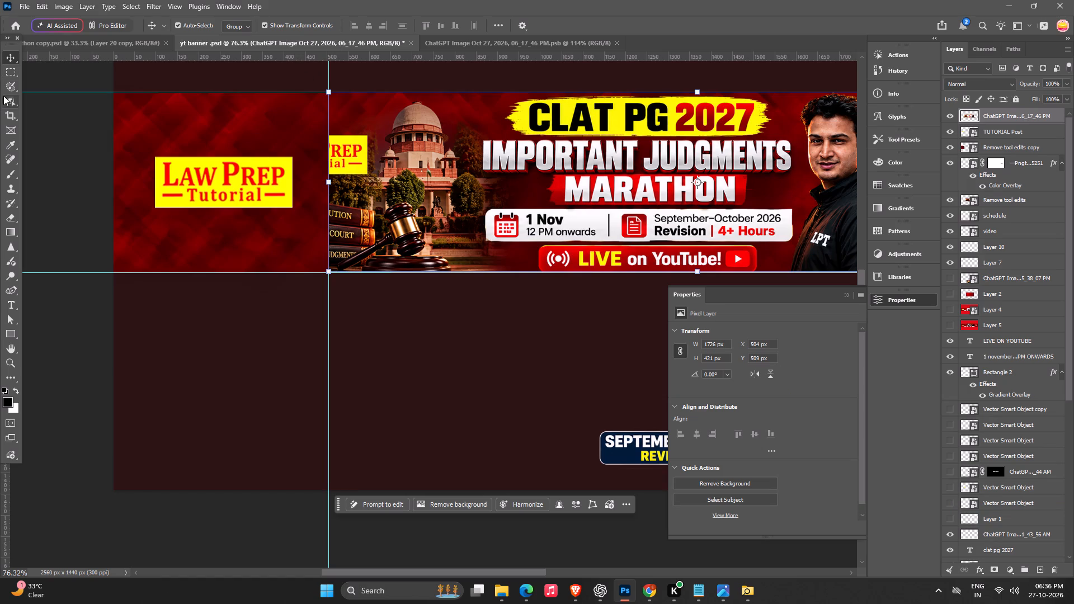
Outline the leftover logo fragment beside the courthouse with a size 15 Selection Brush and remove it from the artwork.
click(11, 98)
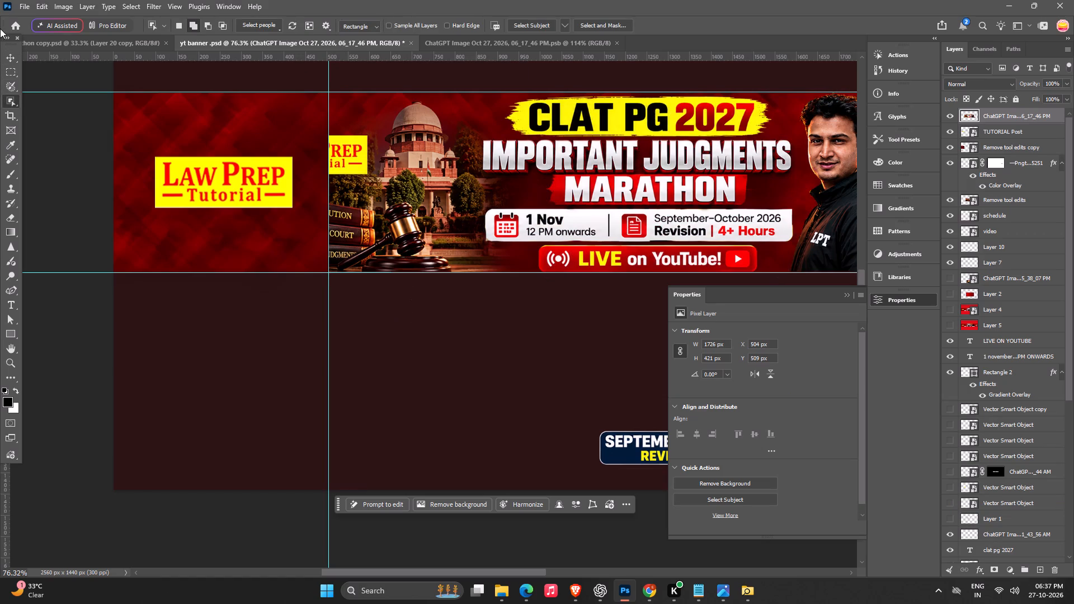
click(8, 70)
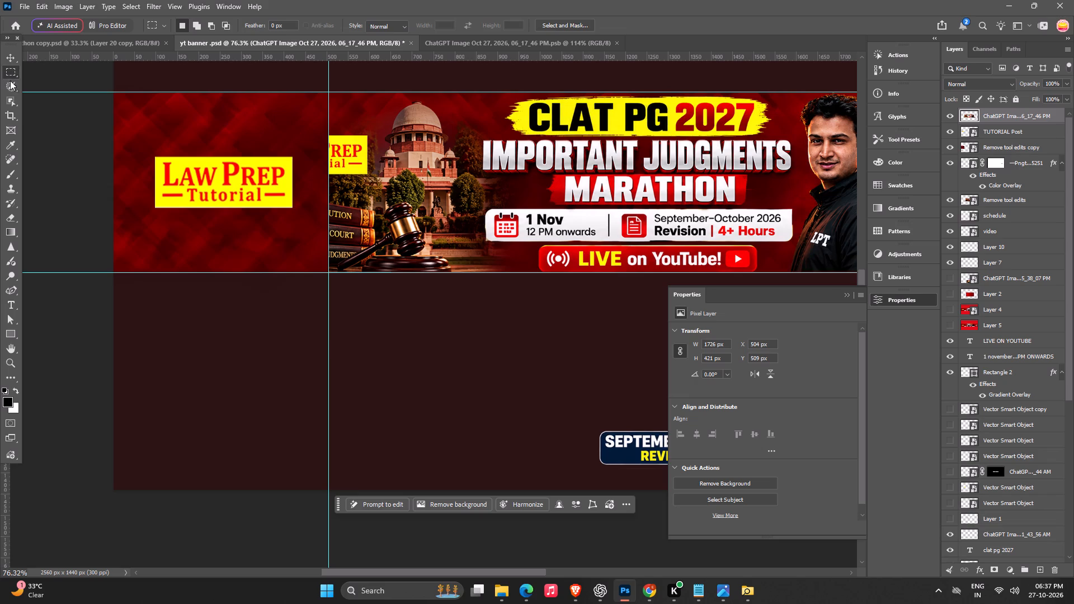
click(10, 81)
click(40, 92)
click(15, 87)
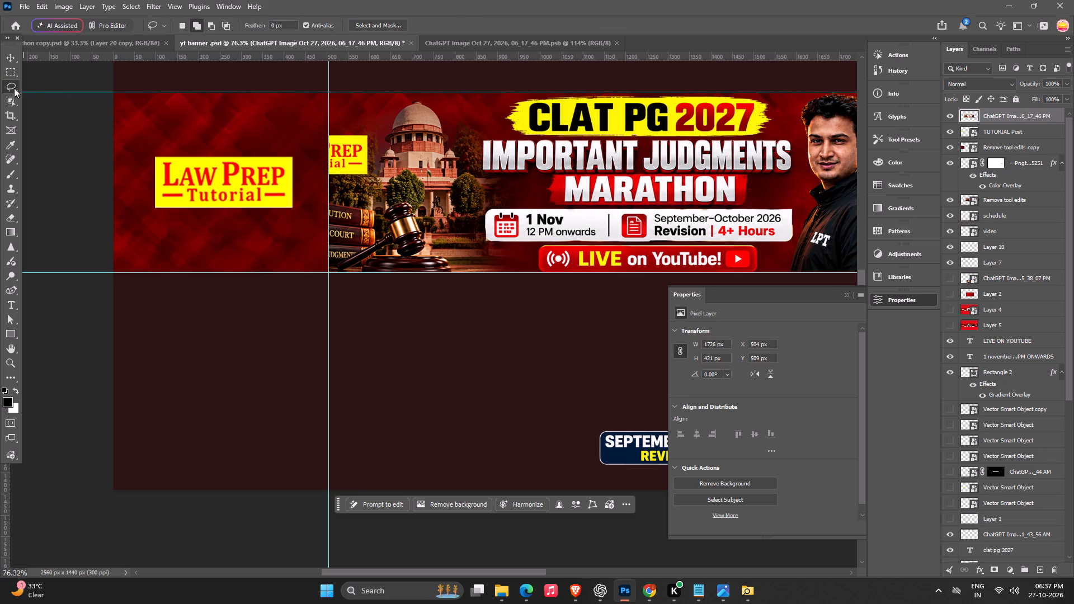
click(30, 88)
alt+scroll(251, 98, up, 5)
alt+scroll(404, 153, up, 5)
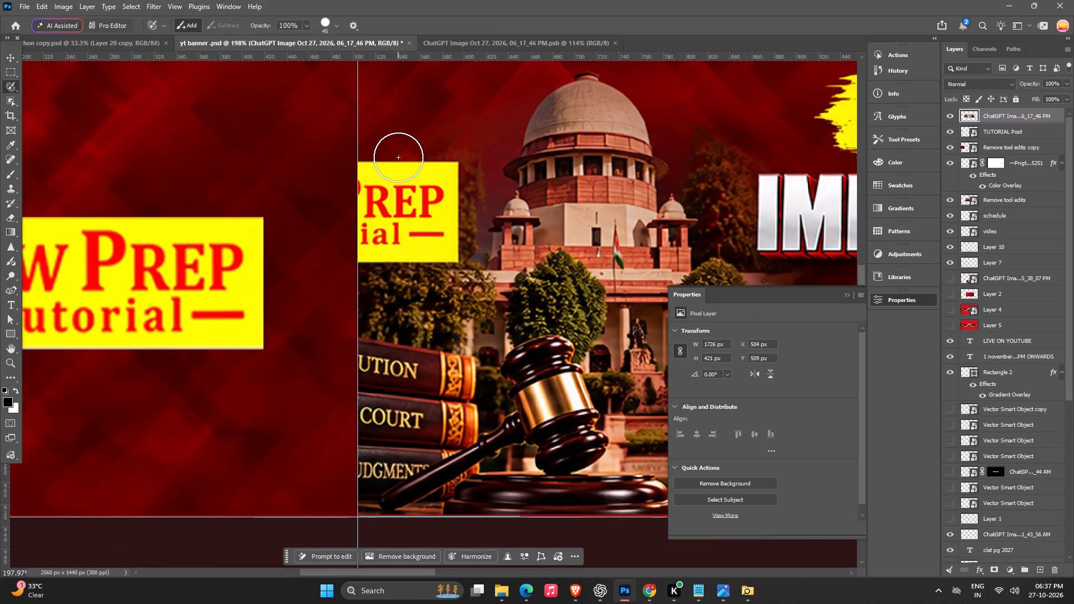
key(bracketleft)
key(bracketleft)
key(bracketleft)
key(bracketleft)
key(bracketleft)
key(bracketleft)
key(bracketleft)
key(bracketleft)
drag(359, 163, 481, 167)
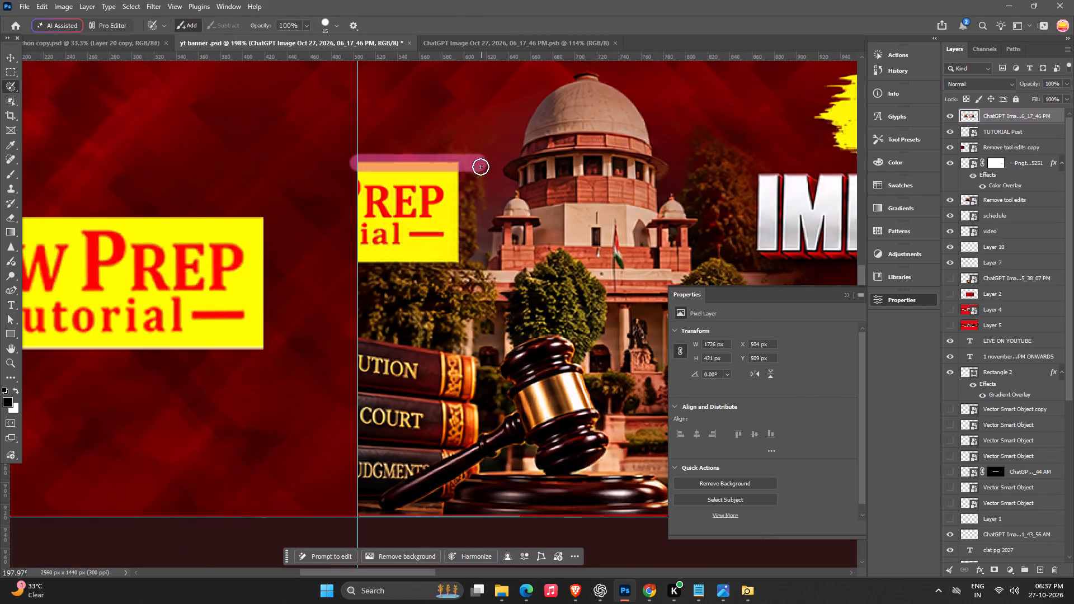
drag(481, 167, 358, 201)
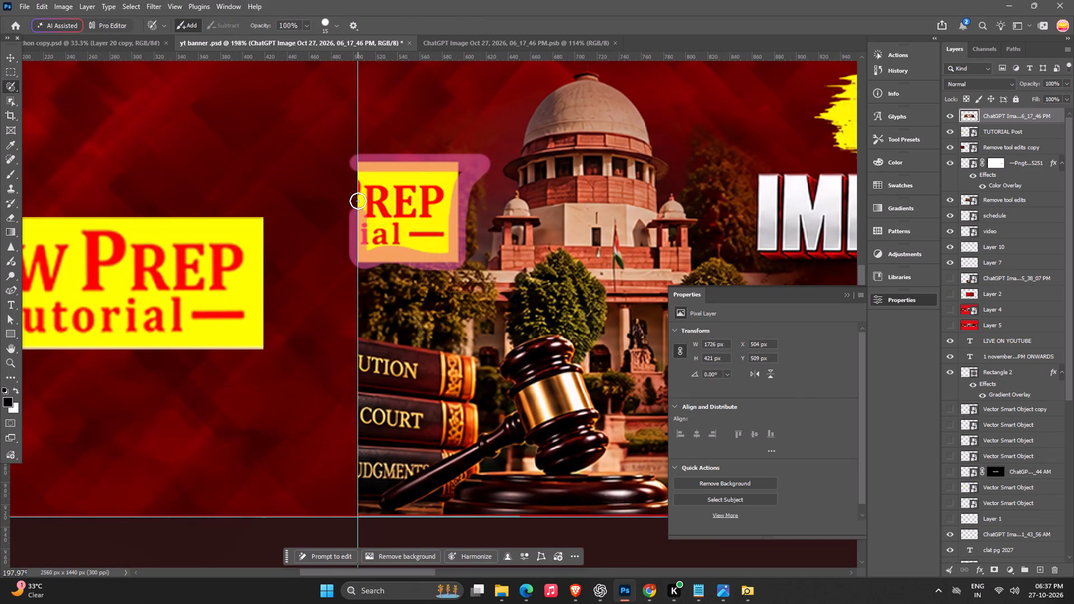
drag(358, 201, 366, 163)
click(378, 280)
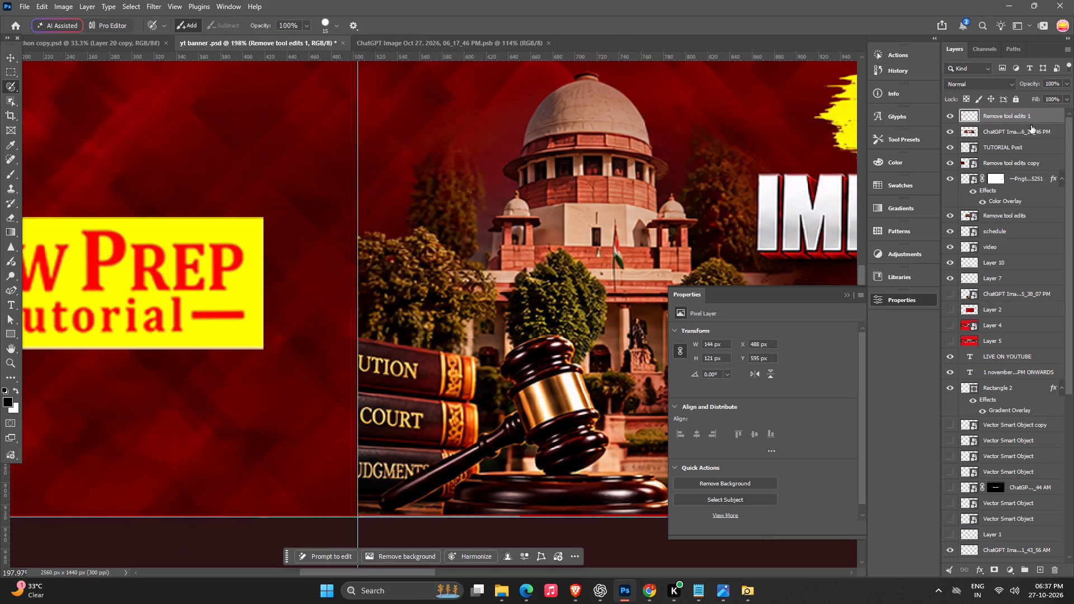
Combine the Remove tool edits 1 layer and the artwork layer into one smart object.
shift+click(1025, 129)
shift+right_click(1025, 129)
click(1001, 388)
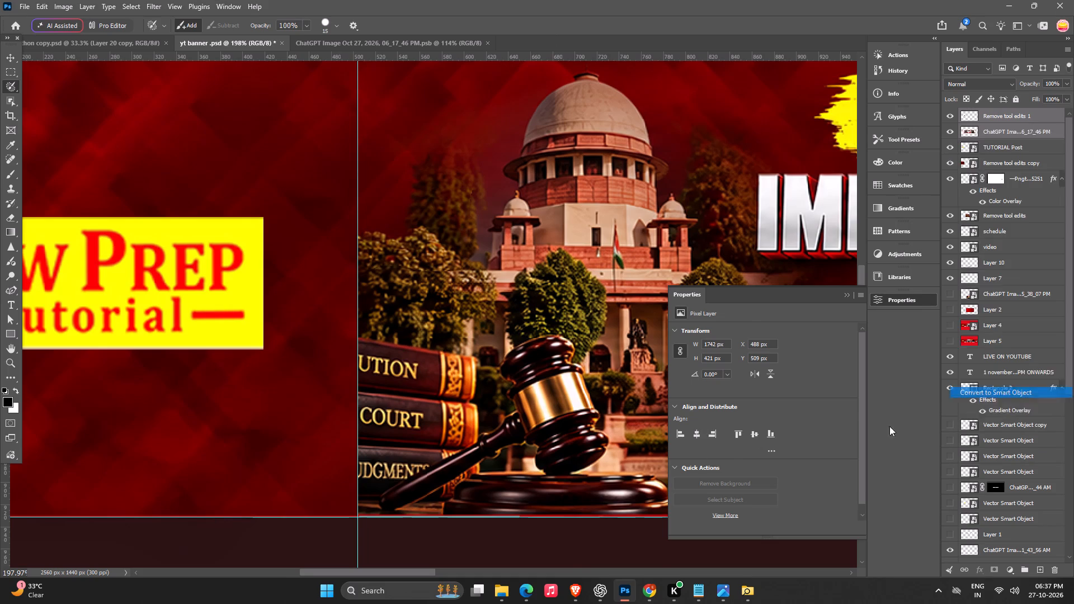
Hide the guides across the whole YouTube banner.
alt+scroll(483, 428, down, 16)
key(space)
key(space)
key(space)
key(space)
key(space)
key(space)
drag(514, 126, 236, 20)
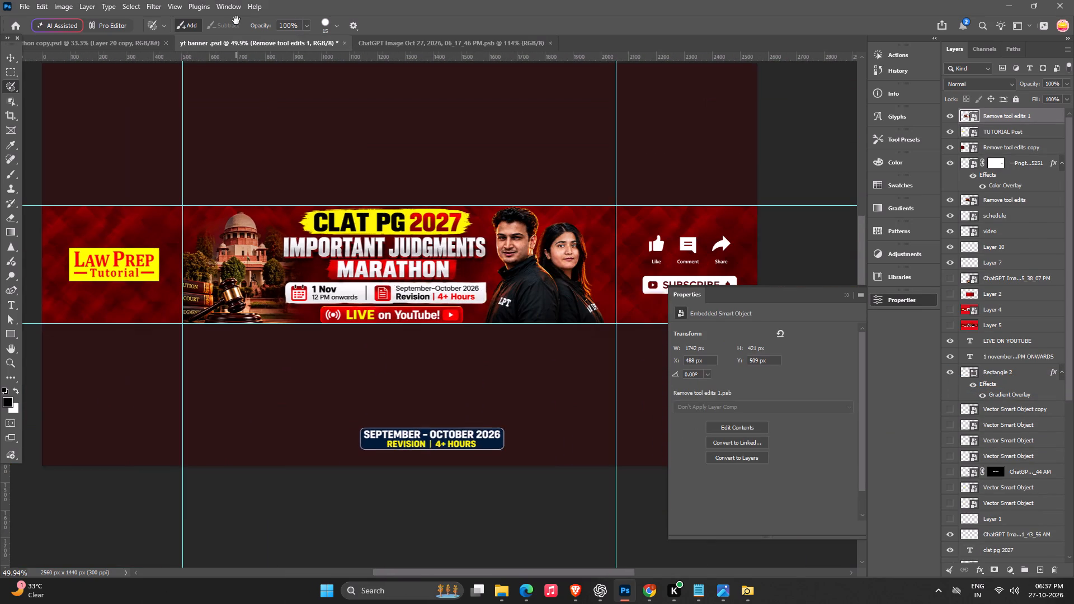
drag(236, 20, 238, 20)
key(ctrl+apostrophe)
key(ctrl+apostrophe)
key(ctrl+semicolon)
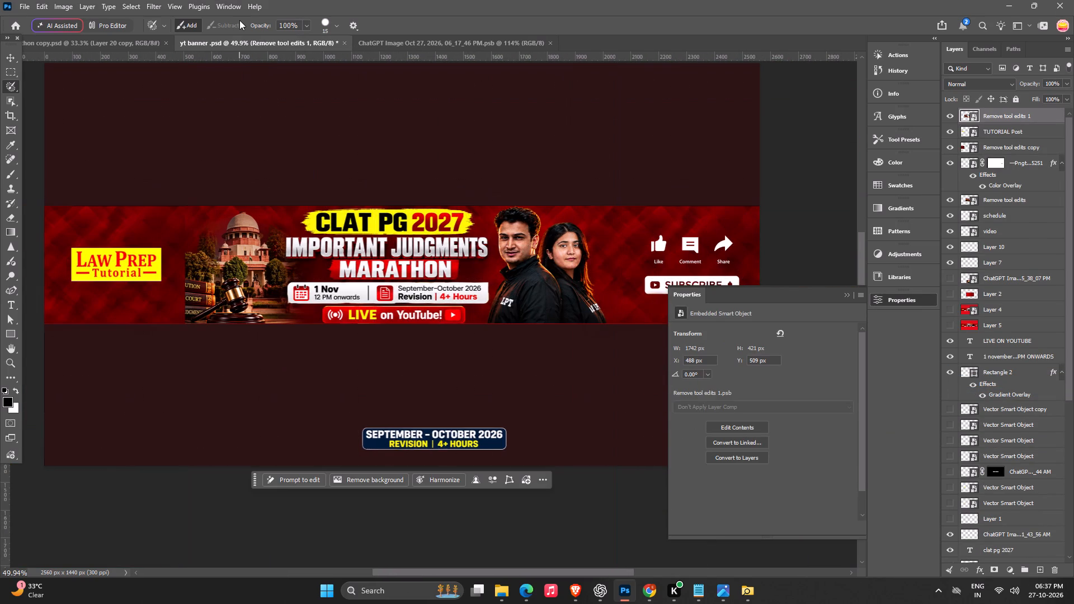
Examine the cleaned banner strip without guides, from the Law Prep Tutorial logo to the subscribe graphics.
key(space)
key(space)
key(space)
key(space)
key(space)
key(space)
key(space)
key(space)
key(space)
key(space)
key(space)
key(space)
key(space)
key(space)
key(space)
key(space)
key(space)
key(space)
drag(321, 172, 334, 135)
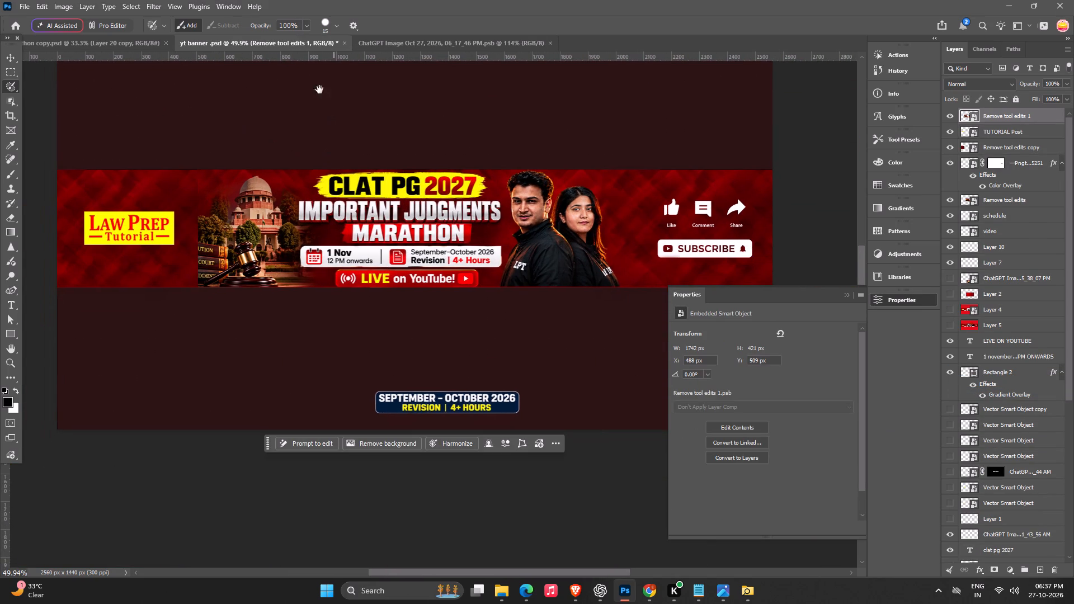
key(space)
key(space)
key(space)
key(space)
key(space)
key(space)
key(space)
key(space)
key(space)
key(space)
key(space)
key(space)
key(space)
drag(383, 190, 459, 182)
Rasterize the combined Remove tool edits 1 smart object into a pixel layer.
key(b)
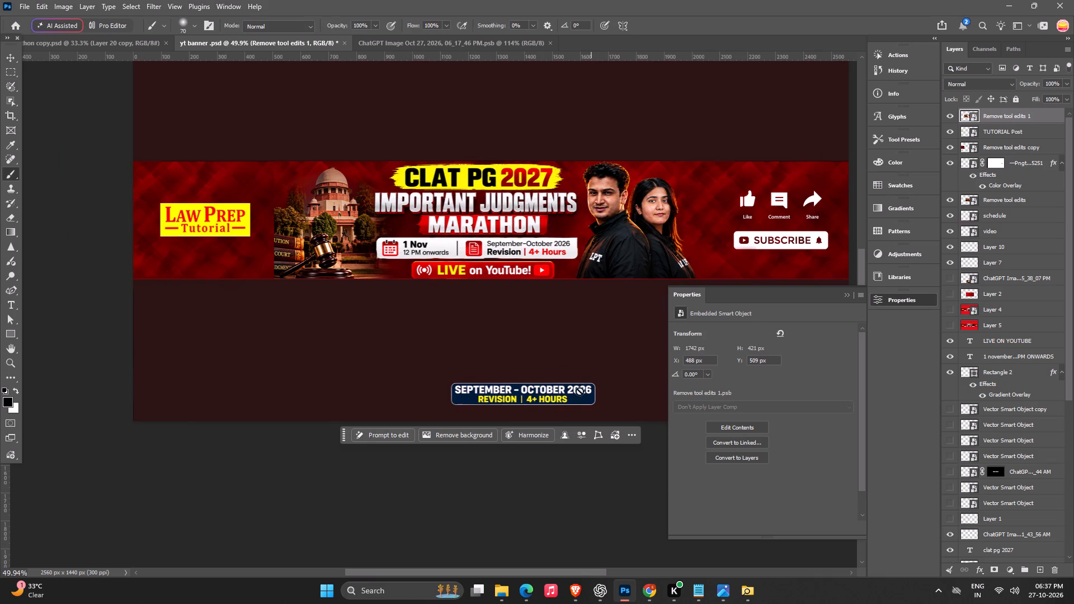
click(562, 393)
click(482, 219)
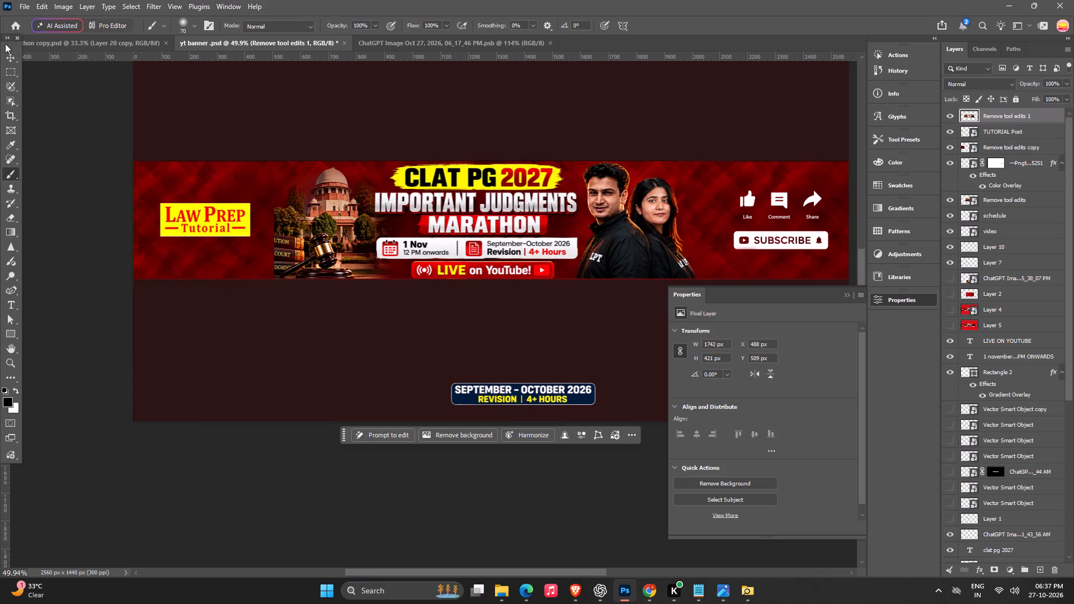
Delete the "September – October 2026 Revision | 4+ Hours" label below the banner strip.
click(5, 62)
click(521, 394)
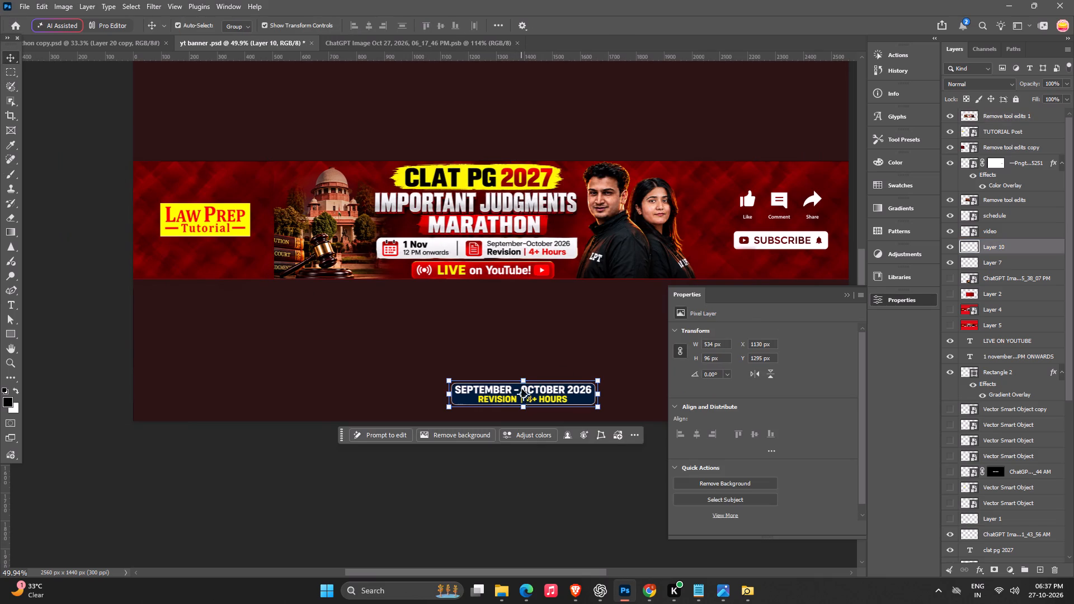
key(Delete)
click(540, 351)
Examine the whole banner strip and the plain background area below it.
key(space)
key(space)
key(space)
key(space)
key(space)
key(space)
key(space)
key(space)
key(space)
key(space)
key(space)
key(space)
key(space)
key(space)
key(space)
key(space)
key(space)
key(space)
key(space)
key(space)
drag(486, 375, 474, 375)
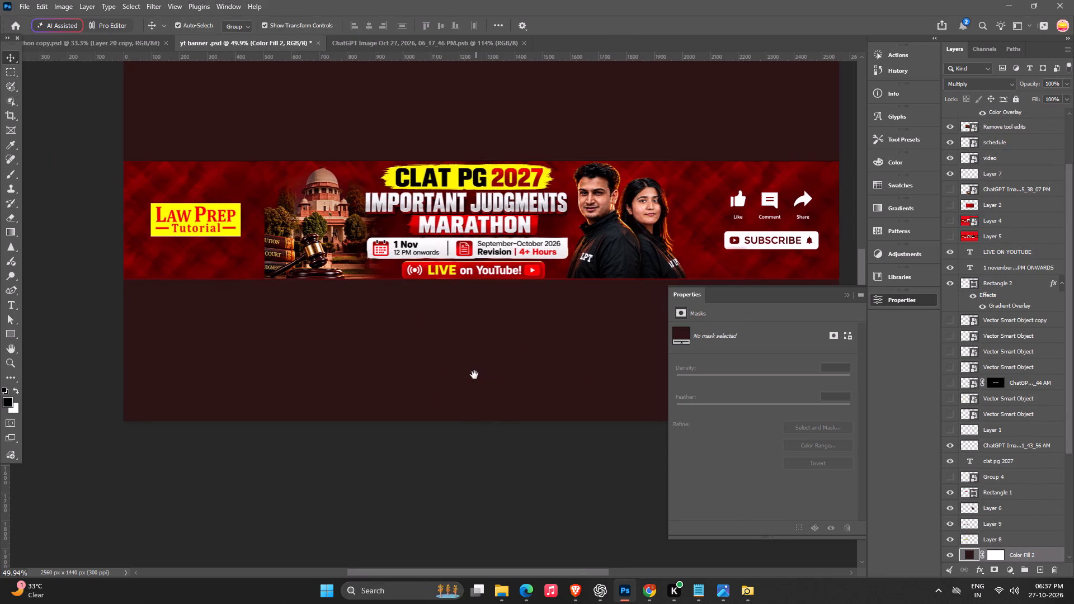
drag(474, 375, 460, 336)
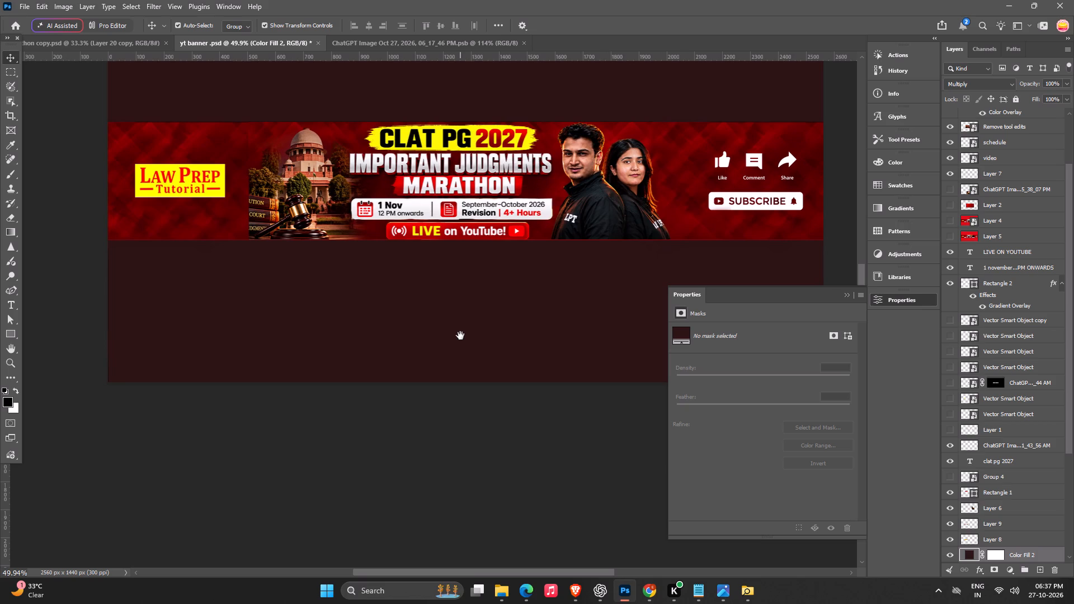
drag(460, 336, 508, 336)
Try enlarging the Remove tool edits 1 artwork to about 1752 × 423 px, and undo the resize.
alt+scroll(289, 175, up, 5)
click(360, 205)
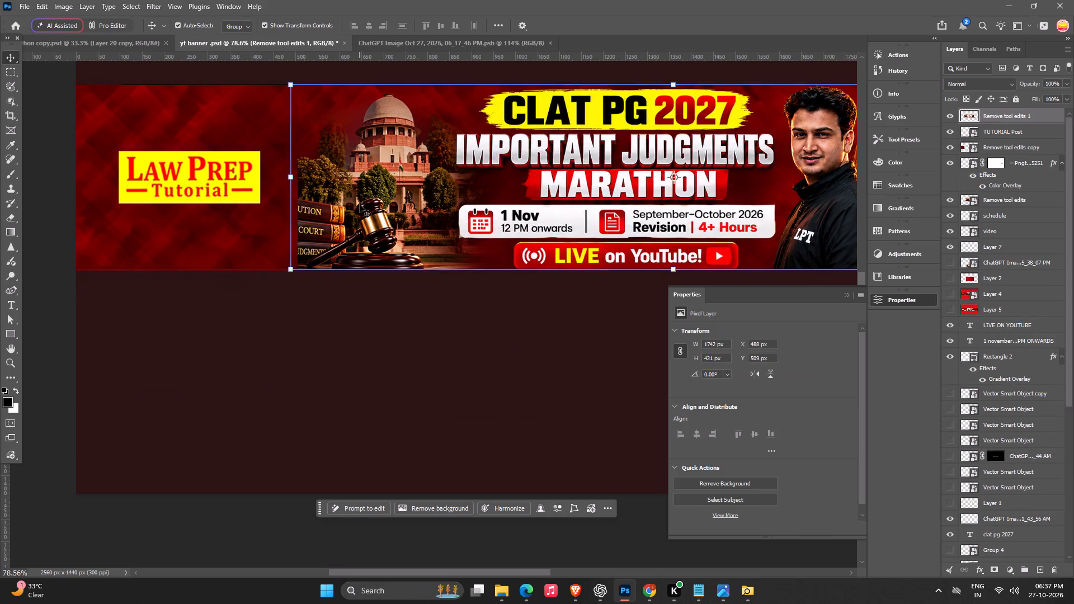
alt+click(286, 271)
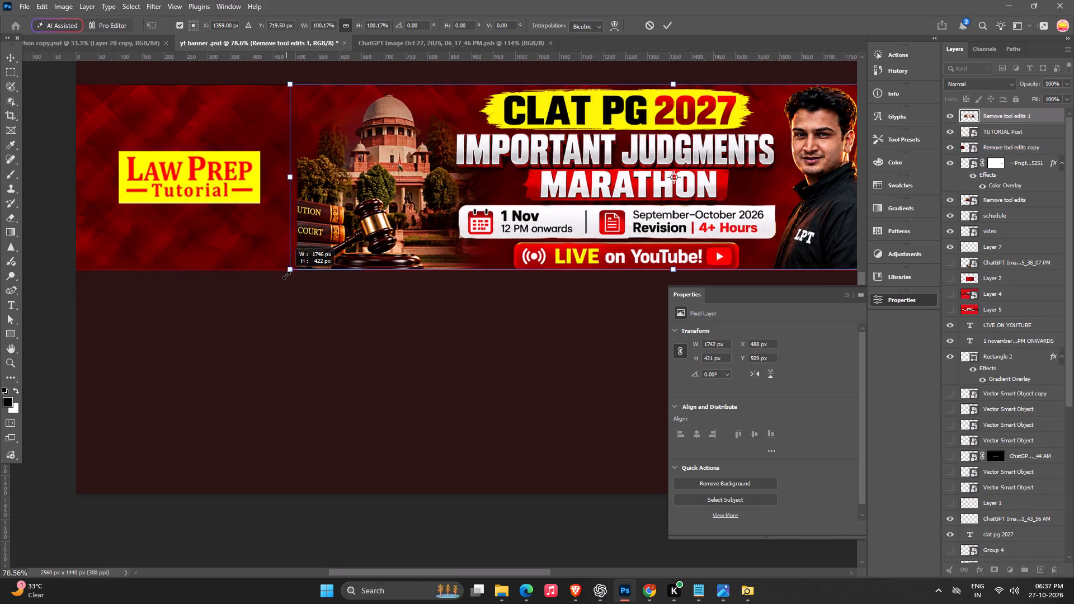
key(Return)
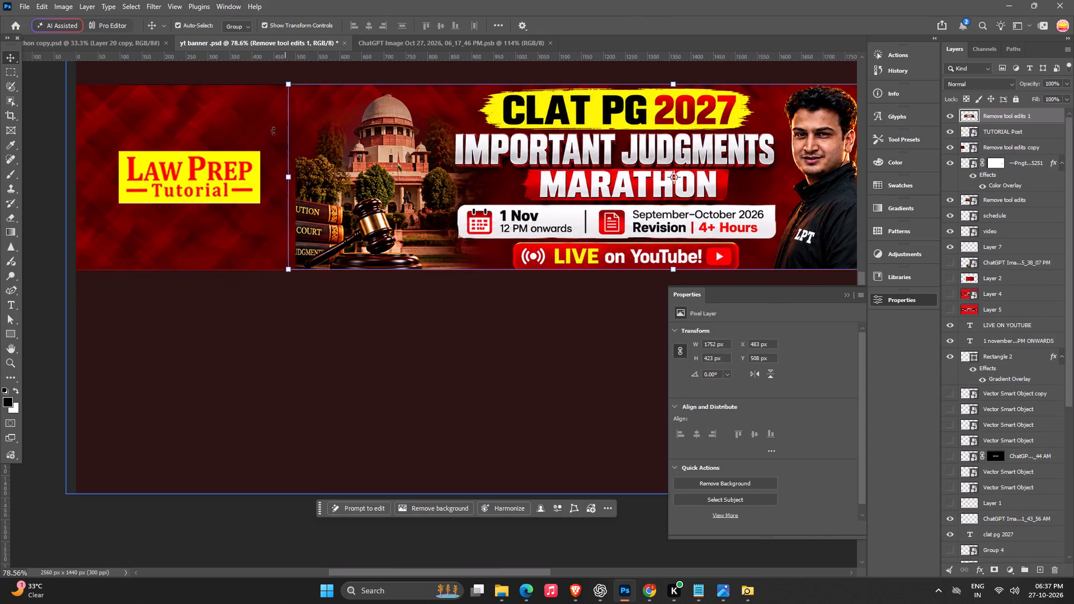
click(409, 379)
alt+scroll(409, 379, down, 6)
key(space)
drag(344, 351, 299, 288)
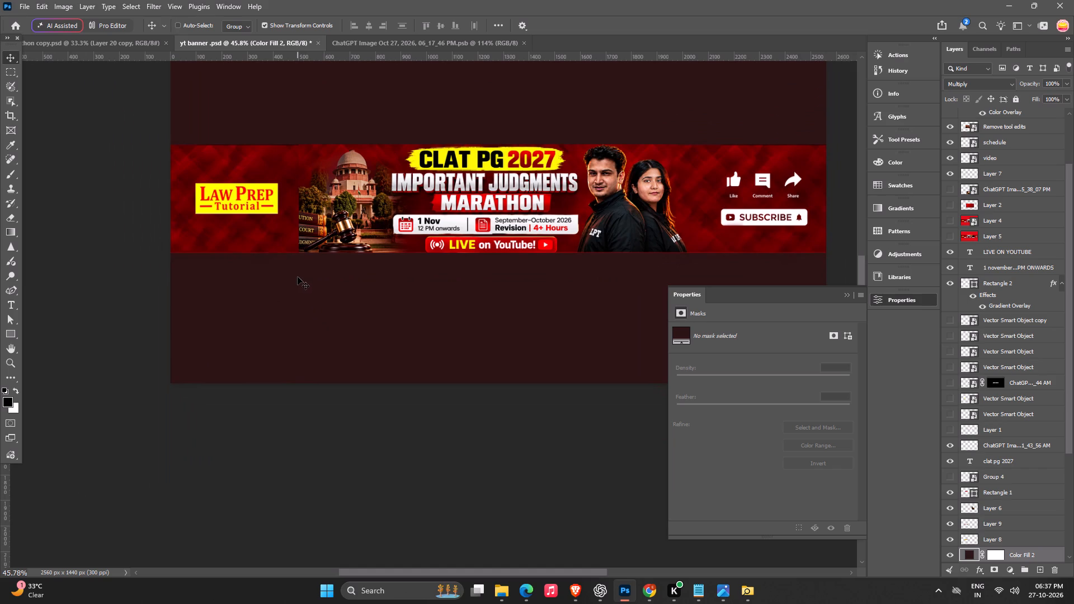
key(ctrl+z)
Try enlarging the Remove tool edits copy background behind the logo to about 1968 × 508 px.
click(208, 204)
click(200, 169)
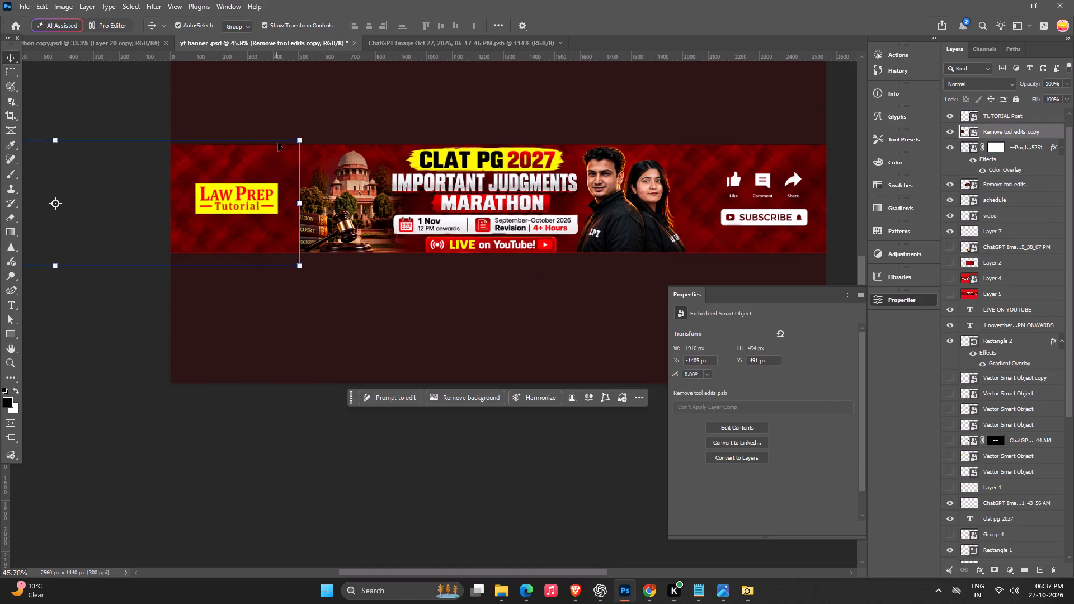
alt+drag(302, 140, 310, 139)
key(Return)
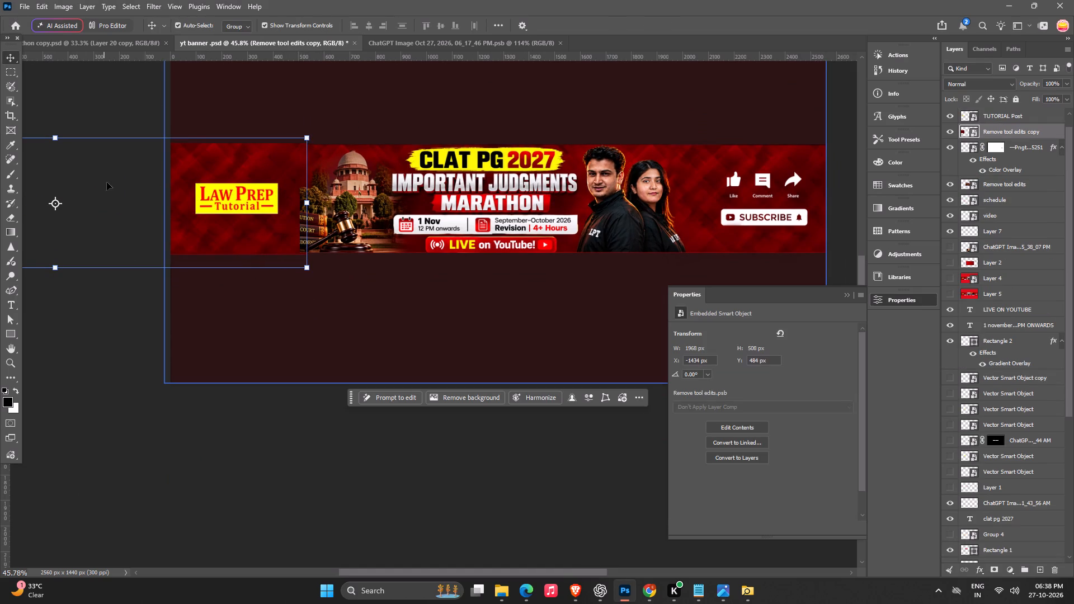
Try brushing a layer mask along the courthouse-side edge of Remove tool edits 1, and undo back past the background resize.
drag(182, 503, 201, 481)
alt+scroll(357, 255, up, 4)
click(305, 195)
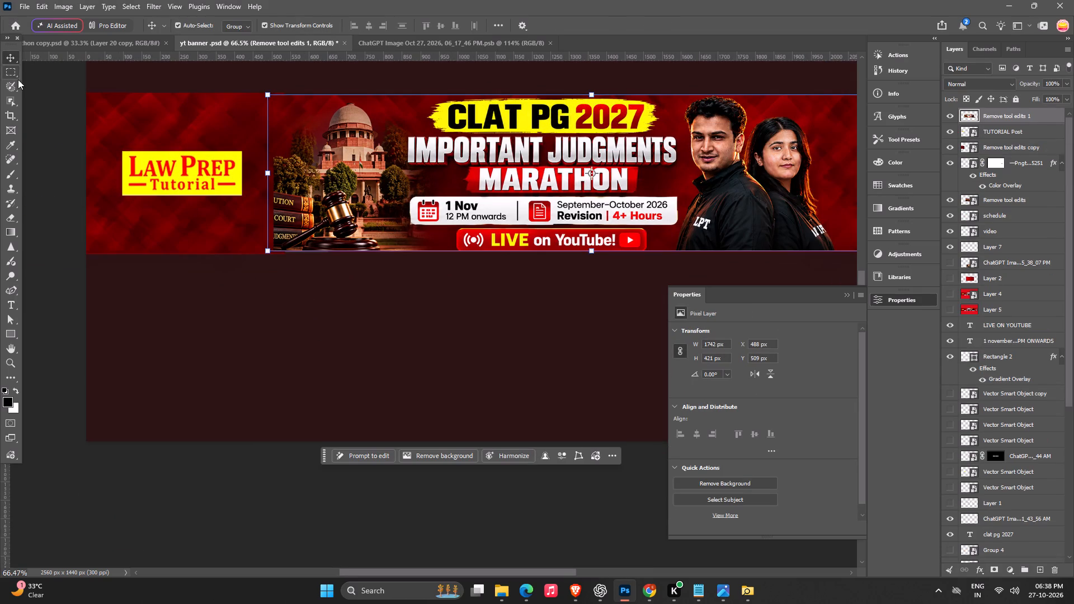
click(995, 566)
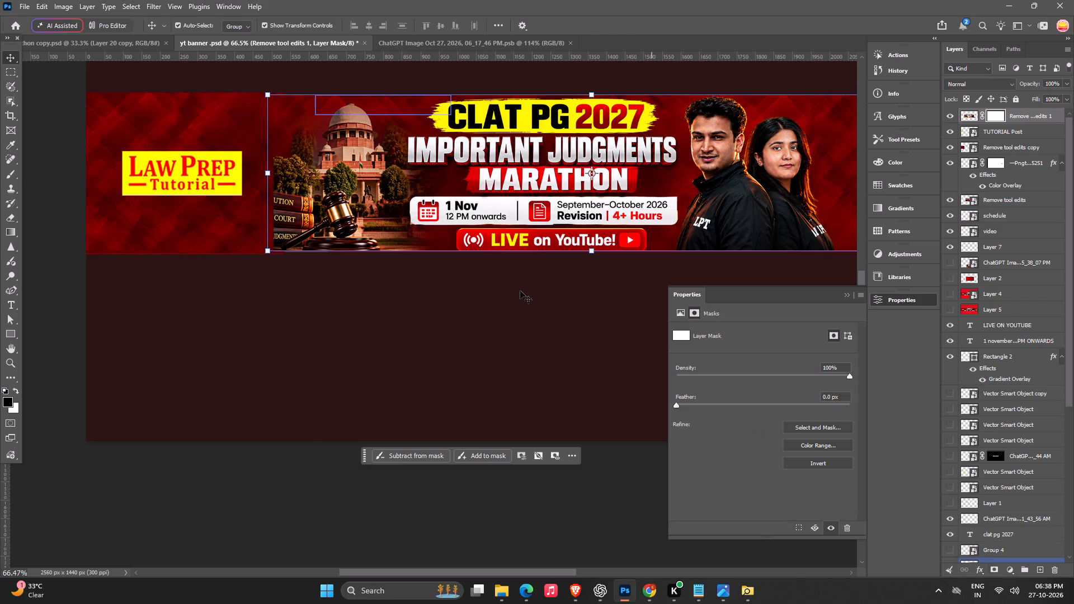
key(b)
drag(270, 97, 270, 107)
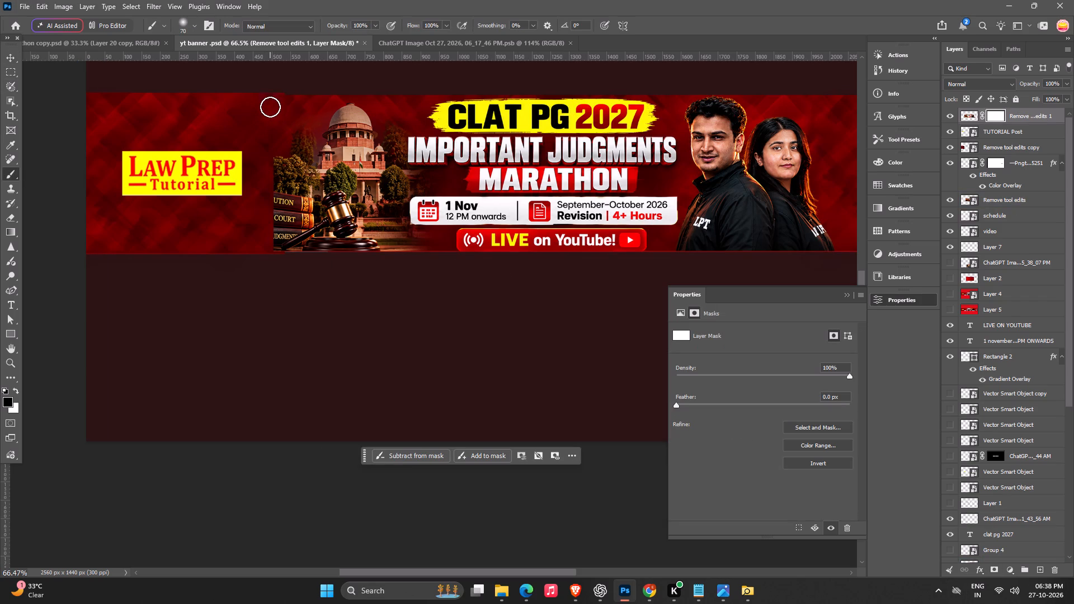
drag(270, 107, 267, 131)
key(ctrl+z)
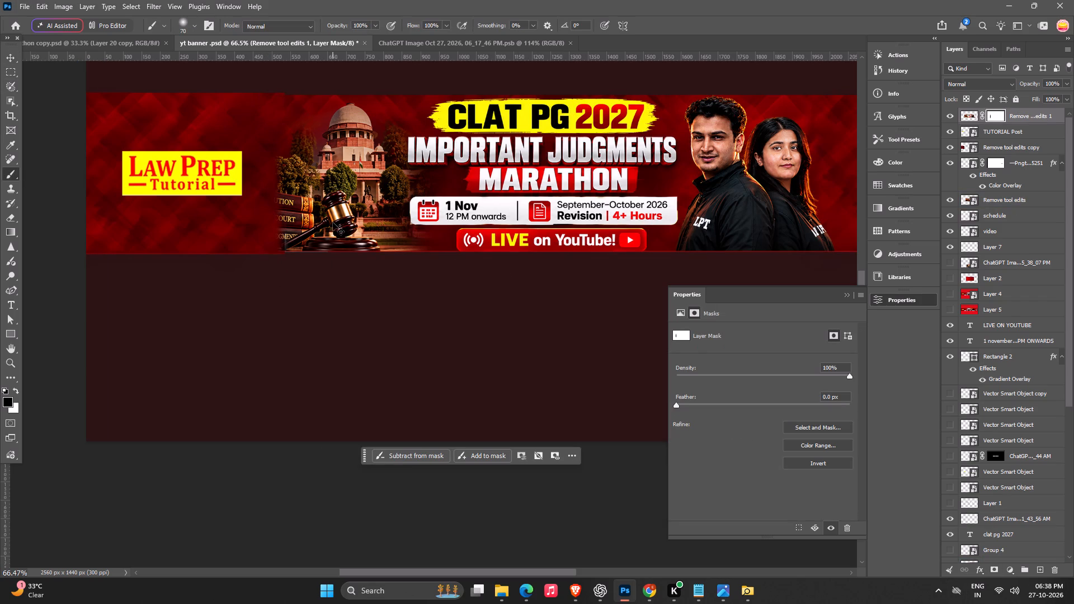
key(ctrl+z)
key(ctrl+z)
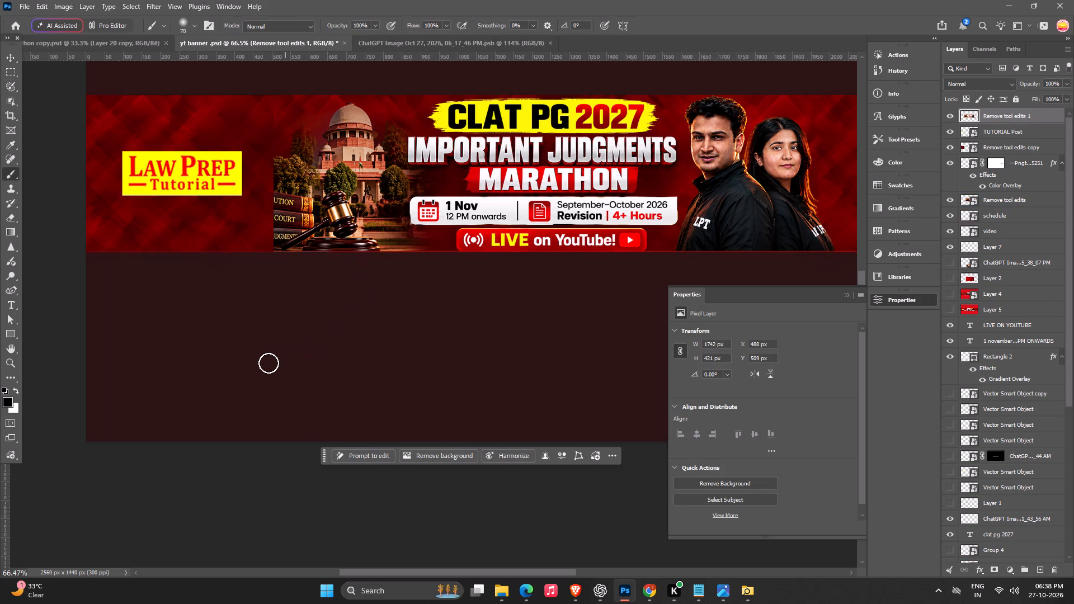
Examine the entire banner strip from the Law Prep Tutorial logo through the headline and presenters to the subscribe graphics.
key(v)
click(265, 360)
alt+scroll(274, 322, down, 5)
key(space)
key(space)
key(space)
key(space)
key(space)
key(space)
key(space)
key(space)
key(space)
key(space)
key(space)
key(space)
key(space)
key(space)
key(space)
key(space)
key(space)
key(space)
key(space)
key(space)
drag(270, 323, 245, 330)
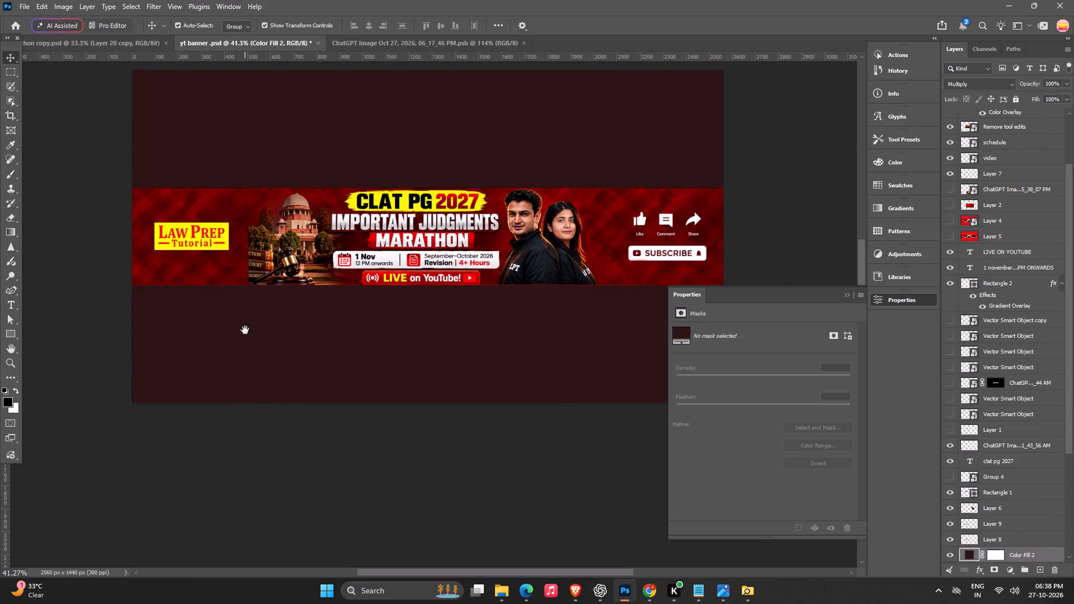
drag(245, 330, 280, 314)
alt+scroll(733, 137, up, 2)
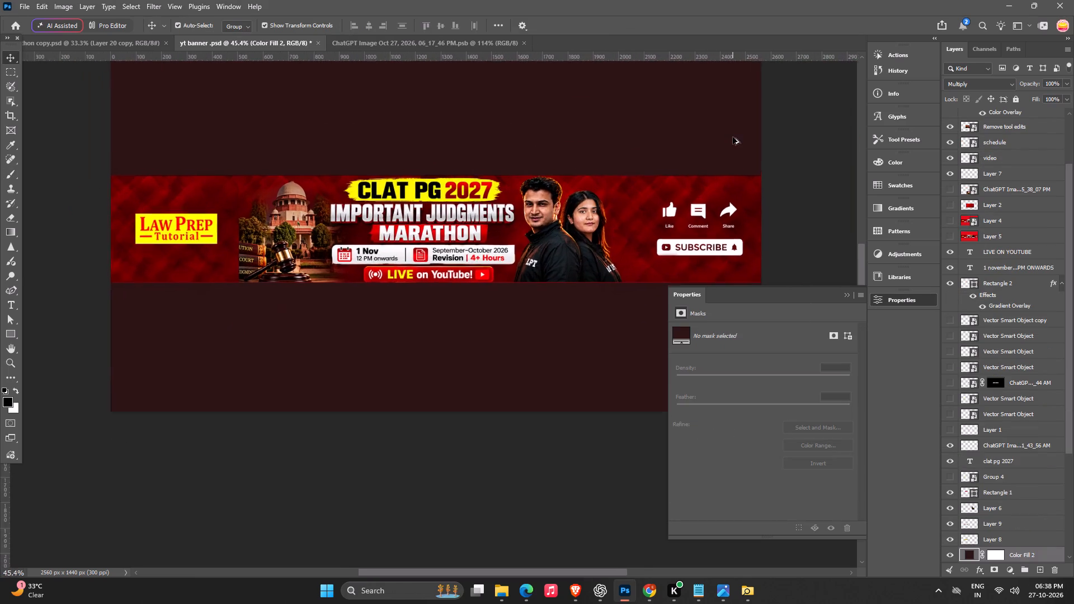
alt+scroll(733, 137, up, 2)
alt+scroll(734, 147, down, 4)
key(space)
key(space)
key(space)
key(space)
key(space)
drag(483, 274, 501, 223)
alt+scroll(562, 240, up, 3)
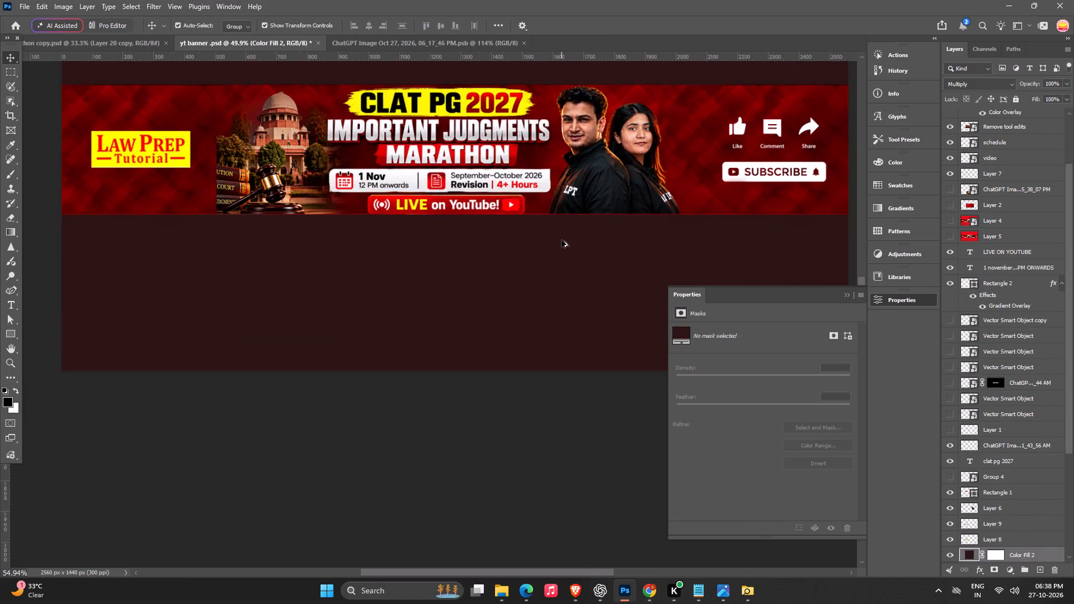
key(space)
key(space)
key(space)
key(space)
key(space)
key(space)
key(space)
key(space)
key(space)
drag(562, 240, 562, 295)
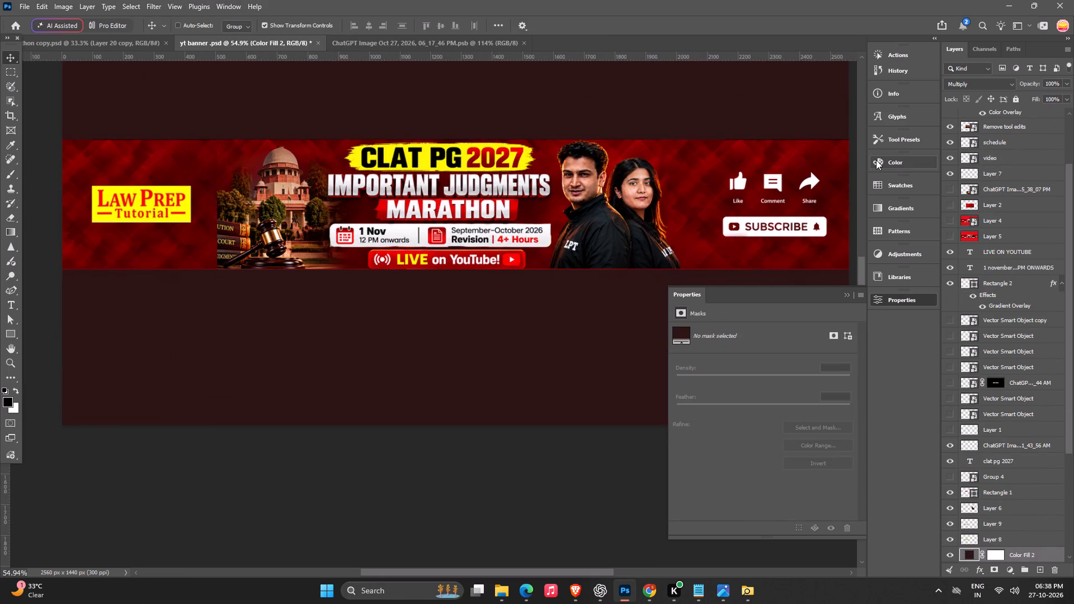
Show the guides across the YouTube banner.
key(ctrl+apostrophe)
key(ctrl+apostrophe)
key(ctrl+semicolon)
scroll(876, 160, up, 2)
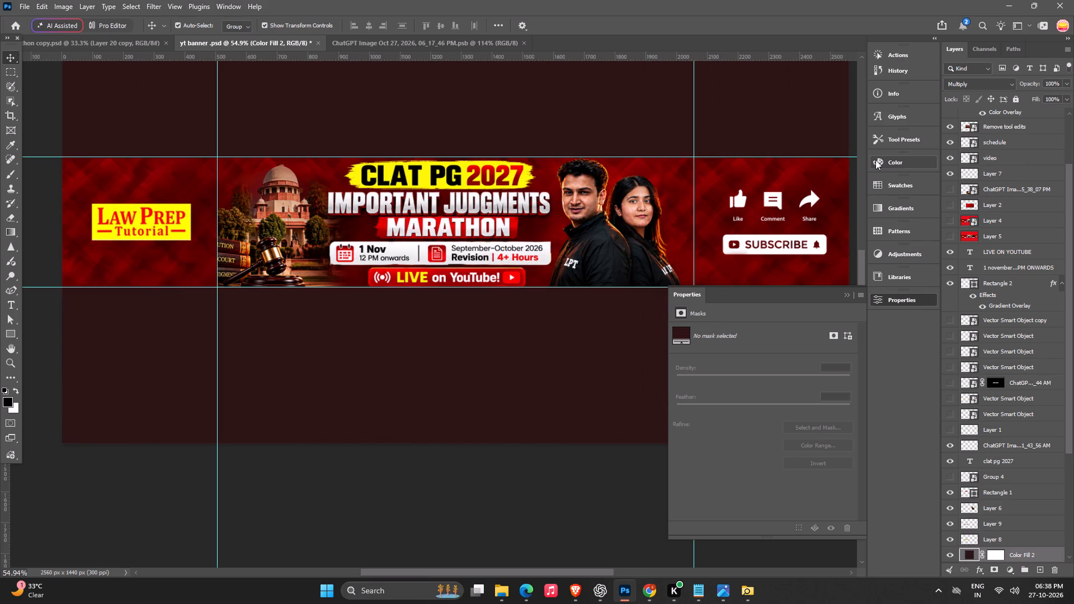
Set the Color Fill 2 background layer to bright red #ff000d.
alt+scroll(536, 334, down, 7)
key(space)
drag(523, 333, 493, 284)
alt+scroll(495, 298, up, 2)
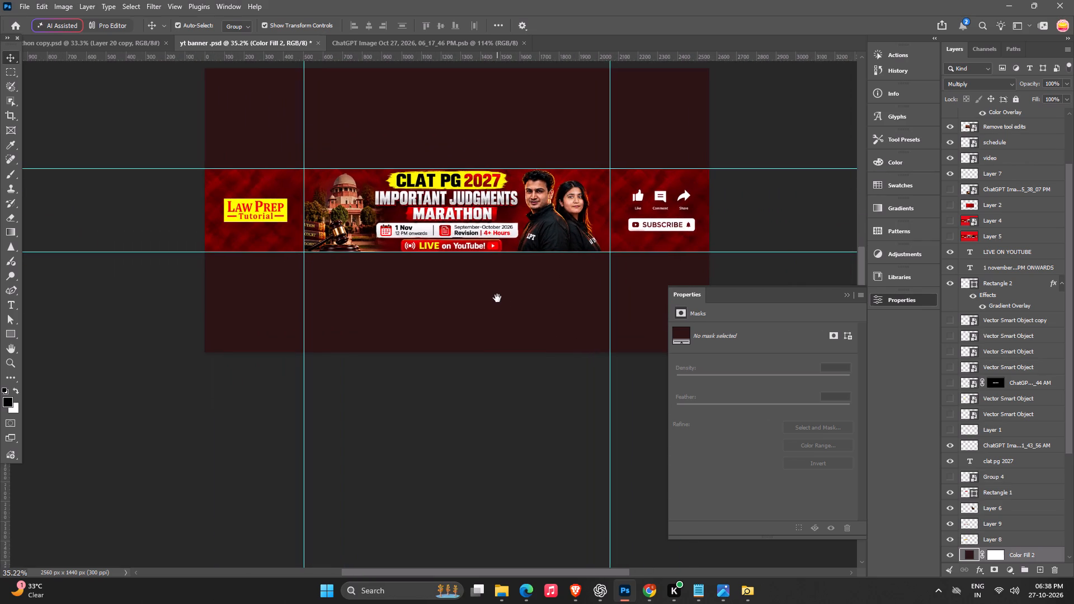
key(space)
click(497, 298)
scroll(950, 582, down, 10)
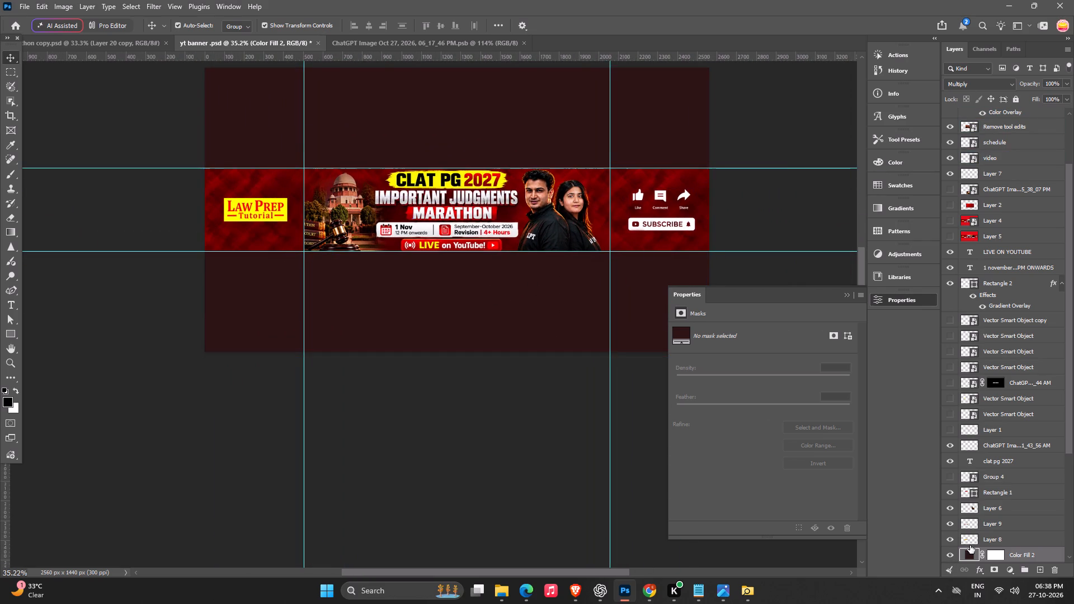
double_click(968, 556)
drag(804, 410, 837, 372)
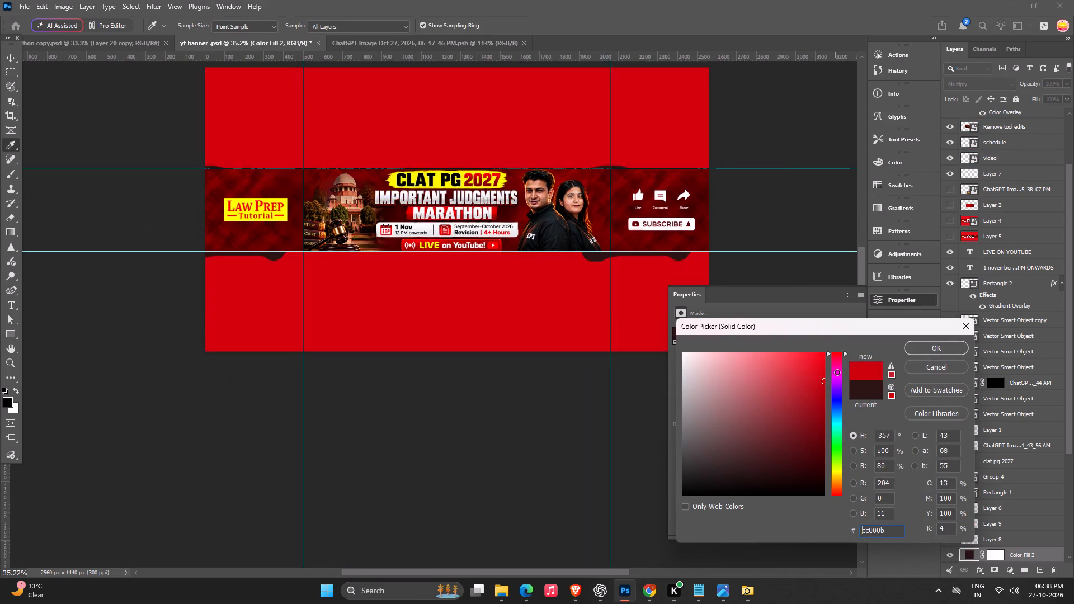
drag(837, 372, 846, 310)
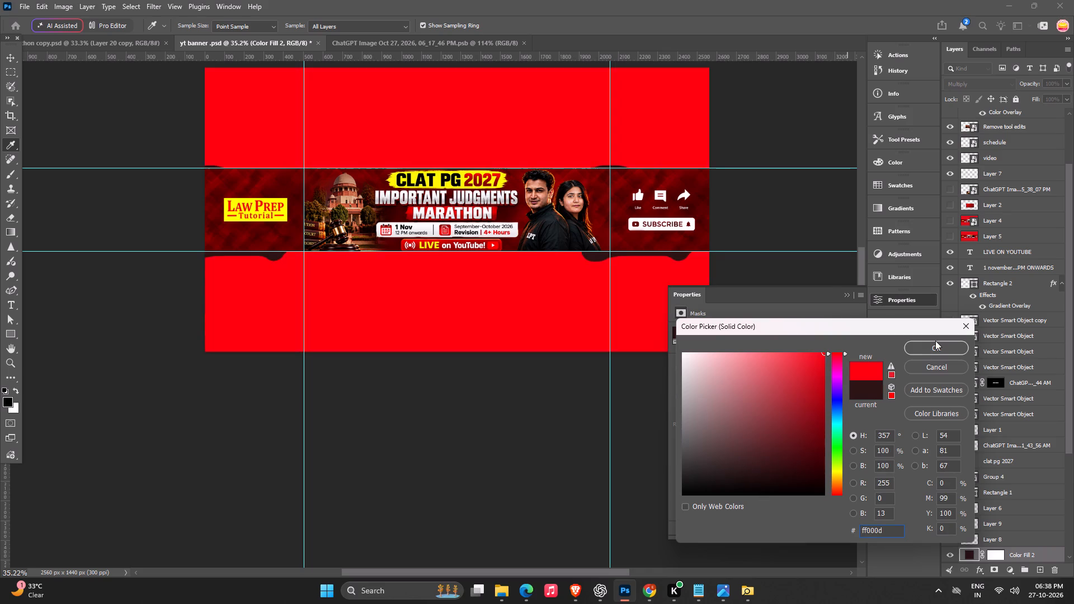
click(931, 353)
click(430, 412)
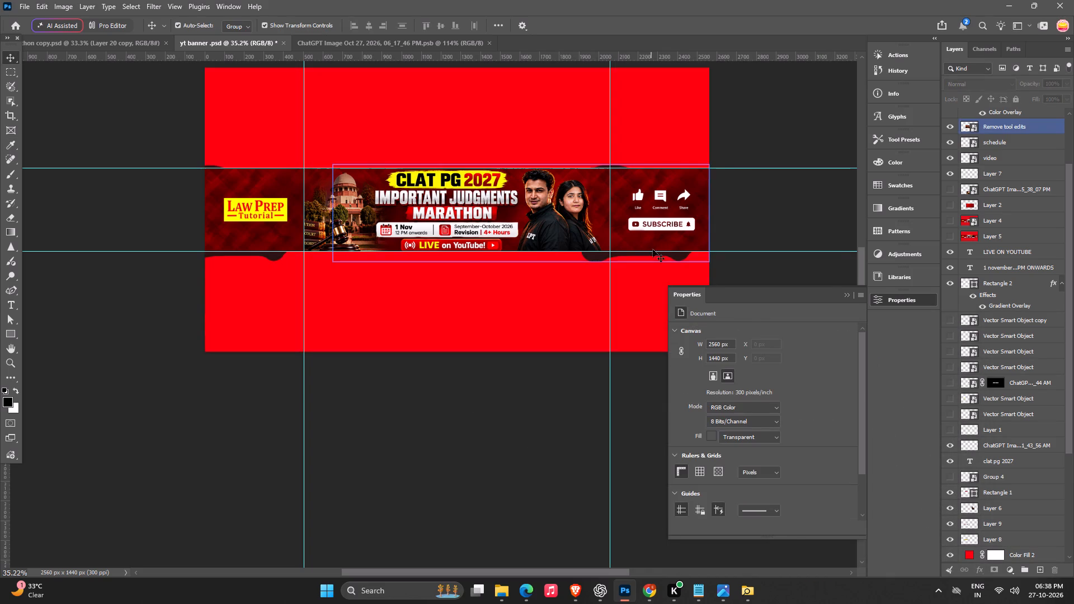
Toggle the Remove tool edits layer's visibility to check which dark leftovers outside the strip belong to it.
click(672, 257)
click(949, 124)
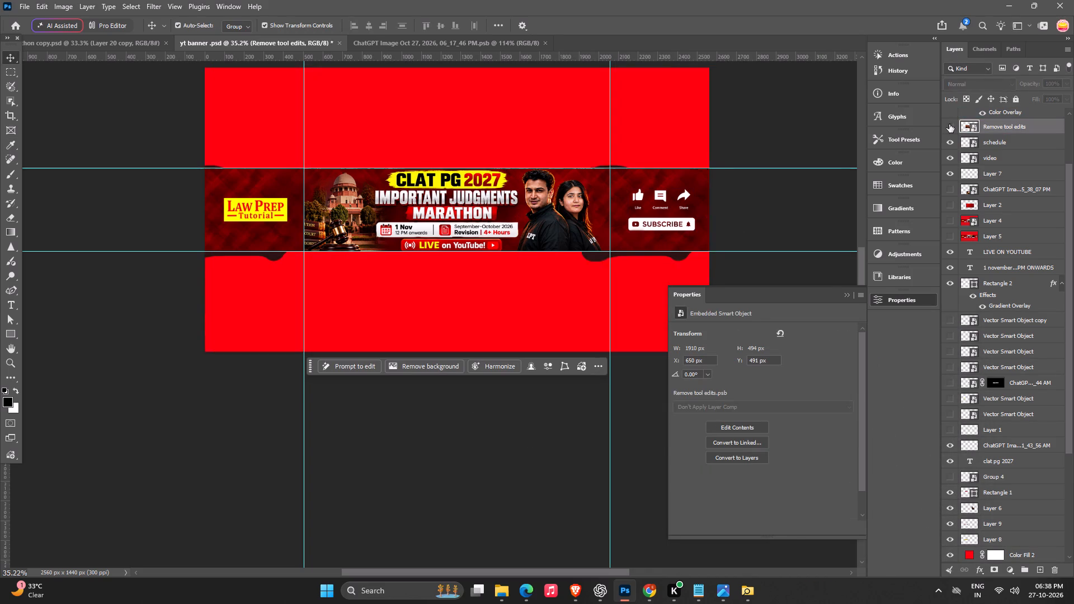
click(949, 124)
click(949, 124)
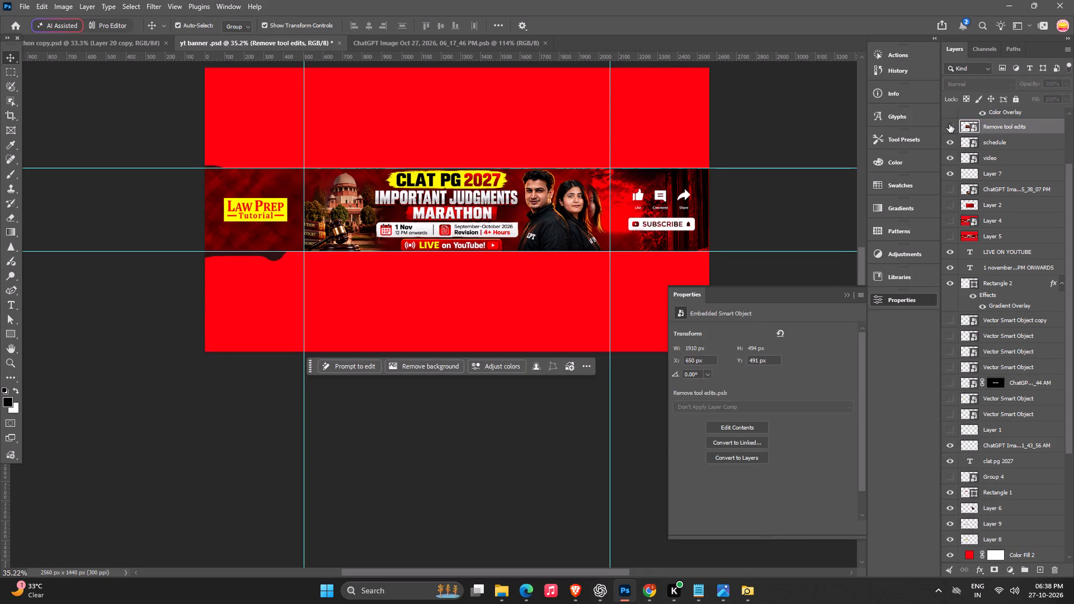
click(949, 124)
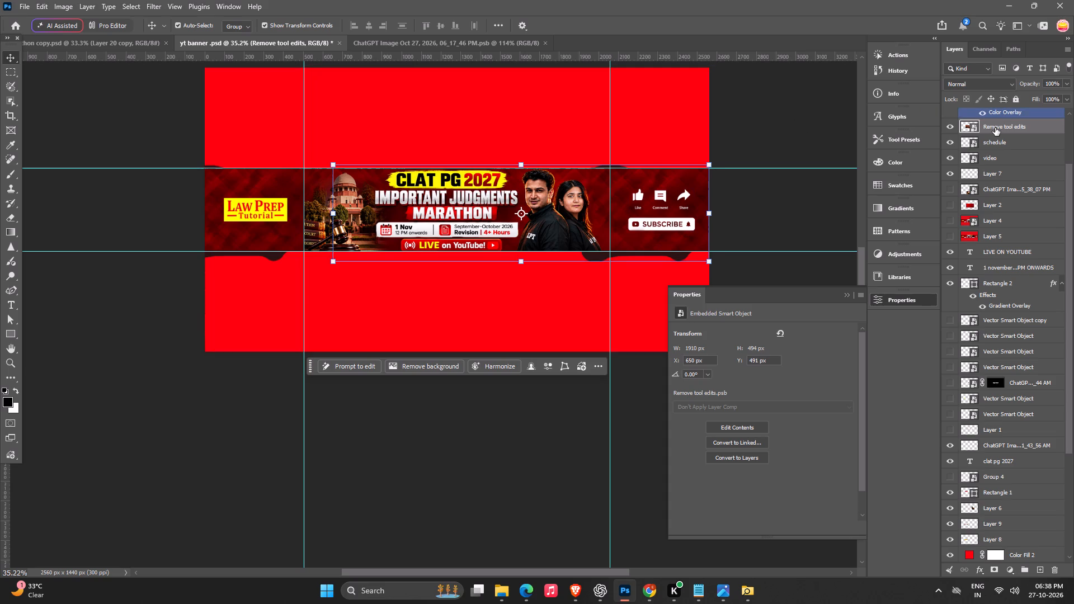
Rasterize the Remove tool edits layer and delete its dark leftover just below the strip, near the woman and subscribe graphics.
click(995, 128)
right_click(1047, 128)
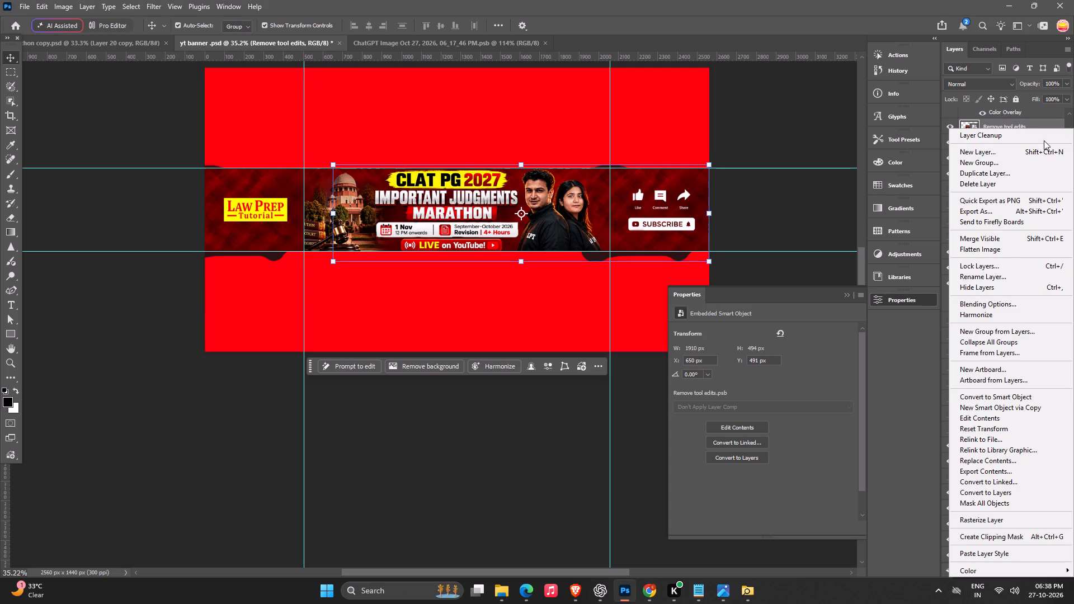
drag(993, 393, 974, 392)
alt+scroll(581, 247, up, 5)
key(space)
key(space)
drag(568, 214, 426, 148)
click(15, 68)
alt+scroll(392, 155, up, 3)
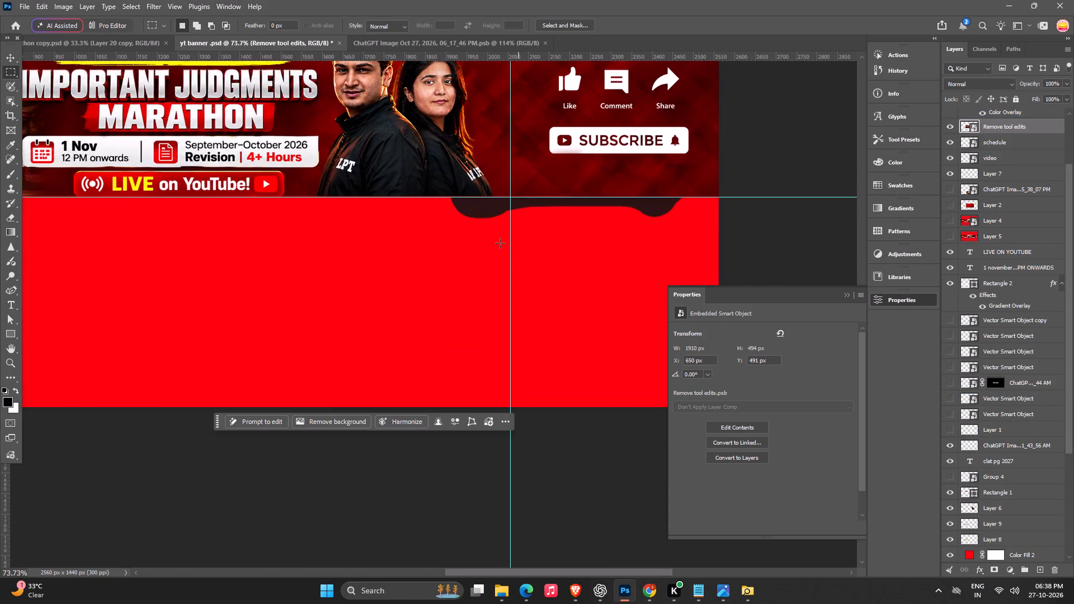
drag(449, 196, 667, 239)
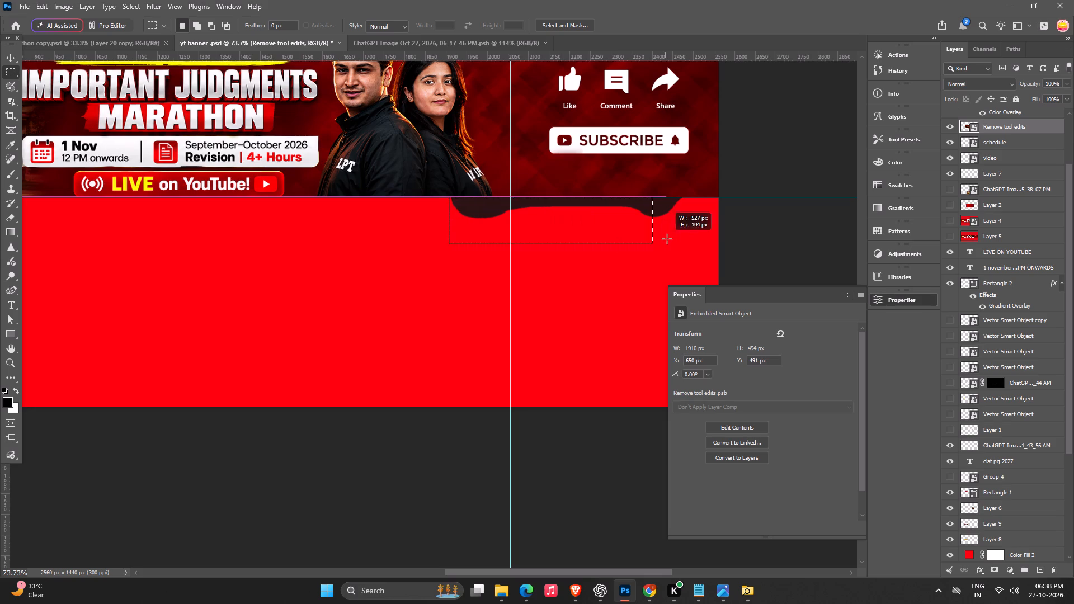
drag(667, 239, 682, 240)
key(Delete)
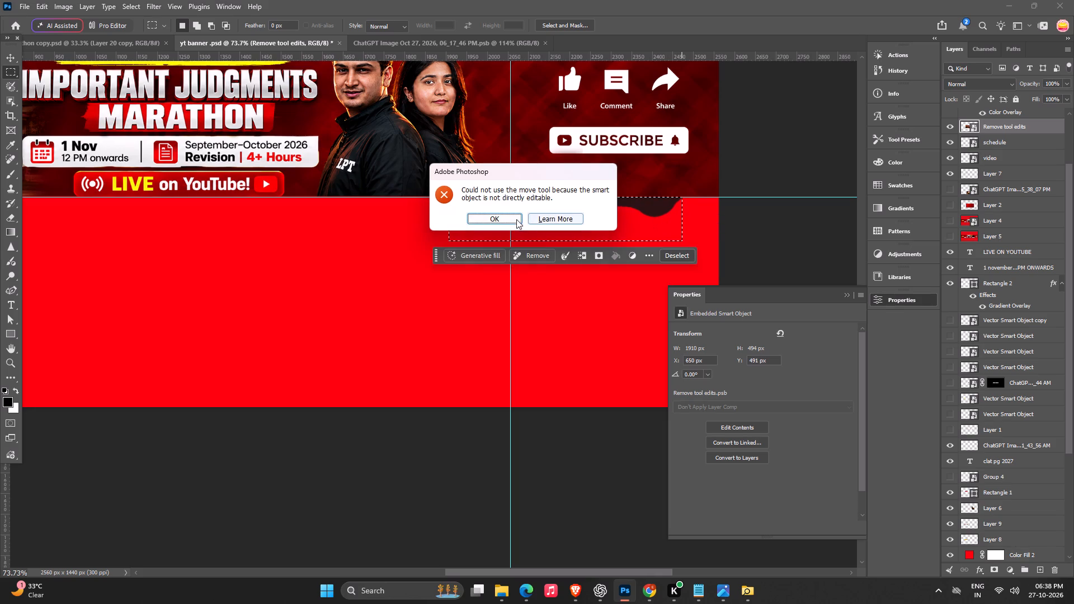
click(512, 218)
right_click(1023, 122)
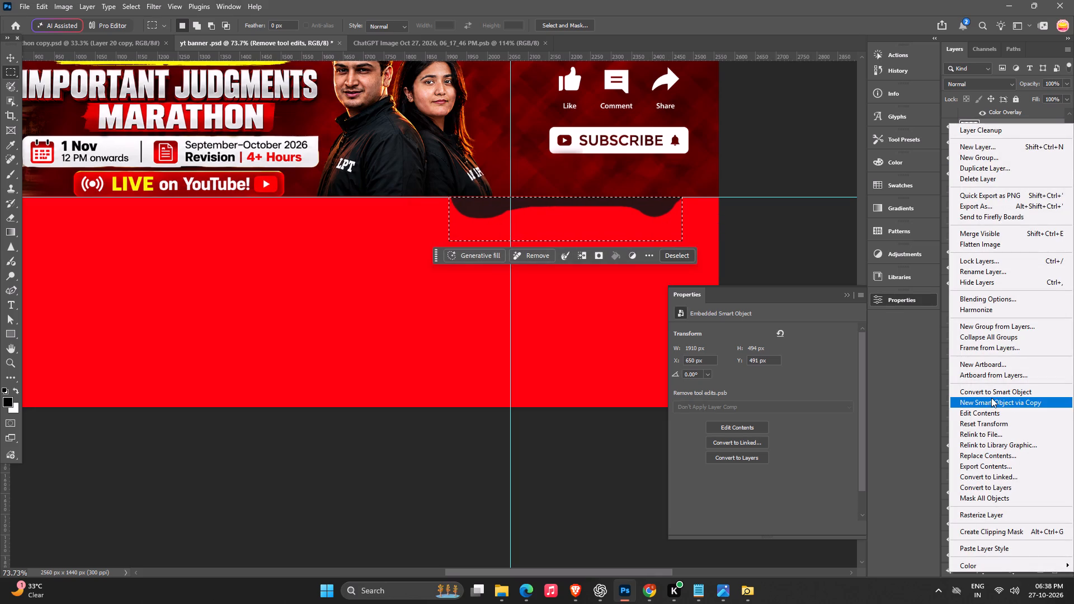
click(996, 515)
key(Delete)
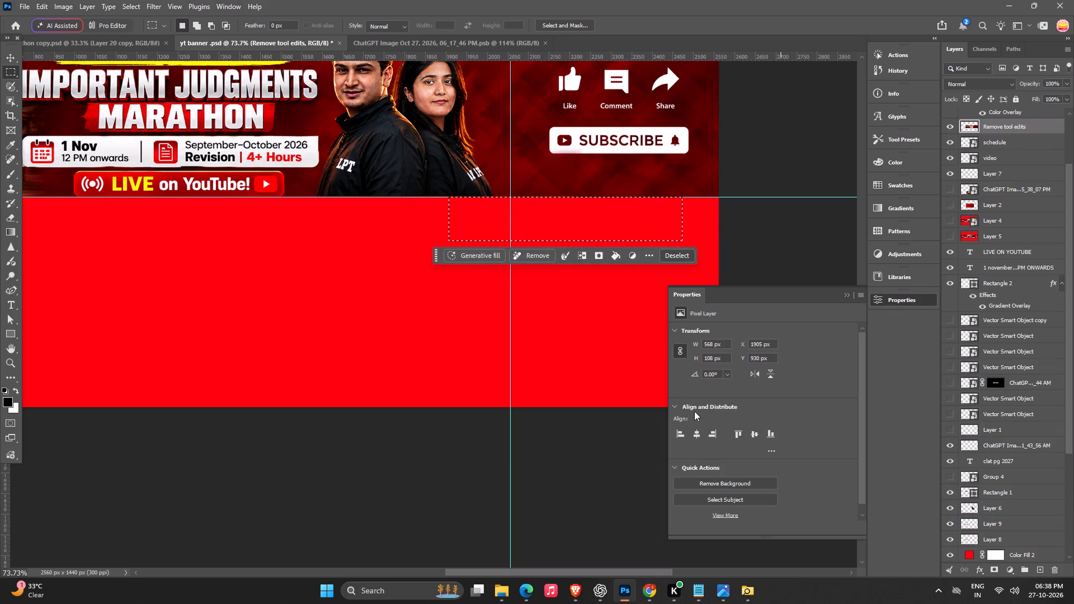
key(ctrl+d)
Delete the dark bulge above the strip near the woman presenter using a rectangular selection about 279 × 69 px.
key(space)
key(space)
key(space)
key(space)
key(space)
key(space)
key(space)
key(space)
key(space)
key(space)
drag(530, 93, 502, 329)
drag(417, 232, 529, 267)
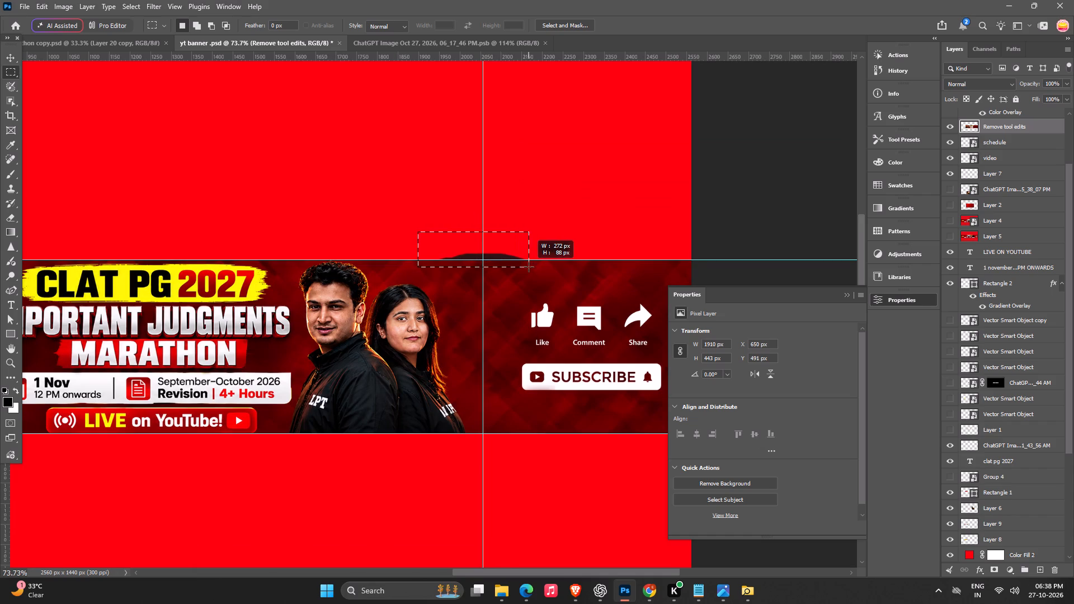
drag(529, 267, 531, 262)
key(Delete)
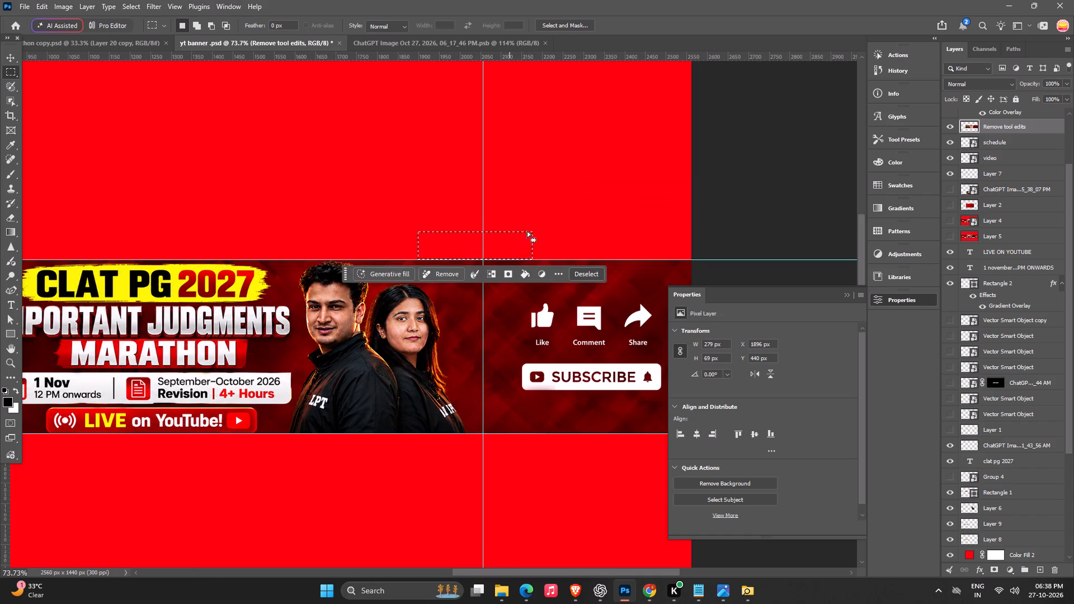
alt+scroll(555, 227, down, 7)
key(space)
drag(225, 270, 375, 242)
key(ctrl+d)
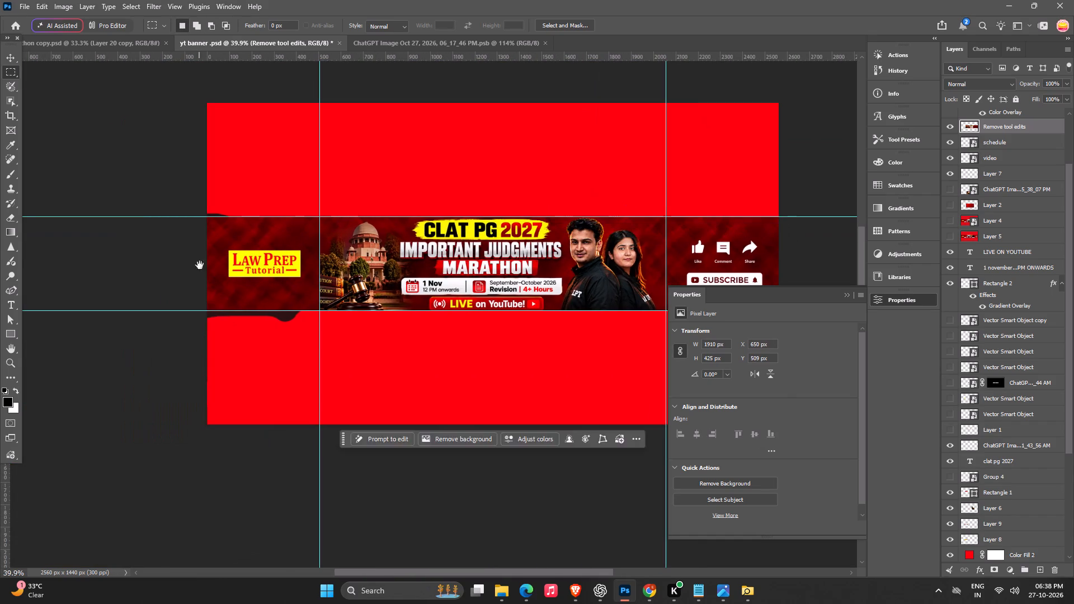
Rasterize the Remove tool edits copy layer and delete its dark leftover below the Law Prep logo using a selection about 430 × 132 px.
key(space)
key(space)
key(space)
drag(280, 248, 411, 196)
key(v)
click(408, 246)
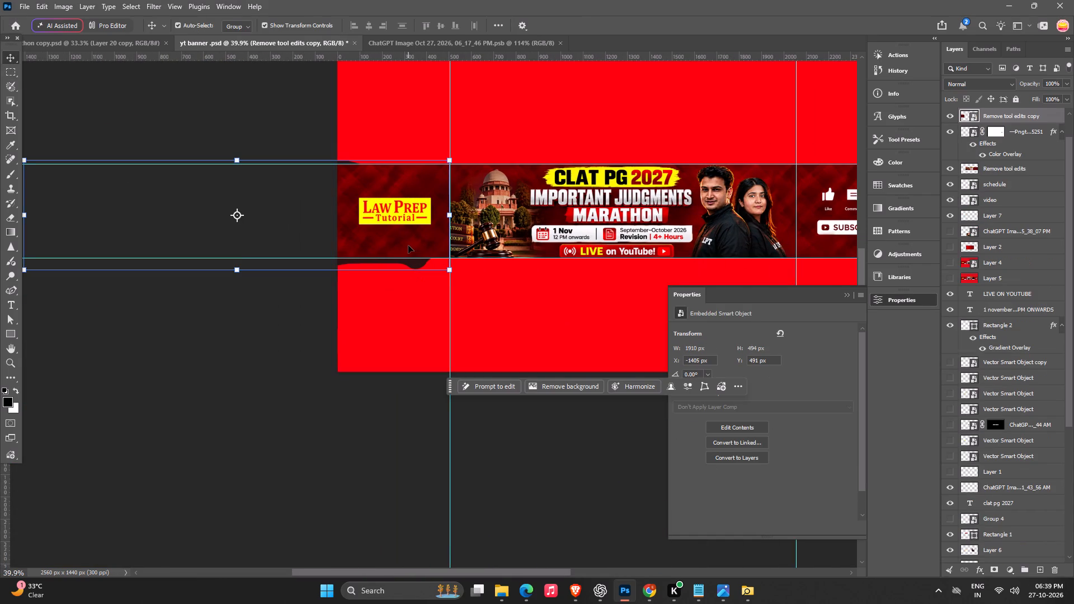
right_click(1024, 117)
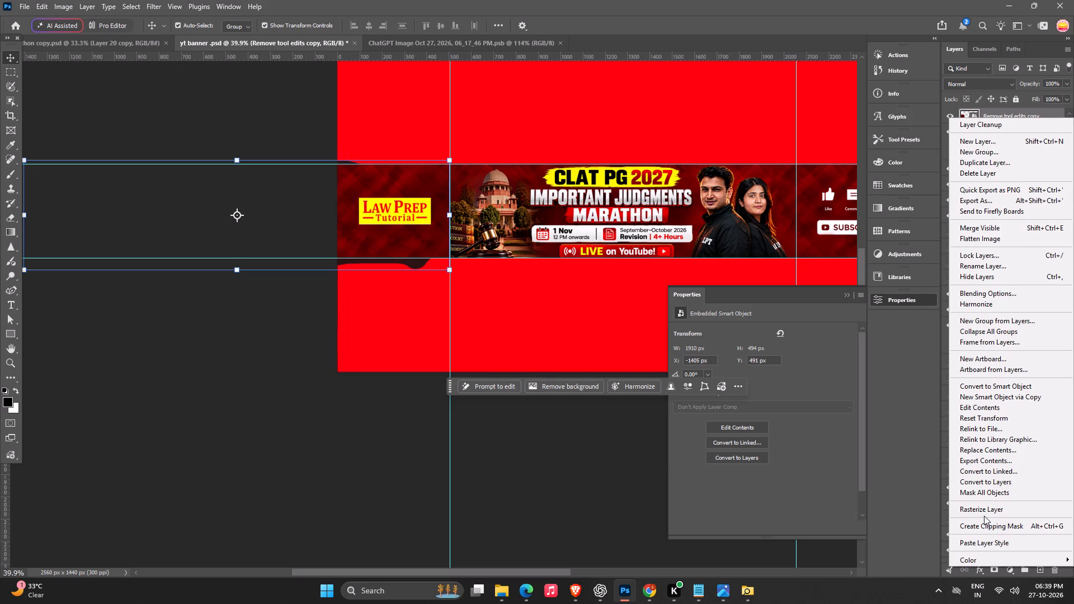
drag(980, 505, 975, 503)
alt+scroll(365, 257, up, 6)
key(m)
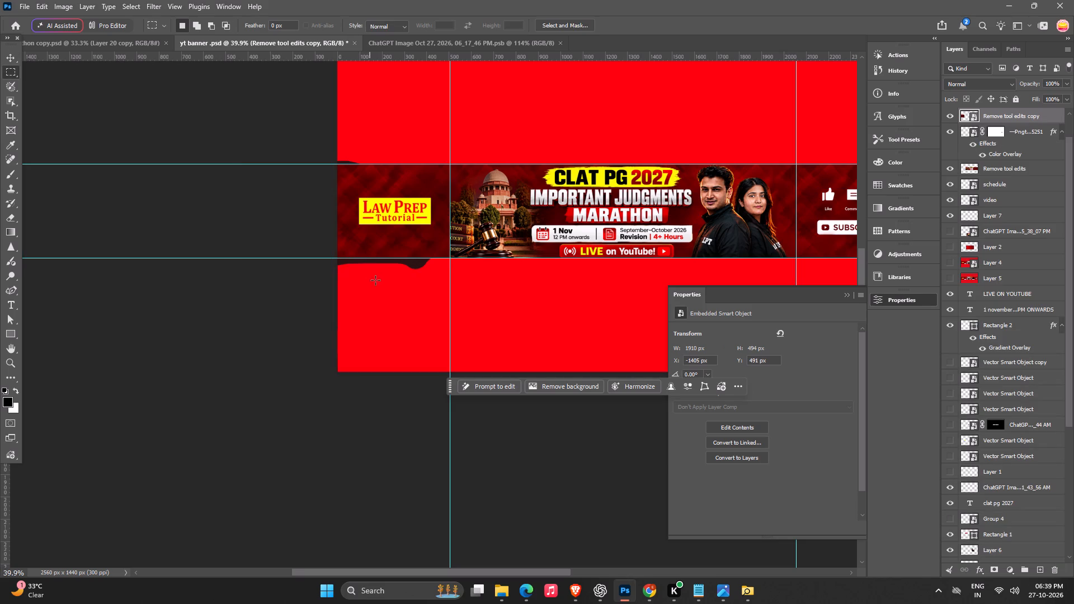
scroll(376, 282, up, 5)
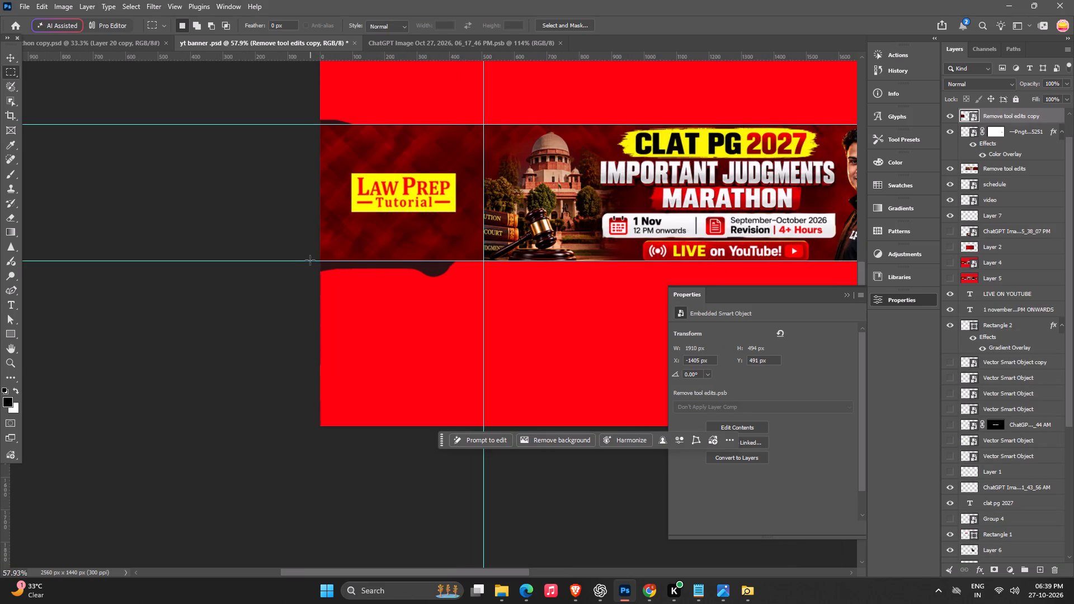
drag(310, 261, 335, 267)
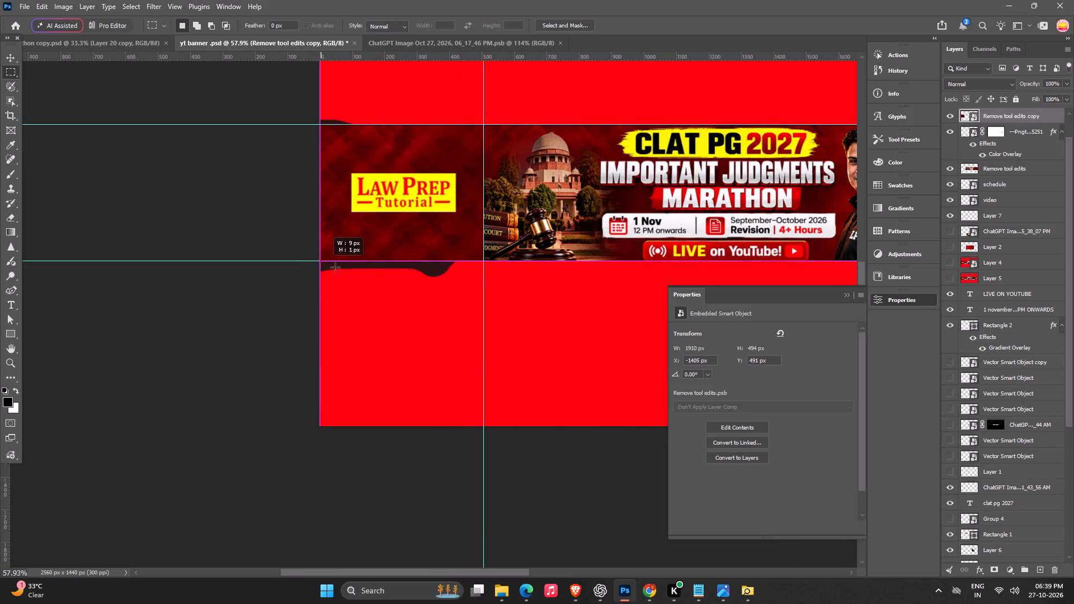
drag(335, 267, 459, 303)
key(Delete)
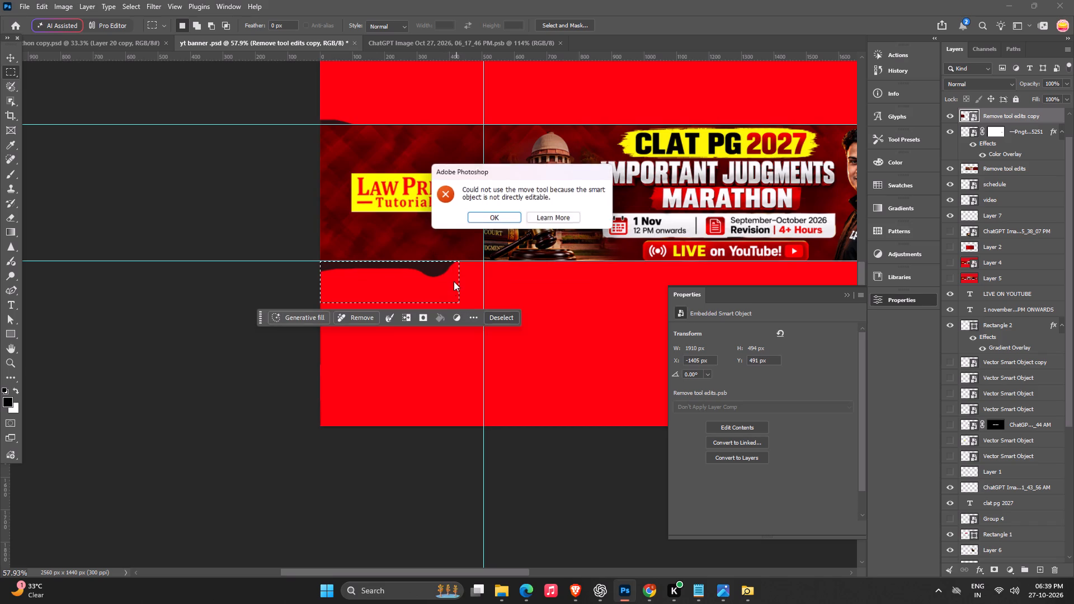
click(487, 221)
right_click(1018, 110)
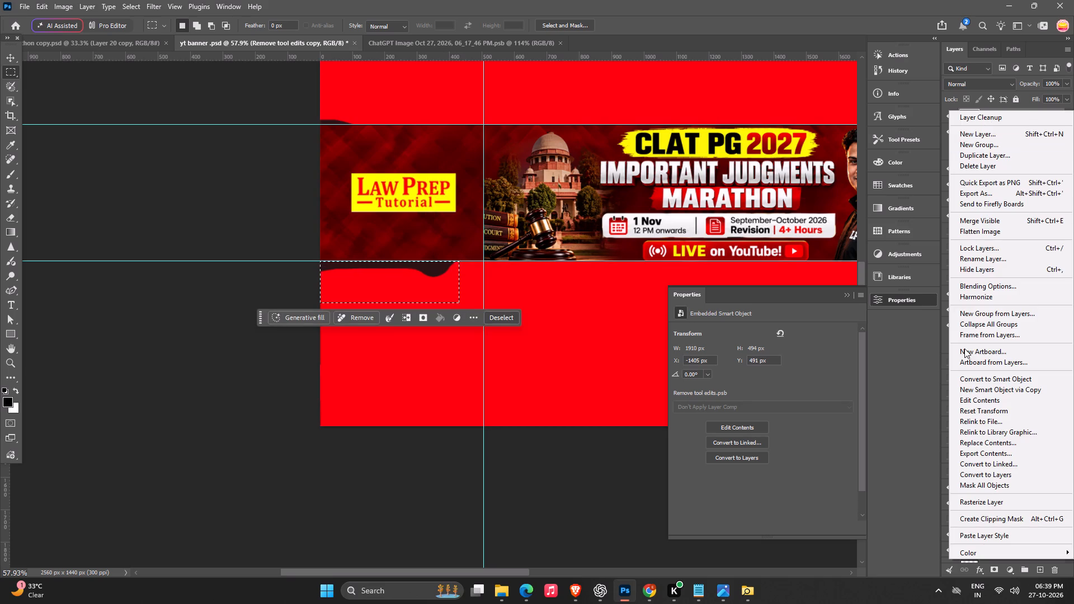
click(978, 504)
key(Delete)
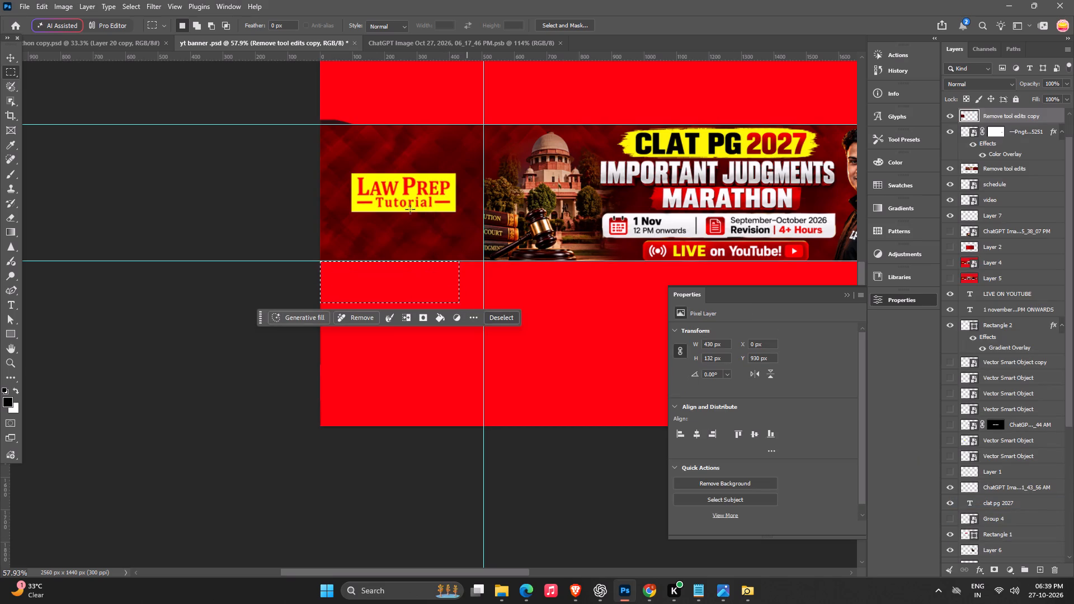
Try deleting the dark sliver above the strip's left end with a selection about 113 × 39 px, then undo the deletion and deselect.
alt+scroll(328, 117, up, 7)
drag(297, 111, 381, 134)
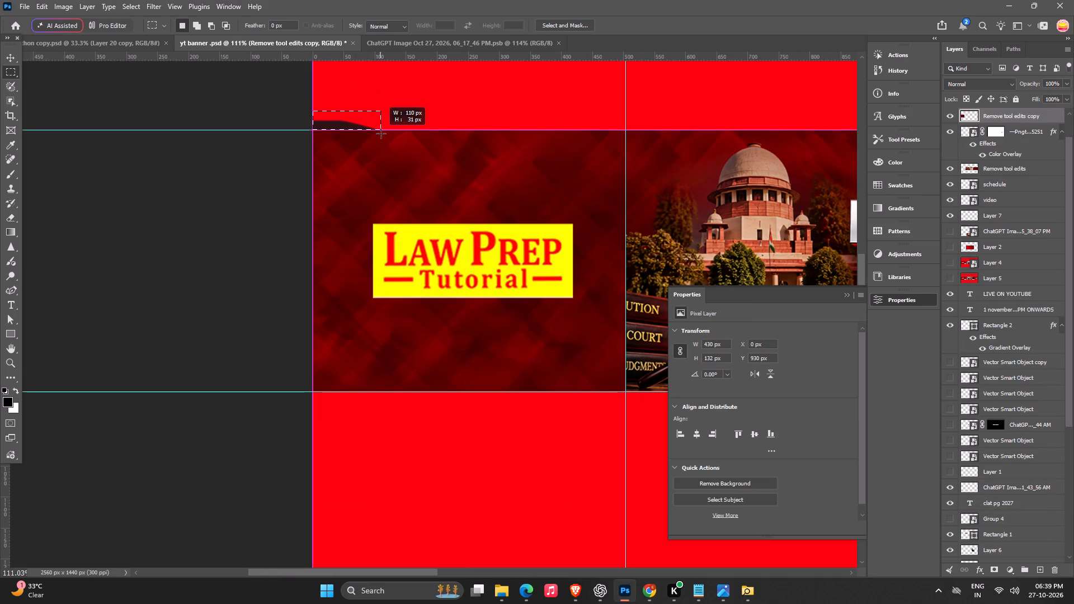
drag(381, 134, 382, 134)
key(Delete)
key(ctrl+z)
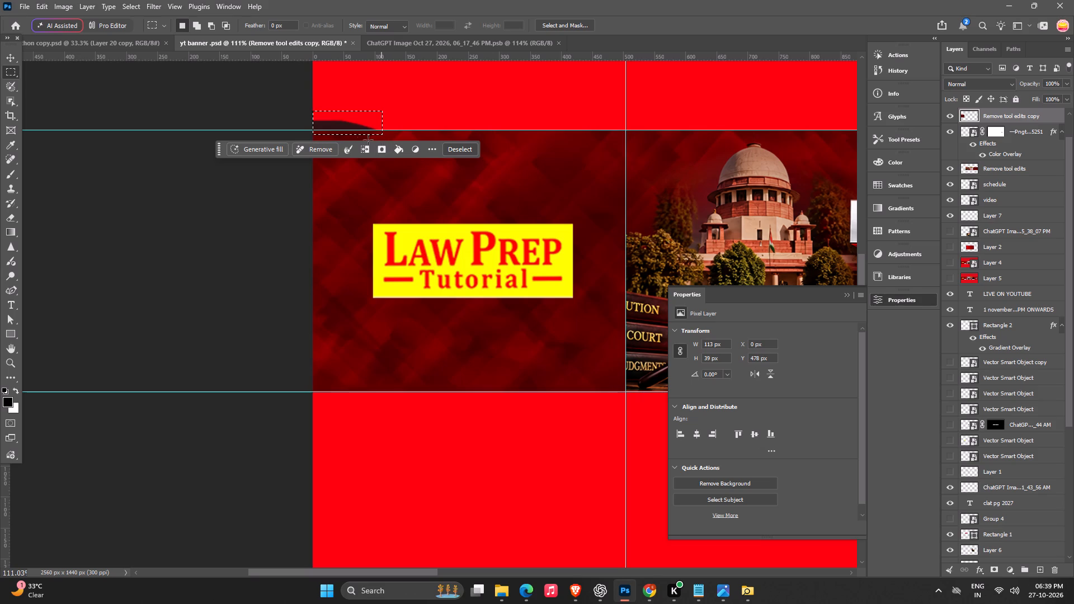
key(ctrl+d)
Delete the dark sliver above the strip's left end using a rectangular selection about 102 × 38 px.
drag(300, 107, 362, 127)
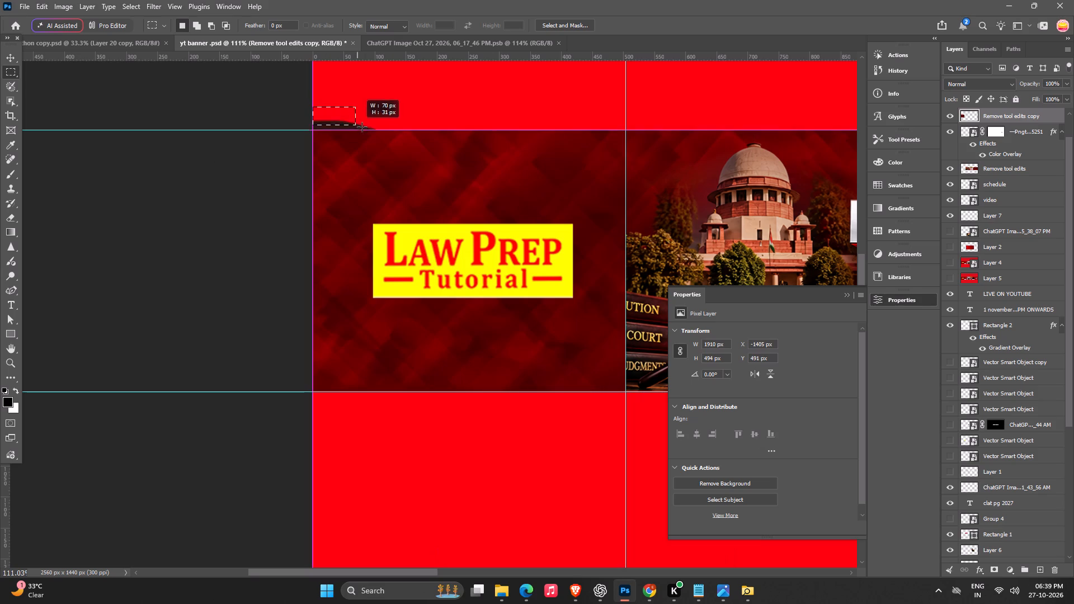
drag(362, 127, 375, 129)
key(Delete)
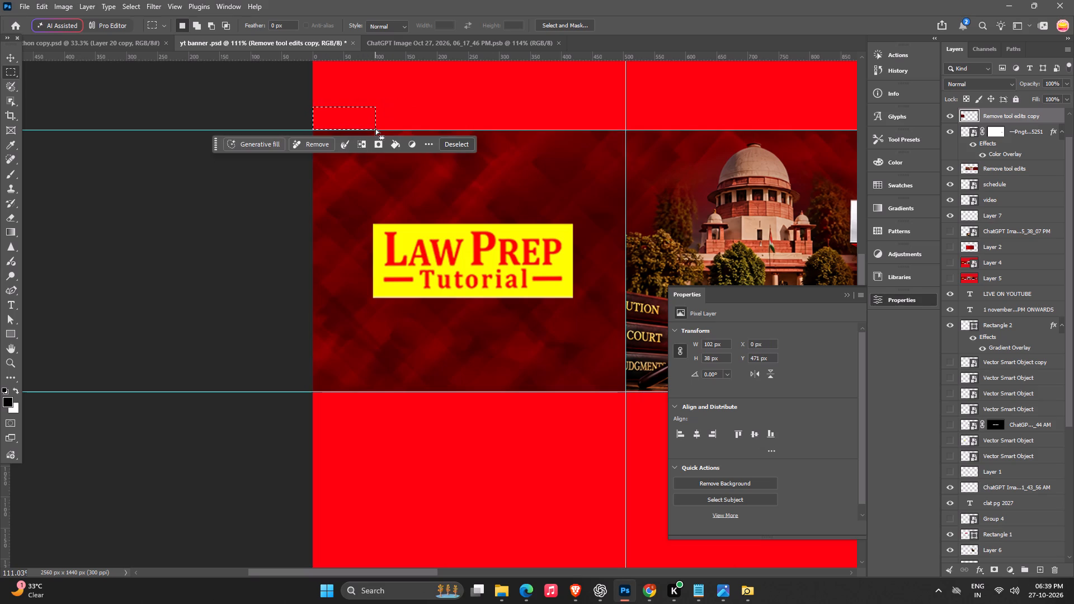
key(ctrl+d)
Examine the whole banner, especially the red areas around the strip, for any remaining dark leftovers.
alt+scroll(478, 210, down, 19)
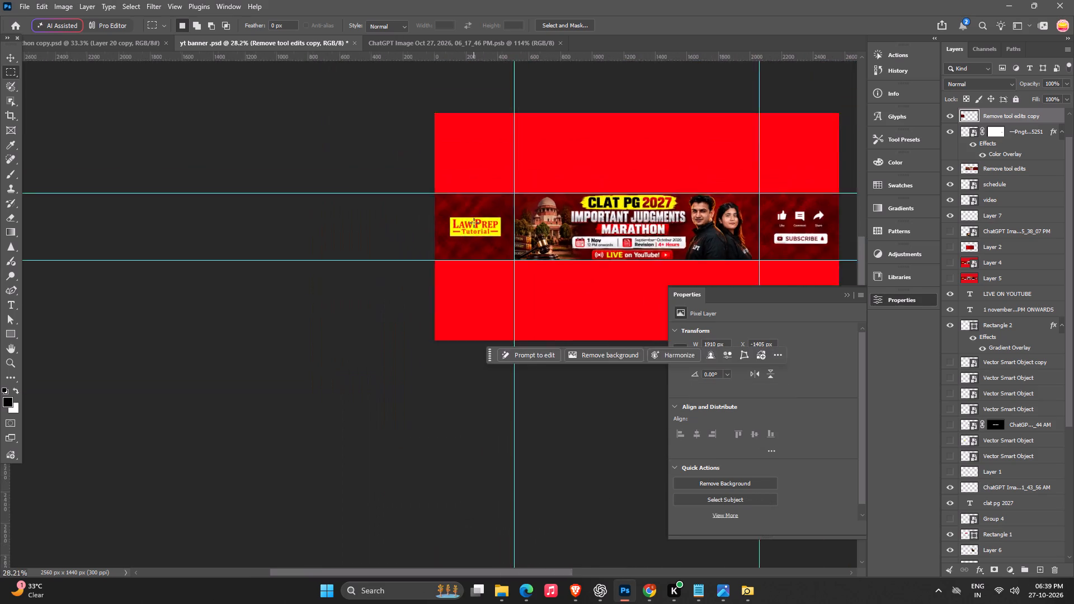
key(space)
key(space)
key(space)
drag(584, 226, 483, 228)
alt+scroll(615, 332, up, 6)
alt+scroll(535, 272, up, 6)
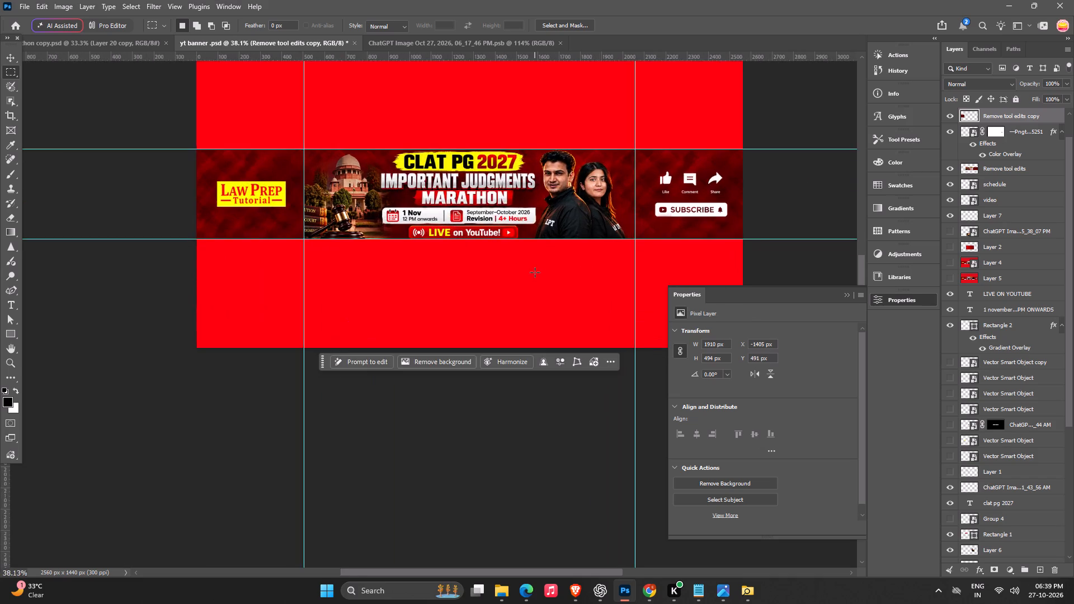
alt+scroll(535, 272, up, 4)
key(v)
click(535, 272)
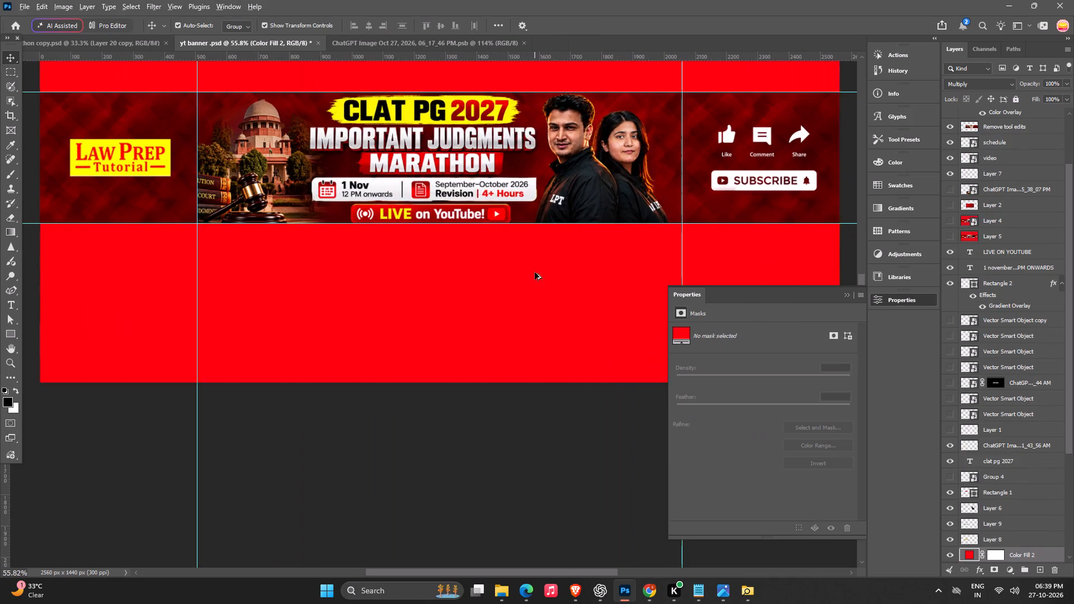
alt+scroll(535, 272, down, 6)
key(space)
key(space)
drag(520, 285, 460, 303)
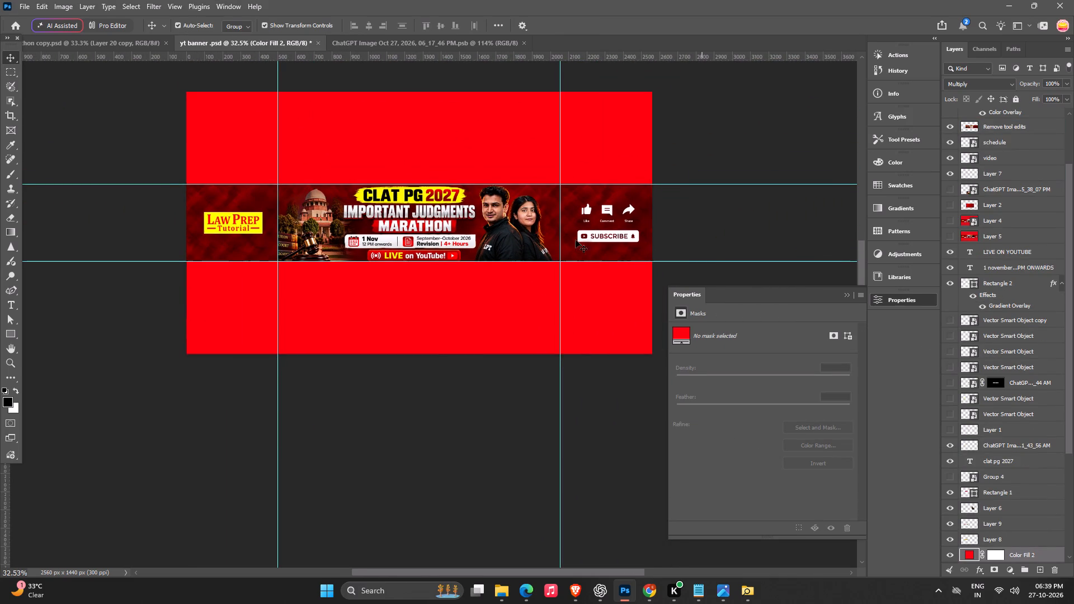
alt+scroll(511, 226, up, 1)
scroll(1025, 140, up, 17)
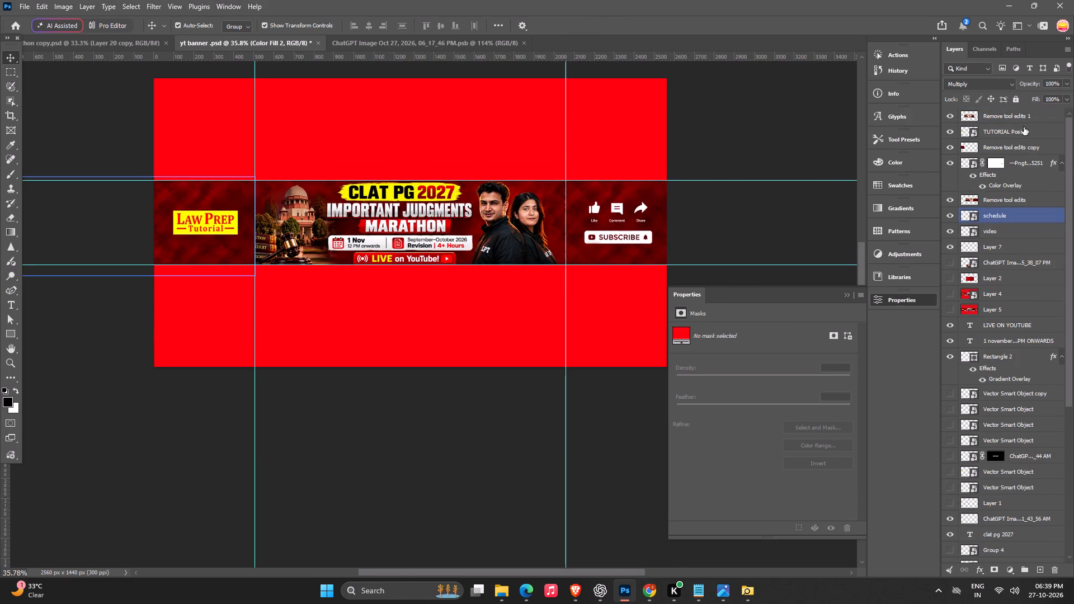
scroll(1024, 127, up, 3)
click(1037, 114)
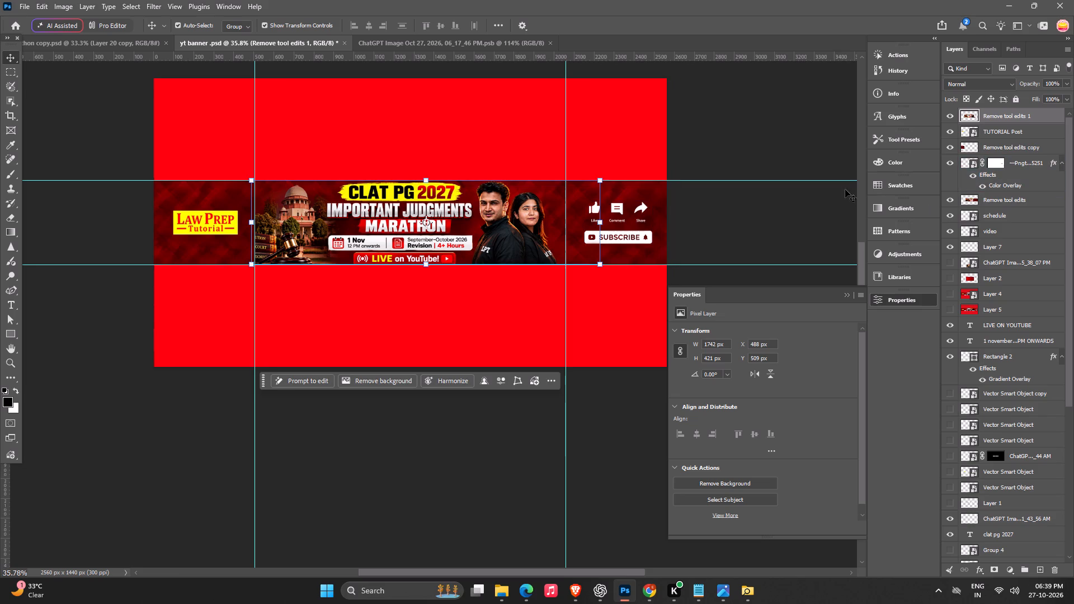
click(803, 111)
alt+scroll(406, 355, up, 4)
key(space)
key(space)
drag(410, 349, 413, 364)
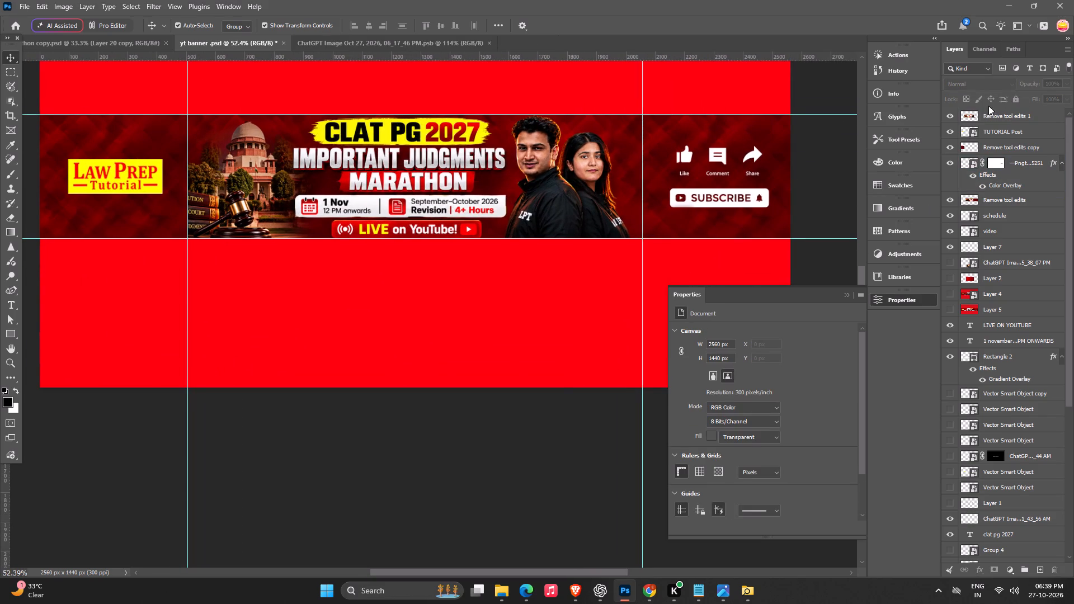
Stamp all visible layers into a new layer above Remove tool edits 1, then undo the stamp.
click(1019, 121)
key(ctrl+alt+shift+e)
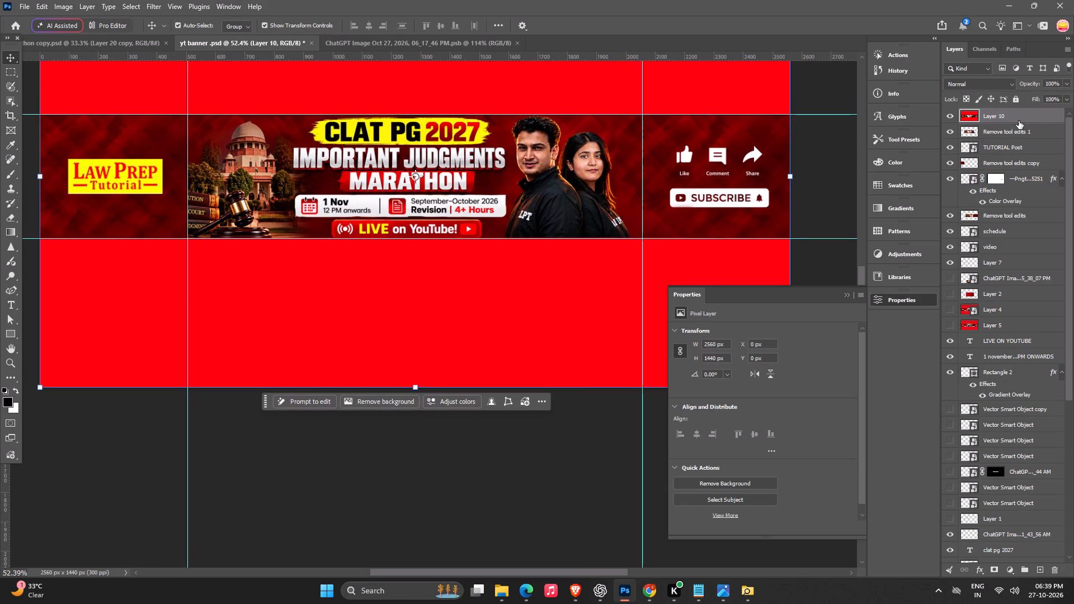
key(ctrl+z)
Delete the yellow Law Prep Tutorial logo from the strip's left section.
alt+scroll(492, 307, down, 5)
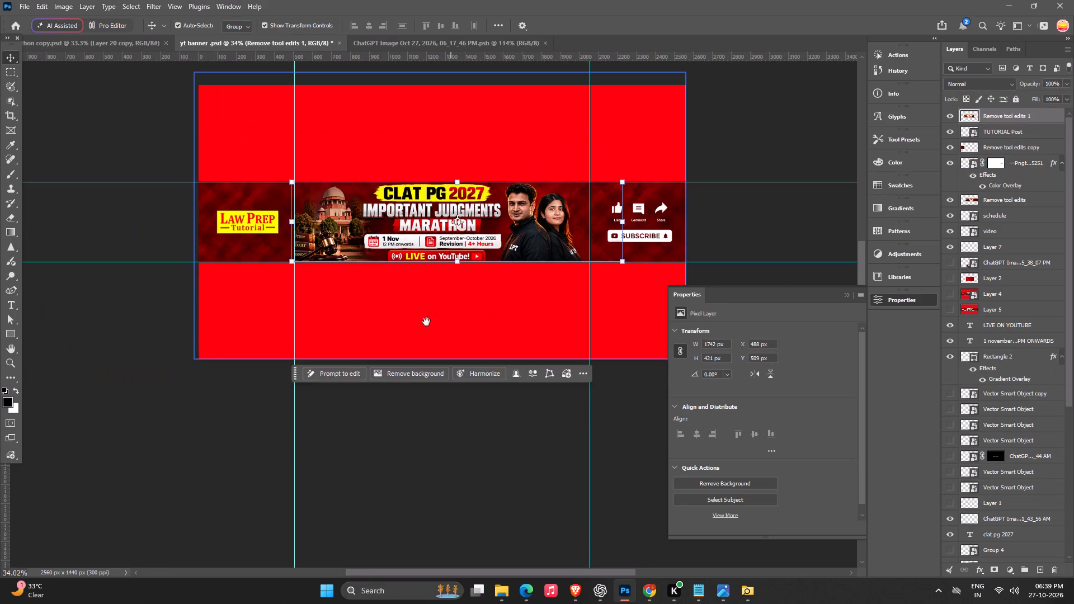
key(space)
key(space)
key(space)
key(space)
drag(437, 316, 609, 275)
click(435, 177)
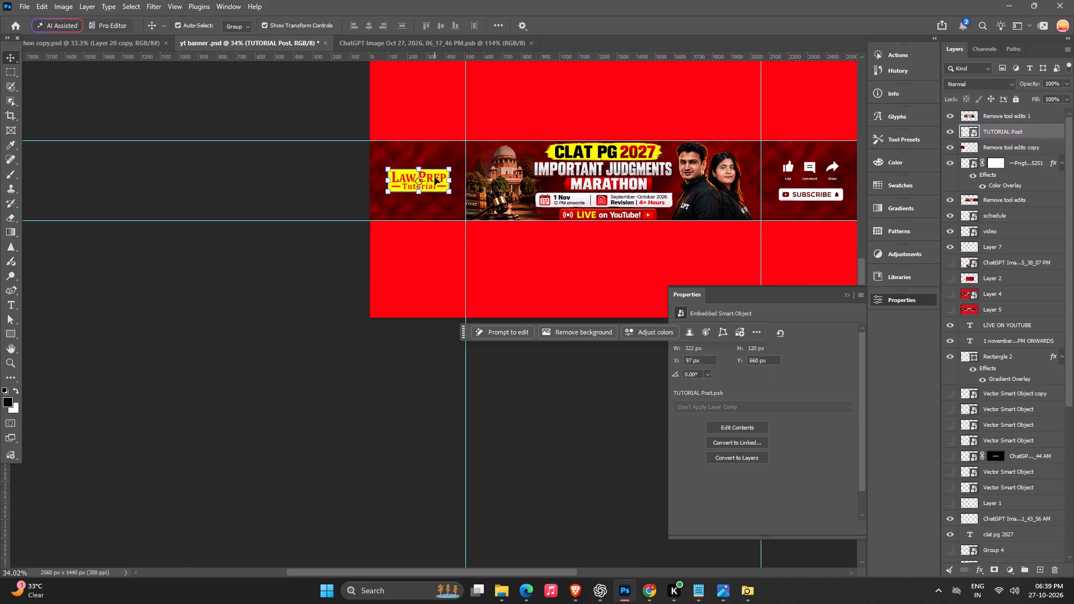
key(Delete)
Switch to File Explorer, open the All Size Logos folder and place LPT PG LOGO.png into the Photoshop banner document.
key(space)
key(space)
key(space)
key(space)
key(space)
key(space)
key(space)
key(space)
key(space)
key(space)
key(space)
key(space)
key(space)
key(space)
key(space)
key(space)
key(space)
key(space)
key(space)
key(space)
drag(565, 440, 468, 437)
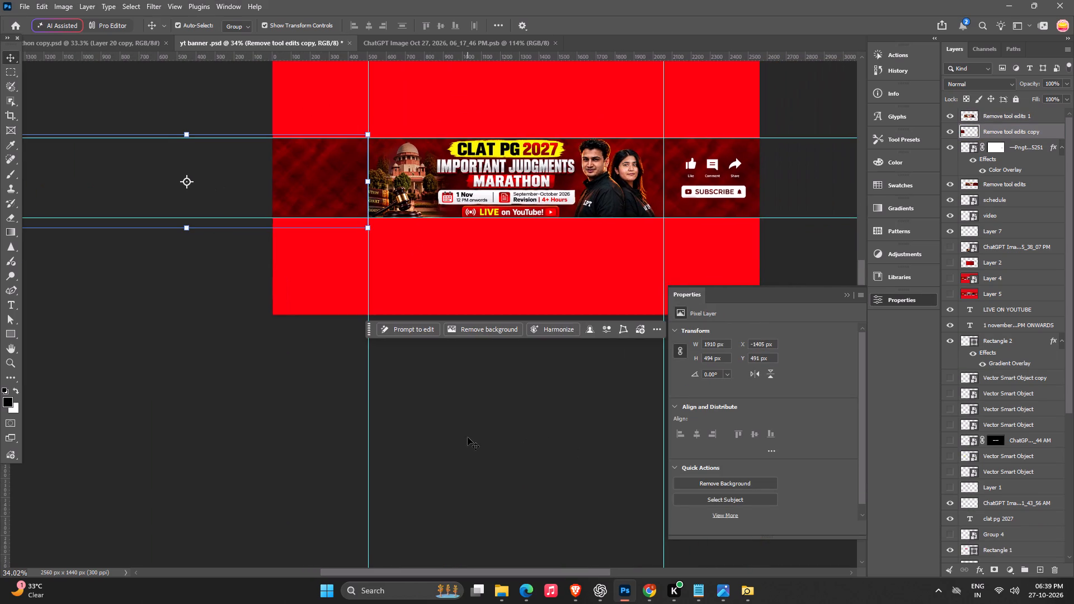
click(501, 593)
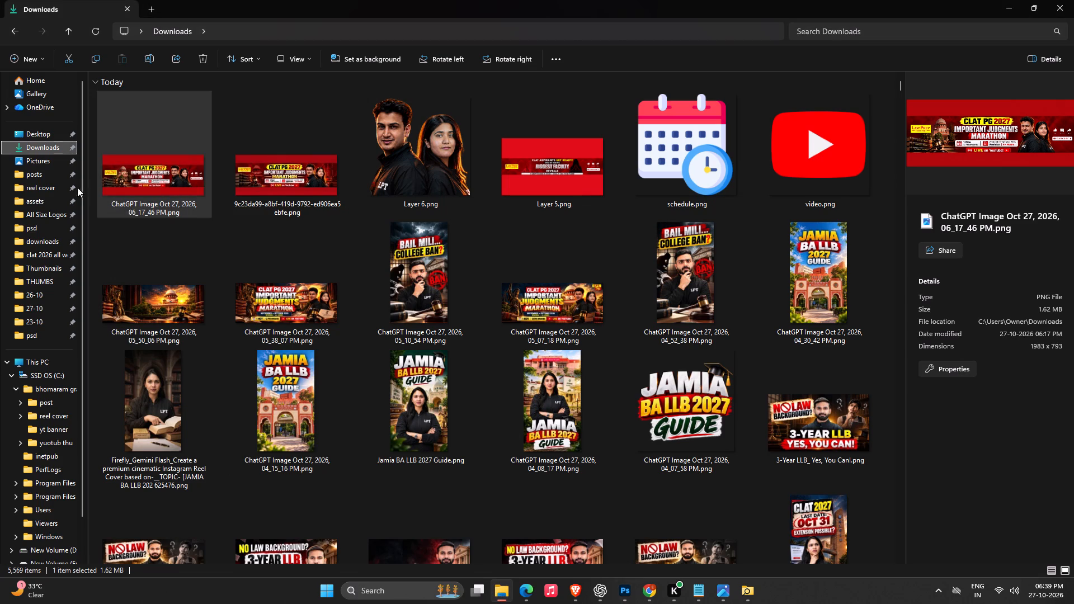
double_click(56, 215)
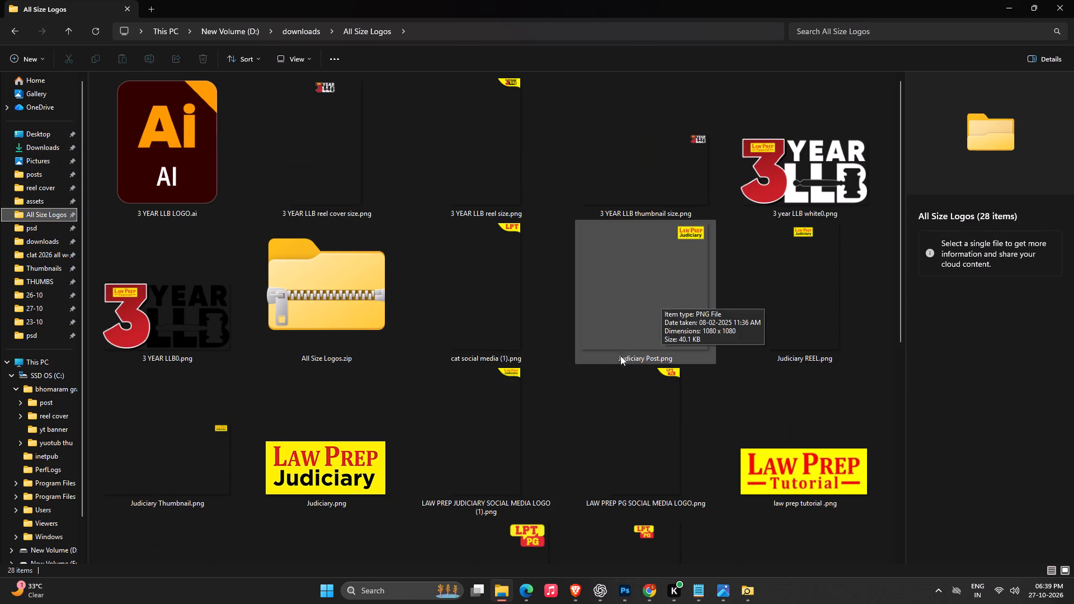
key(alt+Tab)
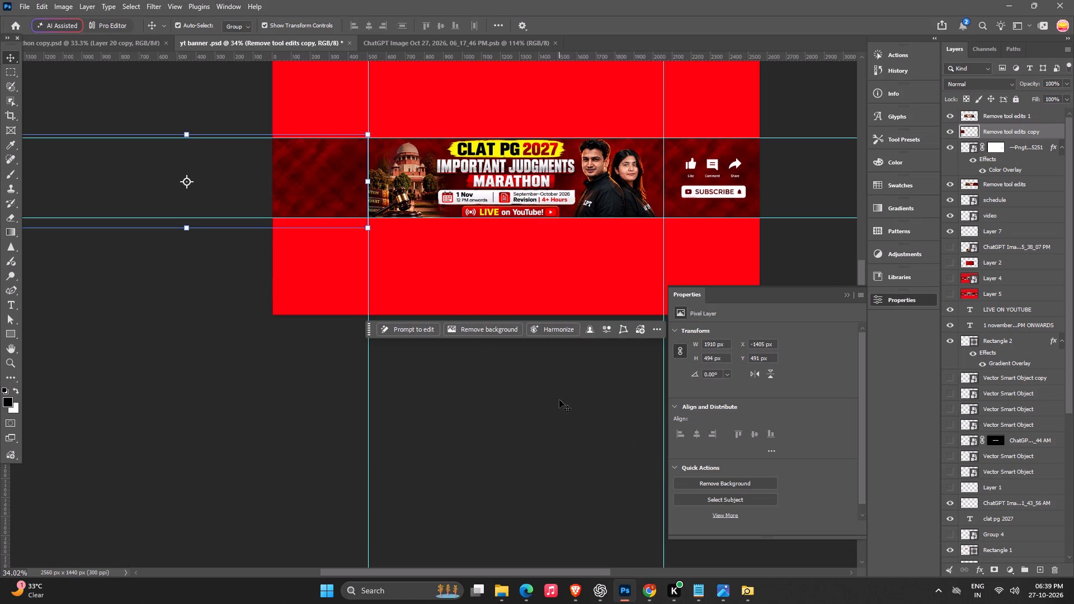
key(alt+Tab)
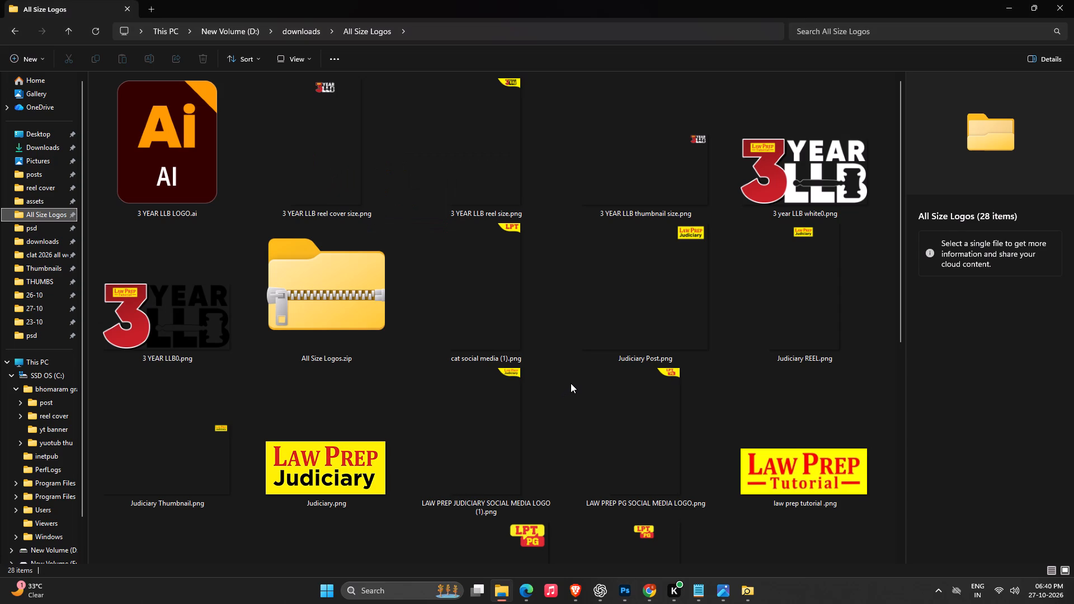
scroll(574, 381, down, 5)
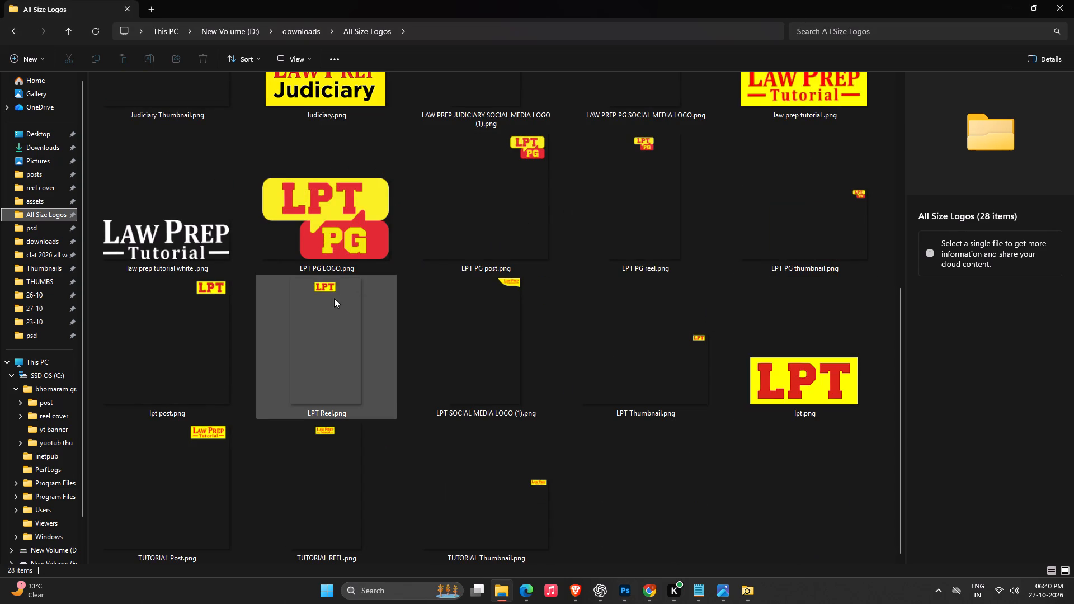
drag(357, 218, 634, 520)
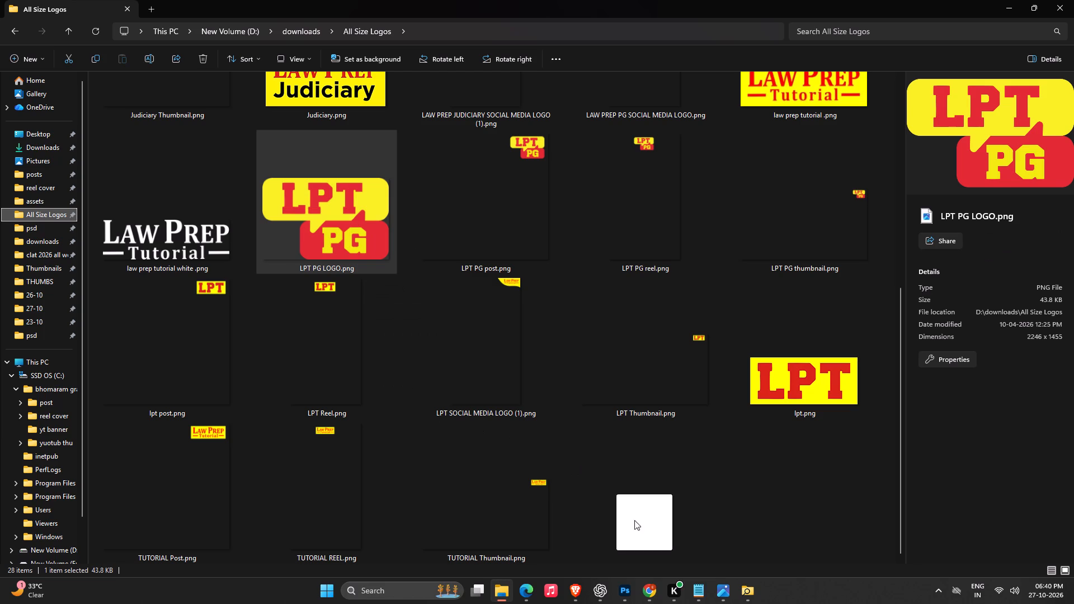
drag(634, 520, 325, 139)
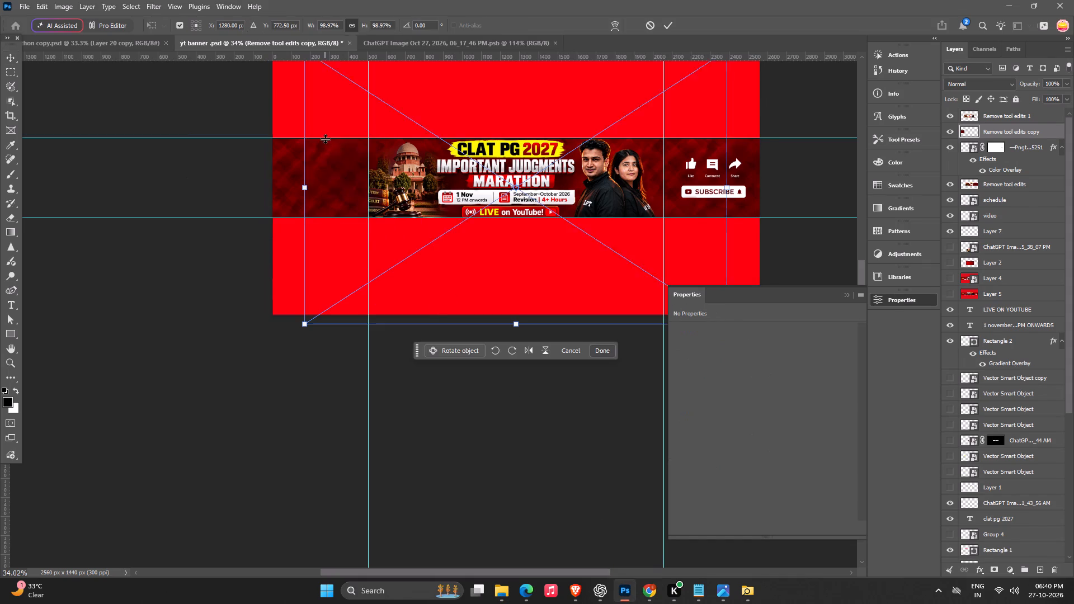
Scale the placed LPT PG logo down about its centre to about 456 × 295 px and commit the placement.
alt+scroll(609, 161, down, 5)
alt+drag(682, 99, 667, 102)
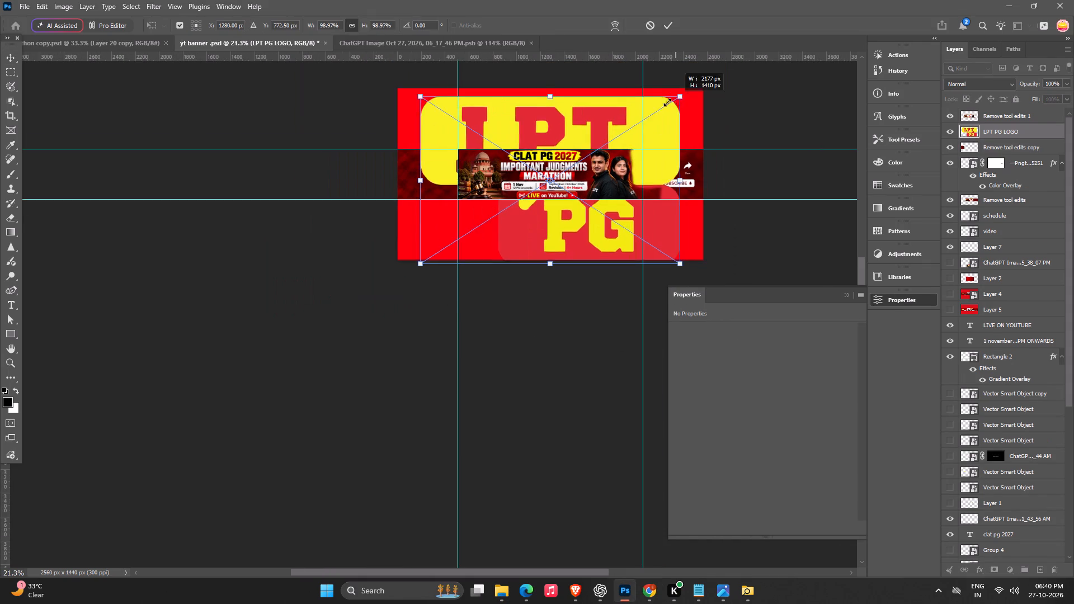
alt+drag(667, 102, 549, 125)
key(Return)
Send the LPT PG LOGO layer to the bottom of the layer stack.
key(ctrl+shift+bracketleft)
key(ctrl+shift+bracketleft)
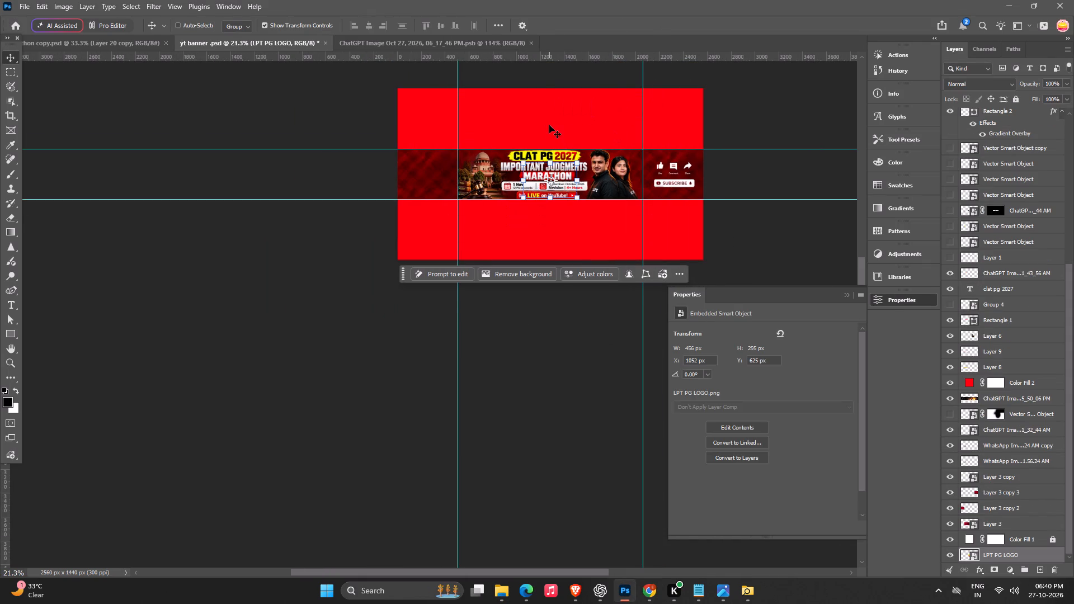
Move the LPT PG logo into the strip's empty left section, at about X 25, Y 562 px, and bring its layer to the front.
alt+scroll(639, 232, up, 6)
key(ctrl+t)
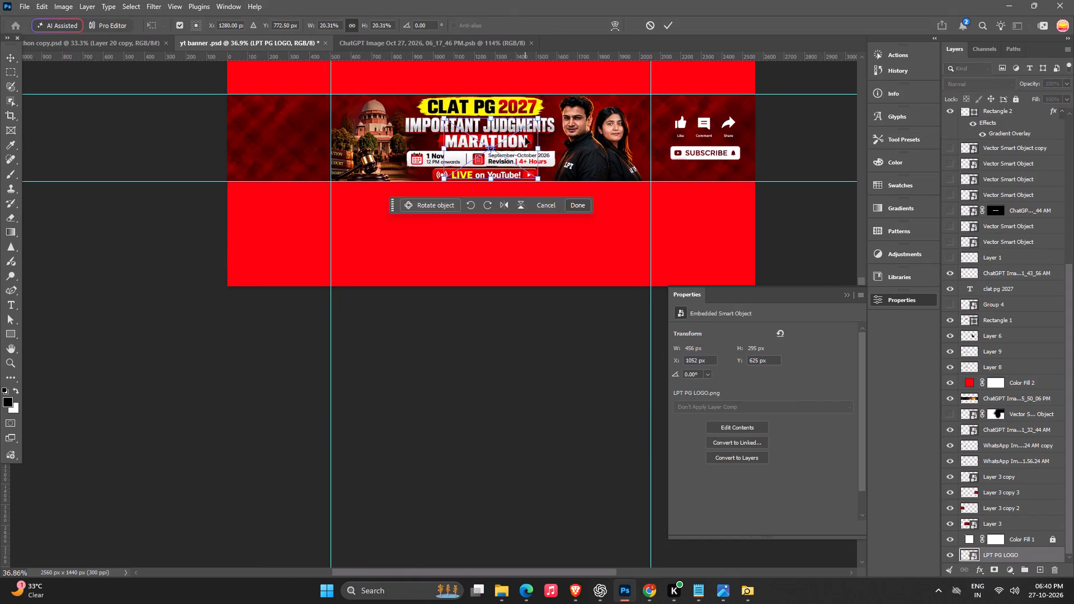
drag(524, 136, 312, 123)
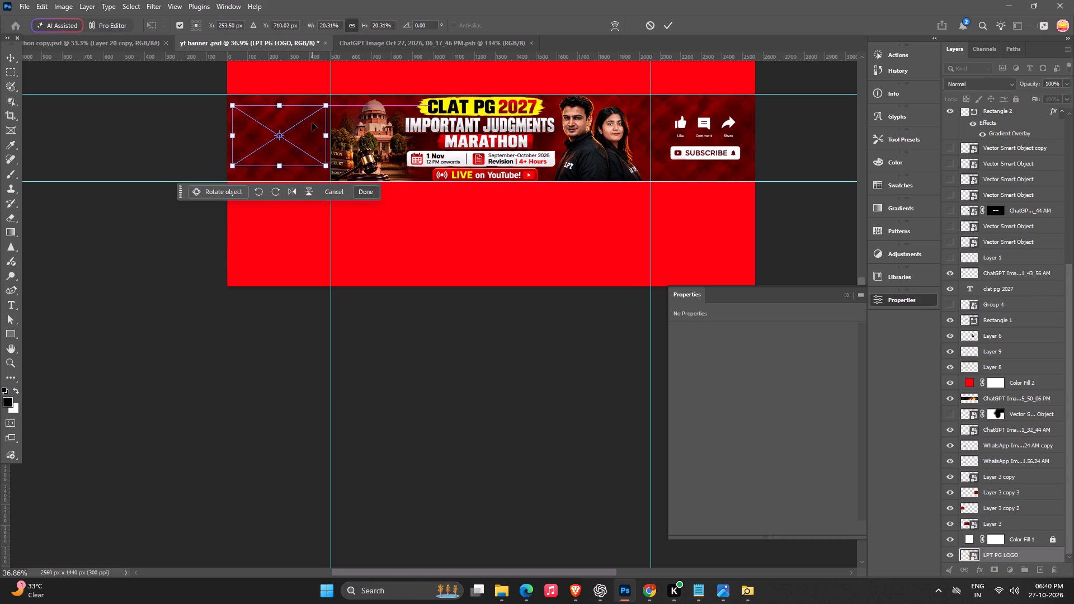
key(Return)
key(ctrl+shift+bracketright)
key(ctrl+shift+bracketright)
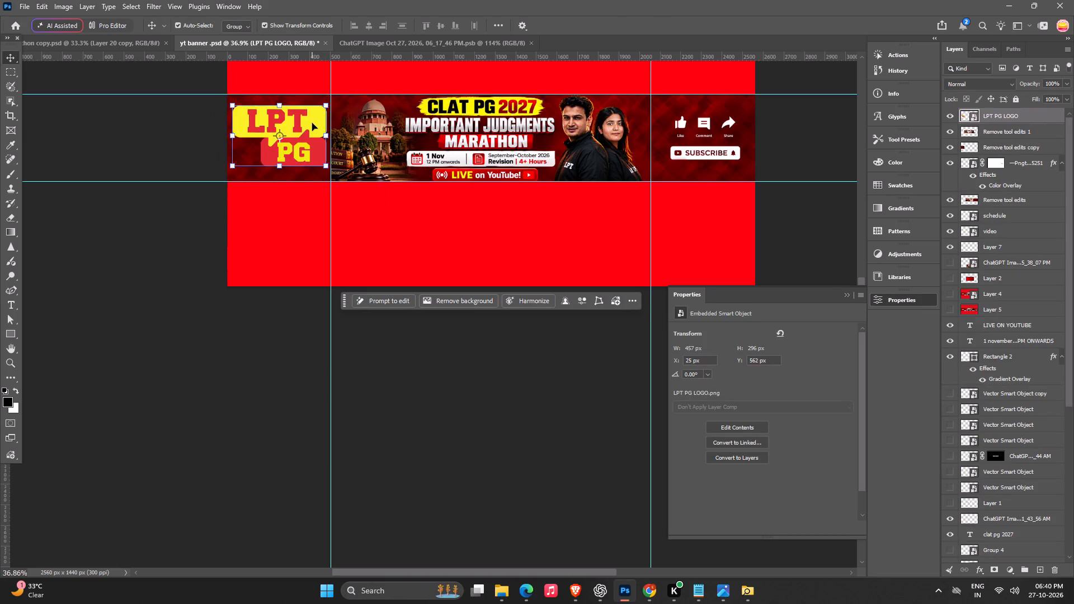
Scale the LPT PG logo down to about 10% and centre it in the strip's empty left section, at about X 230, Y 729 px.
alt+scroll(242, 104, up, 6)
key(space)
key(space)
drag(277, 138, 402, 141)
alt+drag(522, 107, 491, 116)
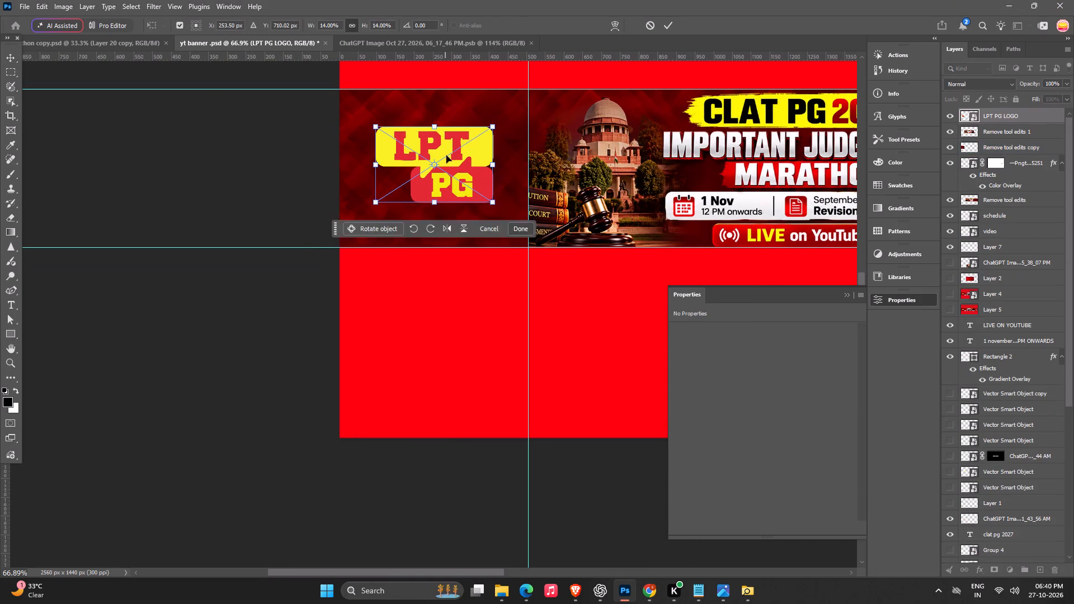
drag(447, 155, 459, 166)
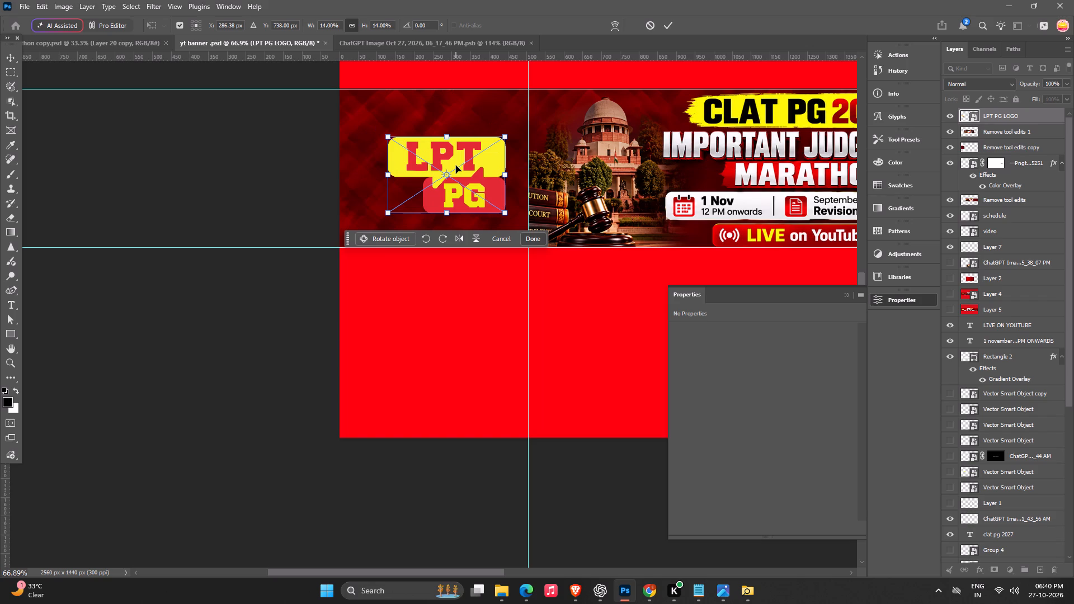
drag(482, 167, 463, 166)
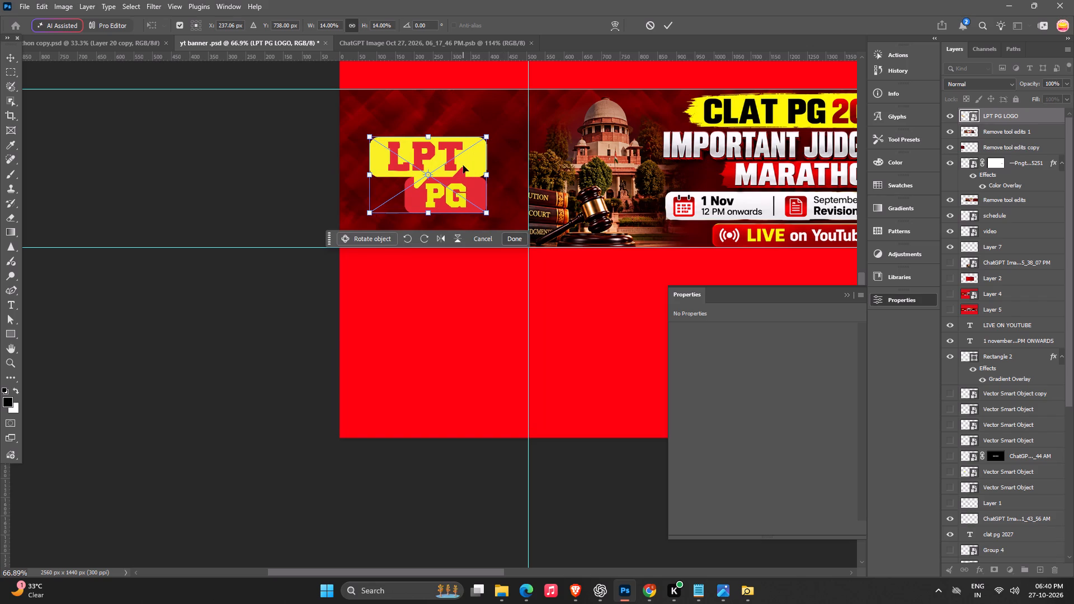
alt+click(489, 135)
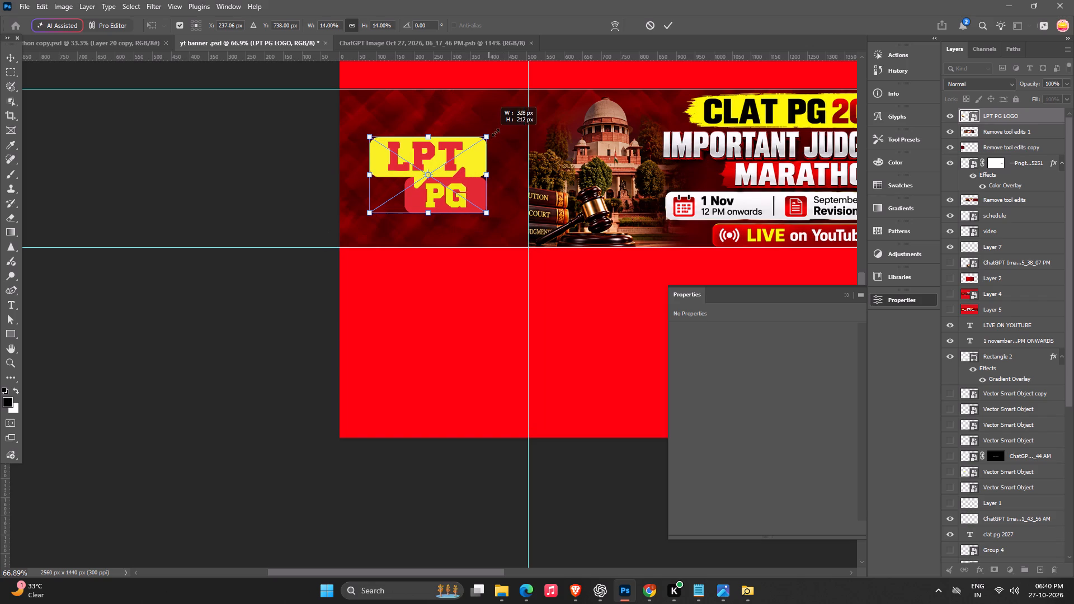
drag(455, 158, 463, 156)
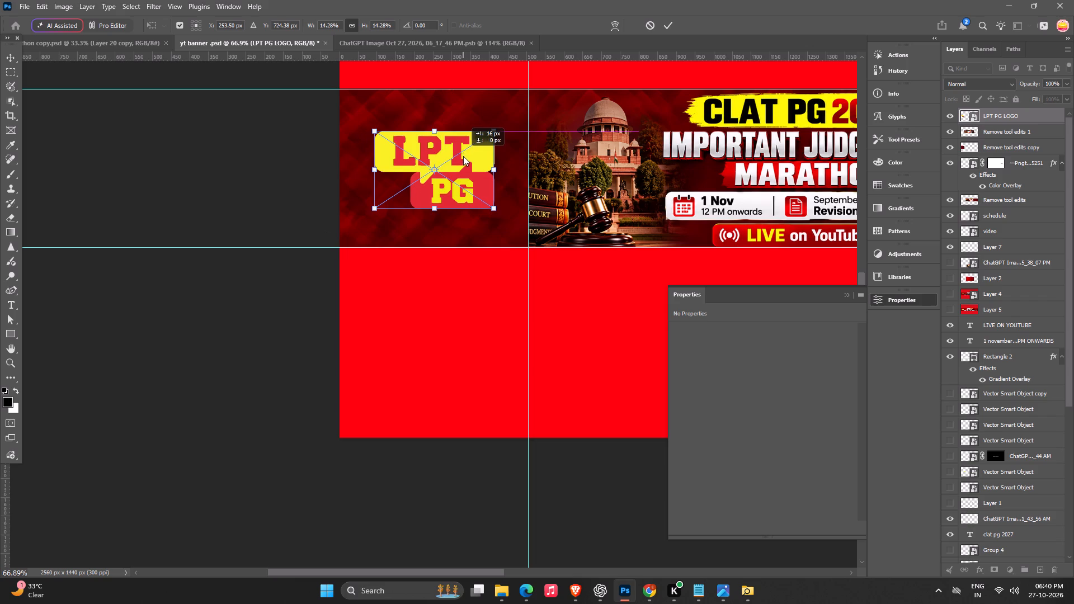
drag(463, 156, 460, 158)
alt+drag(496, 128, 488, 131)
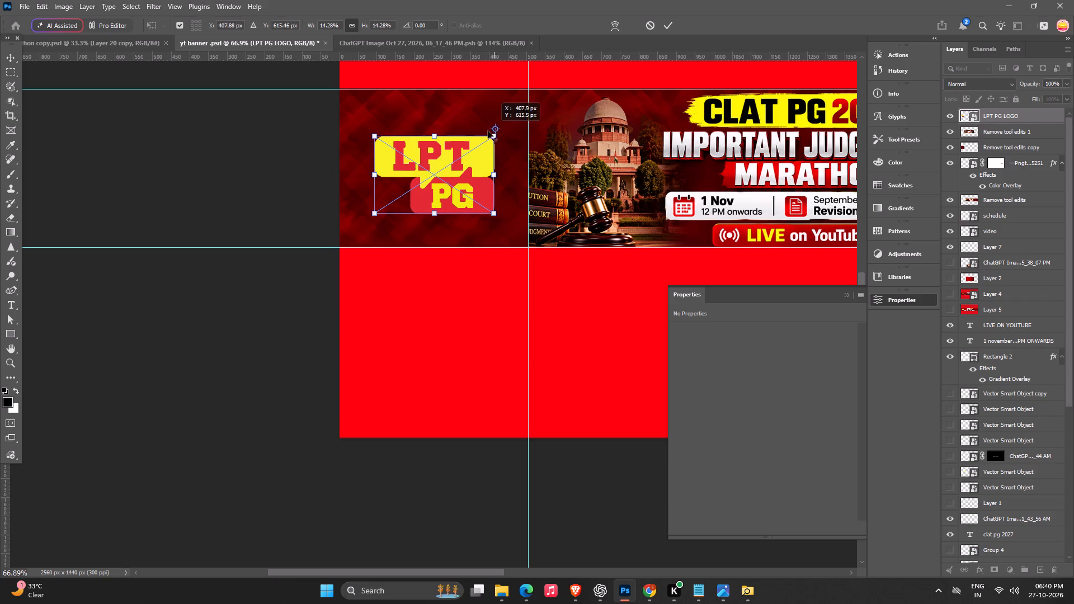
alt+drag(488, 131, 483, 132)
key(ctrl+z)
alt+drag(493, 136, 478, 139)
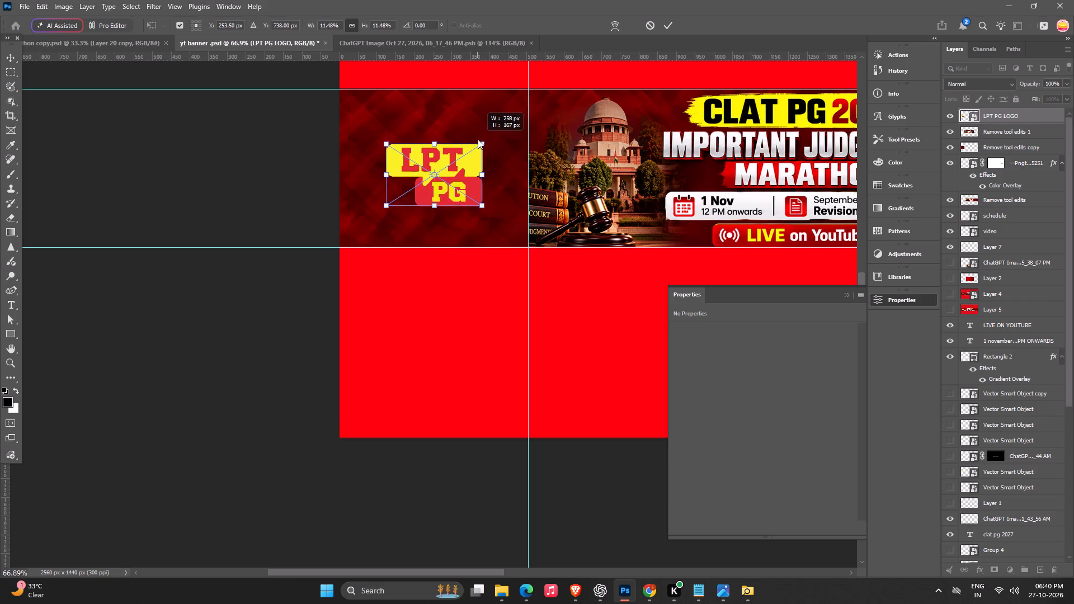
alt+drag(478, 139, 472, 143)
drag(459, 170, 453, 169)
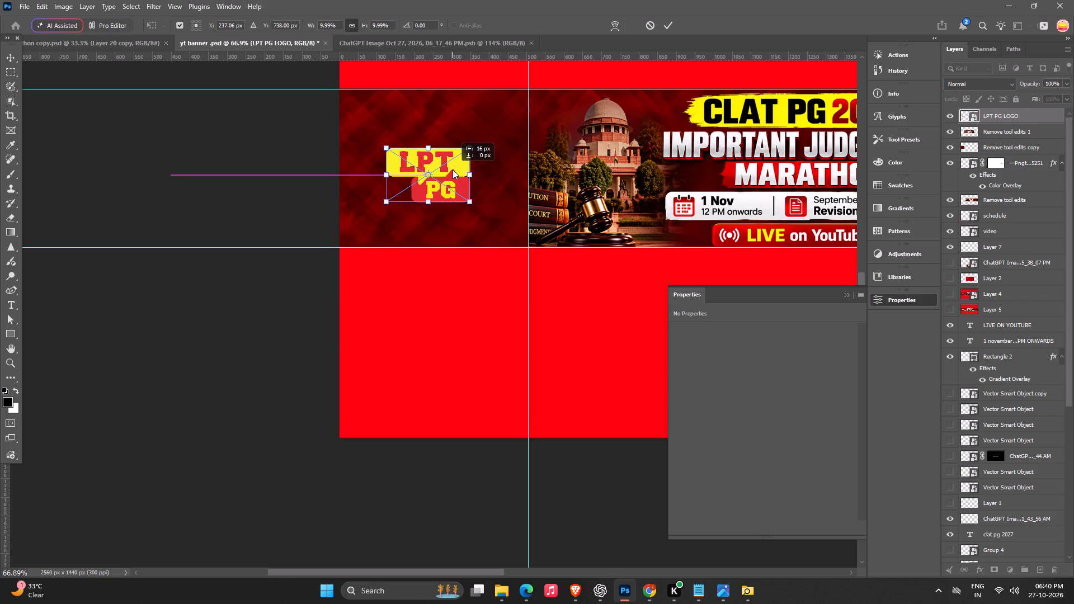
drag(453, 169, 450, 166)
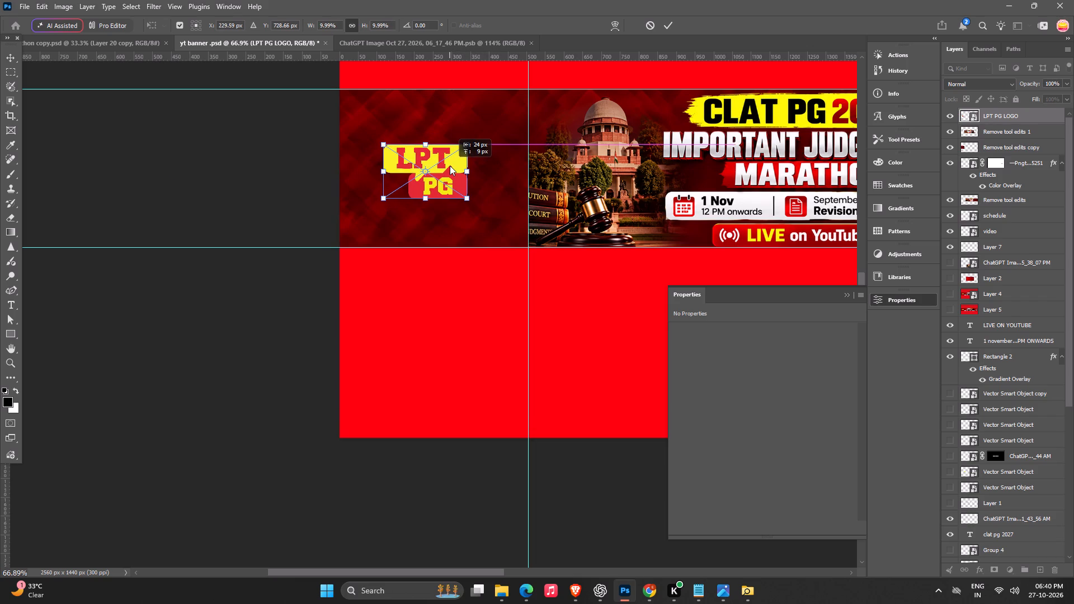
drag(450, 166, 449, 166)
key(Return)
scroll(449, 166, up, 1)
click(241, 178)
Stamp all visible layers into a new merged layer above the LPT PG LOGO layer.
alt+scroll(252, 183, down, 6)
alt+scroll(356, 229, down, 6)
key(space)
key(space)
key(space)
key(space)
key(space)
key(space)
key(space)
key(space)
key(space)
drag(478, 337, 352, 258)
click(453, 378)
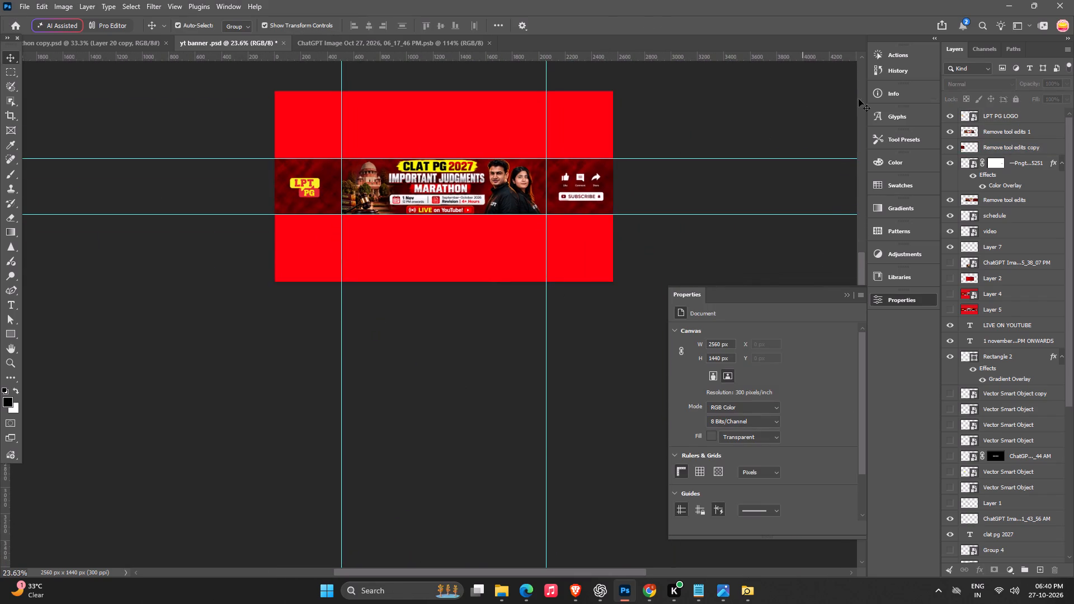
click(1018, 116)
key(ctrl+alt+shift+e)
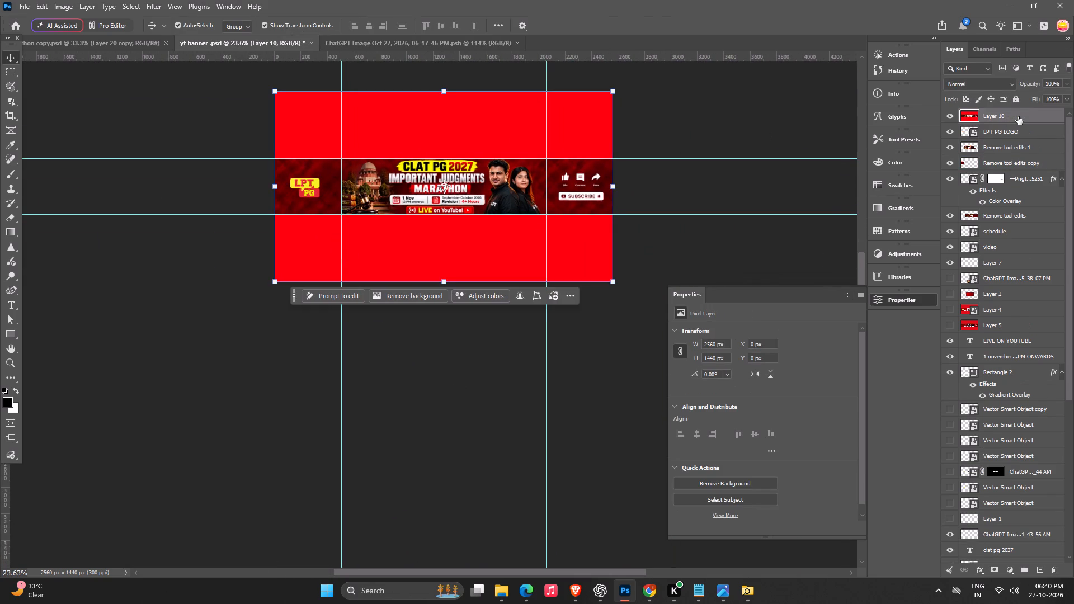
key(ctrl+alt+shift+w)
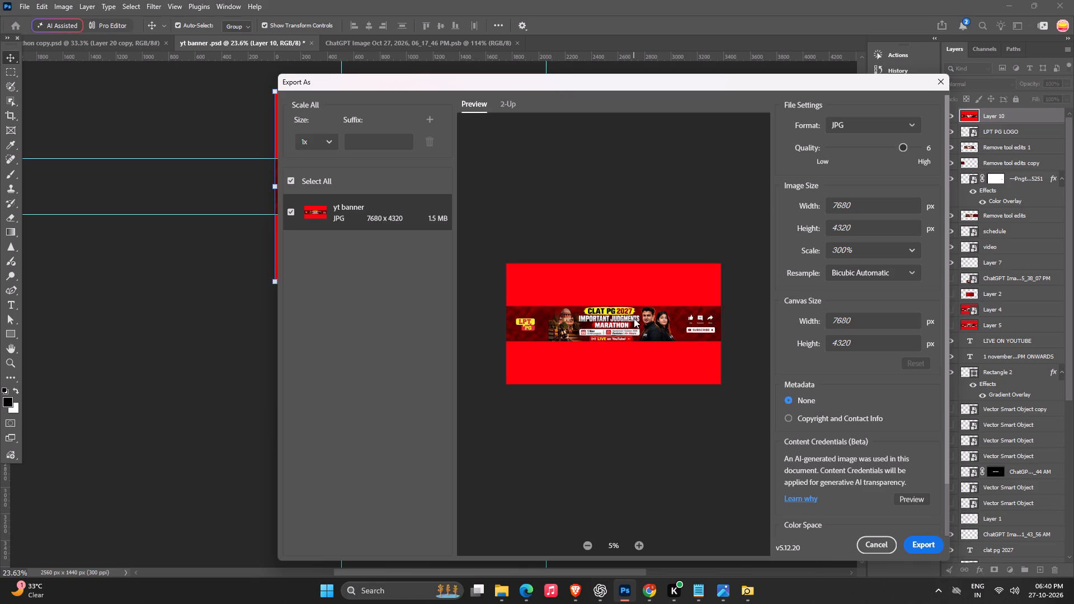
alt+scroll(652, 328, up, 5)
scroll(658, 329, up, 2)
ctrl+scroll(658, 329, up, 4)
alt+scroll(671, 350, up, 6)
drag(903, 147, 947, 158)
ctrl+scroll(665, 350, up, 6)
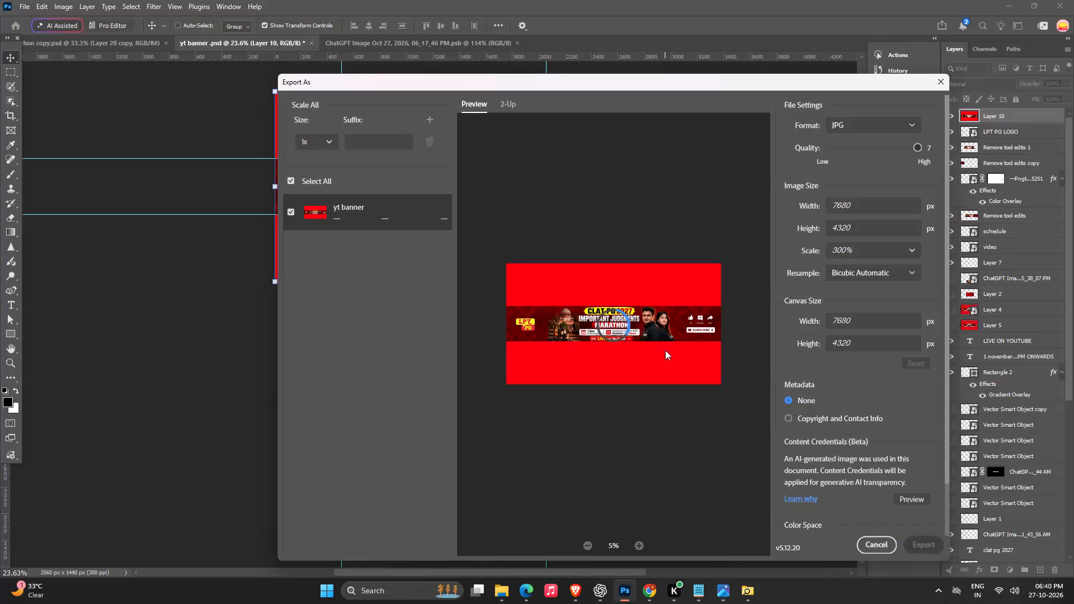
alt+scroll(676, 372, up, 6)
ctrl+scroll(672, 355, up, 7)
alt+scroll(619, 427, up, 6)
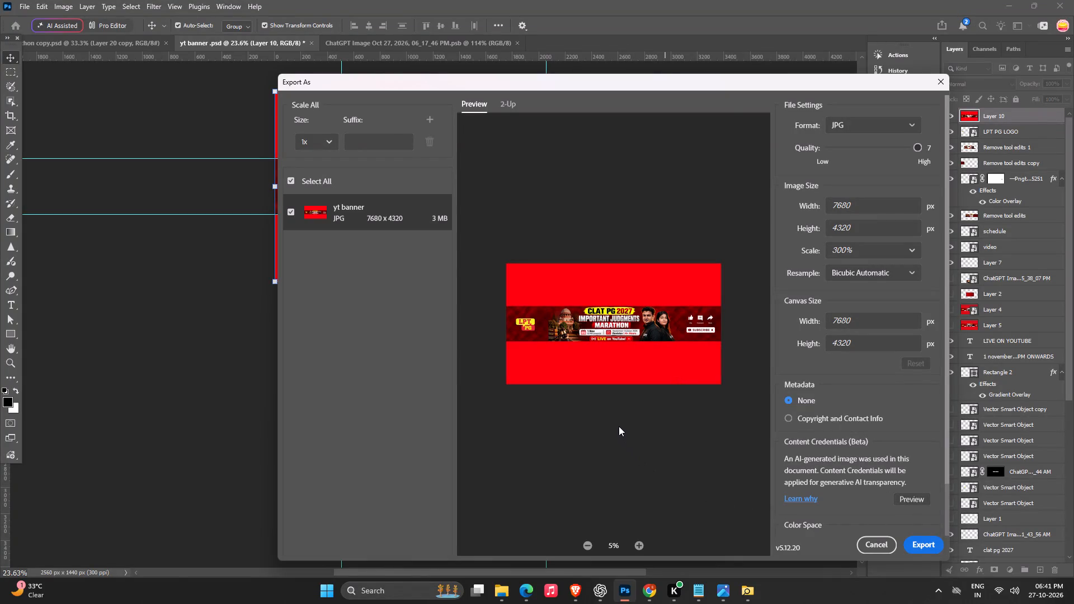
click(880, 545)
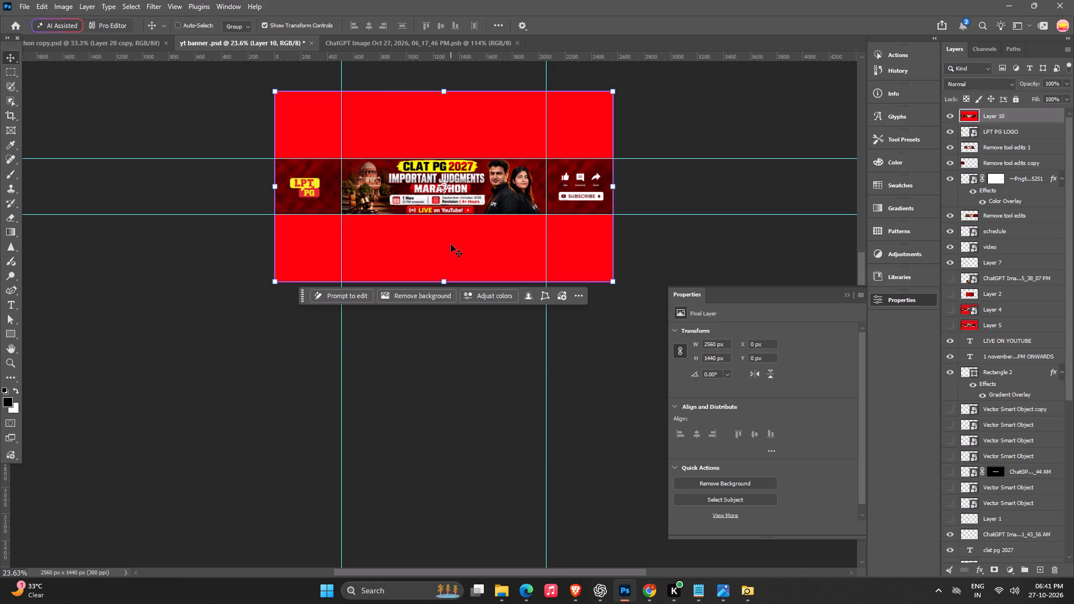
Hide the guides on the banner.
key(ctrl+apostrophe)
key(ctrl+apostrophe)
key(ctrl+semicolon)
scroll(210, 21, down, 1)
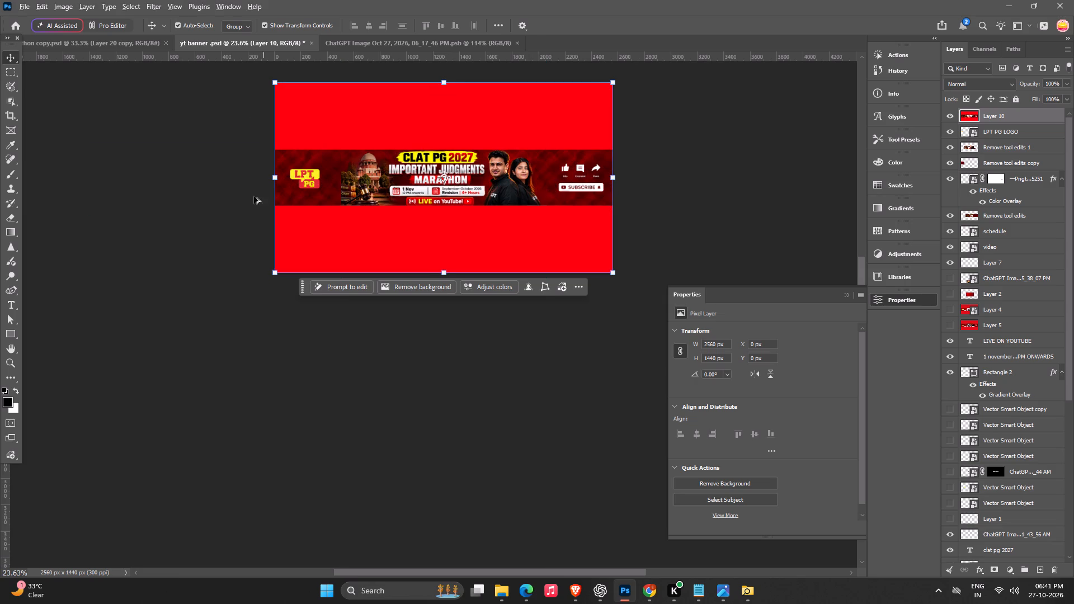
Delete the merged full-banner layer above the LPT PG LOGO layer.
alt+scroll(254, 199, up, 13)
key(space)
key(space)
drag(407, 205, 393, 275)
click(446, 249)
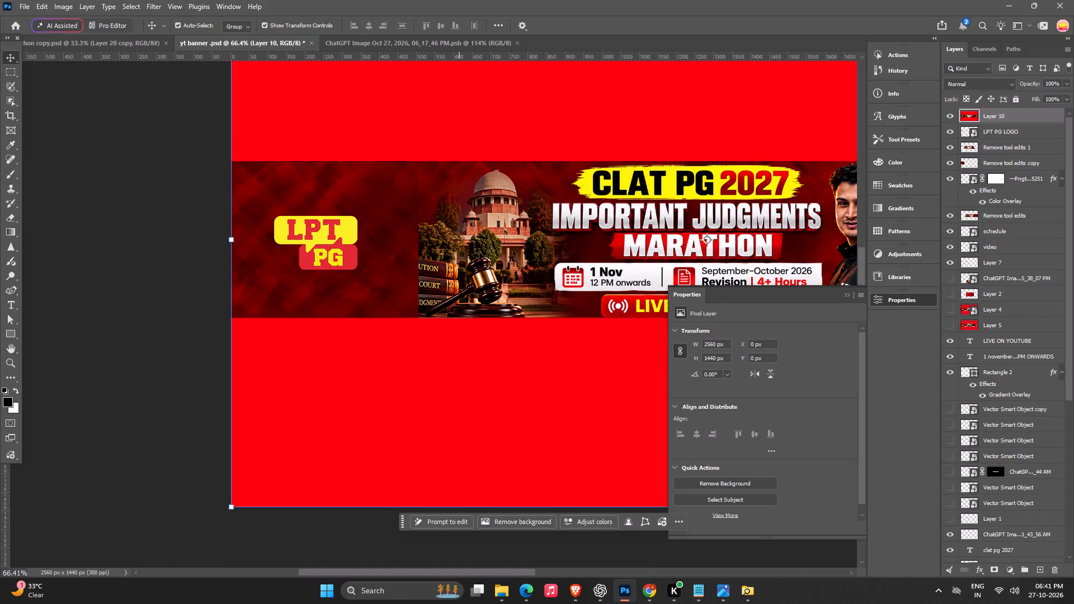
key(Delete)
Add a layer mask to the Remove tool edits 1 layer holding the courthouse and title artwork.
click(525, 259)
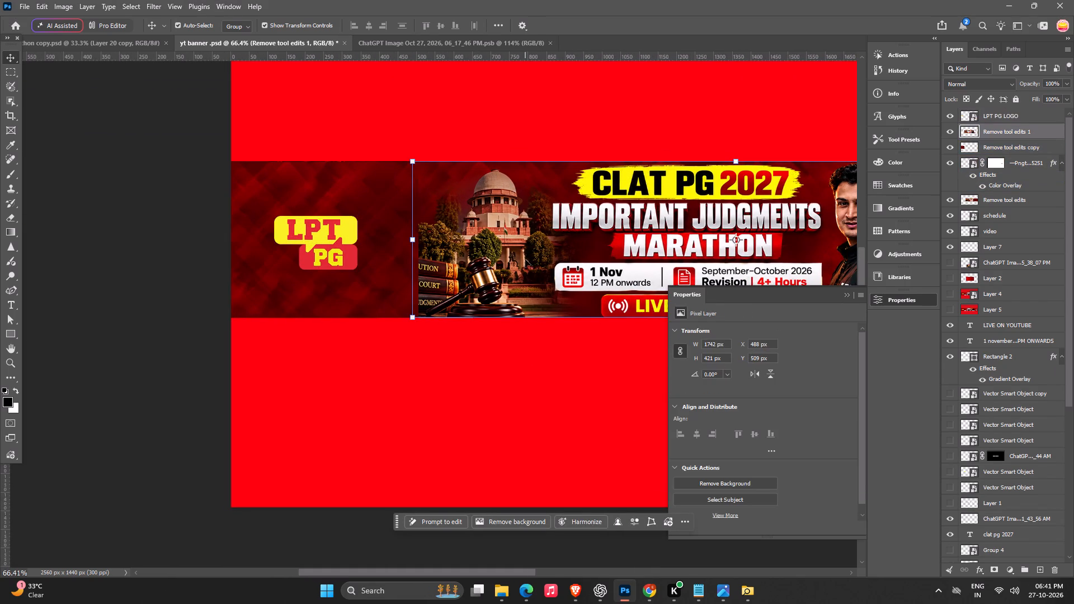
click(995, 569)
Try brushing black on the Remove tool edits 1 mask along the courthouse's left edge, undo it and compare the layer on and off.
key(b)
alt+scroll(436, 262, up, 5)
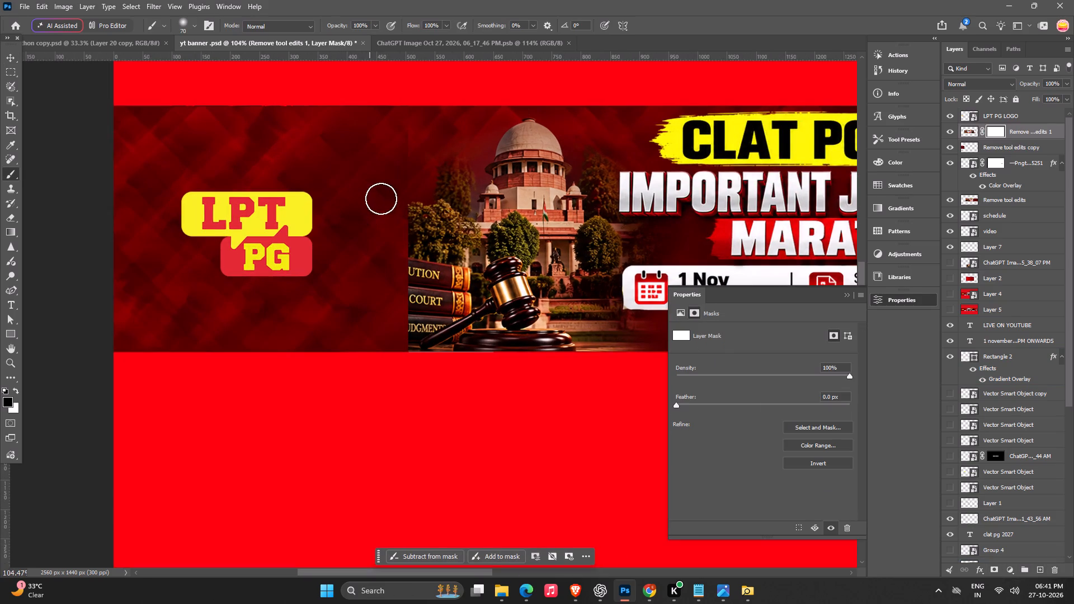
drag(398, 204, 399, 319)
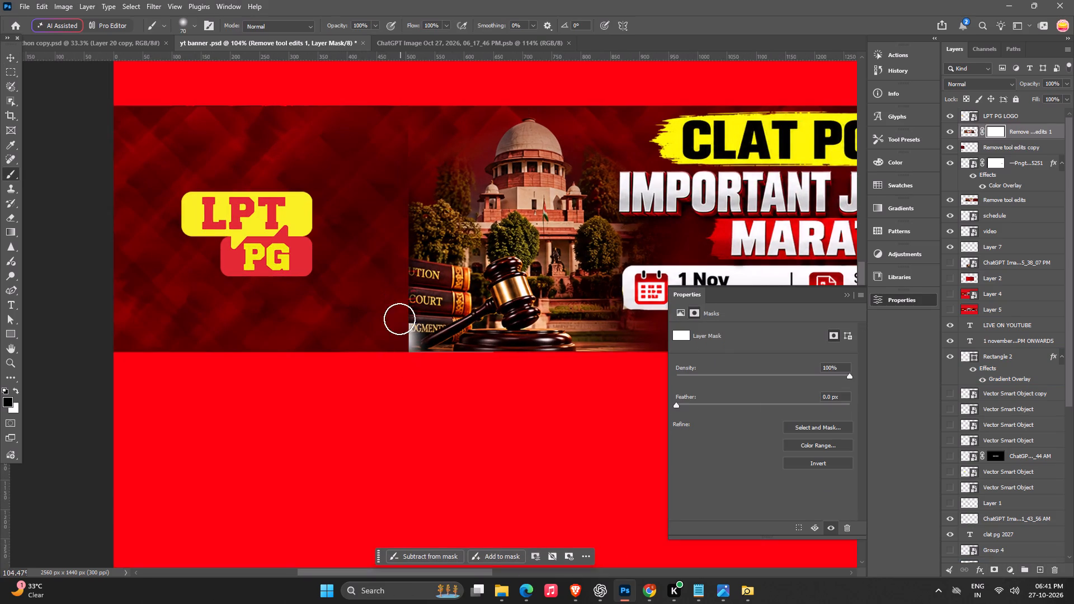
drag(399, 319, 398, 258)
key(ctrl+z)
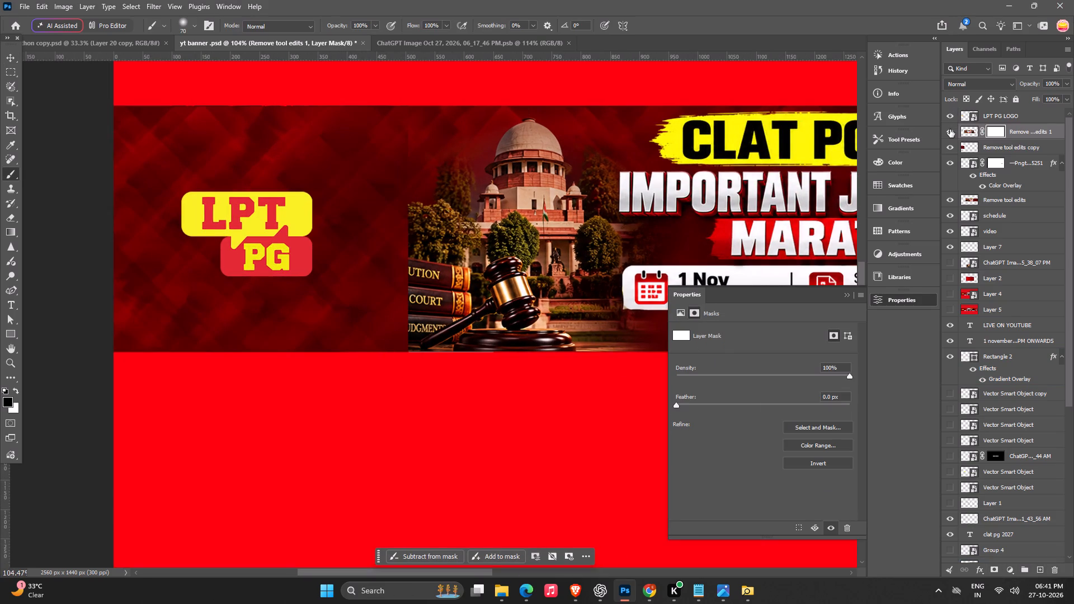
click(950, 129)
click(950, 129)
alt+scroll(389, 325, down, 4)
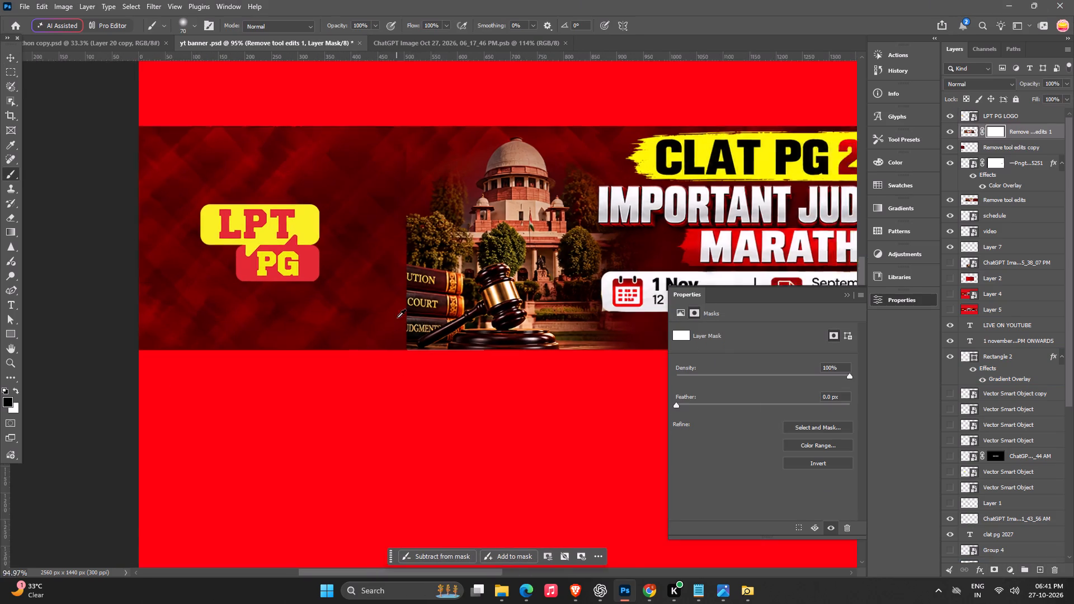
Stretch the Remove tool edits copy layer slightly at its right edge to about 1917 px wide.
key(v)
click(355, 275)
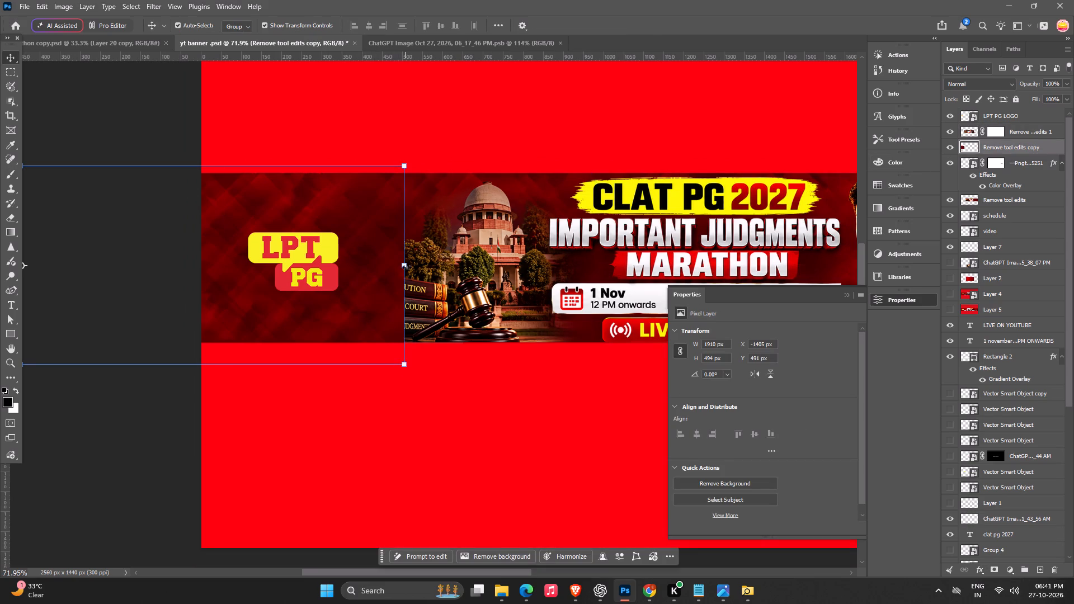
shift+drag(407, 265, 386, 268)
key(ctrl+z)
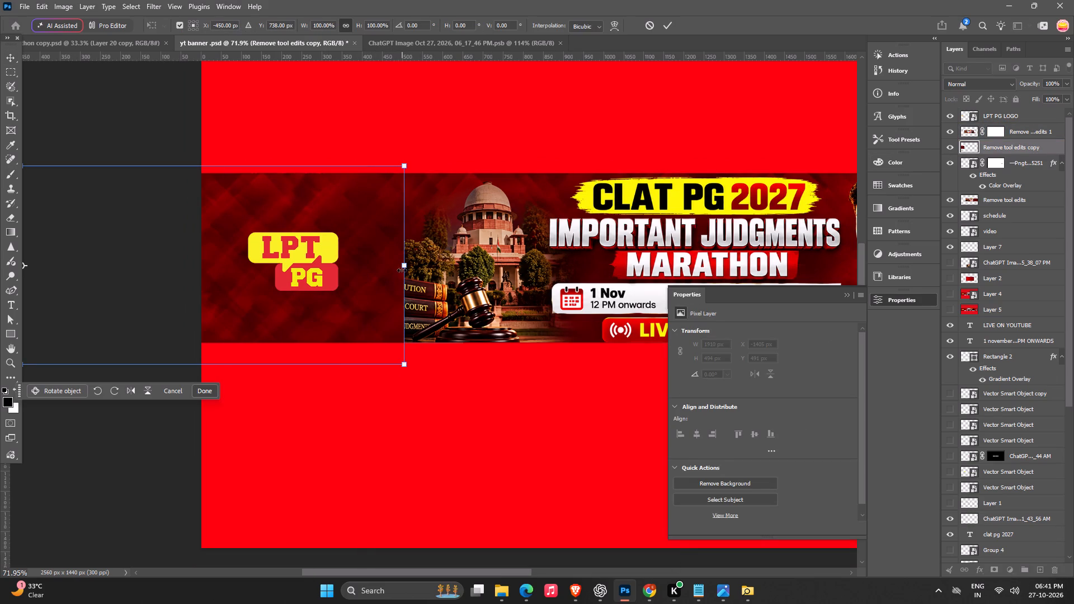
shift+drag(404, 267, 411, 266)
key(Return)
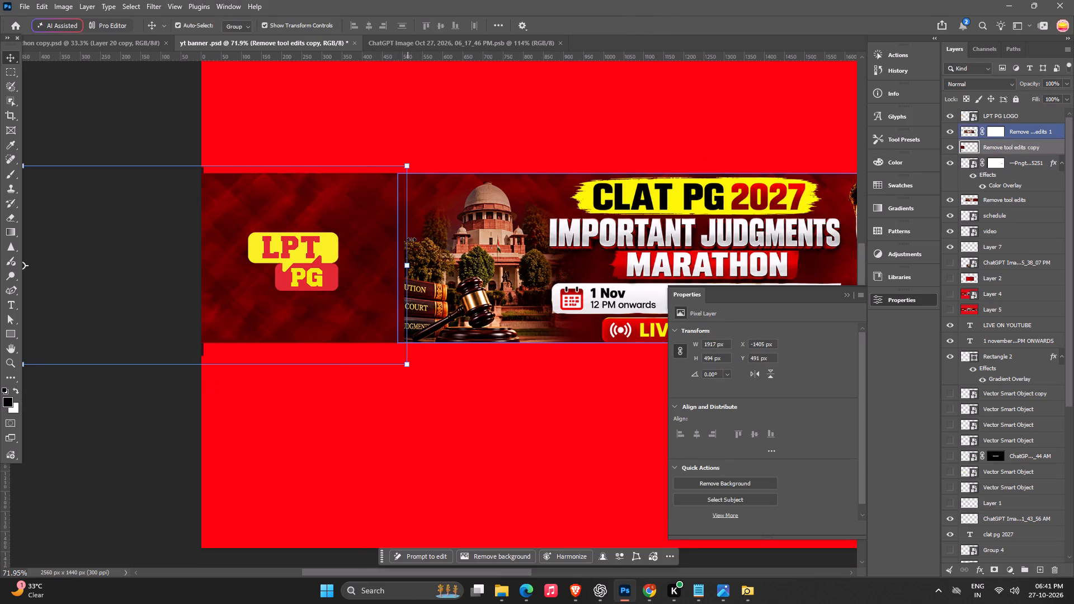
click(477, 402)
click(364, 267)
click(427, 447)
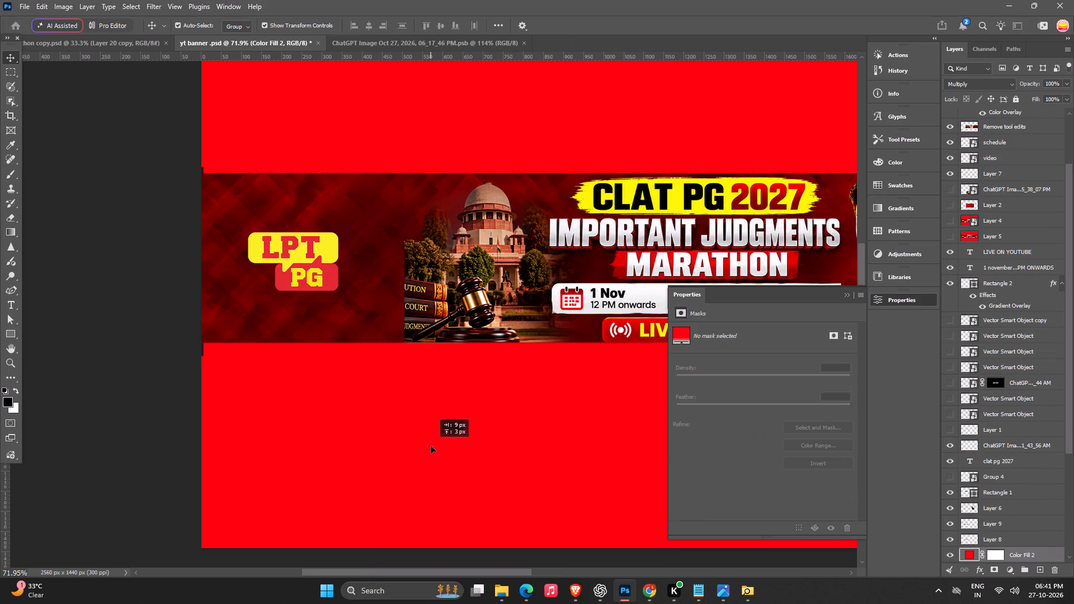
Examine the seam left of the courthouse by switching the Remove tool edits 1 and Remove tool edits copy layers off and on.
alt+scroll(431, 446, down, 7)
key(space)
key(space)
key(space)
key(space)
key(space)
key(space)
key(space)
key(space)
key(space)
drag(394, 422, 244, 292)
alt+scroll(260, 256, up, 3)
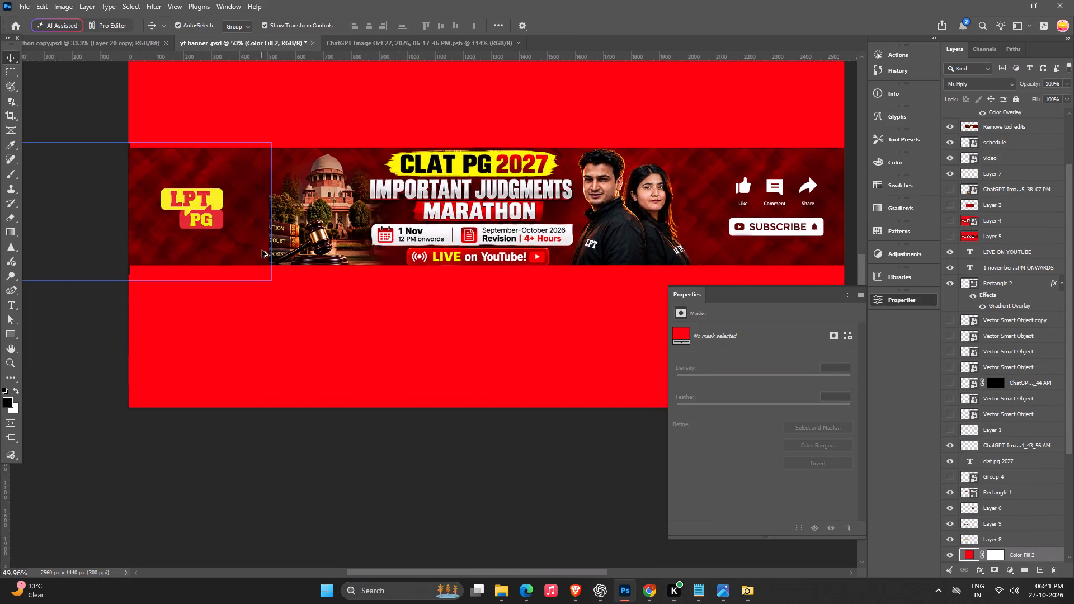
alt+scroll(298, 223, up, 4)
click(298, 225)
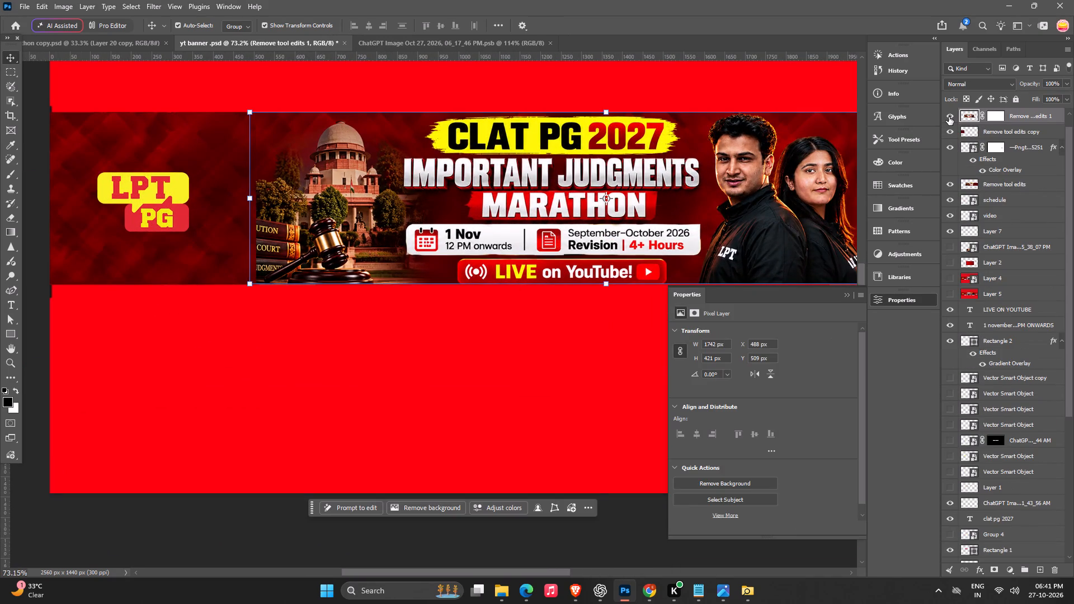
click(949, 117)
click(949, 117)
click(950, 131)
click(950, 131)
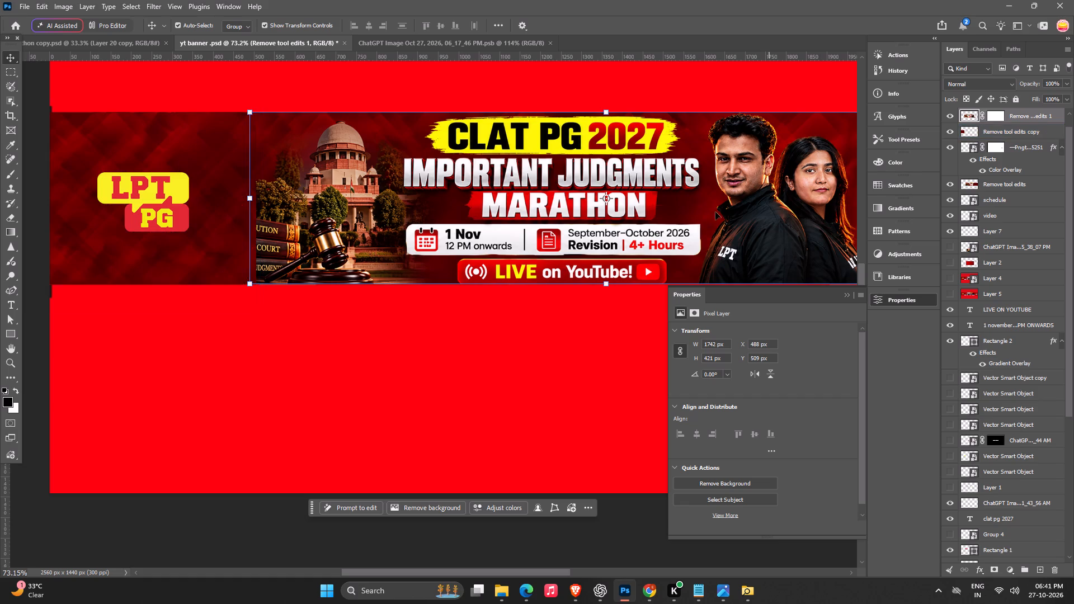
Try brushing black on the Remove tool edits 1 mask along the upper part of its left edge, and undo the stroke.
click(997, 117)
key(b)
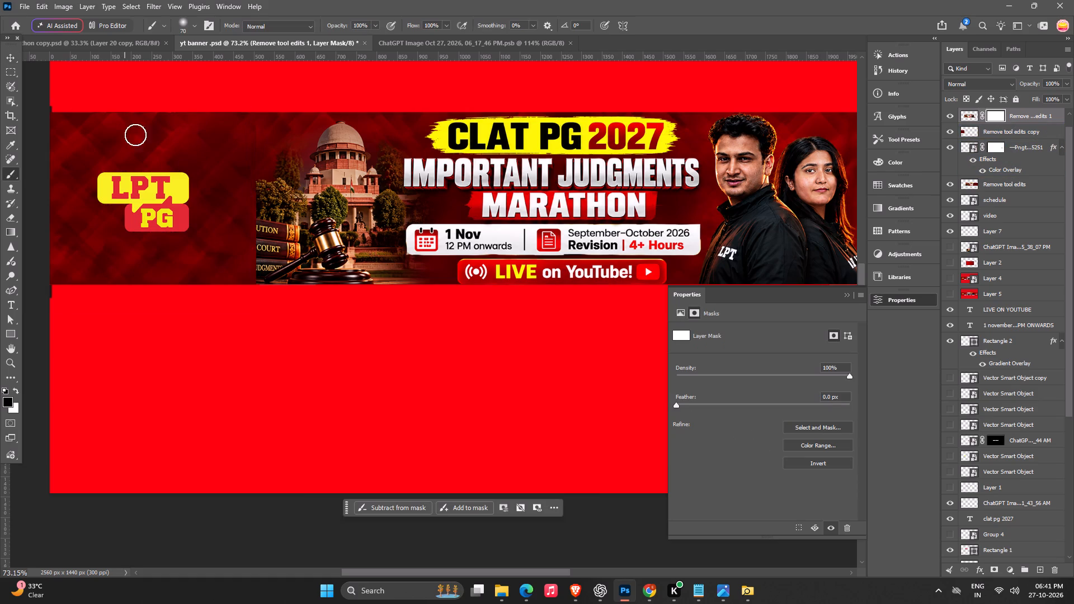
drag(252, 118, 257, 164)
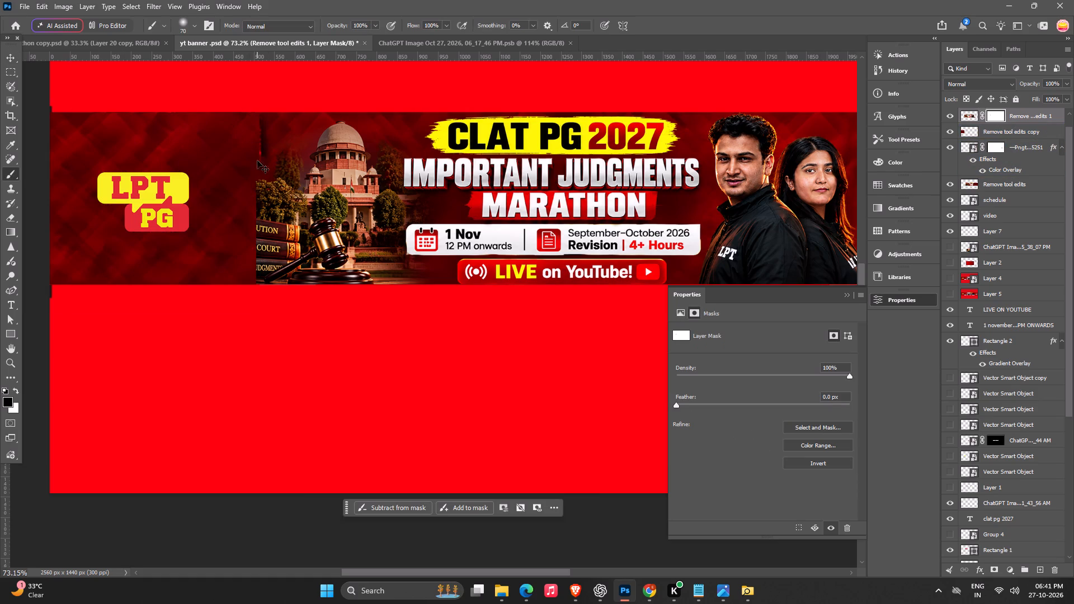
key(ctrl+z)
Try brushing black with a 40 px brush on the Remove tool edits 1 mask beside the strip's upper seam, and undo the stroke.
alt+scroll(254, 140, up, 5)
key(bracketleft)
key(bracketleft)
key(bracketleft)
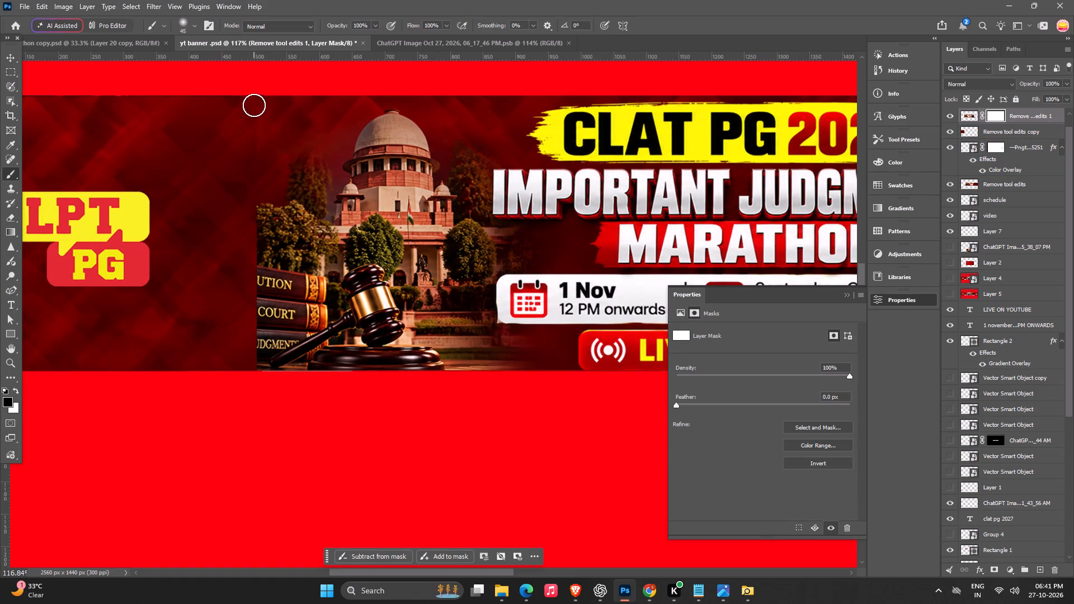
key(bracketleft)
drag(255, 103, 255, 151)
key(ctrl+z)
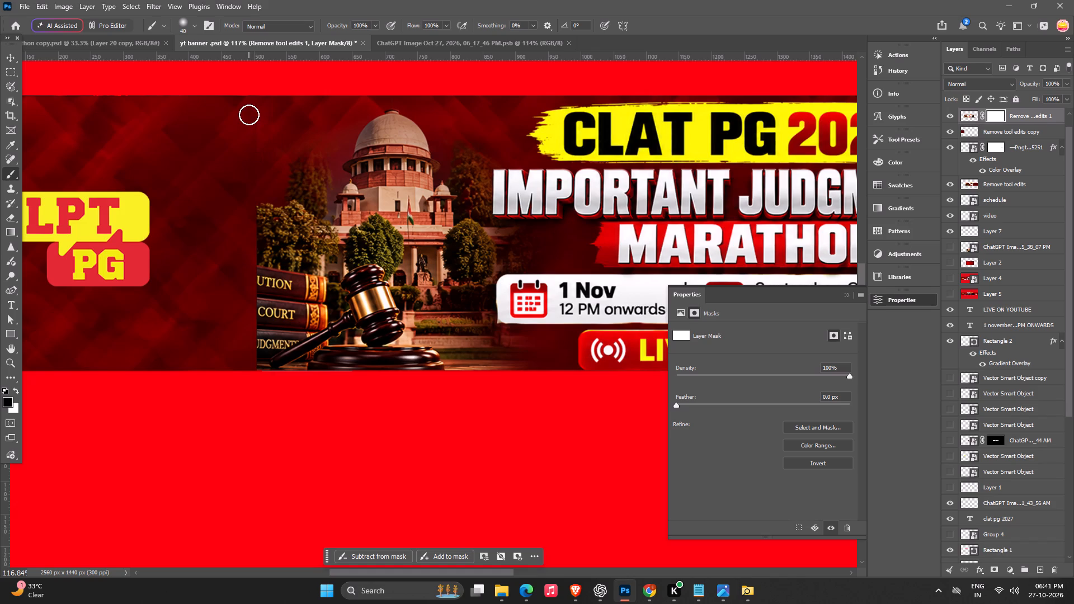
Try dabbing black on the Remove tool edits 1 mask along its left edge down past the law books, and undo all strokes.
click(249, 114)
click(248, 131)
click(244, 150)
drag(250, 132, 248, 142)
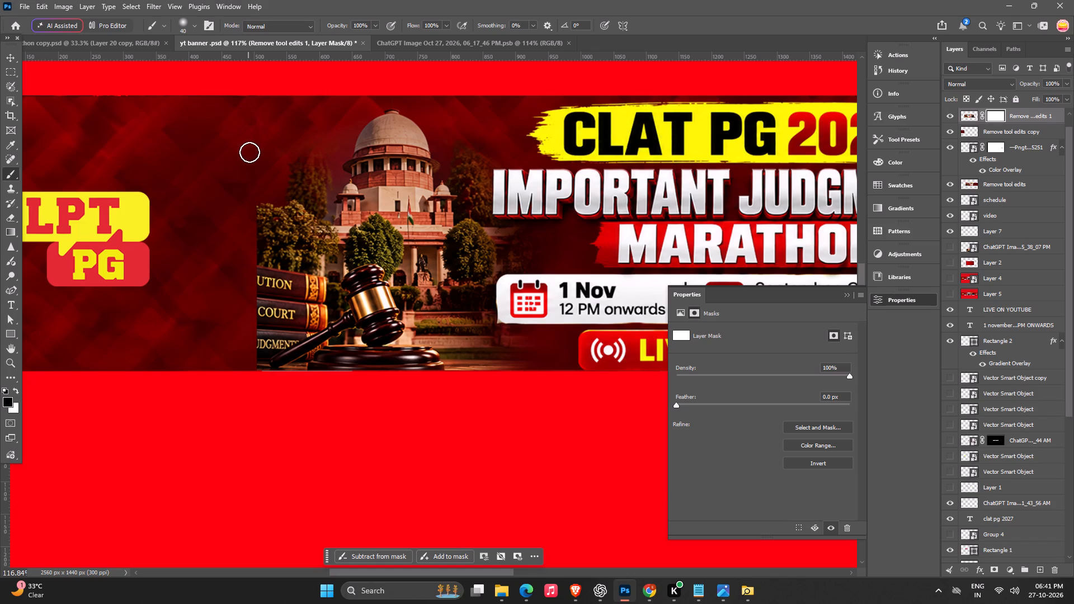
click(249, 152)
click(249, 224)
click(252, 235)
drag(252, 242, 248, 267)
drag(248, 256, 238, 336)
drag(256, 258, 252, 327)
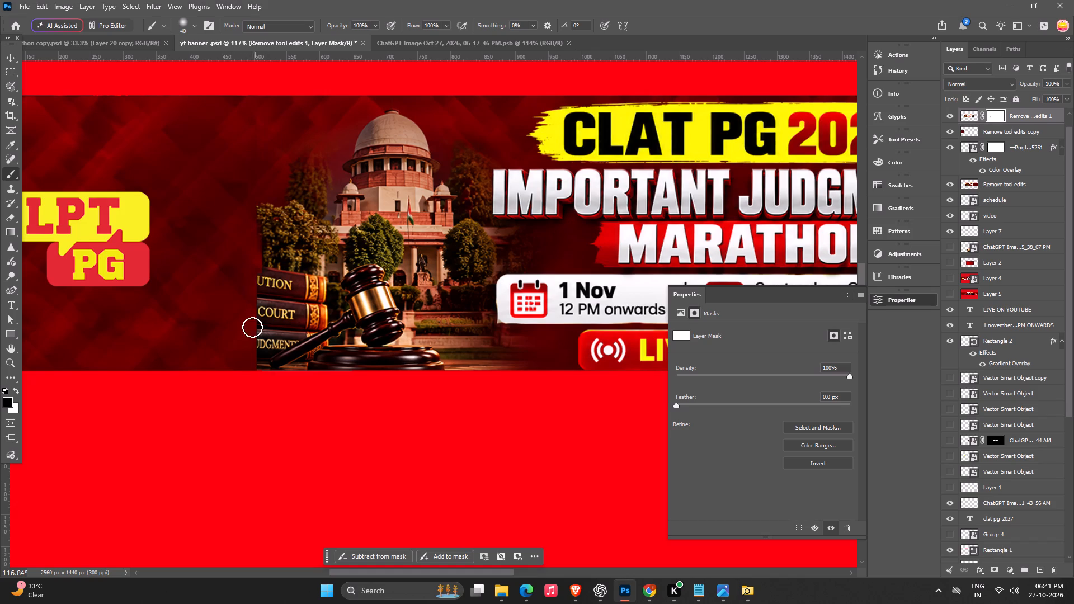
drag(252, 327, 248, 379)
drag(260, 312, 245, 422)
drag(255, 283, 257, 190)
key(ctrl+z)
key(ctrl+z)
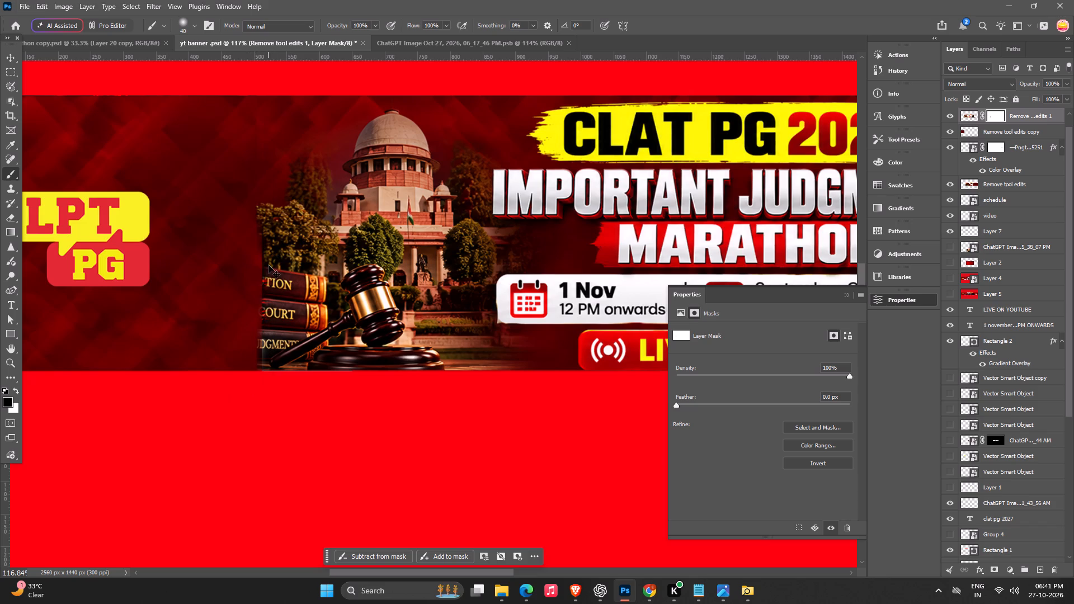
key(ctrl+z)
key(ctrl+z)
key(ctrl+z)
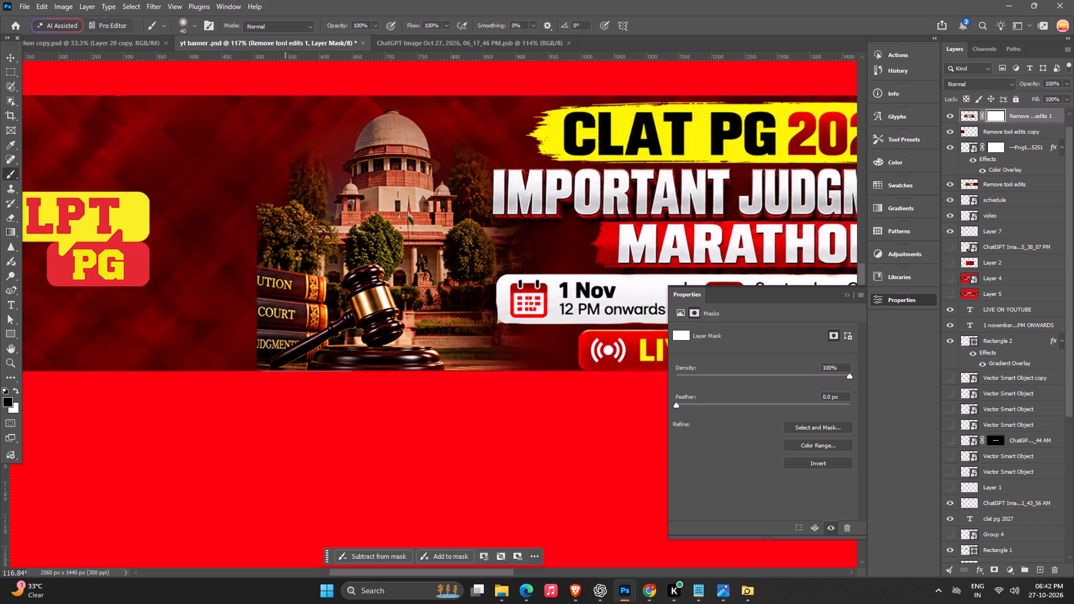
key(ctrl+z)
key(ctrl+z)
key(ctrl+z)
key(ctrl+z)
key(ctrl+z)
Bring the Remove tool edits copy strip forward in the layer stack, above the Remove tool edits 1 layer.
ctrl+scroll(363, 234, down, 7)
alt+scroll(350, 305, down, 8)
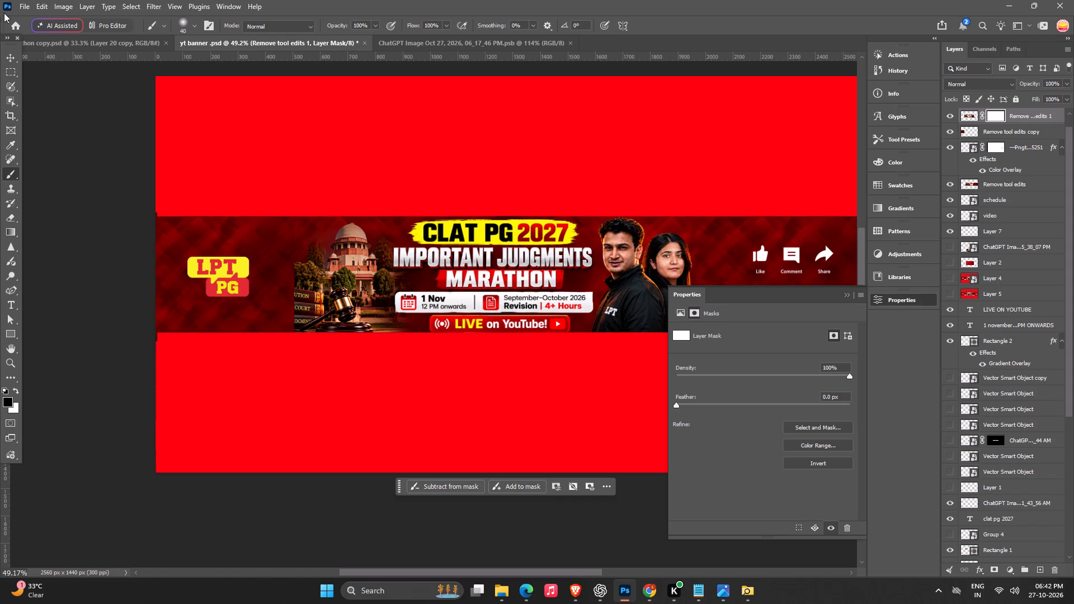
click(11, 53)
click(98, 238)
click(276, 294)
drag(276, 294, 289, 294)
key(ctrl+z)
key(ctrl+bracketright)
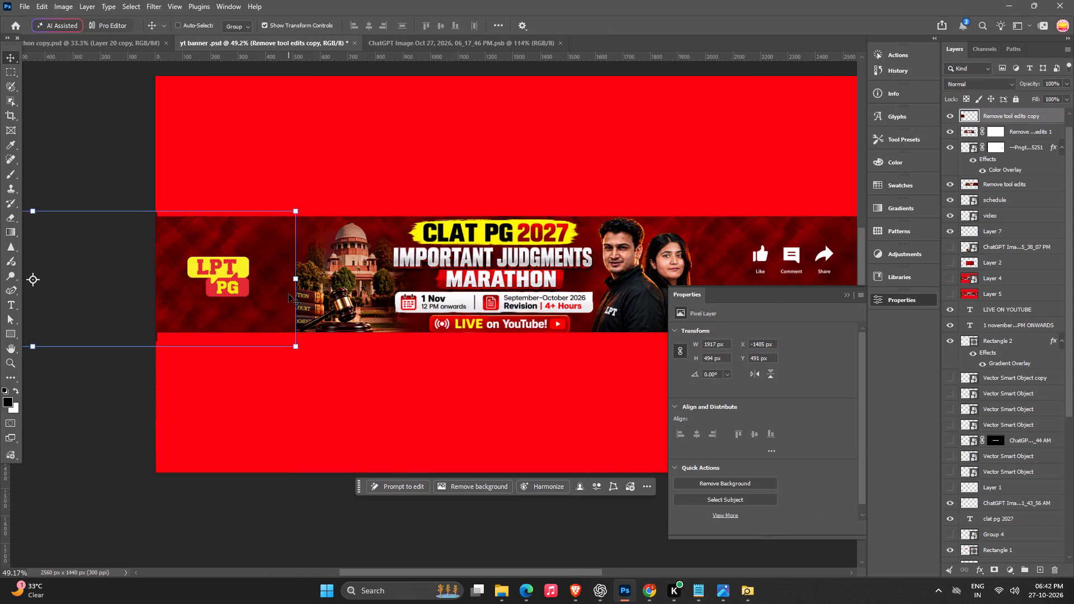
key(ctrl+bracketright)
key(ctrl+bracketright)
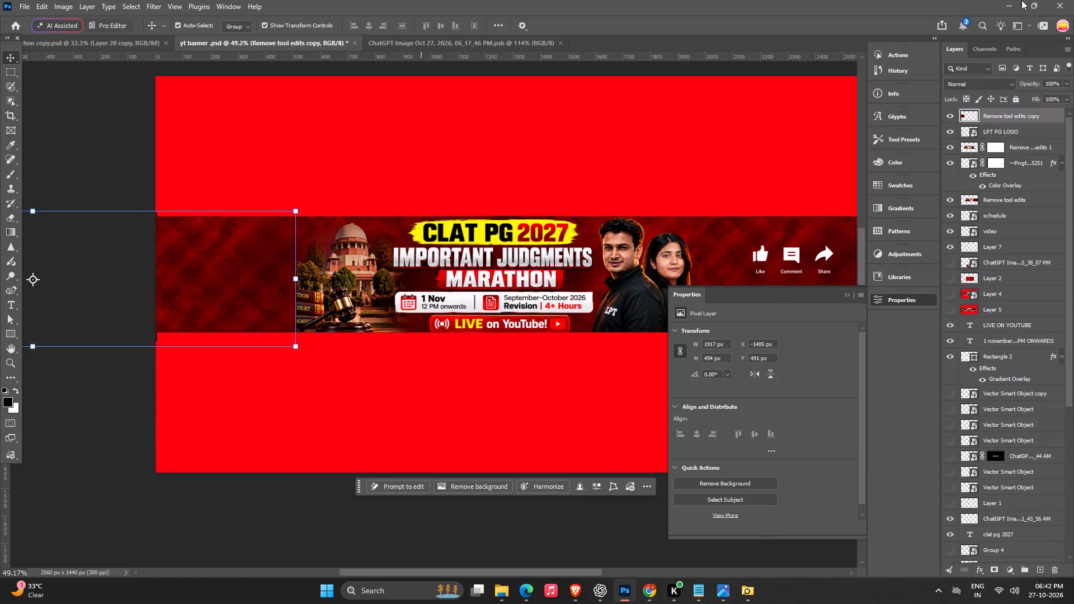
Bring the LPT PG LOGO layer to the top of the layer stack.
click(1015, 134)
key(ctrl+shift+bracketright)
key(ctrl+shift+bracketright)
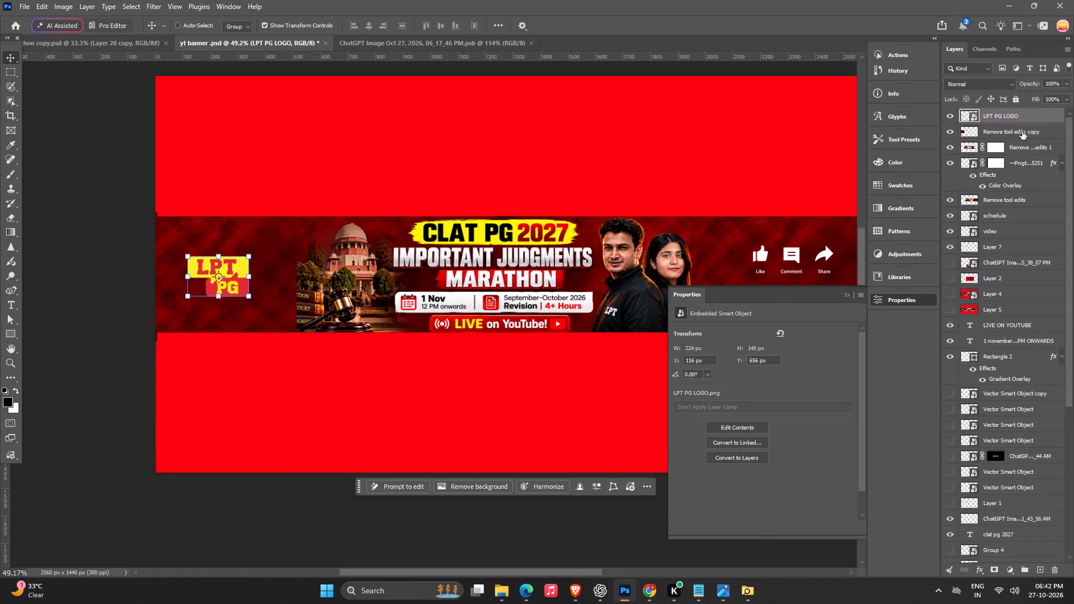
Shift the Remove tool edits copy strip slightly away from the courthouse to about X -1419 px, Y 495 px.
click(259, 394)
alt+scroll(293, 292, up, 7)
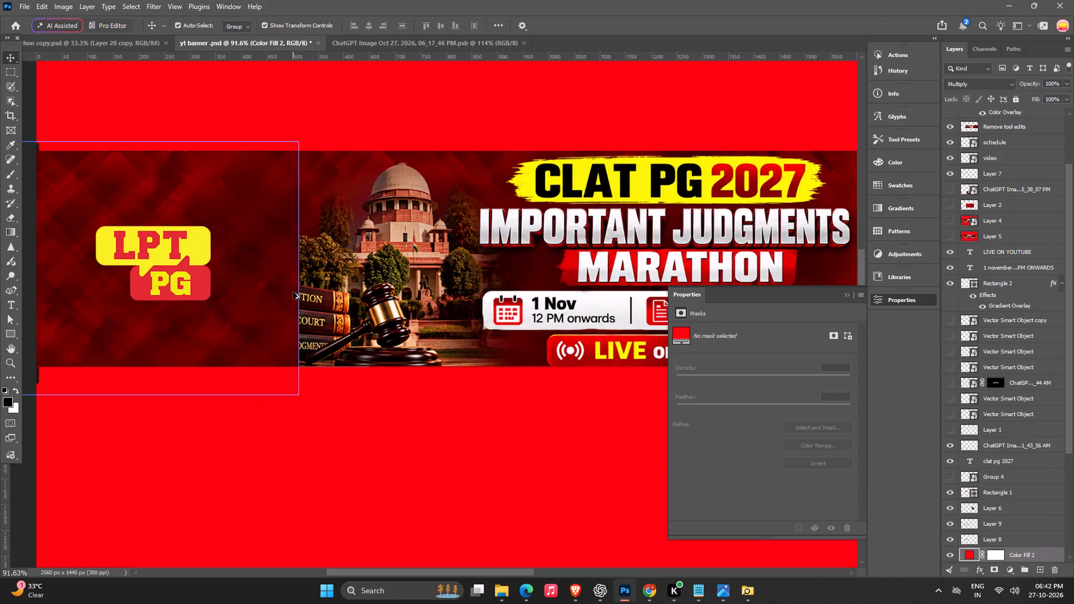
alt+scroll(293, 292, up, 5)
drag(285, 299, 271, 301)
key(ctrl+z)
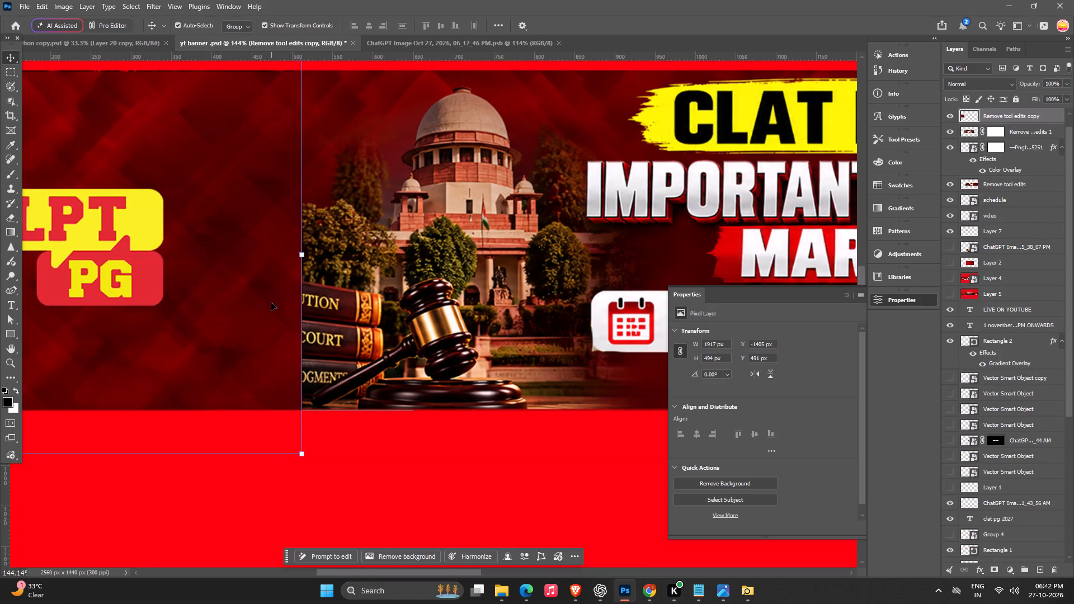
drag(271, 303, 261, 304)
key(alt+space)
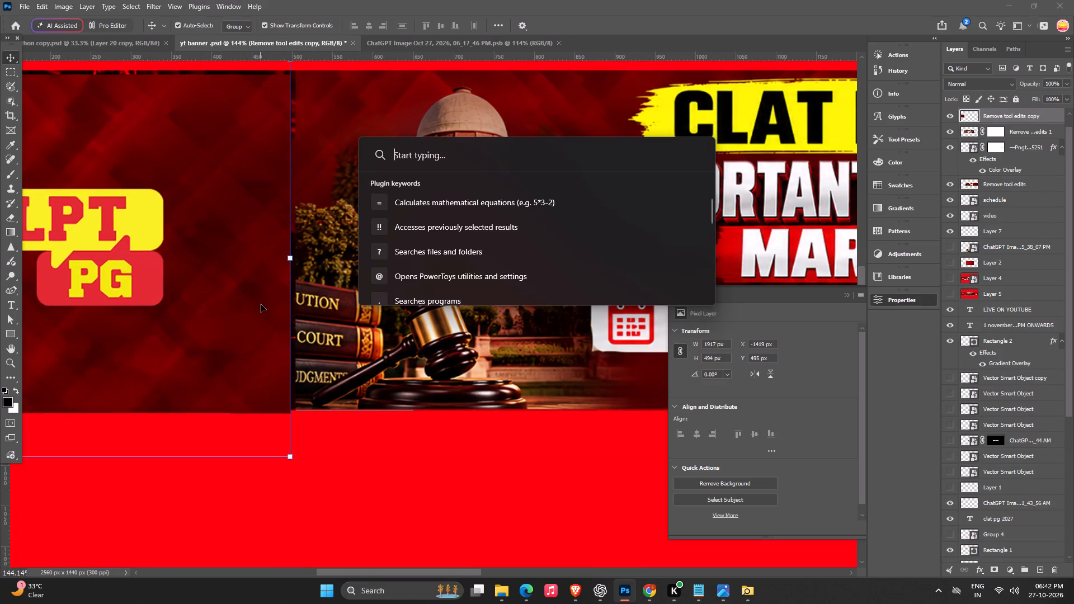
key(ctrl+z)
click(420, 461)
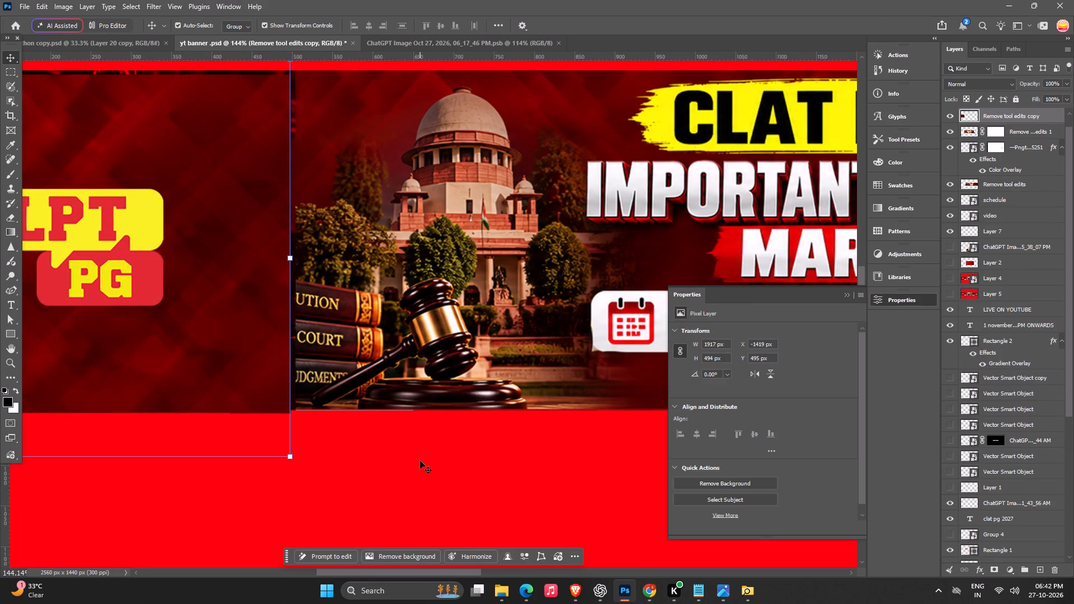
Nudge the Remove tool edits copy strip to X -1413 px, Y 489 px so it lines up with the banner band.
alt+scroll(271, 287, down, 5)
key(space)
key(space)
key(space)
key(space)
key(space)
key(space)
key(space)
drag(213, 275, 455, 337)
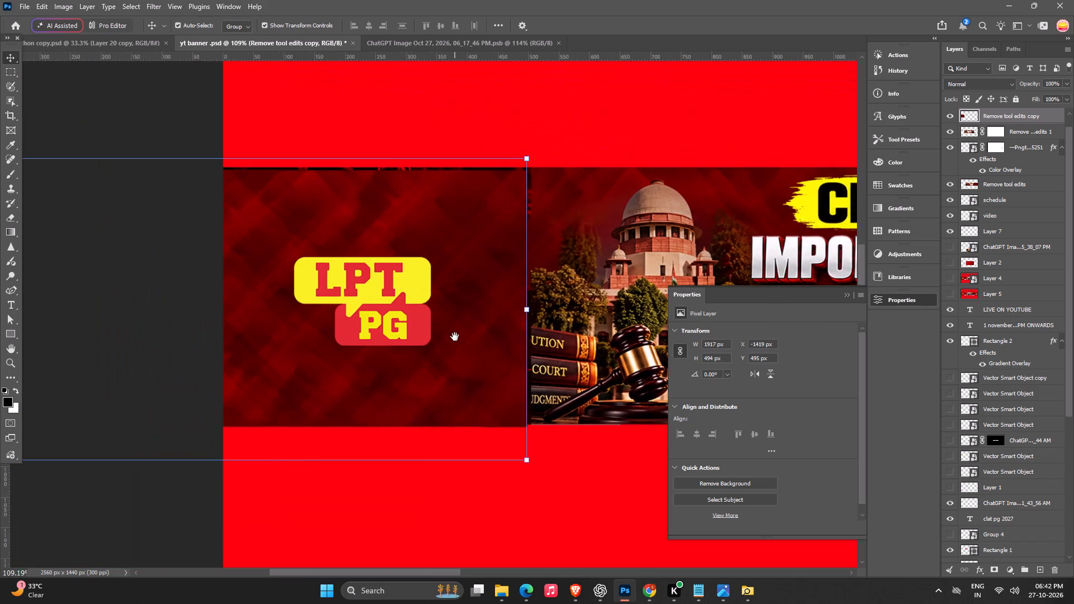
drag(455, 337, 452, 333)
click(473, 269)
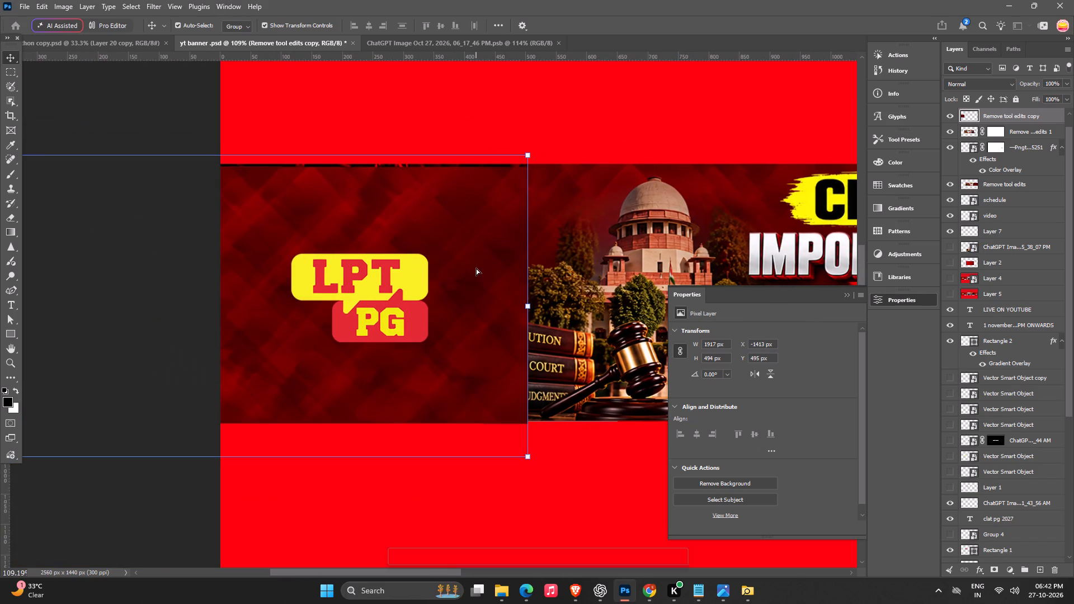
key(Up)
key(Up)
key(Up)
key(Up)
key(Up)
key(Up)
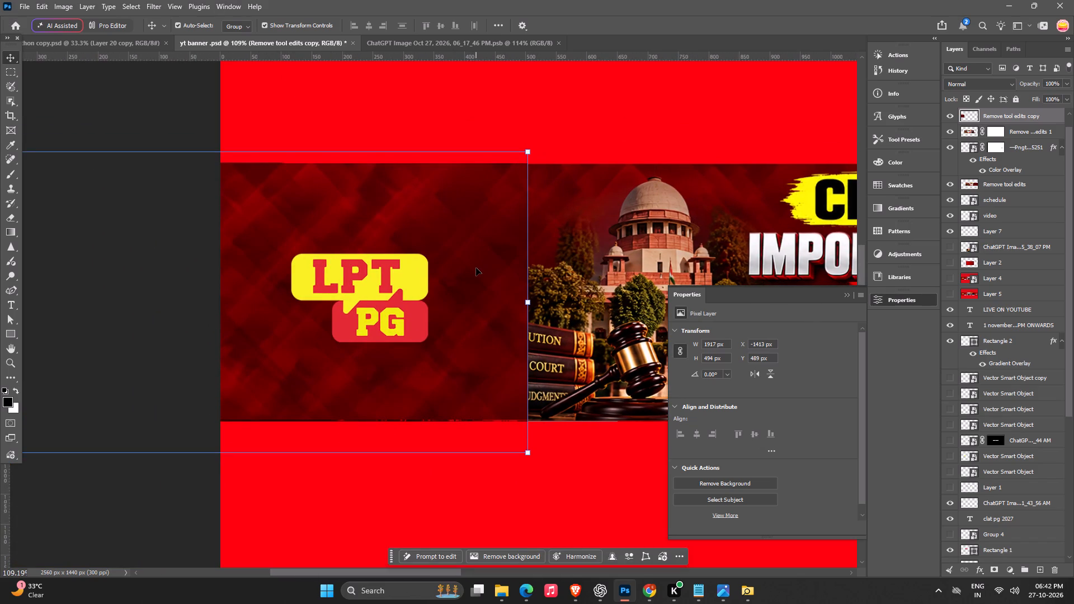
key(Down)
key(Down)
key(Up)
key(Up)
key(Return)
Scale the Remove tool edits copy strip proportionally to 100.83%, about 1933 × 498 px, and nudge it to Y 488 px.
alt+scroll(476, 268, down, 6)
alt+scroll(508, 390, up, 9)
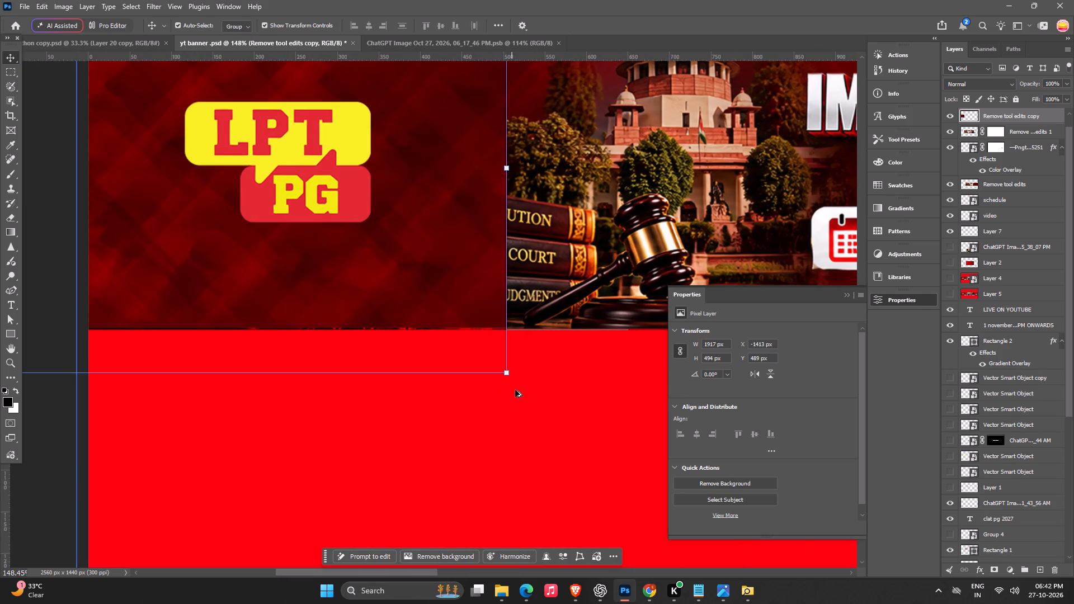
alt+drag(508, 369, 514, 372)
alt+scroll(514, 372, down, 6)
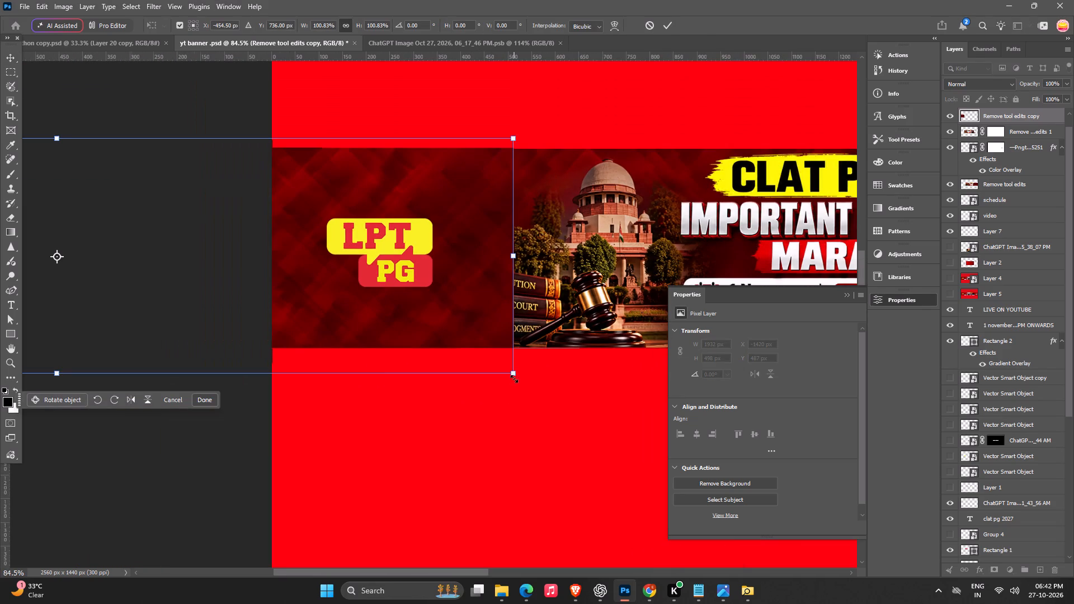
key(plus)
key(Return)
click(525, 443)
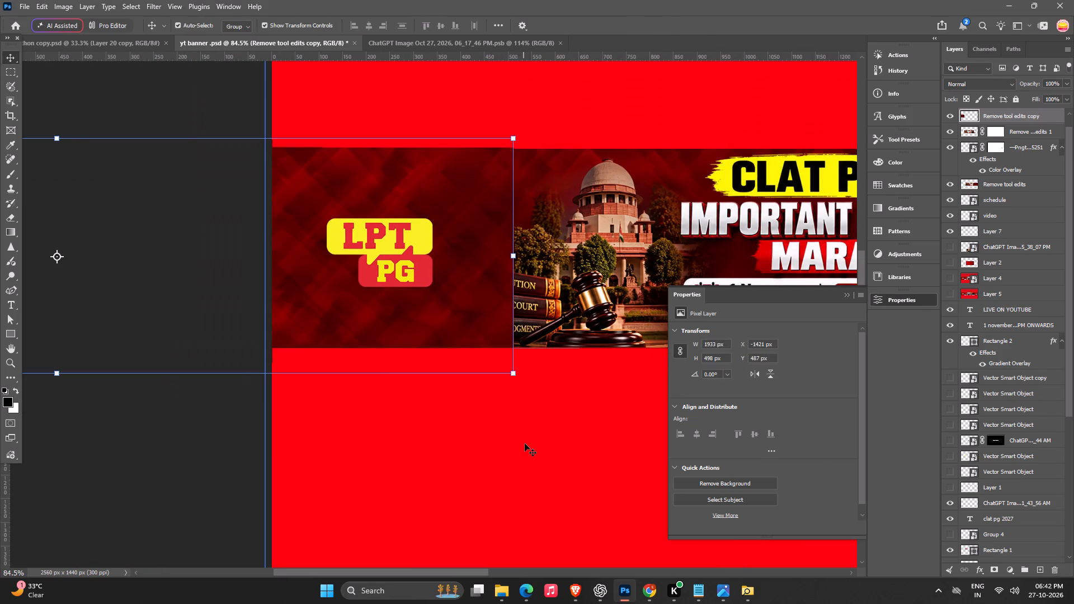
alt+scroll(525, 443, down, 4)
click(478, 324)
key(Down)
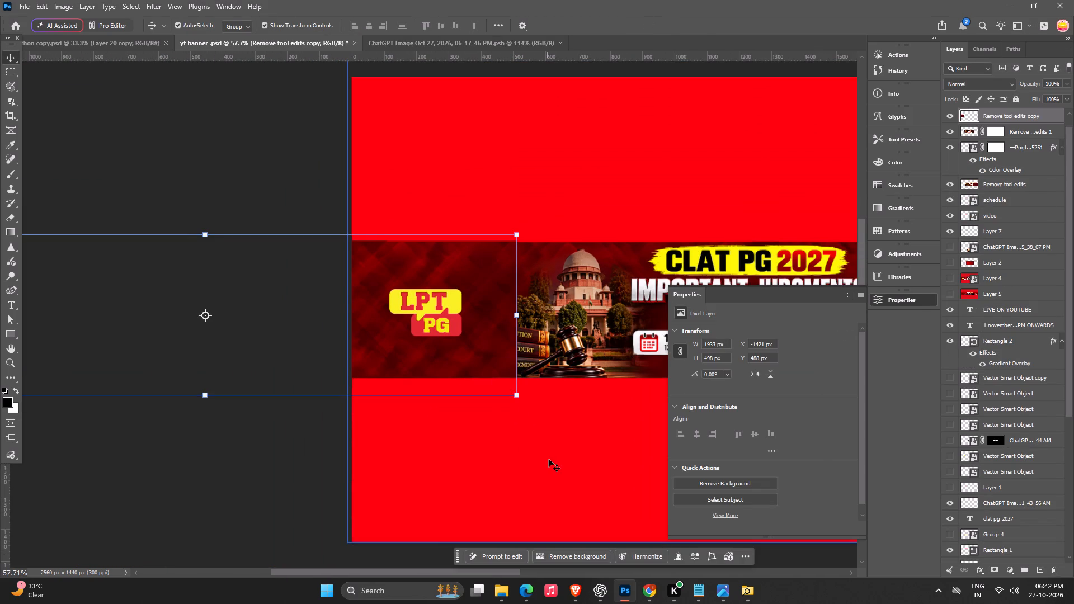
Reduce the Remove tool edits copy strip's height from its top edge to 99.60%, keeping its width.
click(549, 459)
key(space)
key(space)
key(space)
key(space)
key(space)
drag(546, 459, 425, 489)
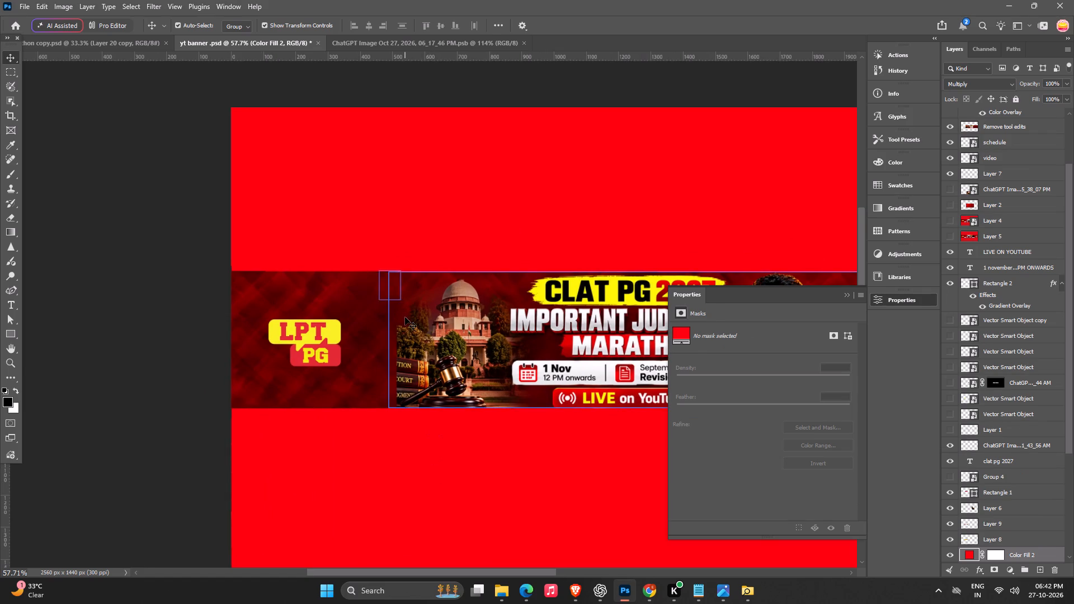
alt+click(376, 310)
alt+scroll(376, 310, up, 5)
key(space)
key(space)
key(space)
key(space)
key(space)
key(space)
key(space)
key(space)
key(space)
key(space)
key(space)
drag(194, 288, 411, 291)
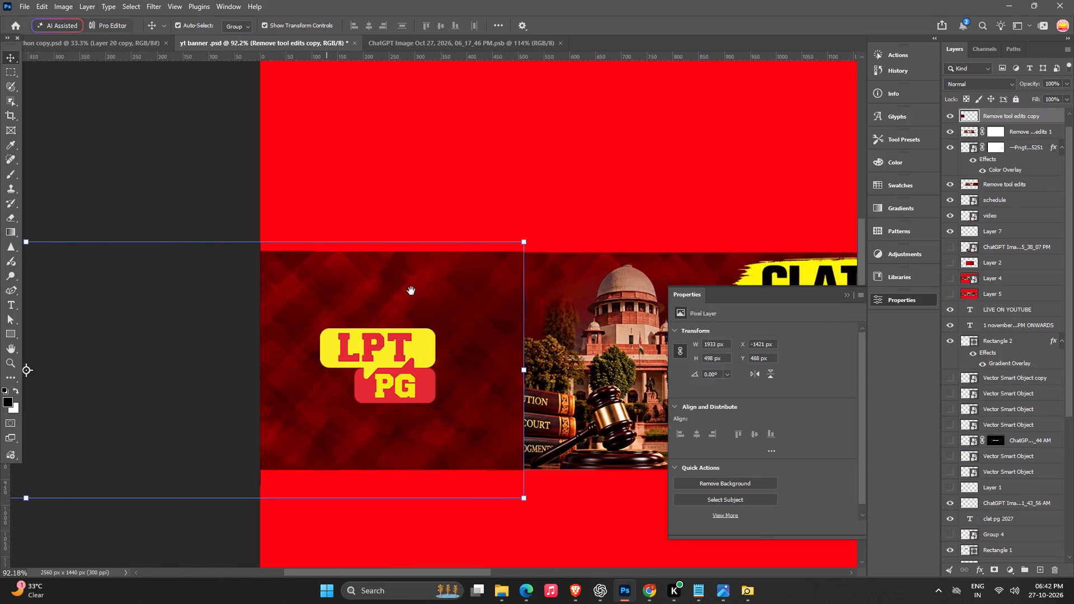
drag(411, 291, 535, 281)
shift+drag(281, 222, 282, 229)
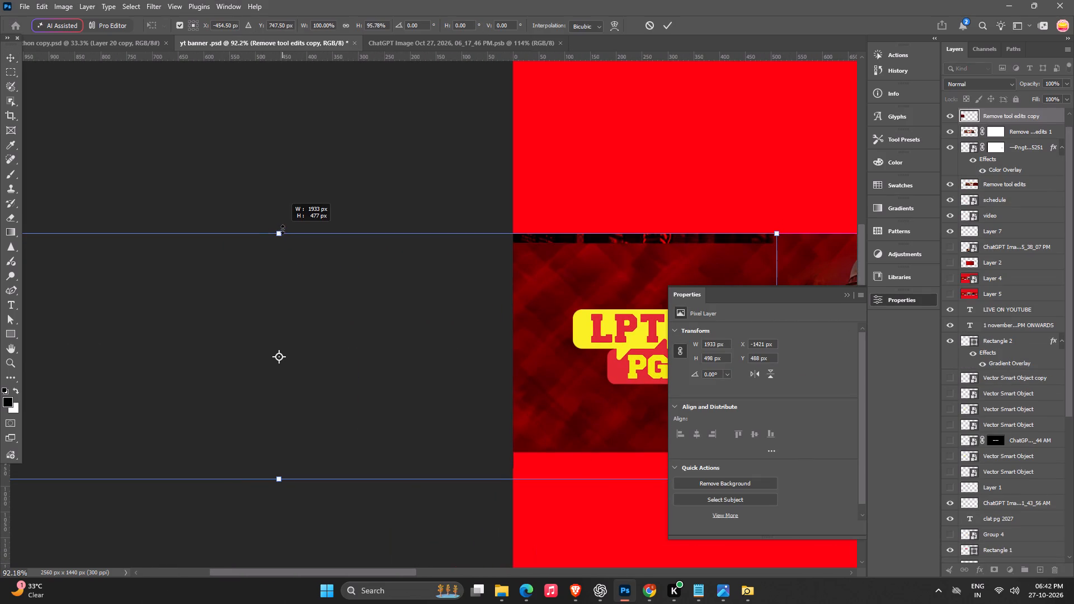
shift+drag(282, 229, 291, 223)
alt+scroll(291, 223, down, 7)
key(Return)
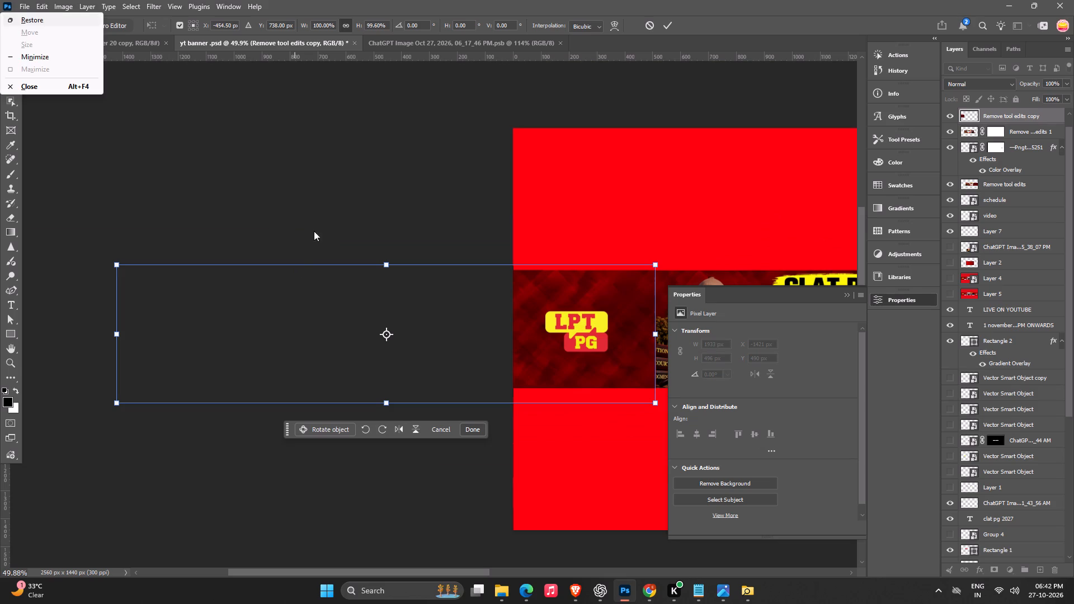
click(371, 198)
click(668, 25)
Examine the whole banner, checking the logo strip against the courthouse artwork and the band's edges.
click(625, 83)
key(space)
key(space)
key(space)
drag(630, 91, 313, 101)
alt+scroll(412, 143, down, 7)
key(space)
key(space)
key(space)
drag(461, 393, 416, 393)
alt+scroll(399, 396, up, 4)
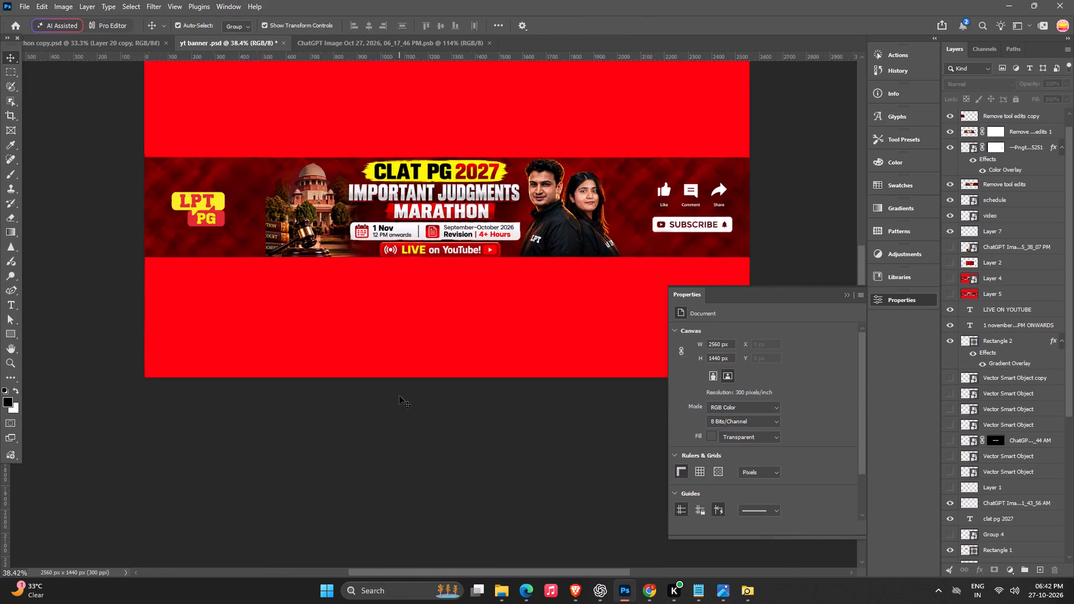
alt+scroll(399, 396, up, 2)
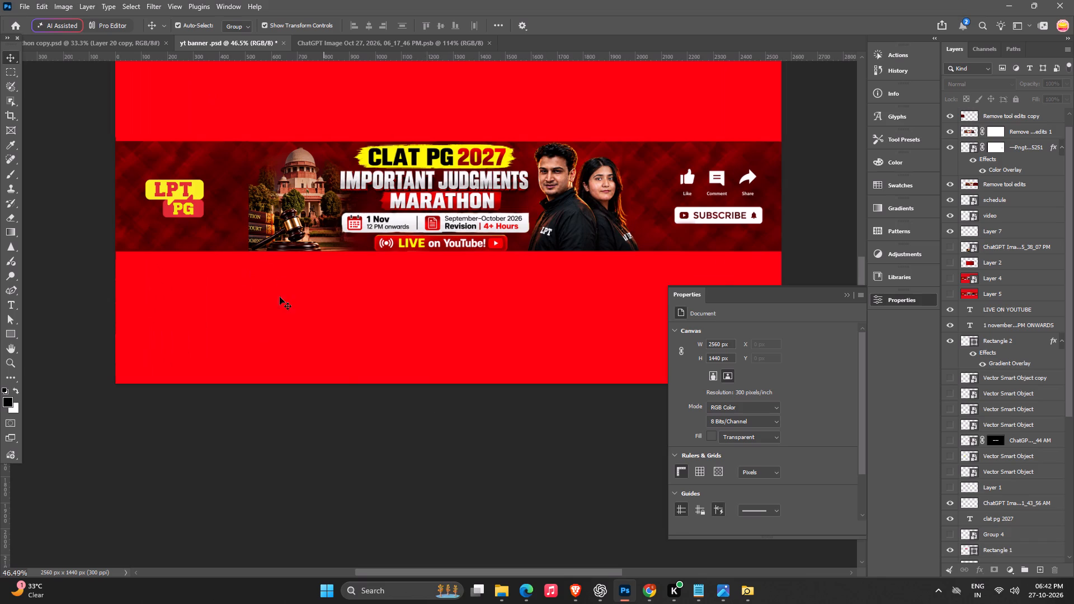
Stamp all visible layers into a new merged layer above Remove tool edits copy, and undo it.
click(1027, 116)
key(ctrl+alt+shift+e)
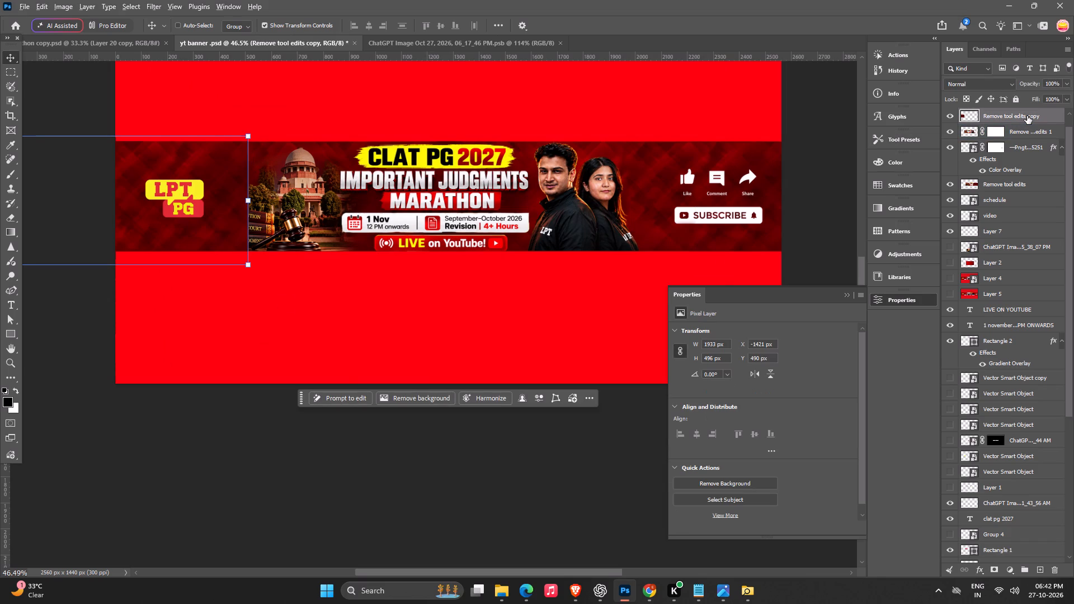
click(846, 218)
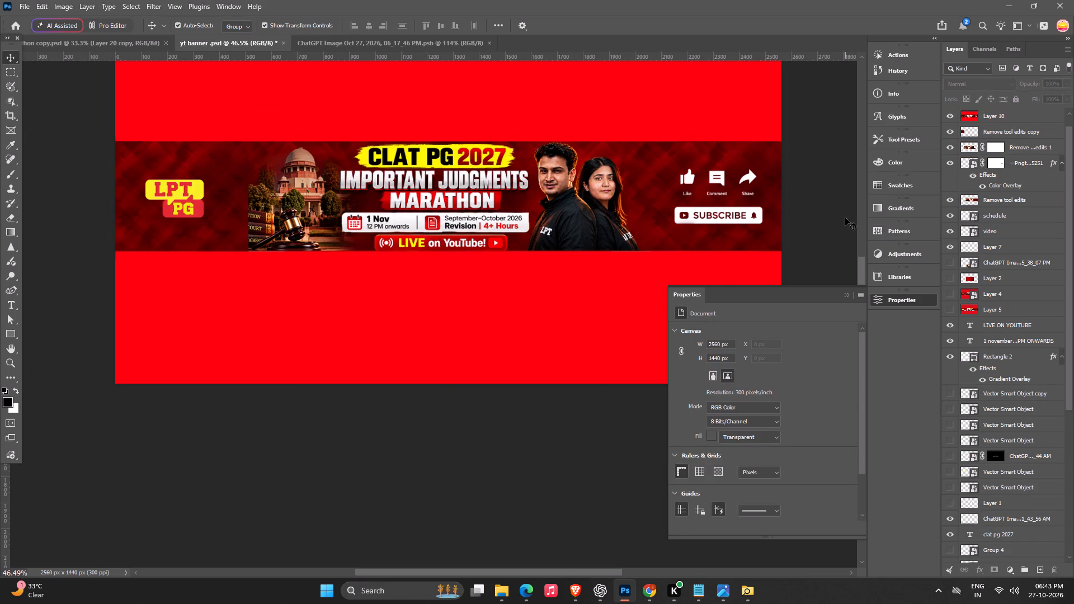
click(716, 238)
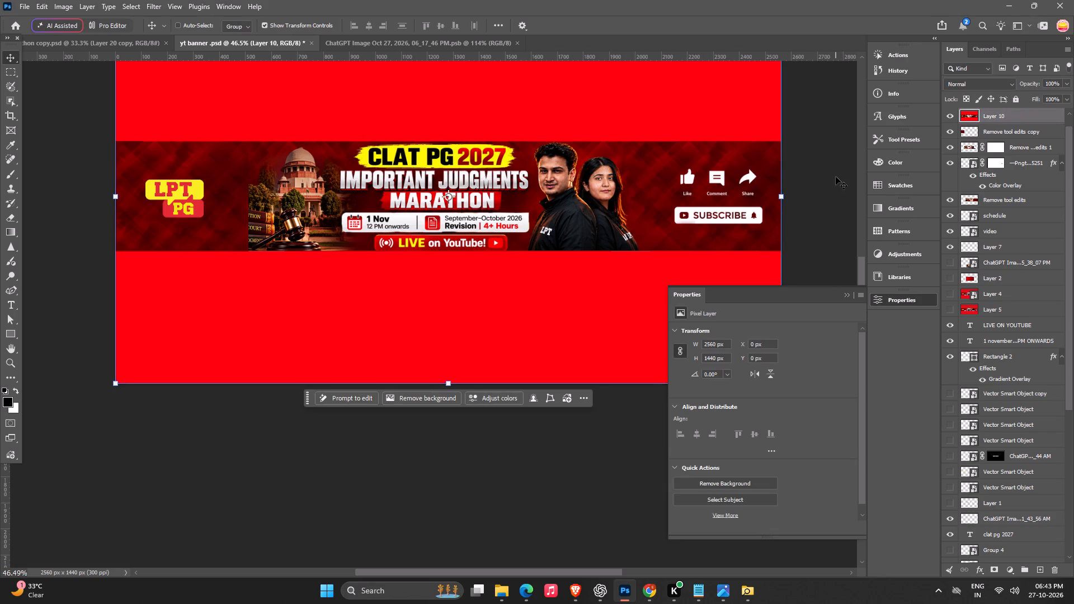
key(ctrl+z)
Start exporting the yt banner as JPG with the quality set to 7.
key(ctrl+alt+shift+w)
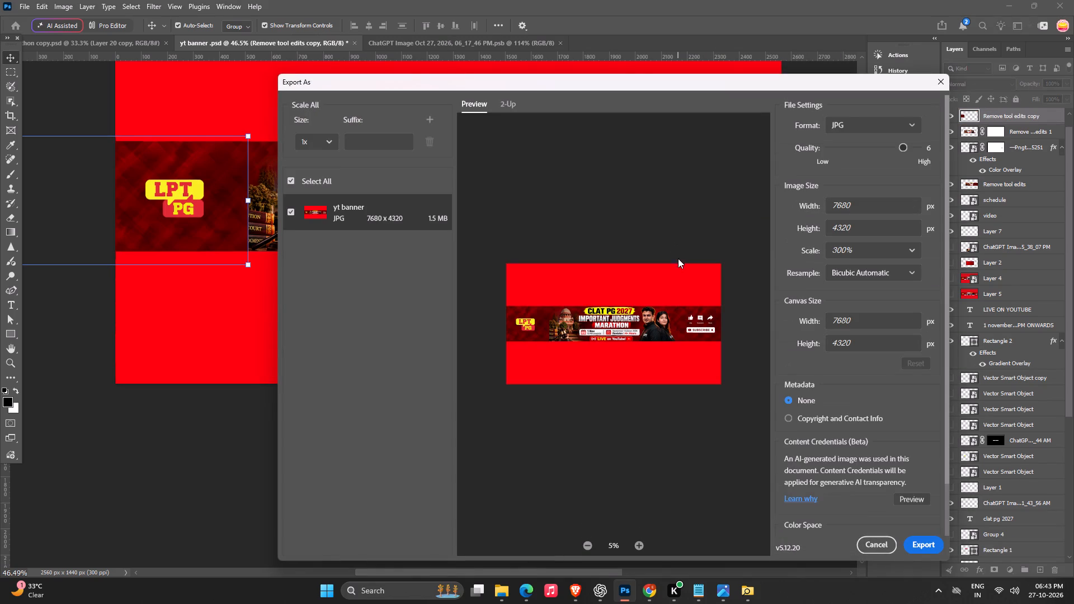
alt+scroll(614, 327, up, 8)
drag(902, 144, 984, 168)
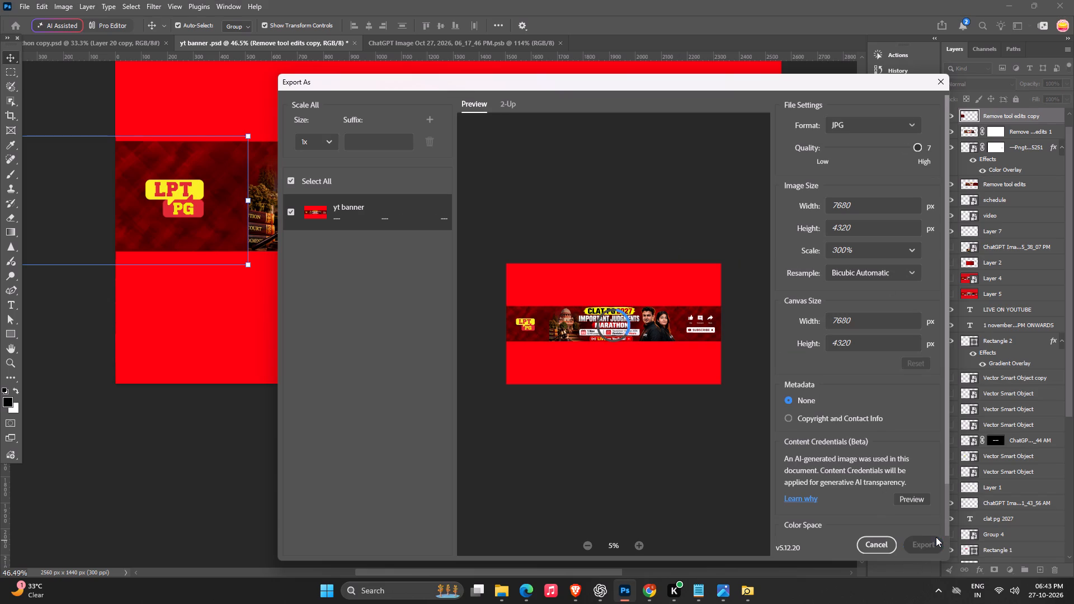
click(928, 546)
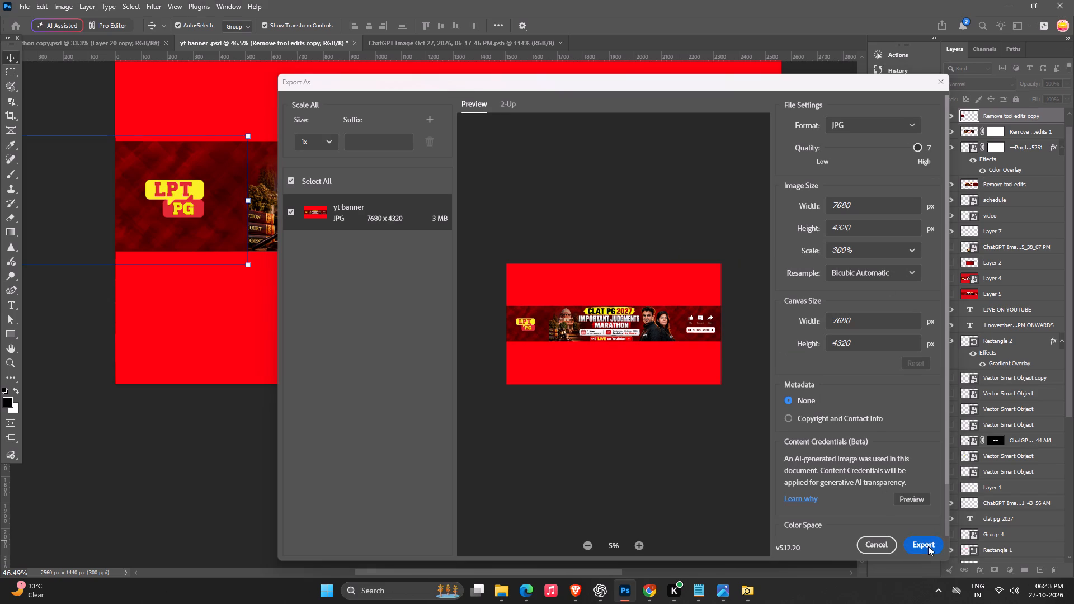
scroll(333, 215, up, 8)
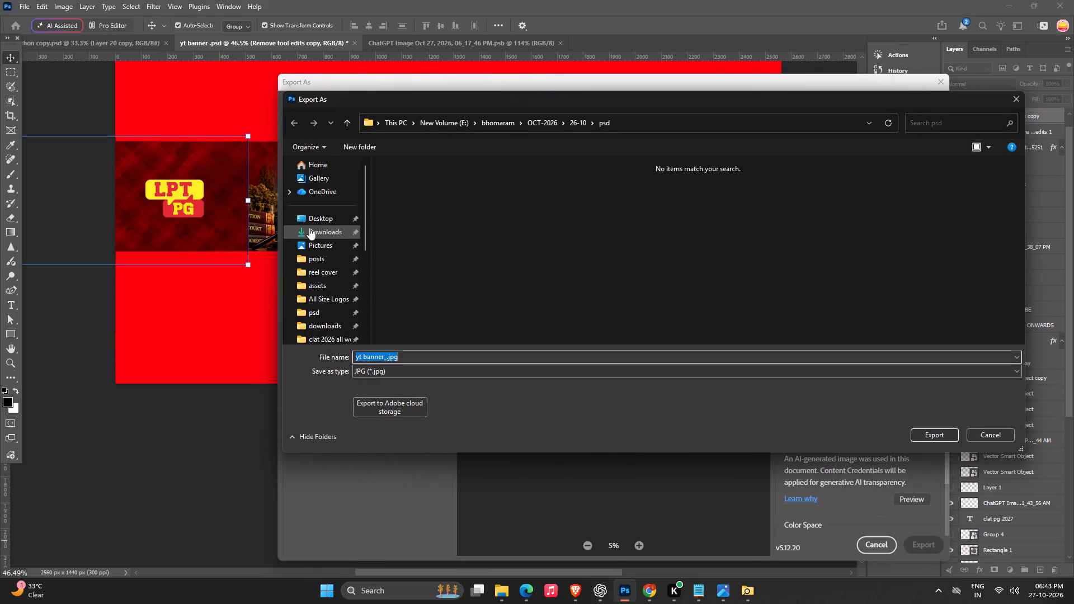
Choose the Downloads folder as the export destination and open the JPG's file name for editing.
double_click(309, 228)
click(385, 356)
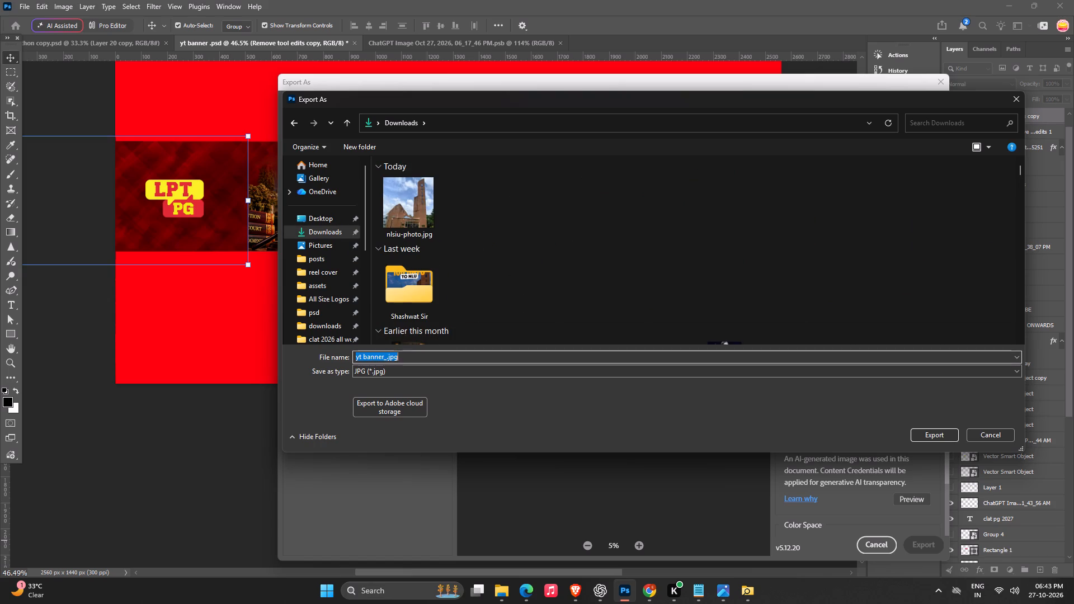
click(385, 356)
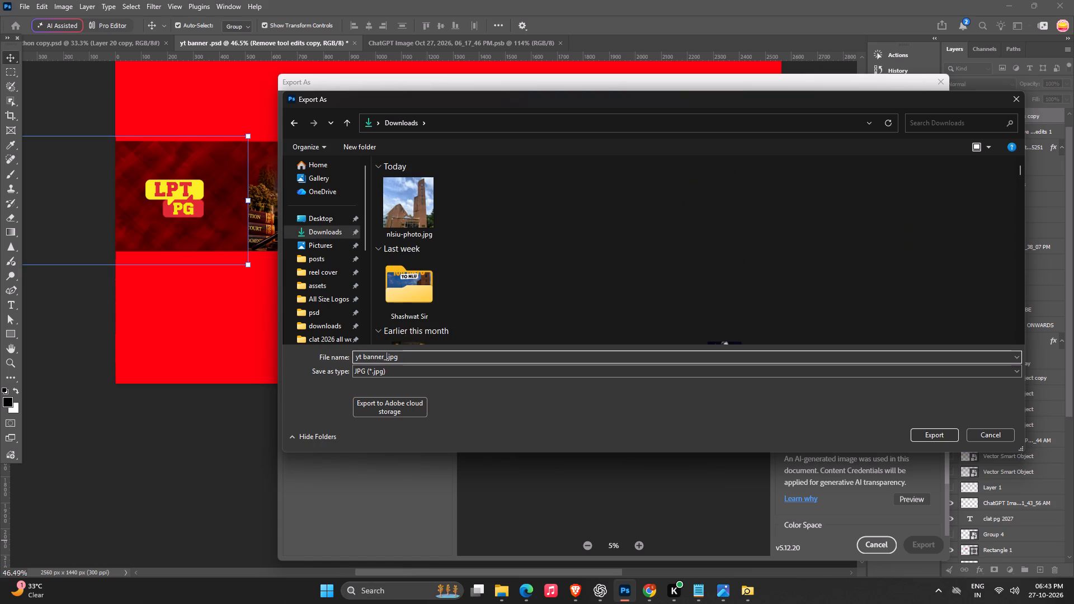
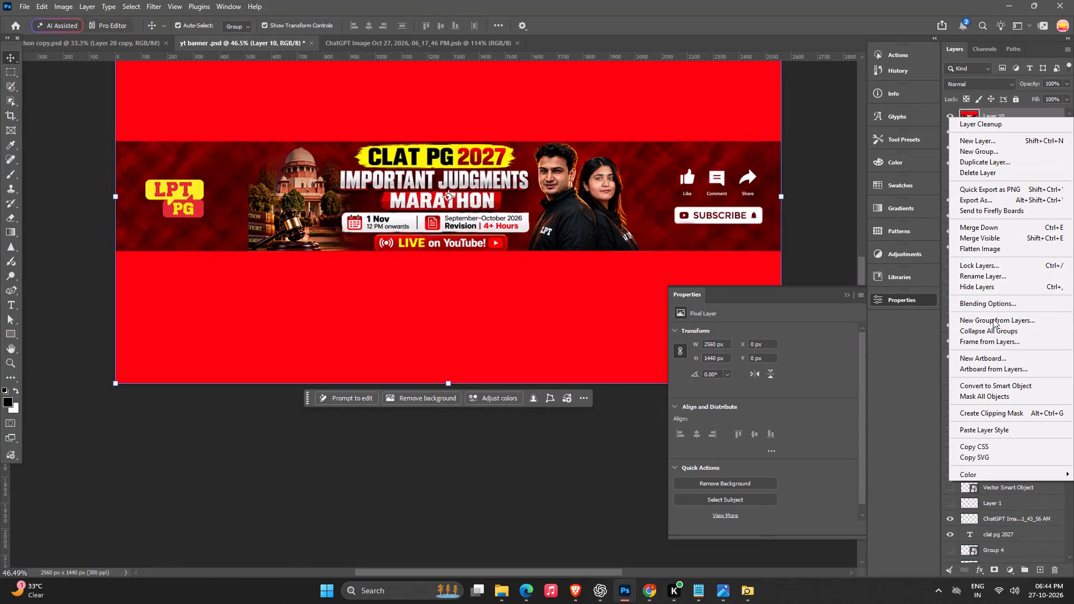
Convert the merged Layer 10 into a smart object and open its contents.
click(1006, 380)
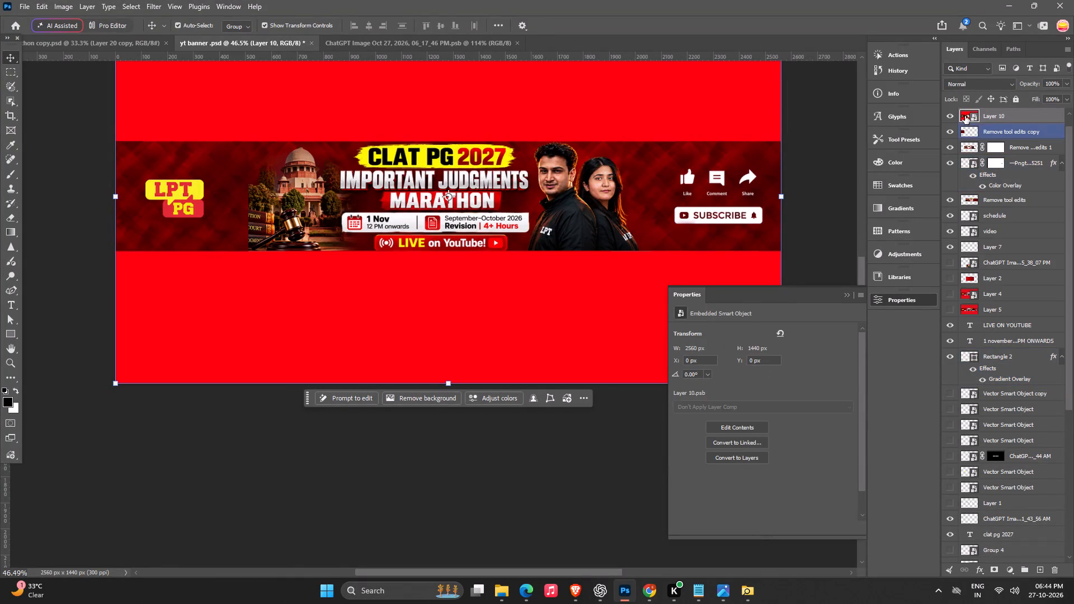
double_click(965, 116)
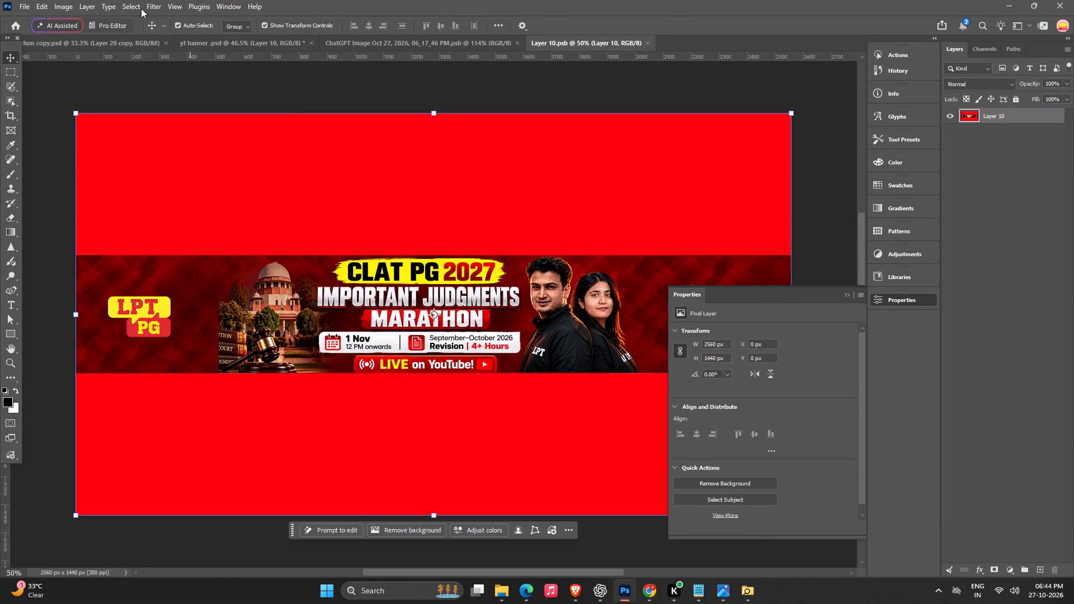
Run Generative Upscale on the Layer 10 contents with Topaz Gigapixel at 2x scale.
click(148, 6)
click(180, 164)
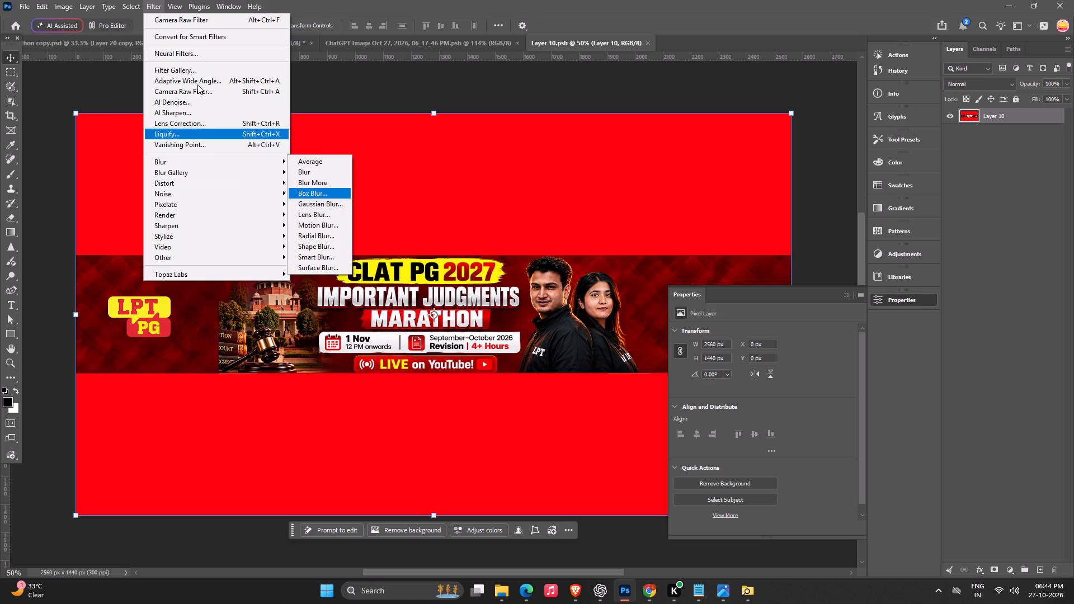
click(100, 105)
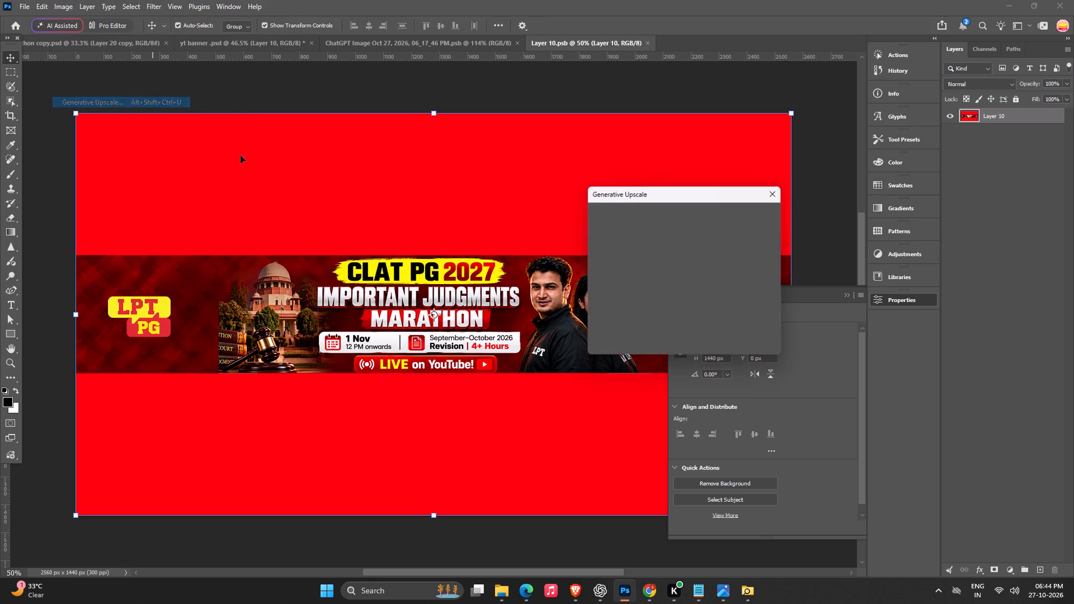
click(751, 348)
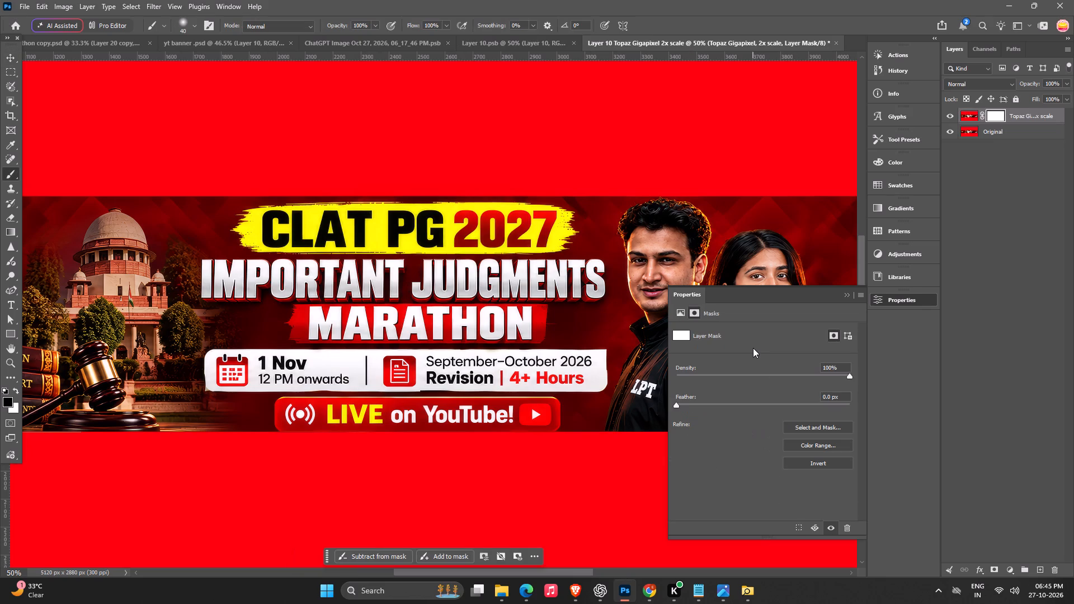
Convert the upscaled Topaz Gigapixel layer, including its mask, into a smart object.
alt+scroll(596, 329, down, 12)
key(space)
key(space)
key(space)
key(space)
key(space)
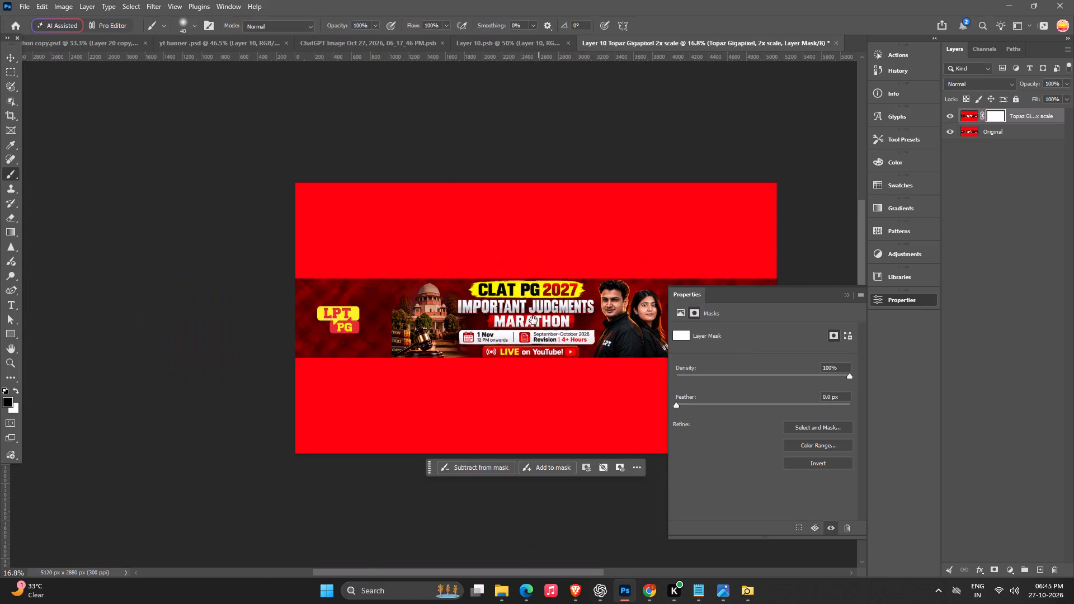
drag(526, 320, 471, 313)
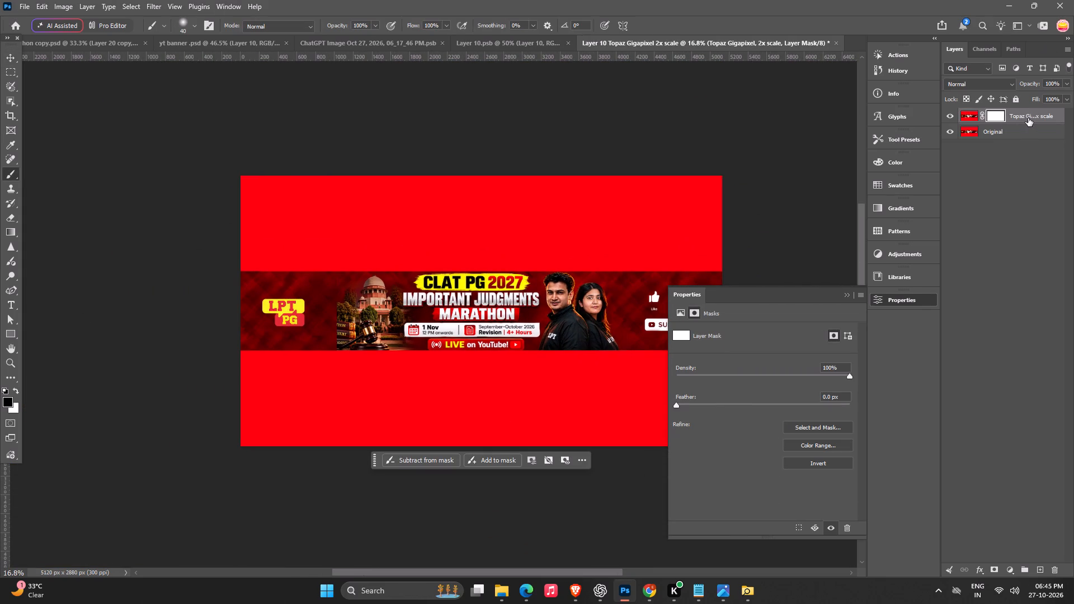
right_click(1028, 117)
click(989, 376)
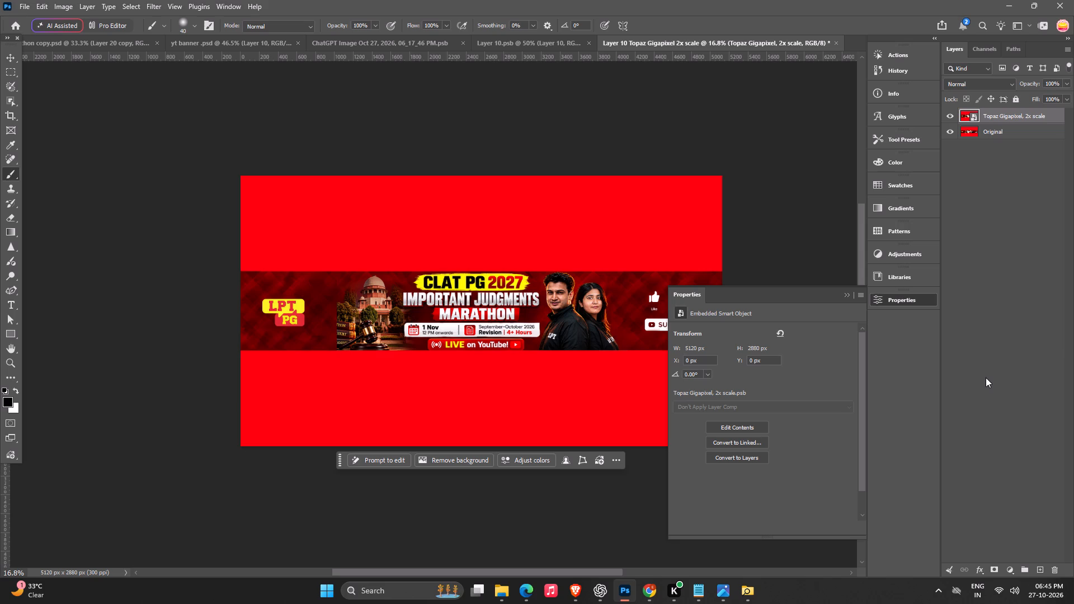
key(ctrl+s)
click(734, 4)
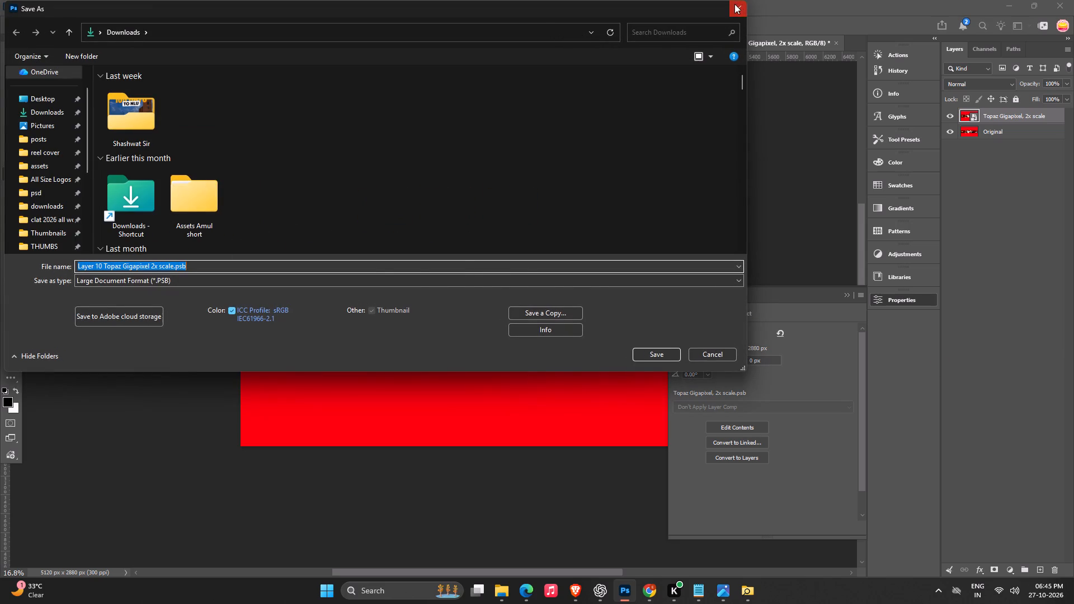
Copy the upscaled smart object into the yt banner document, closing the ChatGPT Image document on the way.
key(v)
click(554, 300)
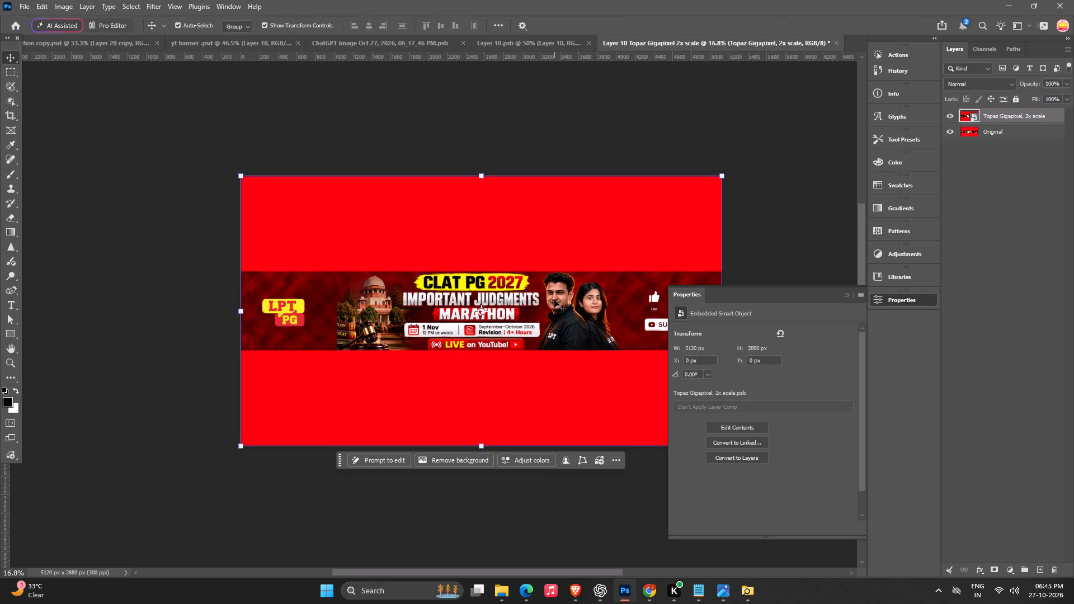
key(ctrl+c)
key(ctrl+c)
click(531, 36)
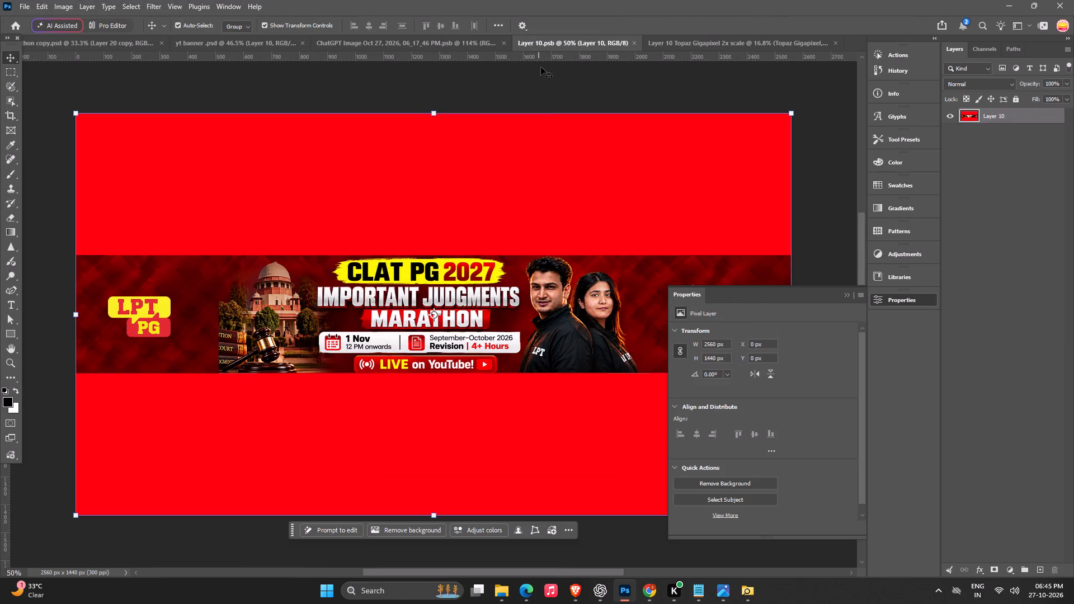
alt+scroll(529, 186, down, 4)
click(398, 39)
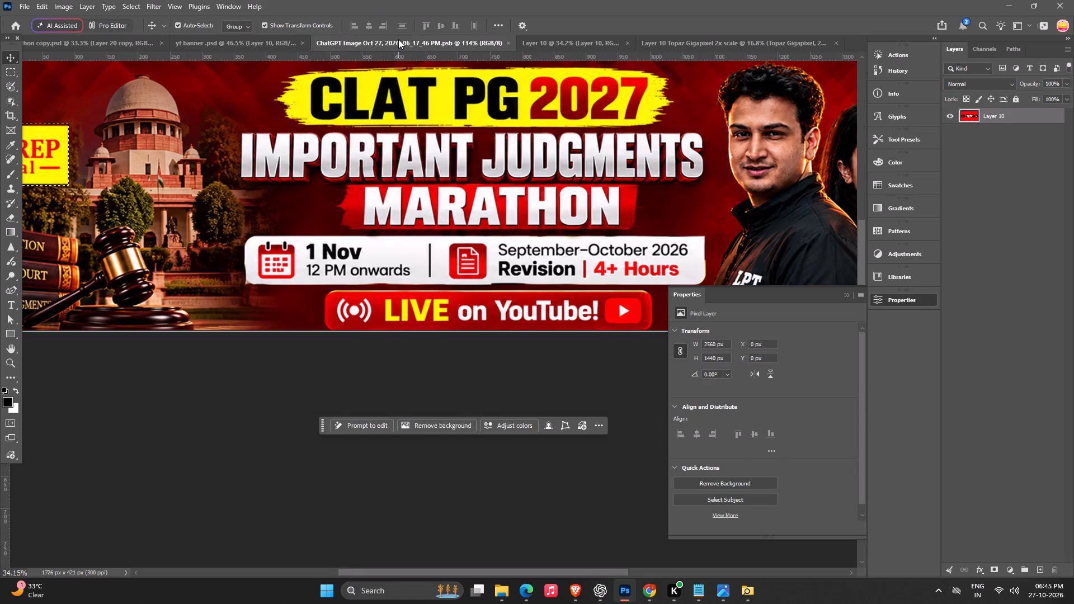
key(ctrl+w)
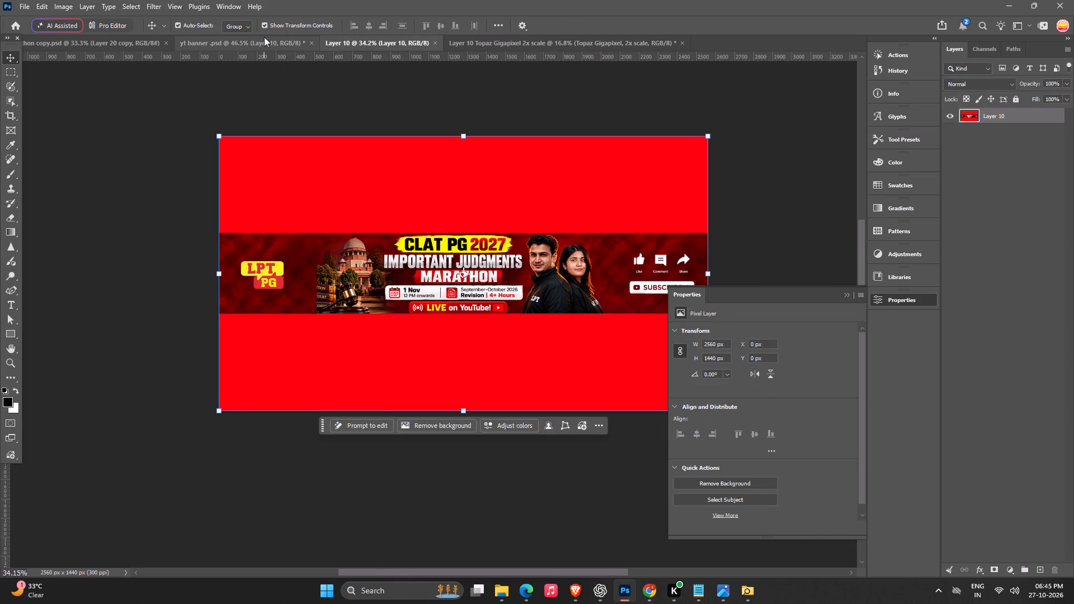
click(264, 37)
key(ctrl+v)
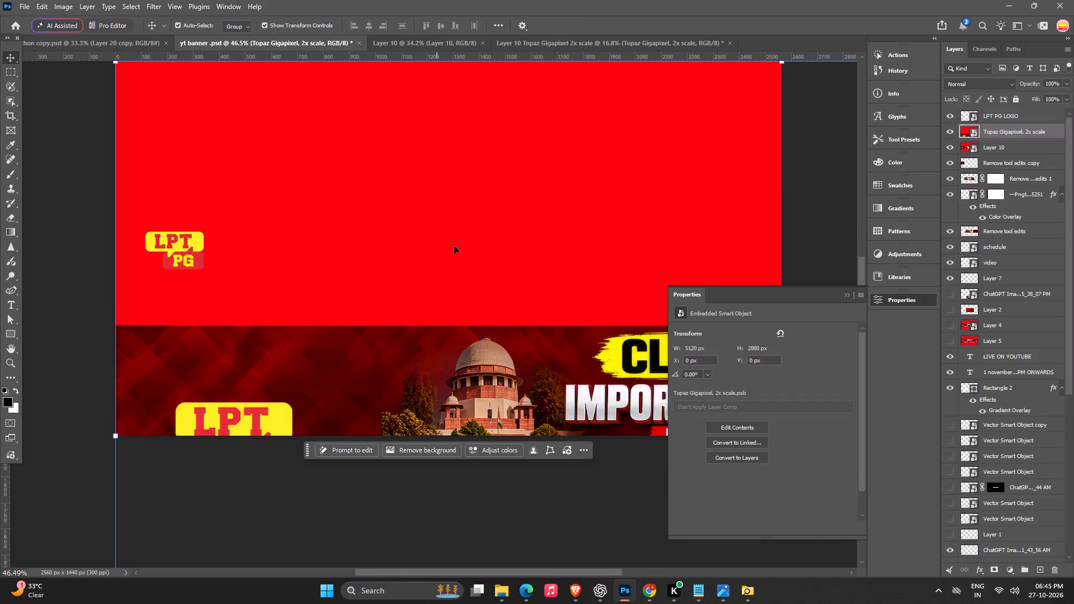
Scale the pasted Topaz Gigapixel layer to about 50% so it fits the 2560 × 1440 px banner canvas.
alt+scroll(459, 248, down, 7)
alt+scroll(399, 208, down, 7)
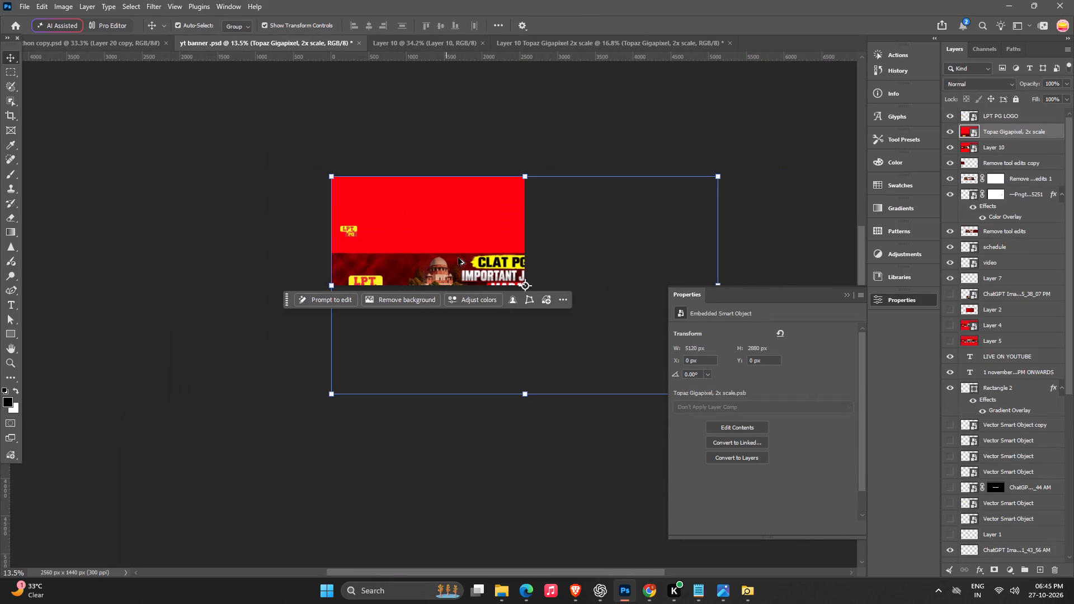
key(space)
key(space)
key(space)
key(space)
key(space)
drag(442, 237, 303, 192)
drag(580, 350, 494, 306)
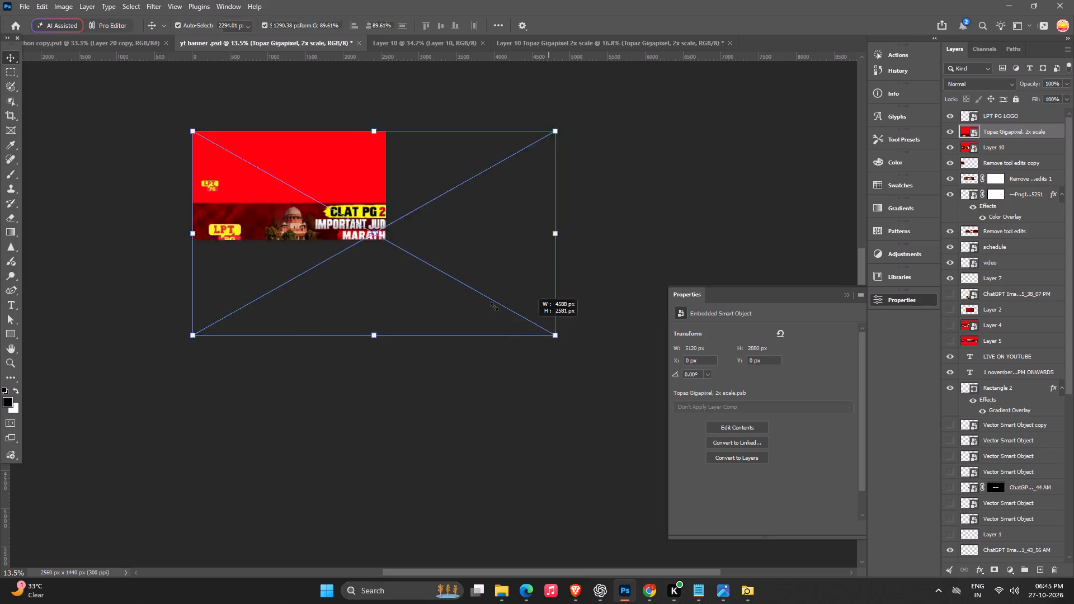
drag(494, 306, 386, 242)
key(space)
key(space)
key(space)
key(space)
key(space)
drag(263, 216, 348, 209)
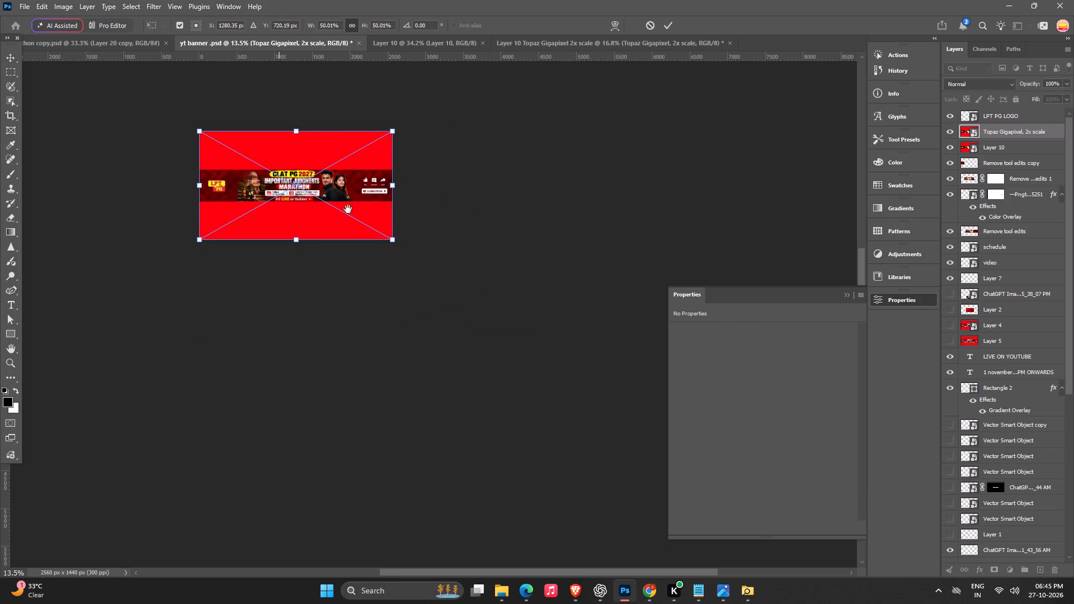
drag(348, 209, 473, 218)
click(668, 21)
click(673, 165)
Examine the resized upscaled banner and compare it with the Layer 10 and Topaz Gigapixel documents.
alt+scroll(479, 223, up, 8)
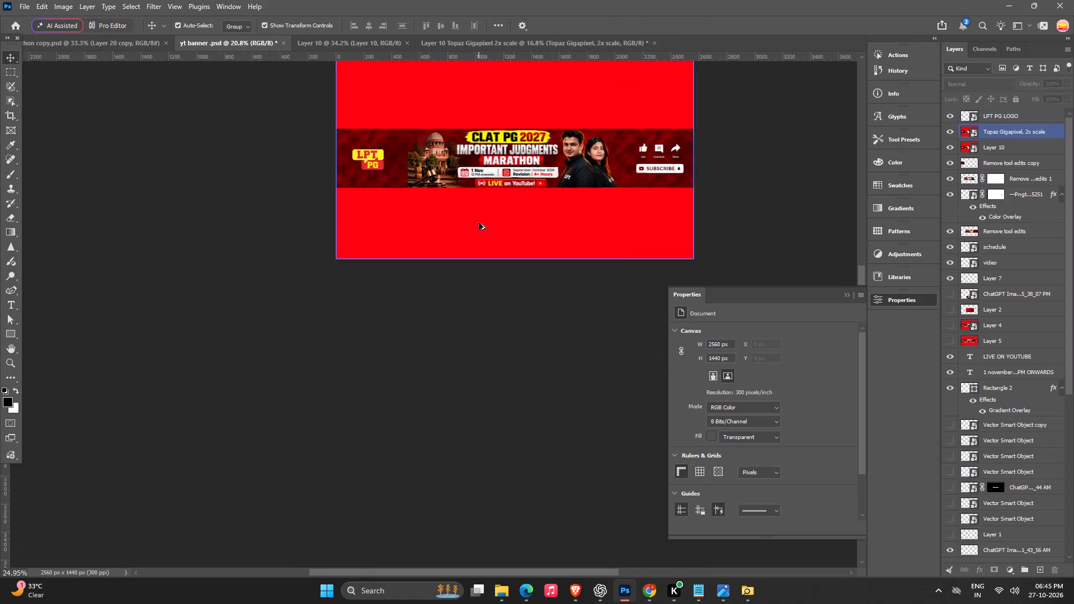
key(space)
key(space)
key(space)
drag(583, 158, 520, 233)
click(508, 232)
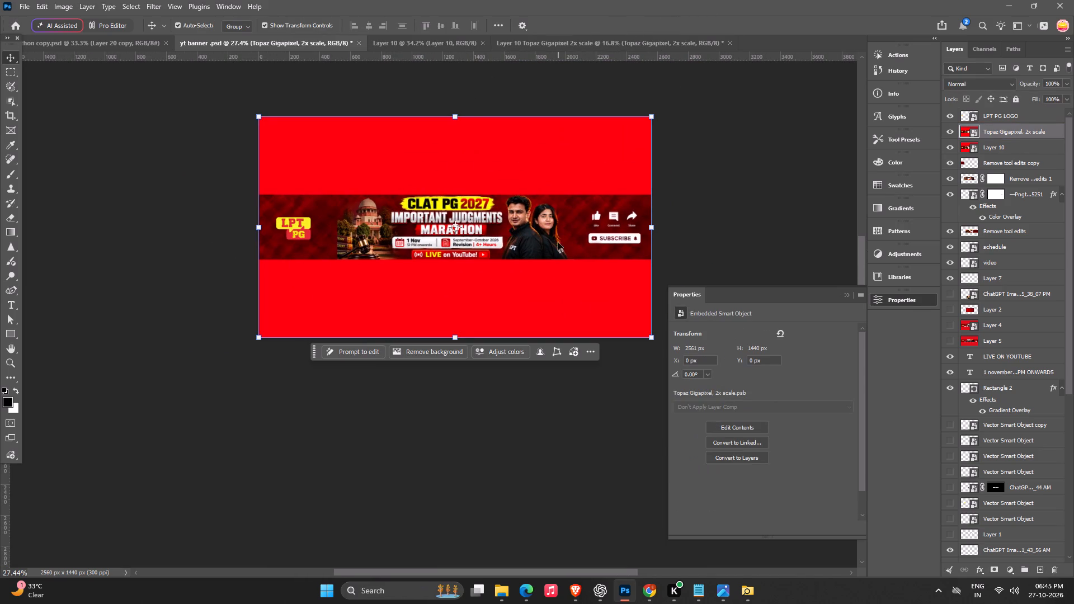
alt+scroll(547, 270, up, 6)
alt+scroll(547, 270, down, 4)
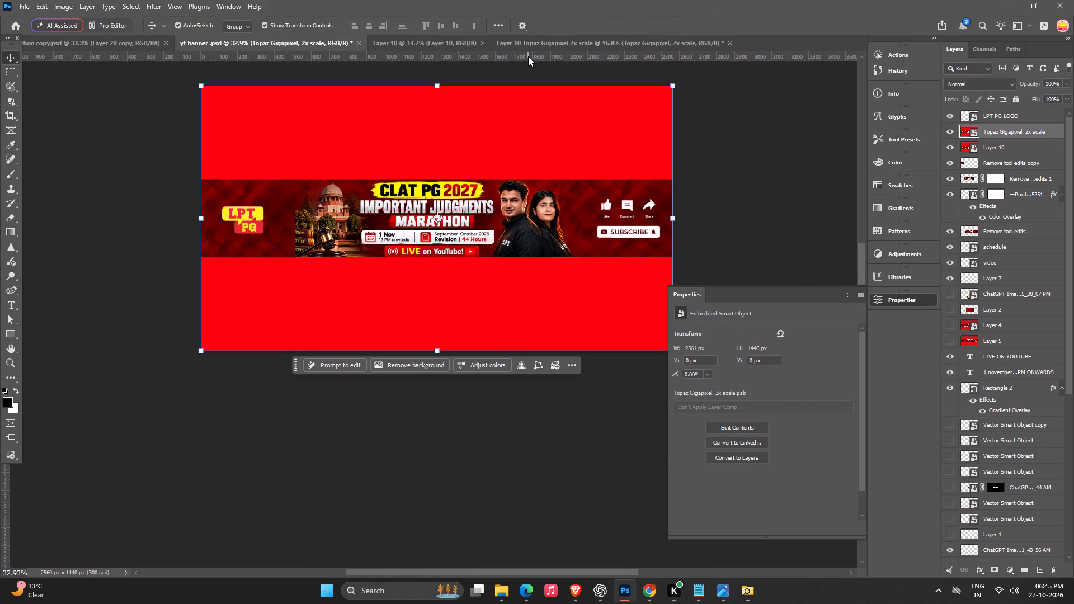
click(540, 46)
click(397, 39)
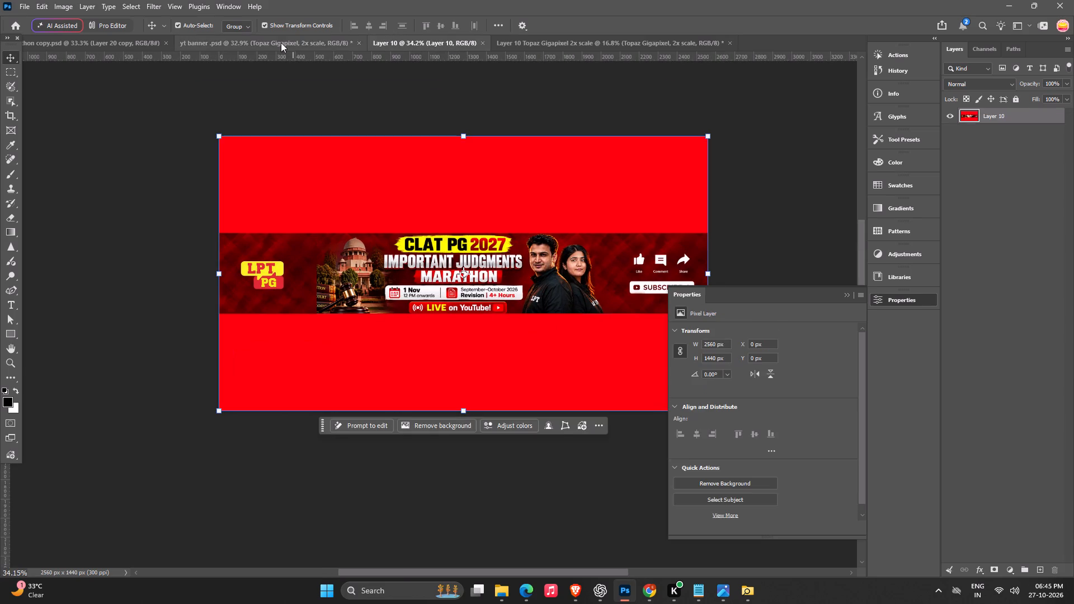
click(282, 42)
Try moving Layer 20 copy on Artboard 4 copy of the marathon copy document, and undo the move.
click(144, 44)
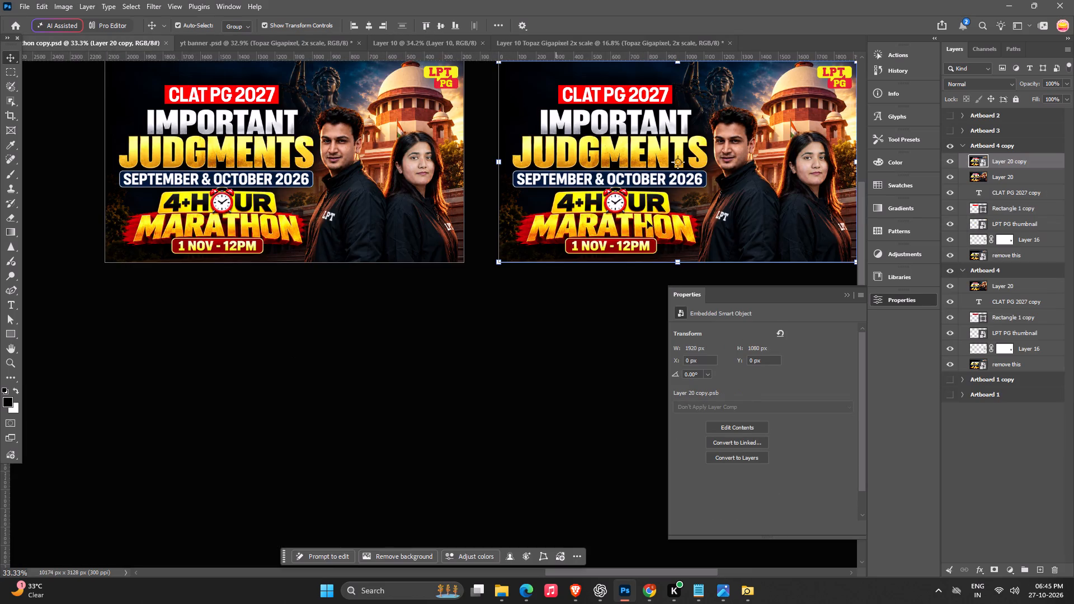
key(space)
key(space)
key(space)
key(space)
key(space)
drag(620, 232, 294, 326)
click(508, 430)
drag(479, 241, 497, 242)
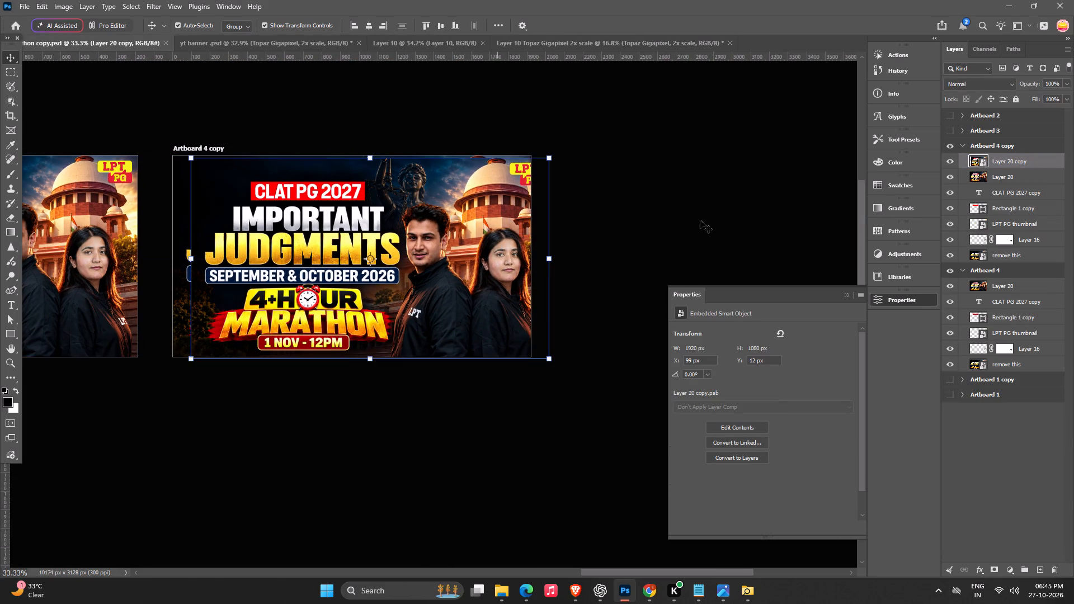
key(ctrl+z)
Shift Layer 20 on Artboard 4 to about X -335 px, Y 28 px, and check the neighbouring artboard.
key(space)
key(space)
key(space)
key(space)
key(space)
drag(456, 220, 694, 194)
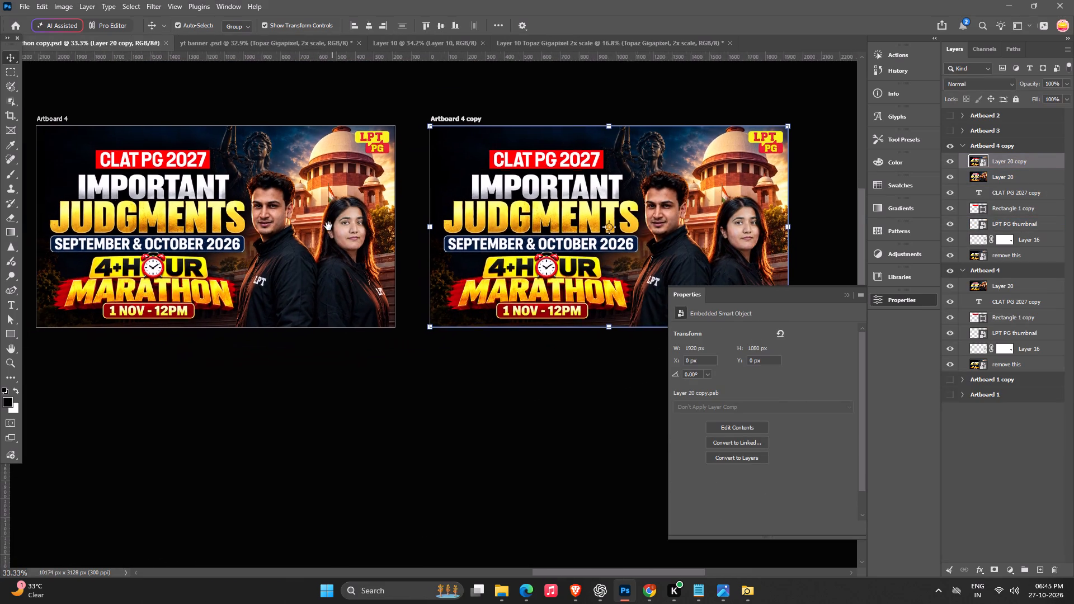
drag(360, 226, 300, 234)
key(space)
key(space)
drag(759, 234, 539, 217)
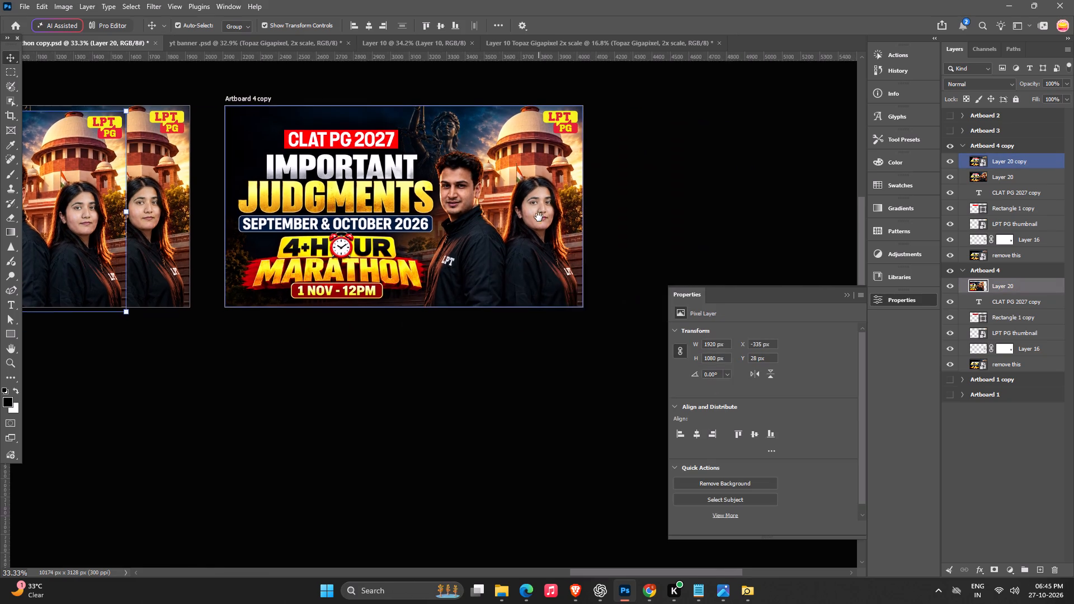
drag(539, 217, 534, 214)
Open the pg1 PSD from the recent files.
click(253, 50)
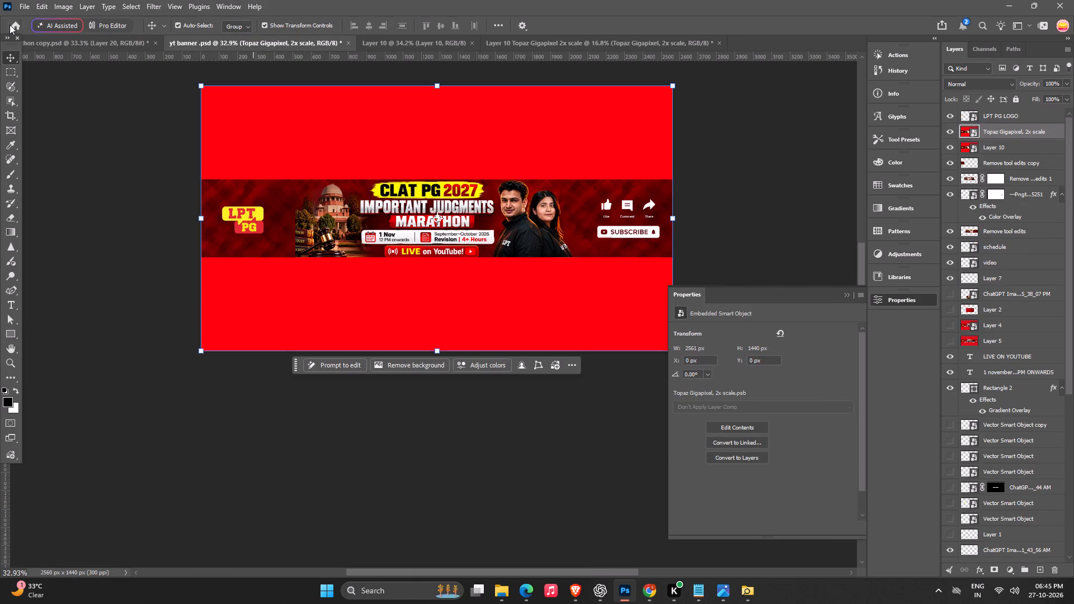
click(16, 24)
double_click(472, 197)
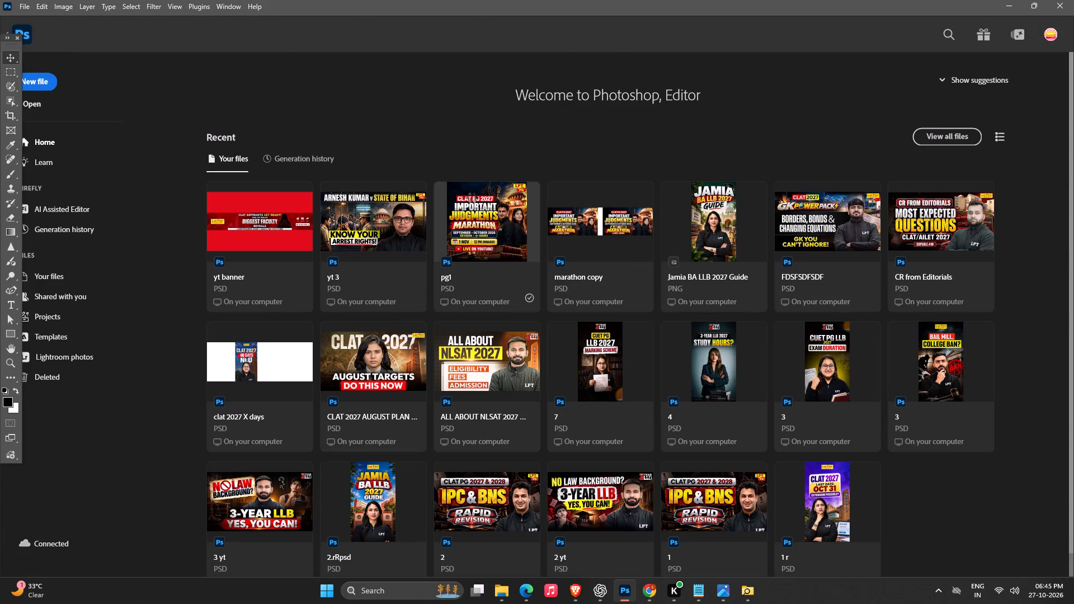
click(595, 292)
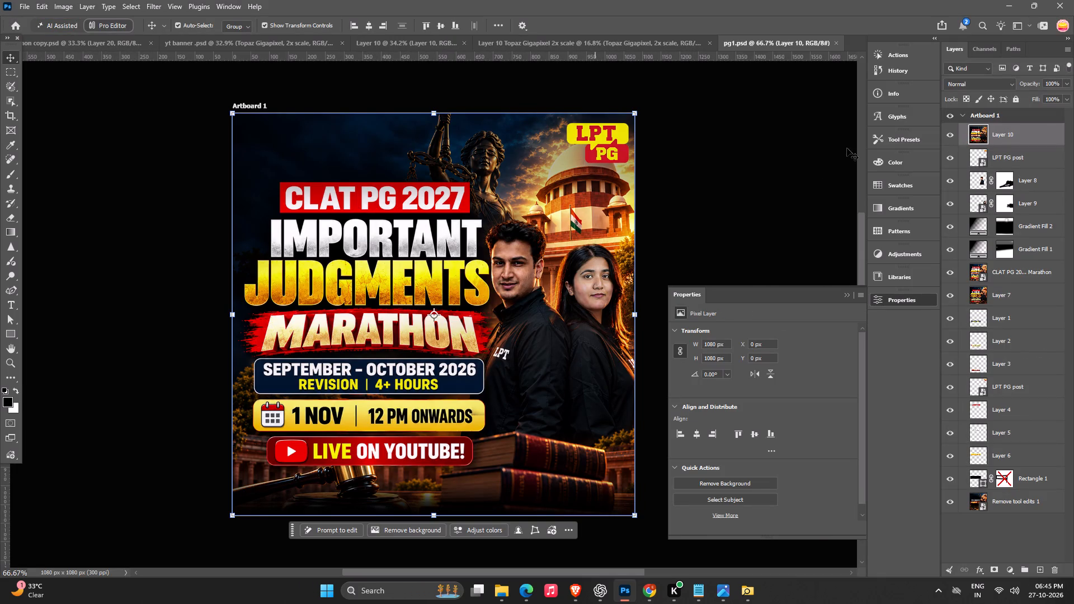
Hide Layer 10 in pg1 and copy it together with the portrait layers, Layer 8 and Layer 9.
click(951, 136)
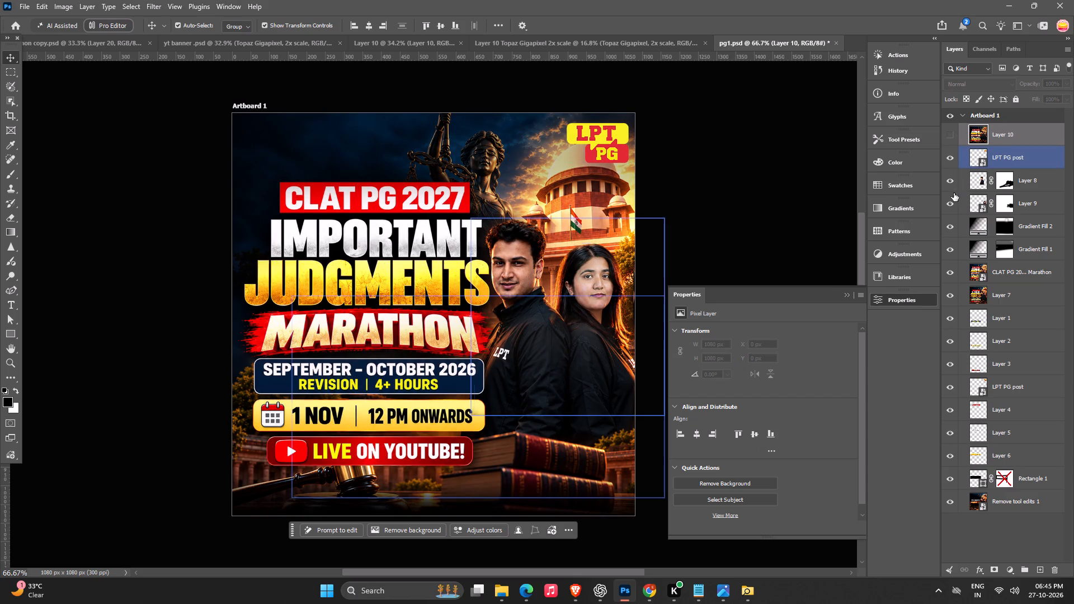
click(950, 202)
click(950, 202)
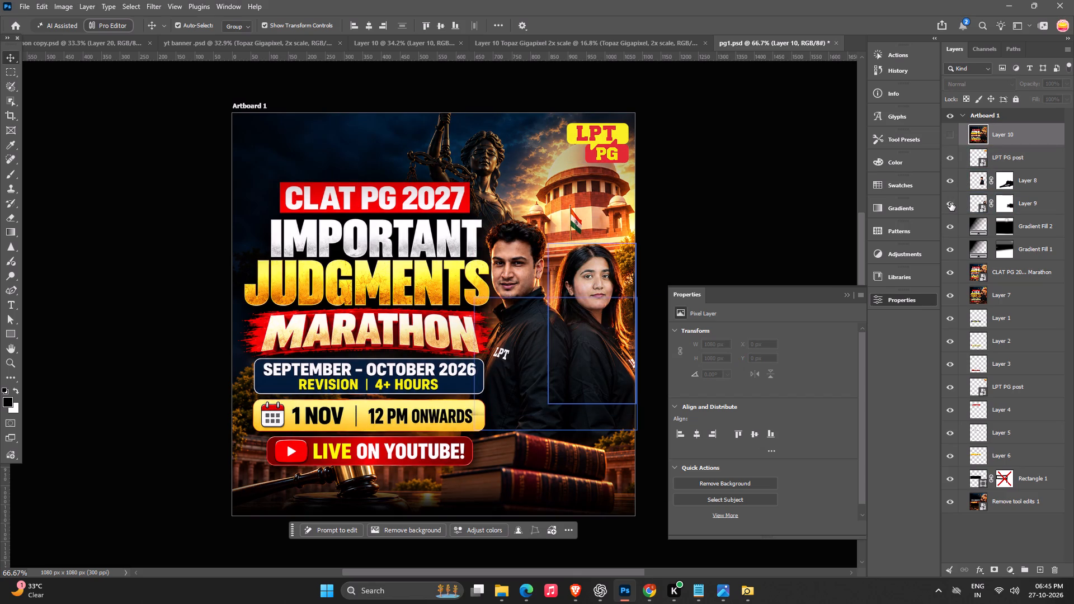
ctrl+click(1033, 181)
ctrl+click(1051, 200)
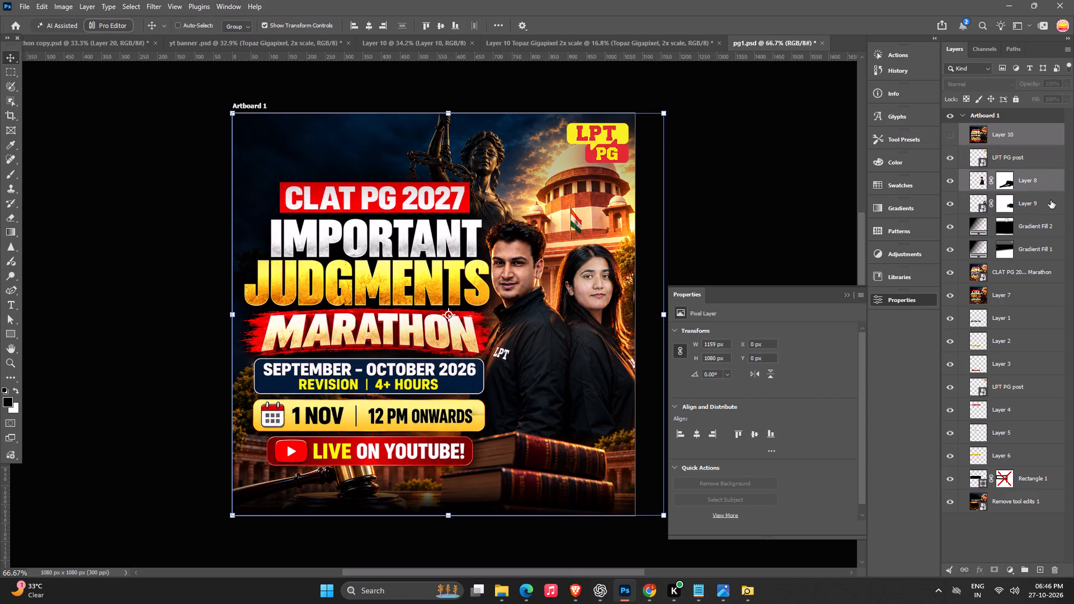
key(ctrl+c)
key(ctrl+c)
Paste the copied portrait layers into the yt banner document above the Topaz Gigapixel layer.
click(446, 41)
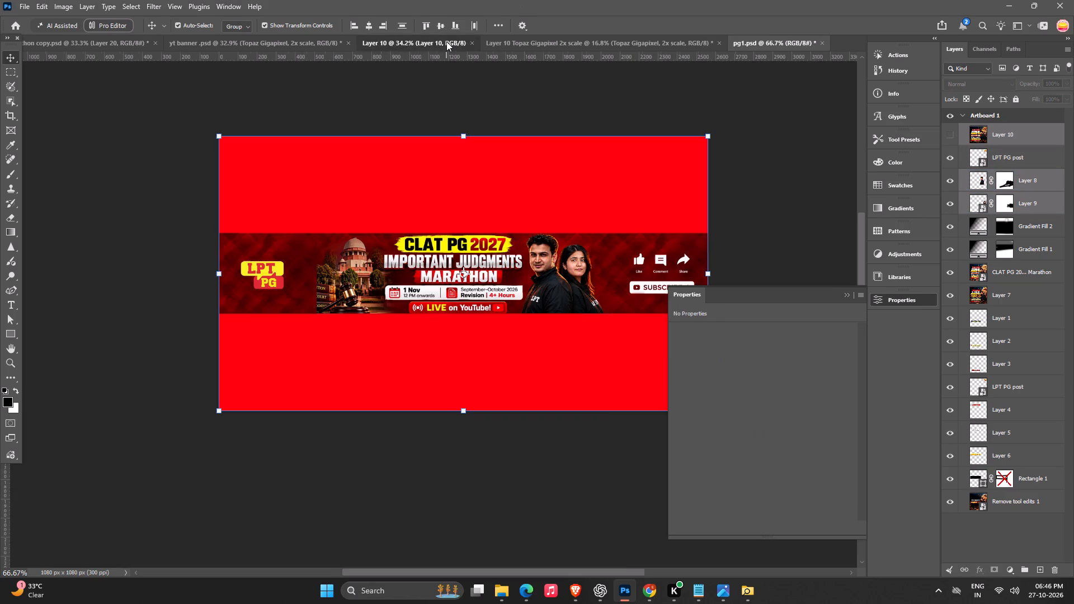
alt+scroll(548, 256, up, 8)
alt+scroll(500, 265, up, 7)
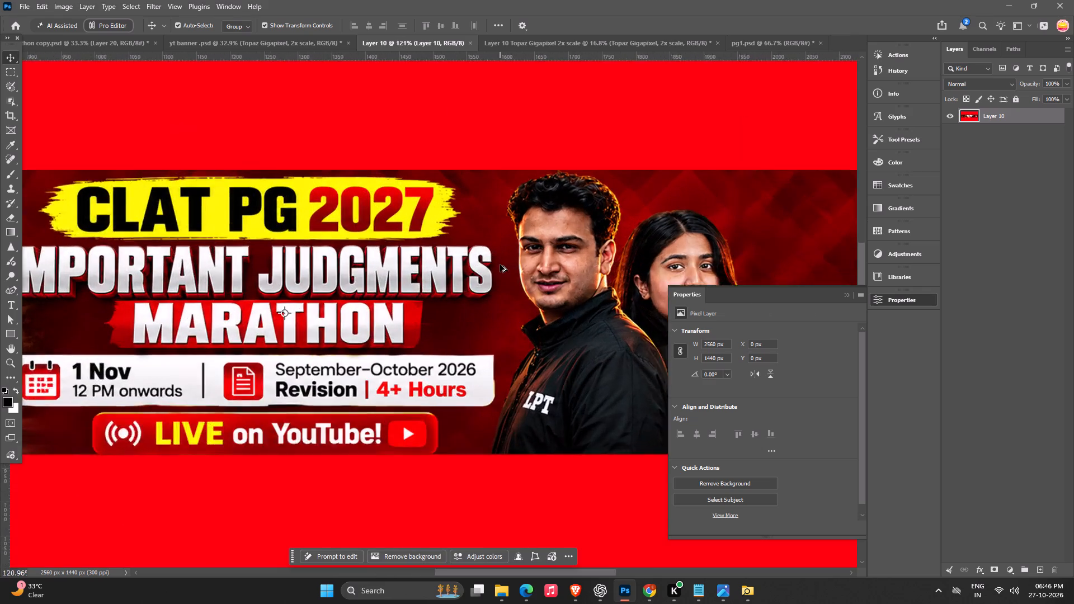
alt+scroll(611, 262, up, 3)
alt+scroll(611, 262, down, 9)
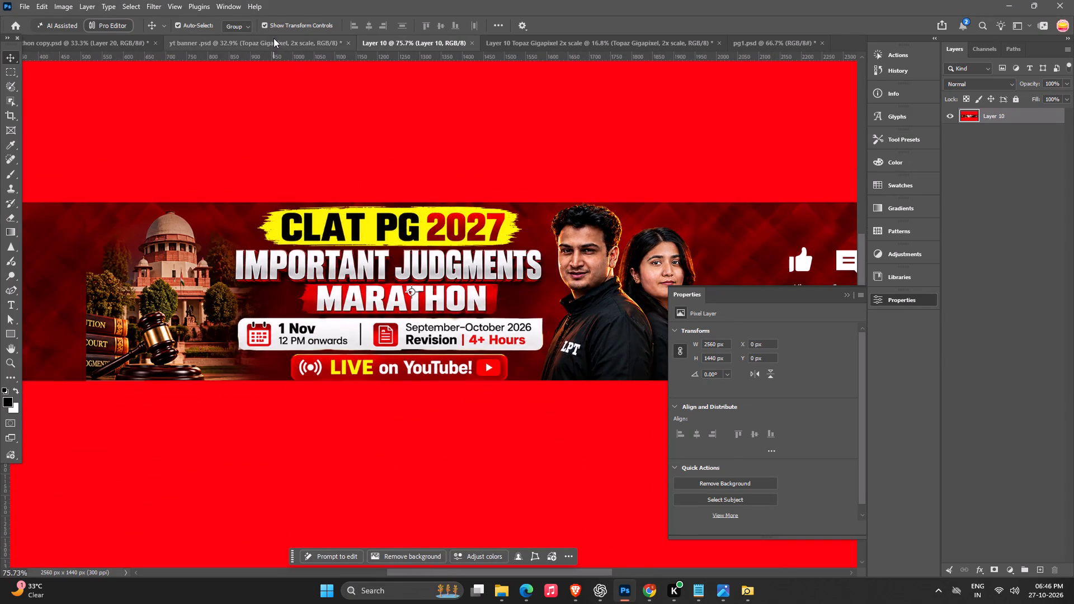
click(274, 38)
alt+scroll(512, 197, up, 20)
alt+scroll(516, 197, down, 2)
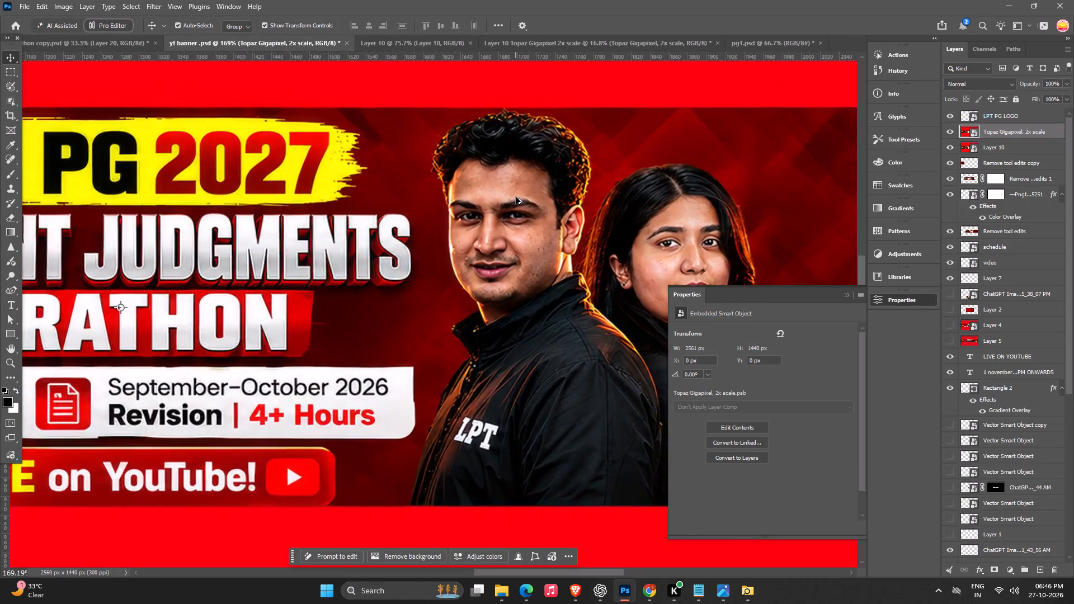
alt+scroll(516, 197, down, 8)
key(ctrl+v)
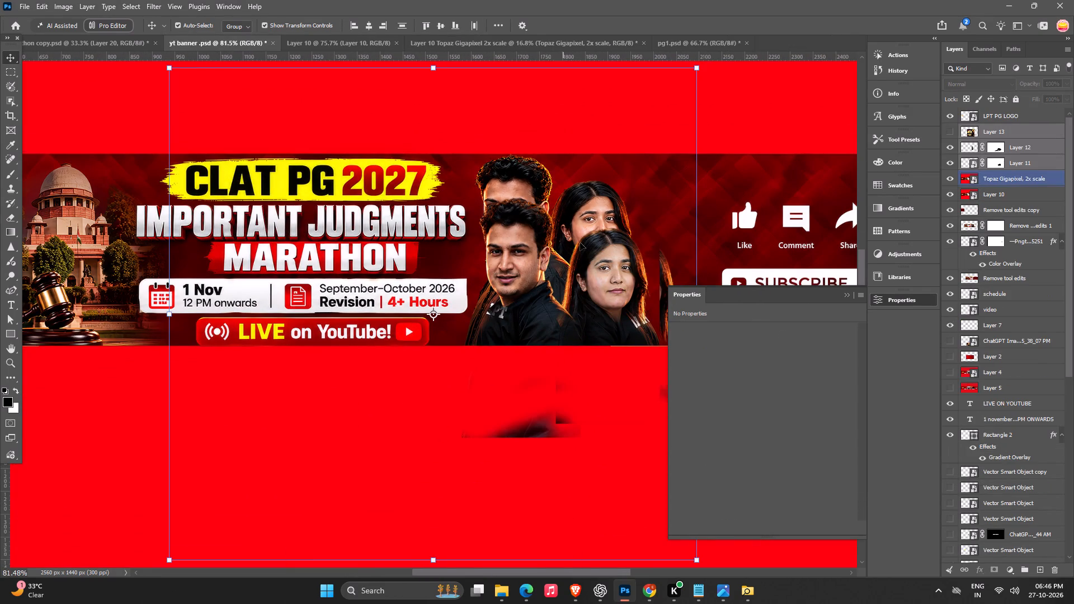
Move the three pasted layers up about 98 px so the new portraits cover the existing ones in the band.
drag(615, 272, 615, 228)
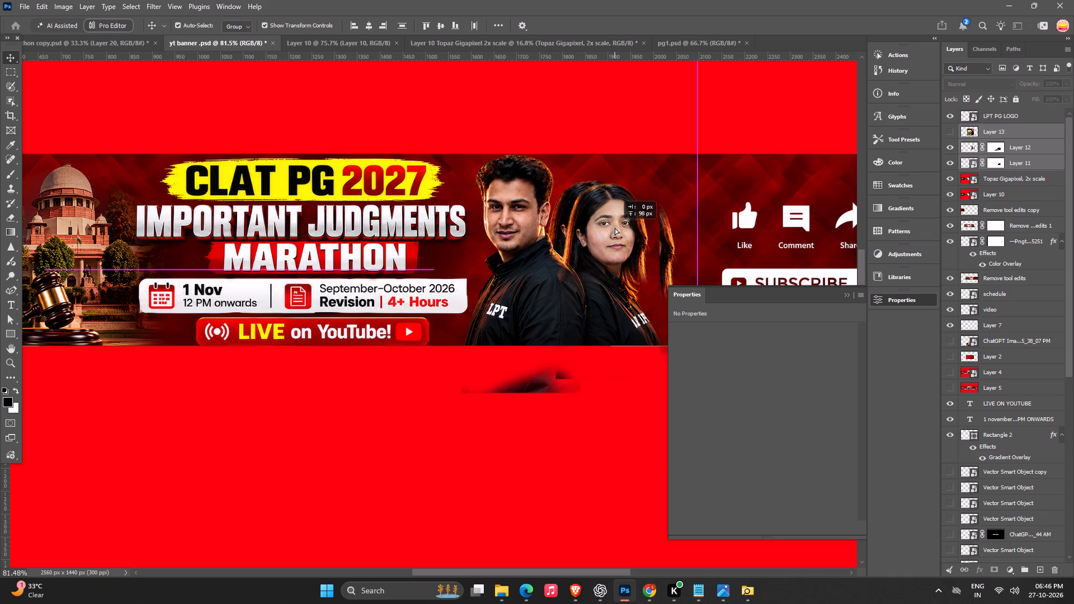
drag(615, 228, 615, 228)
alt+scroll(615, 228, down, 5)
key(Return)
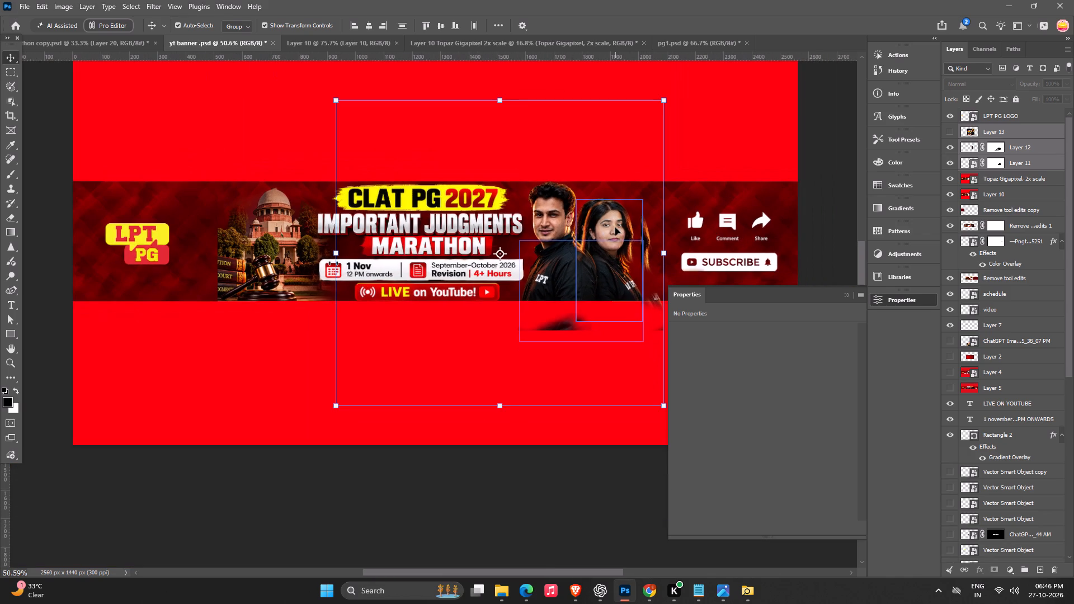
click(814, 129)
Nudge the man's portrait, Layer 12, to X 1572 px, Y 503 px.
alt+scroll(583, 288, up, 6)
key(space)
key(space)
drag(669, 210, 619, 224)
drag(611, 205, 599, 199)
click(692, 83)
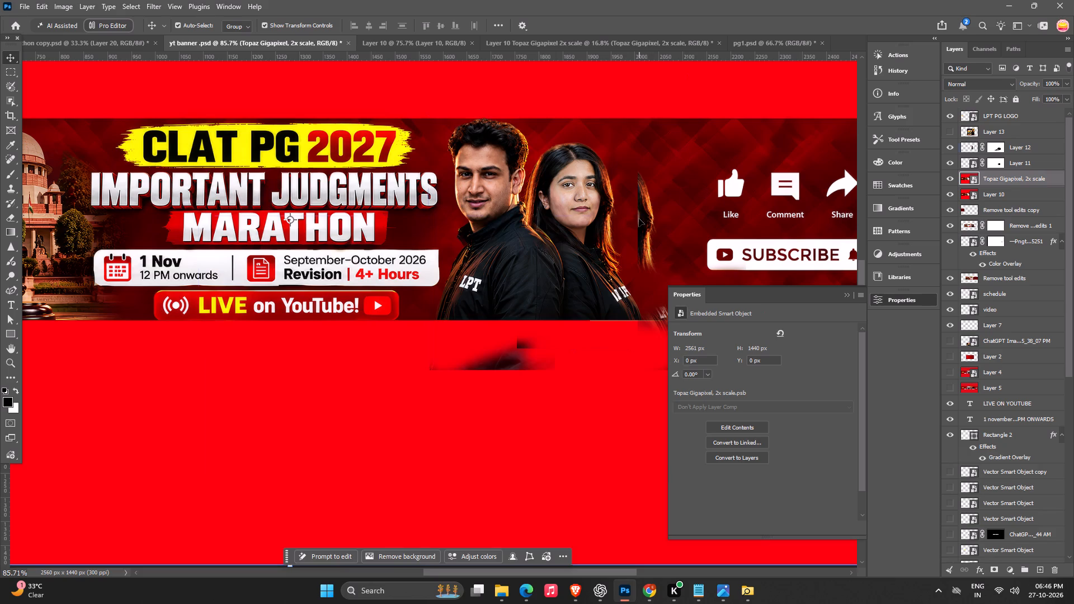
drag(645, 221, 691, 217)
key(ctrl+z)
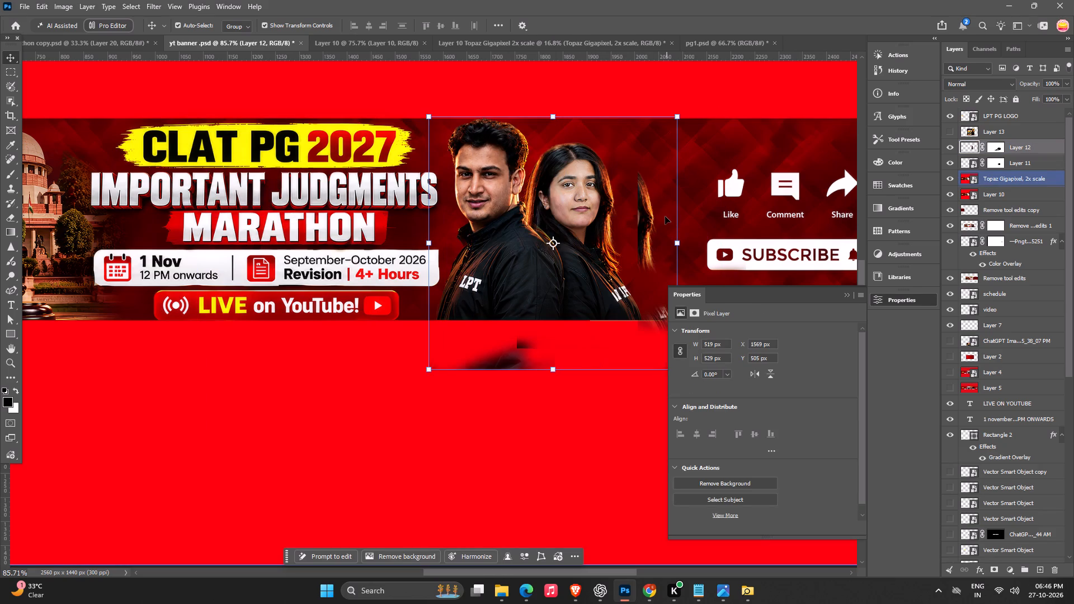
key(Right)
key(Right)
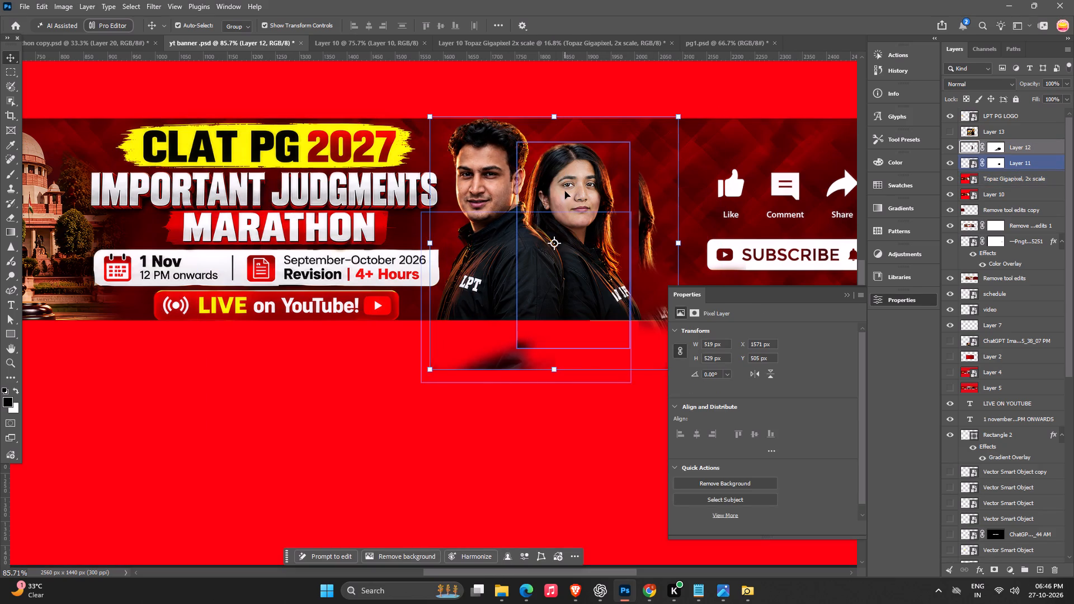
key(Right)
key(Right)
key(Right)
key(Up)
key(Left)
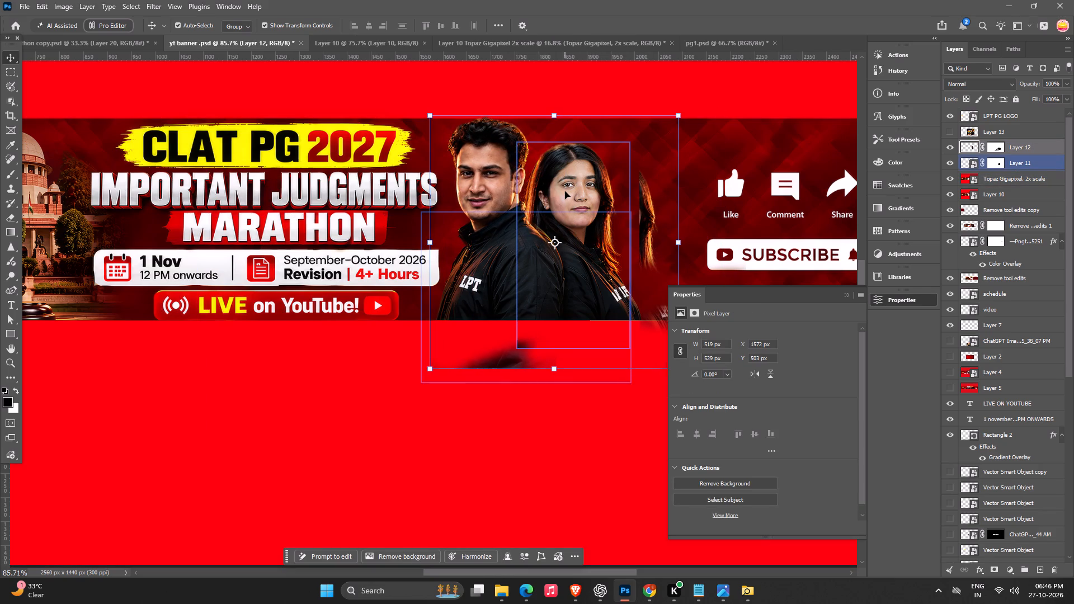
Paint black on Layer 12's mask with a 150 px brush over the stray hair beside the woman and the remnants below the band.
click(994, 149)
key(b)
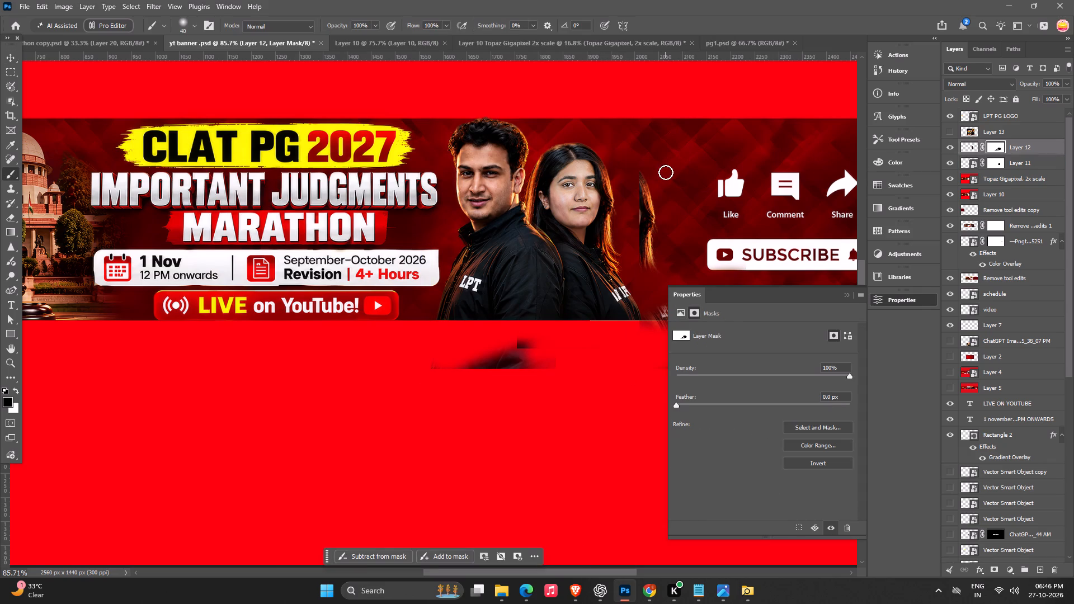
key(bracketright)
key(bracketright)
key(bracketright)
key(bracketright)
key(bracketright)
key(bracketright)
key(bracketright)
key(bracketright)
key(bracketright)
key(bracketright)
drag(653, 167, 658, 191)
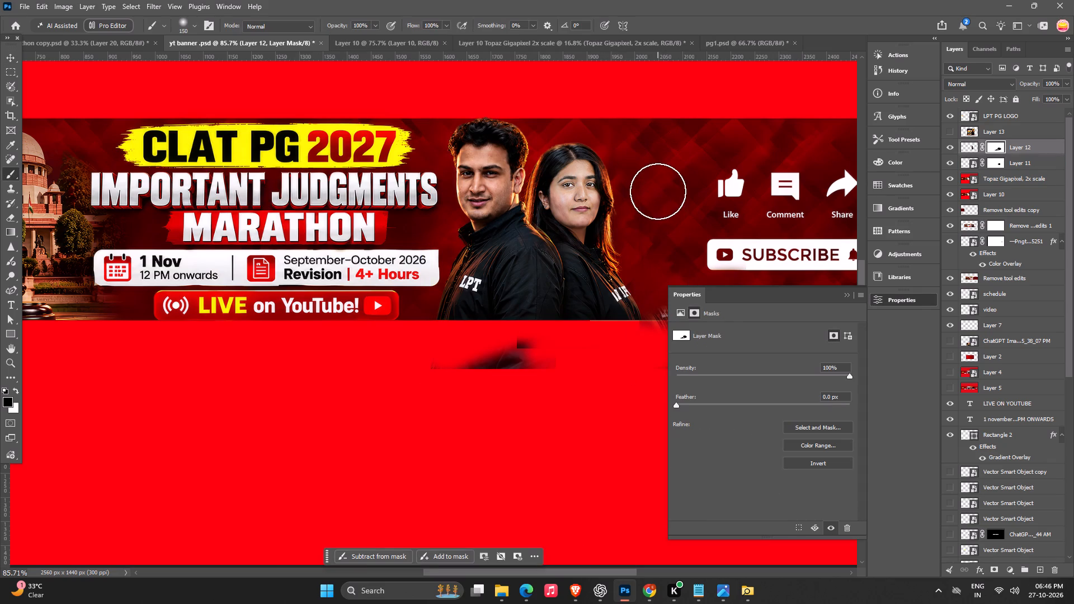
drag(658, 191, 621, 376)
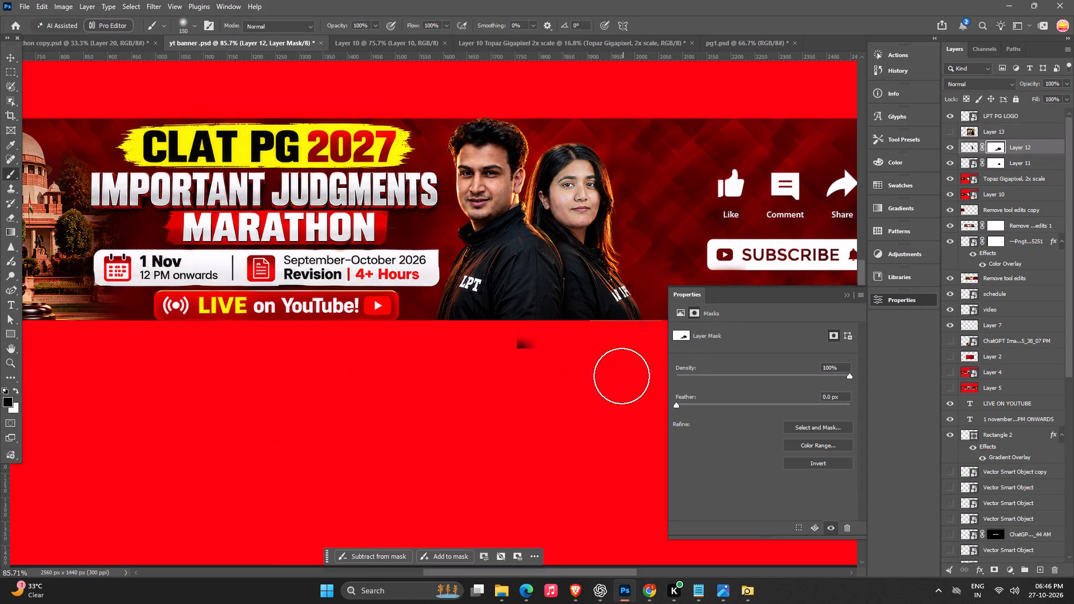
drag(621, 376, 611, 378)
Paint black on Layer 11's mask over the dark leftover patch below the band.
key(v)
click(584, 197)
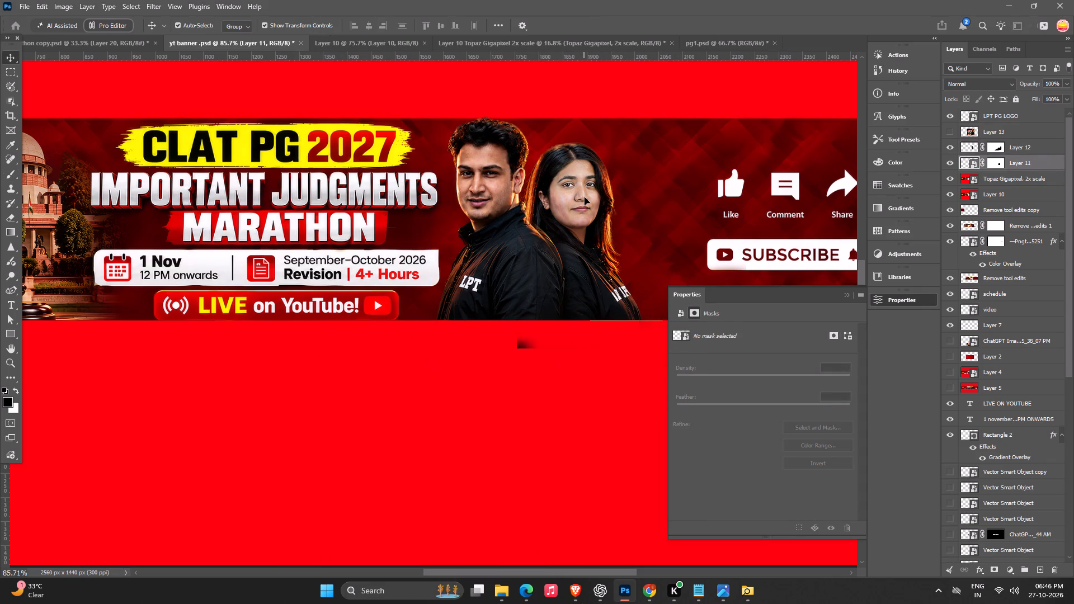
click(994, 163)
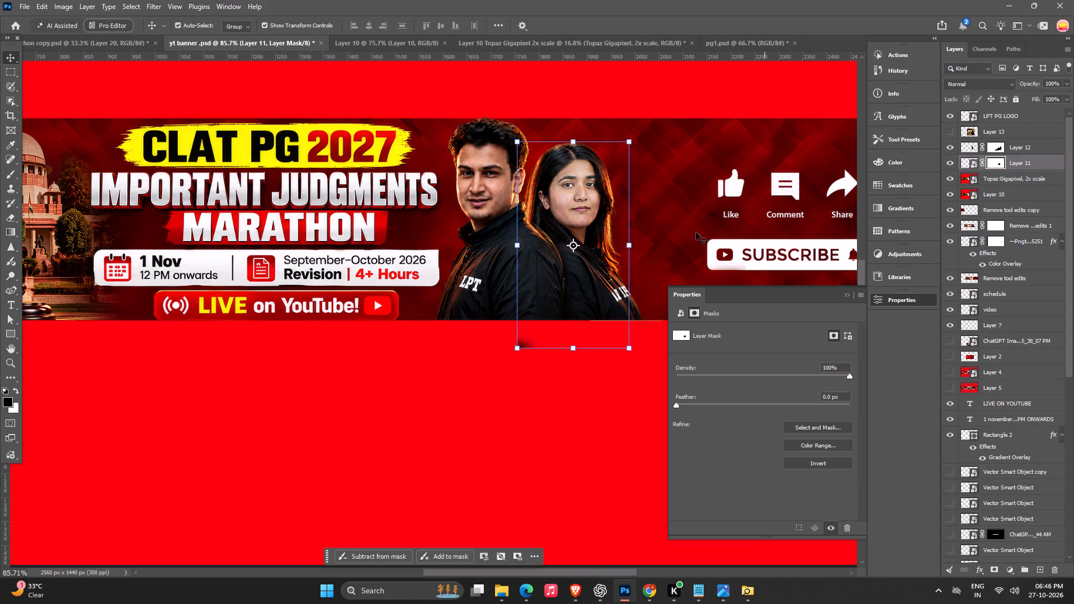
key(b)
drag(490, 350, 563, 347)
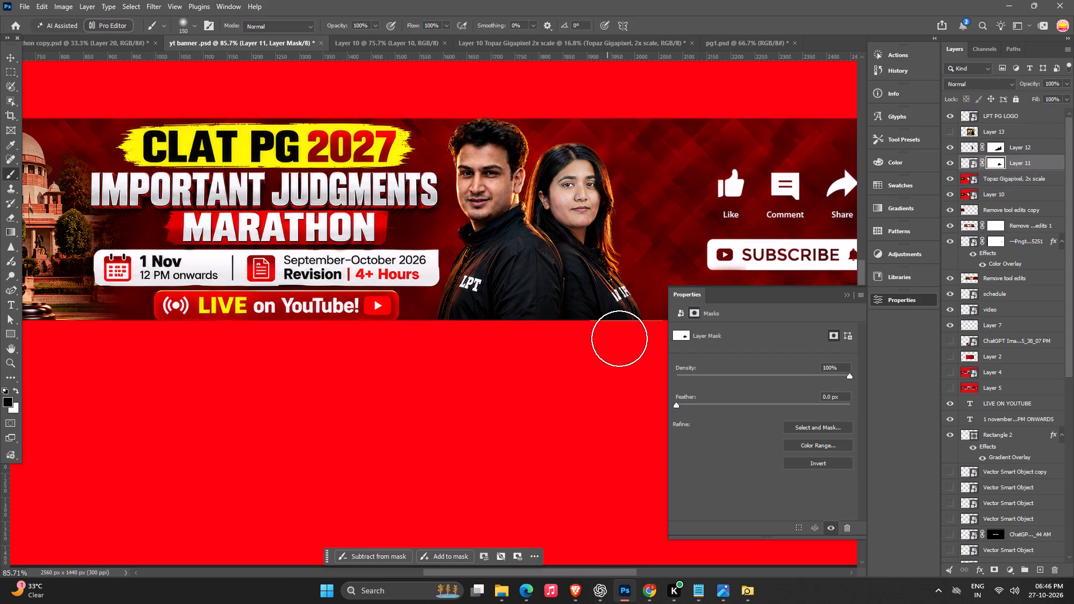
Examine the whole banner at several magnifications, checking the replaced portraits and the courthouse artwork's edges.
alt+scroll(620, 338, down, 6)
key(space)
key(space)
key(space)
key(space)
drag(594, 344, 563, 333)
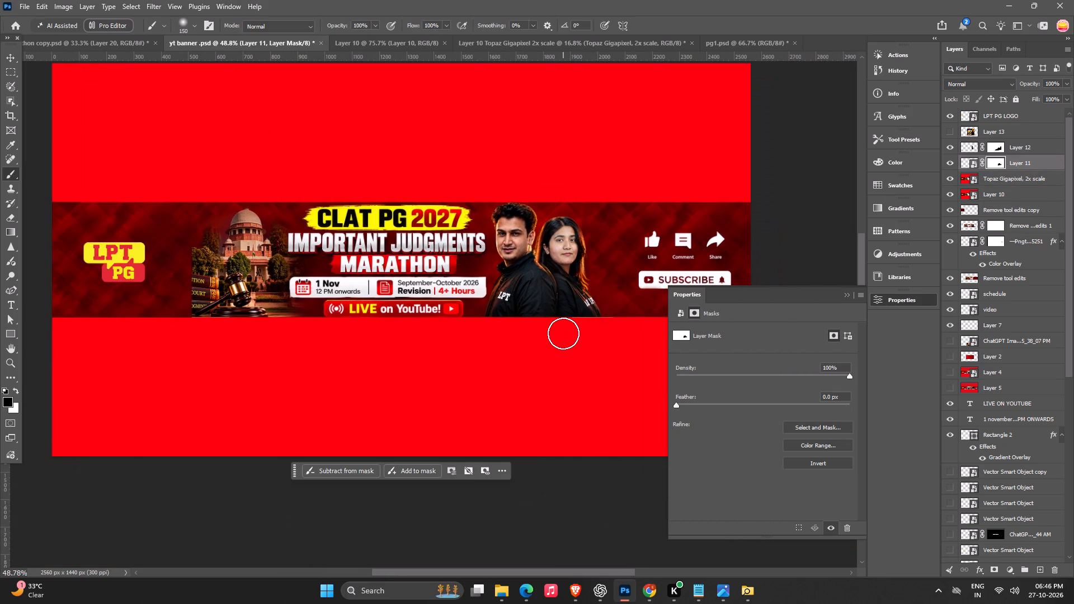
click(8, 56)
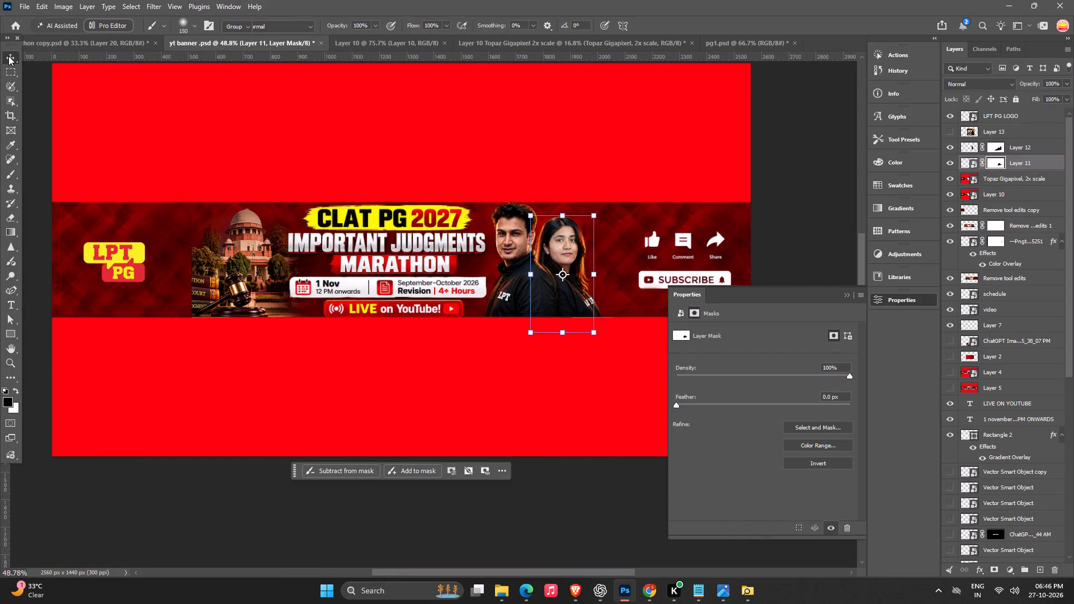
alt+scroll(443, 217, down, 6)
click(700, 220)
alt+scroll(522, 334, up, 5)
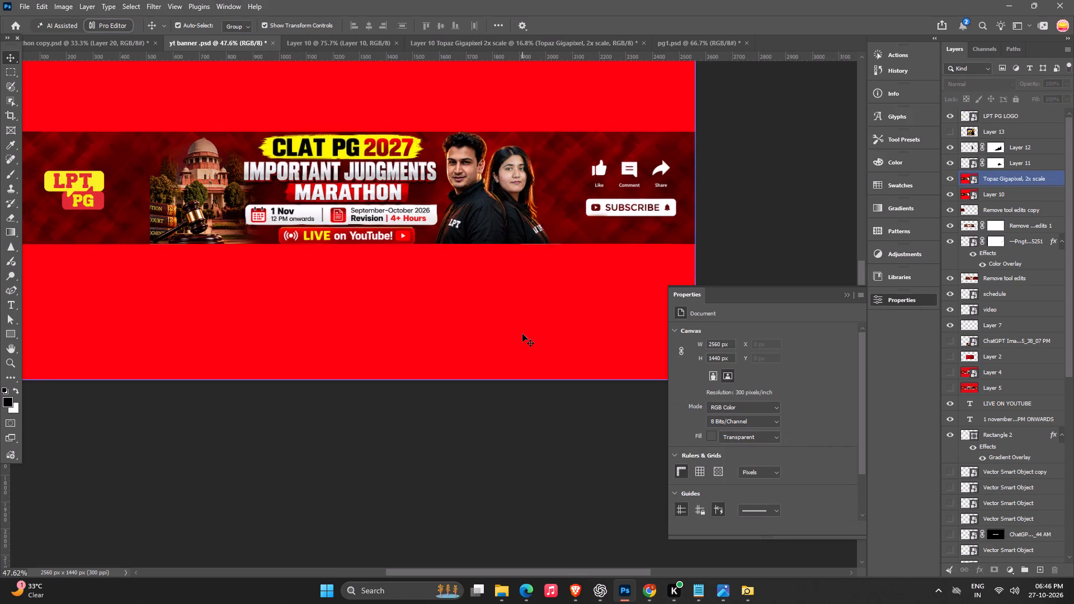
key(space)
key(space)
drag(522, 334, 553, 334)
alt+scroll(553, 334, down, 6)
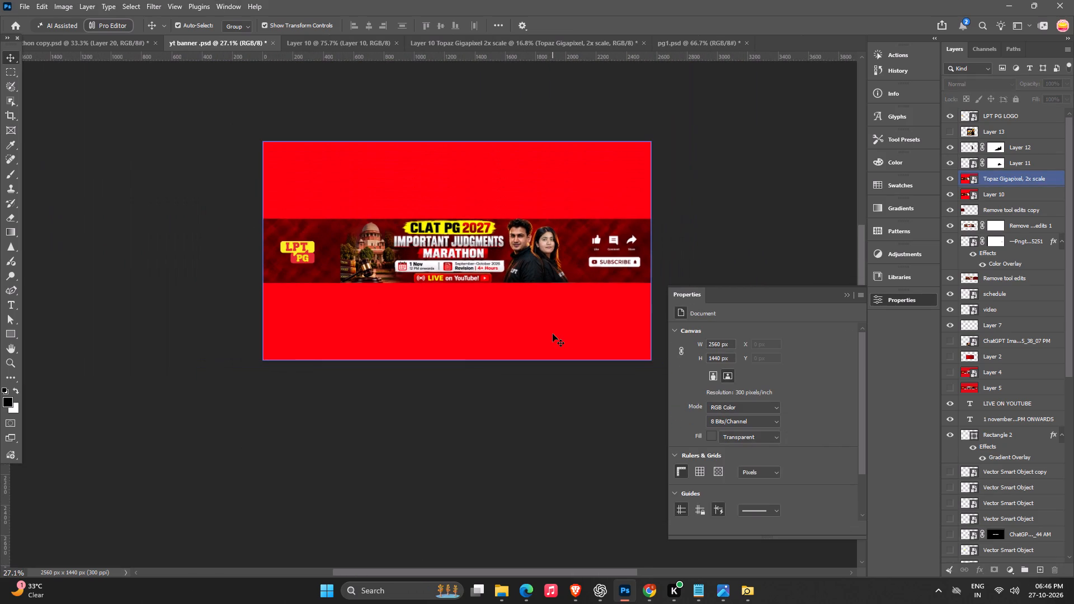
click(526, 424)
alt+scroll(462, 347, up, 4)
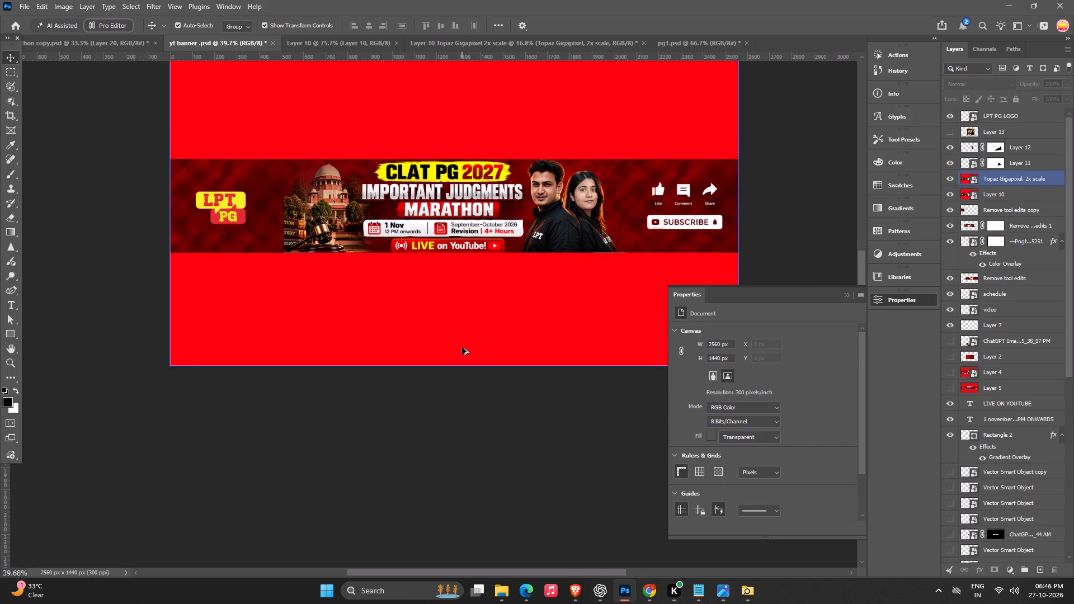
alt+scroll(290, 271, up, 4)
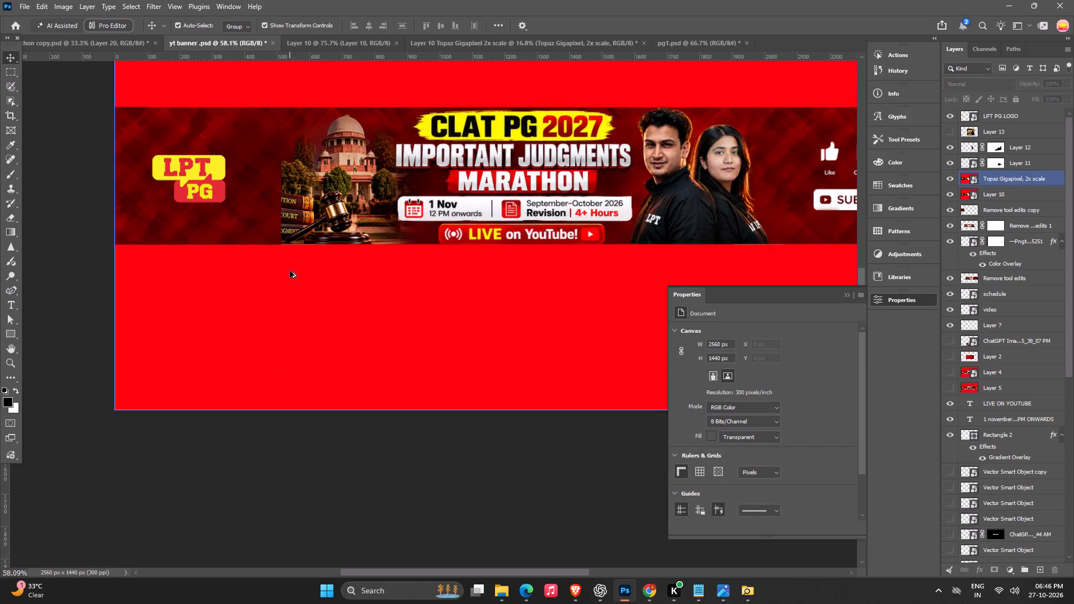
alt+scroll(290, 271, down, 2)
key(space)
key(space)
key(space)
key(space)
key(space)
key(space)
key(space)
key(space)
drag(314, 281, 307, 283)
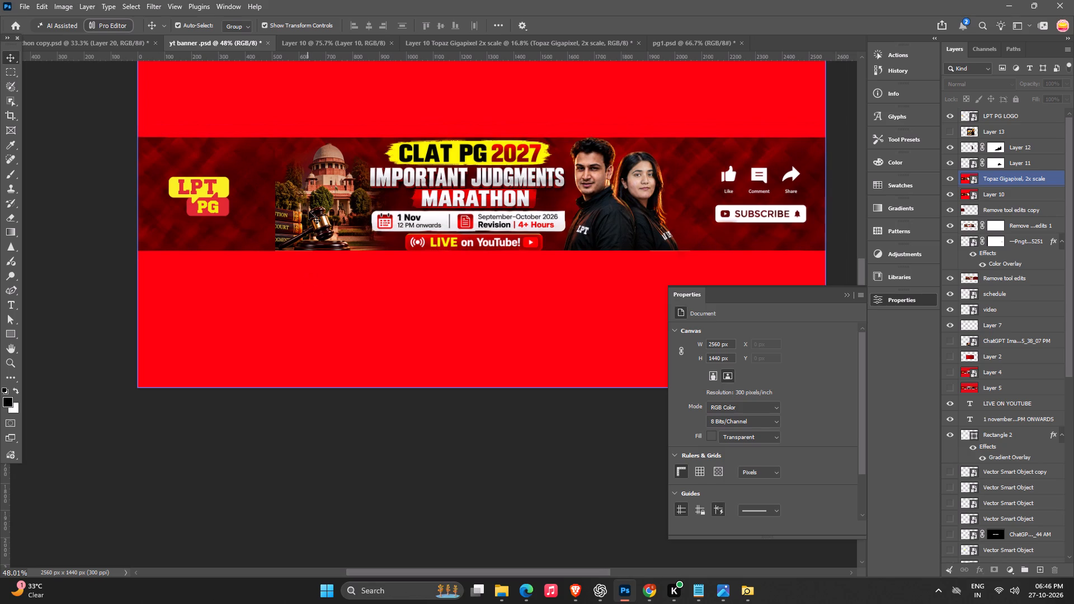
Toggle the Topaz Gigapixel layer's visibility off and back on to compare it with the artwork beneath.
click(309, 210)
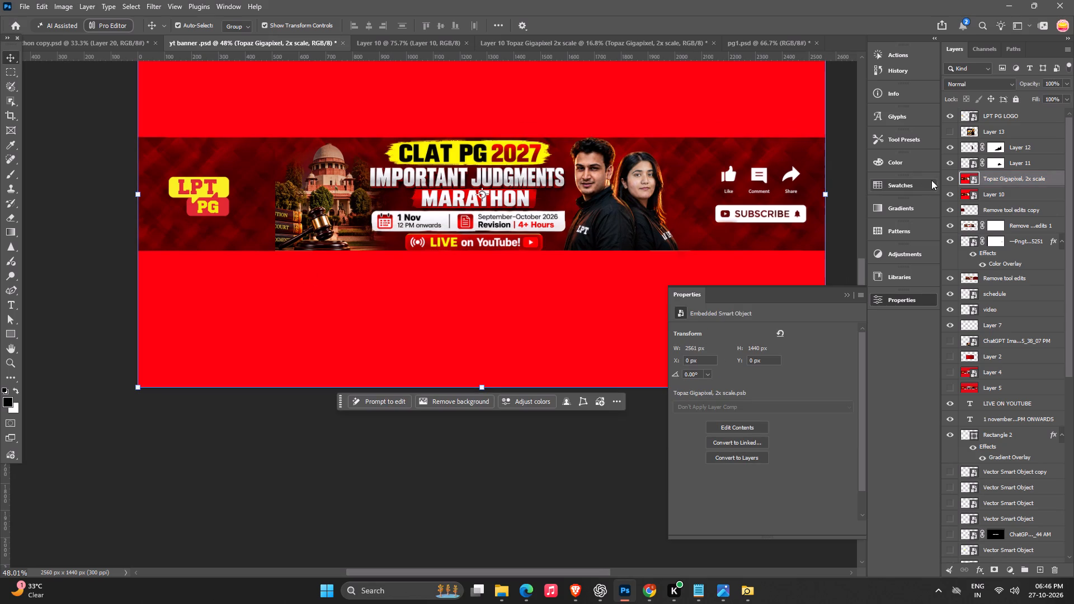
click(955, 175)
click(955, 175)
click(267, 472)
Rasterize the Topaz Gigapixel, 2x scale smart object layer.
click(296, 211)
click(15, 84)
right_click(1031, 178)
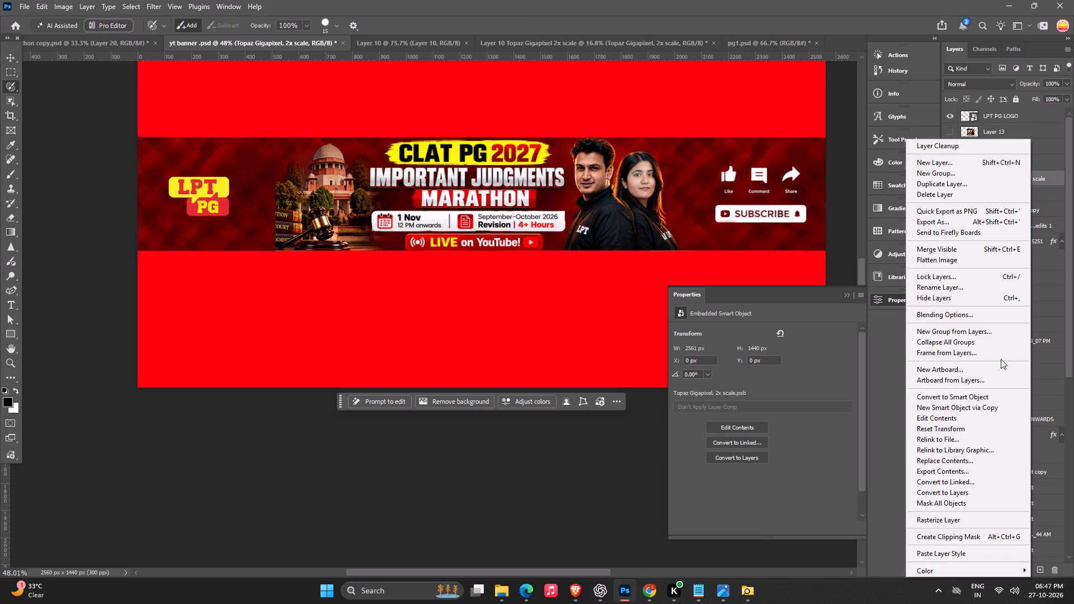
click(964, 517)
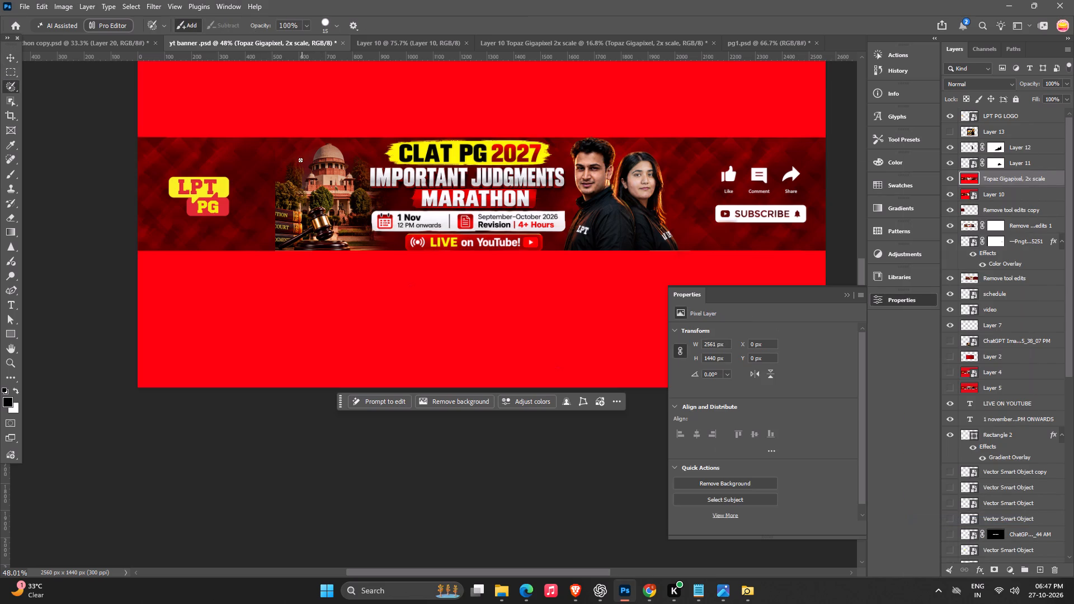
Brush a selection about 90 × 415 px over the hard edge beside the courthouse and run Generative Fill with Firefly and an empty prompt.
key(bracketright)
key(bracketright)
key(bracketright)
key(bracketright)
key(bracketright)
key(bracketright)
key(bracketright)
key(bracketright)
key(bracketright)
key(bracketright)
key(bracketright)
alt+scroll(272, 176, up, 6)
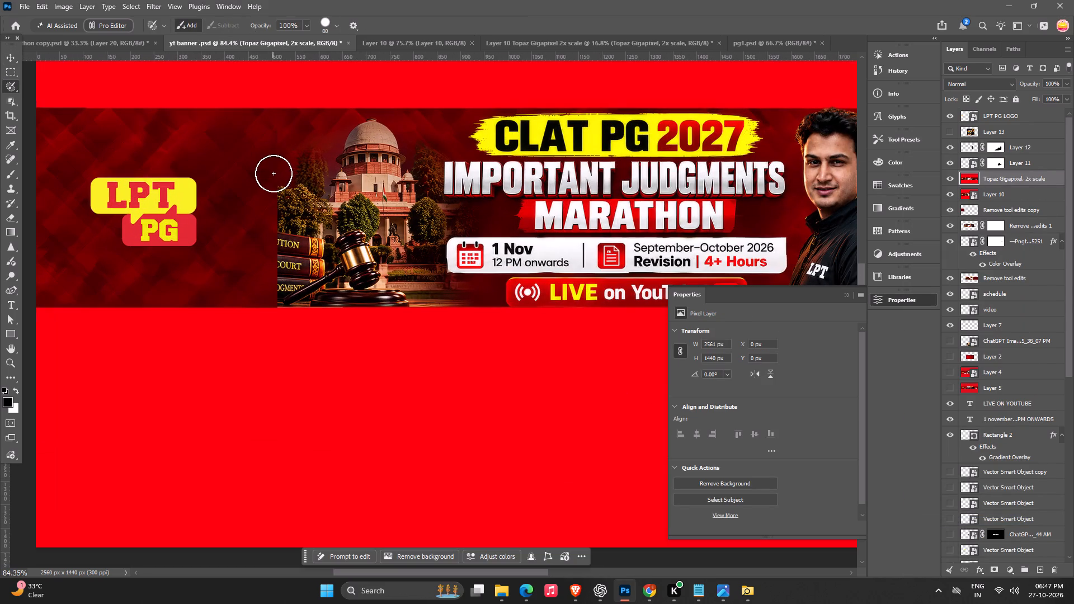
drag(273, 135, 274, 294)
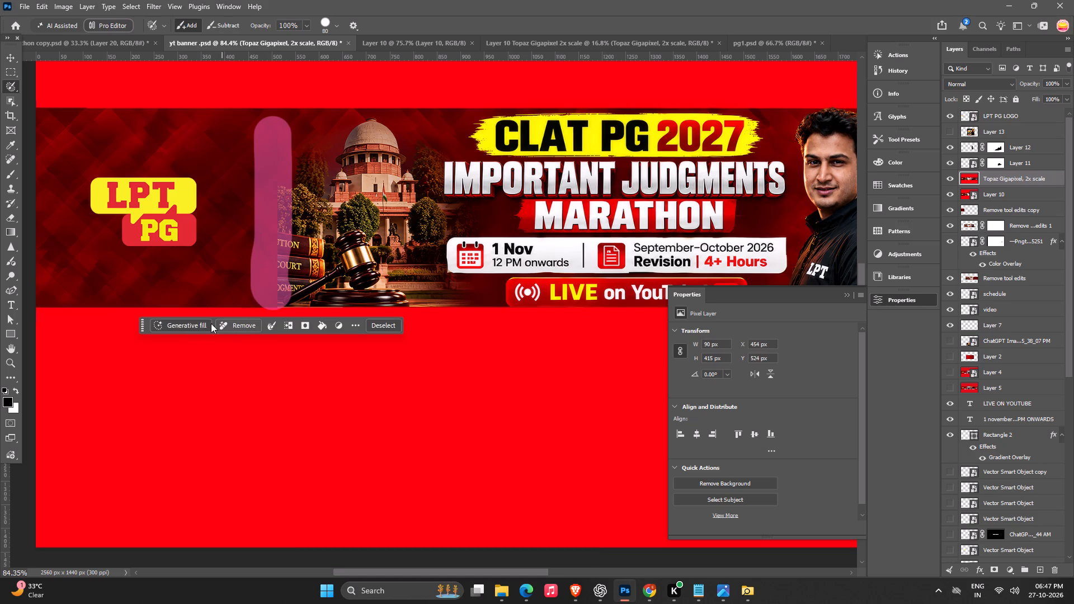
click(187, 322)
click(380, 343)
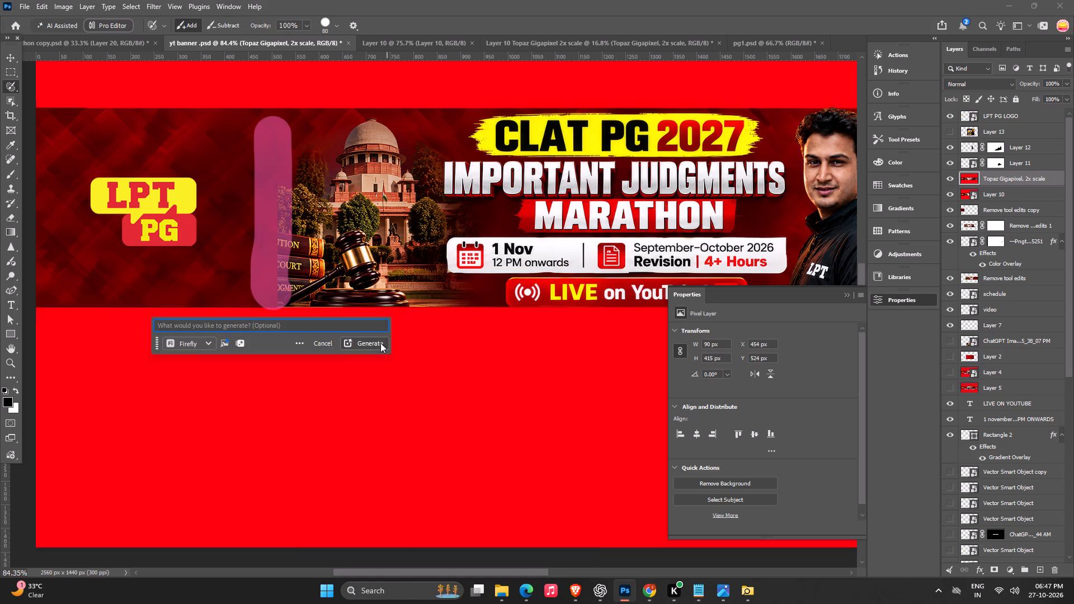
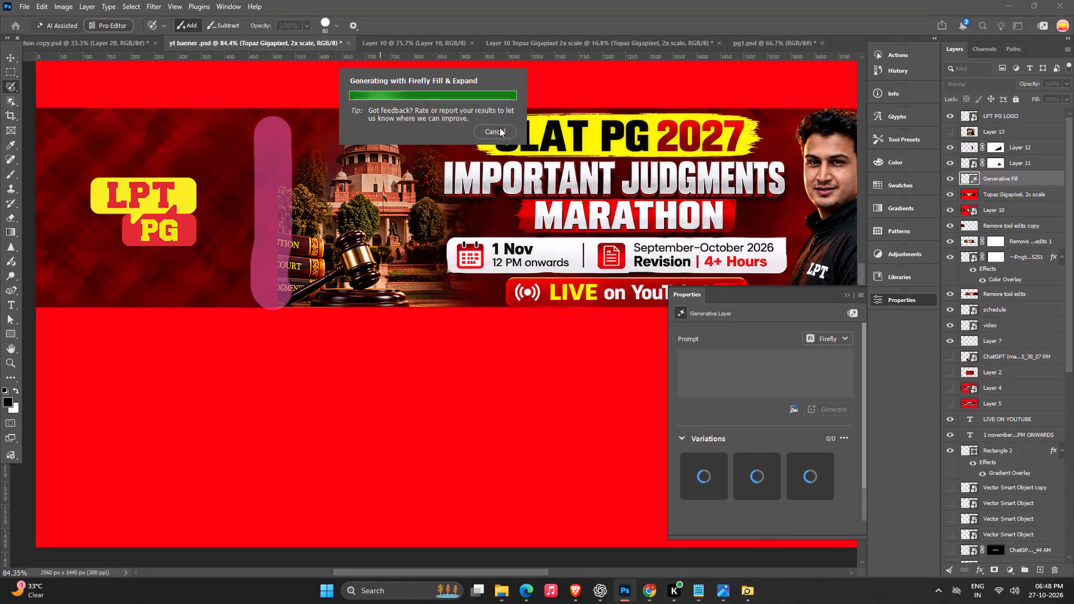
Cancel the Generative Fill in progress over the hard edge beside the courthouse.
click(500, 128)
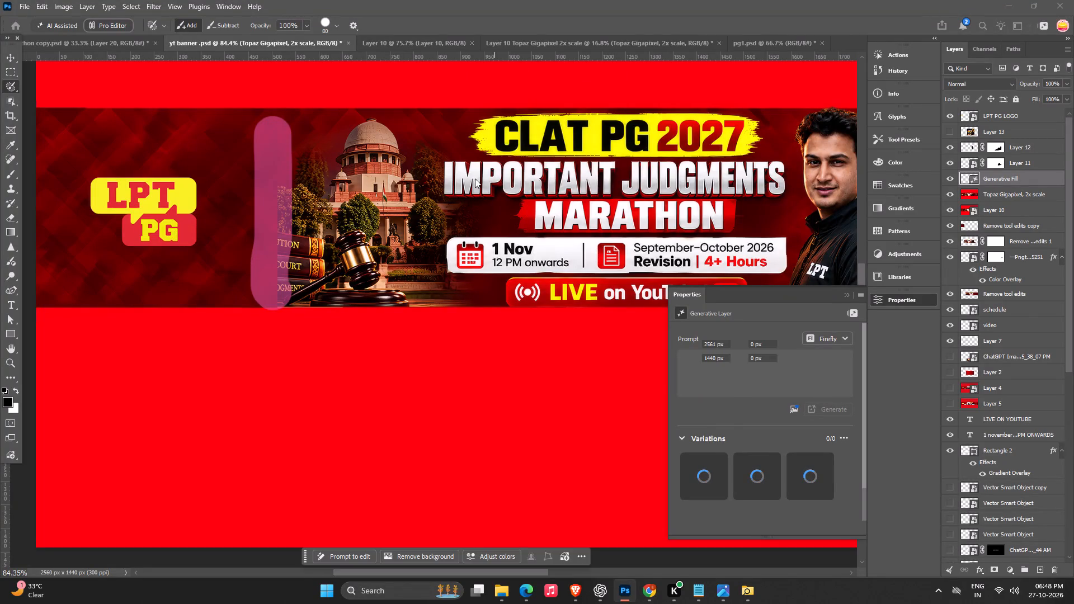
Select a full-height strip of plain red backdrop, about 54 × 408 px, between the logo and courthouse and copy it to a new layer.
key(space)
key(space)
key(space)
key(space)
key(space)
drag(258, 268, 304, 257)
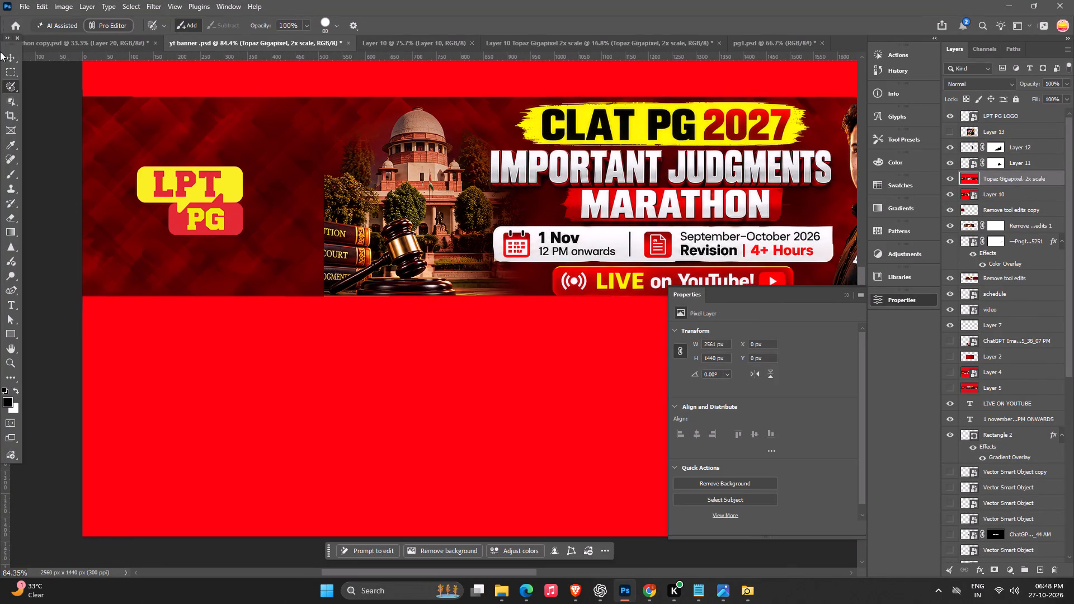
click(10, 55)
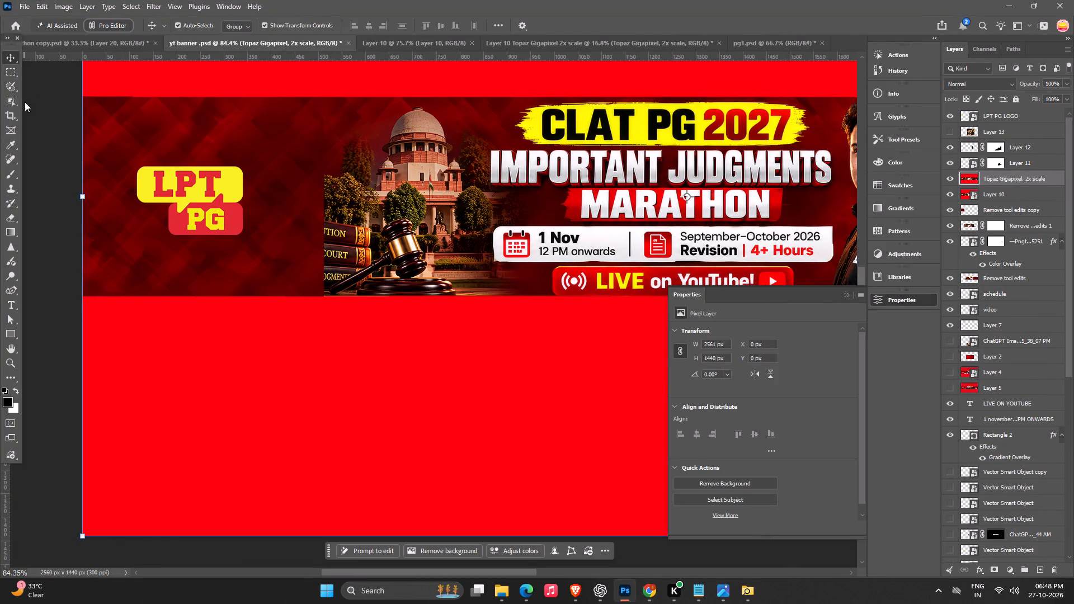
click(15, 71)
drag(262, 149, 313, 262)
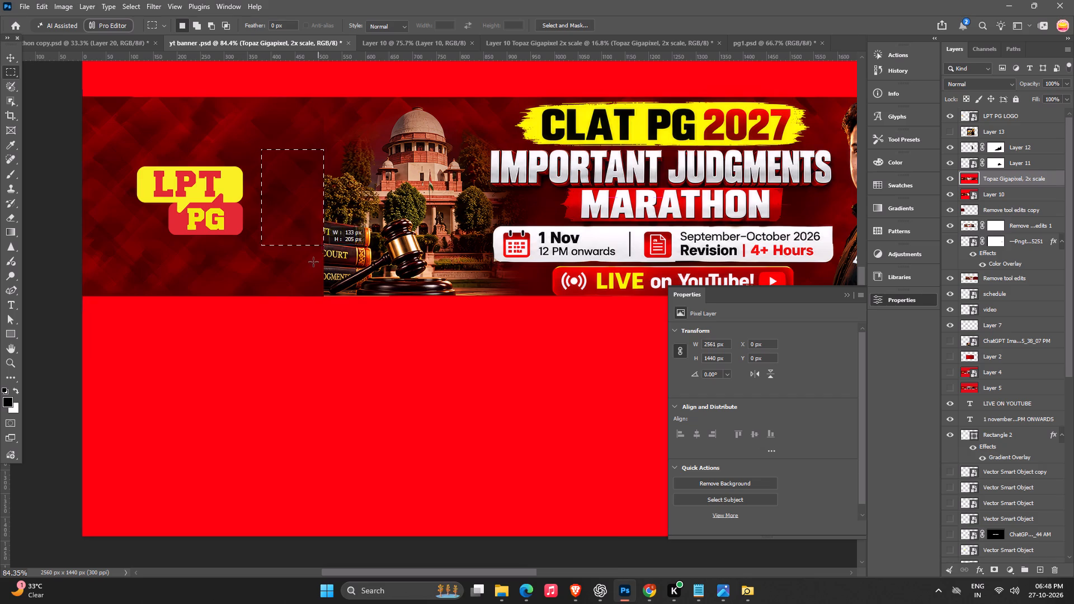
drag(313, 262, 307, 291)
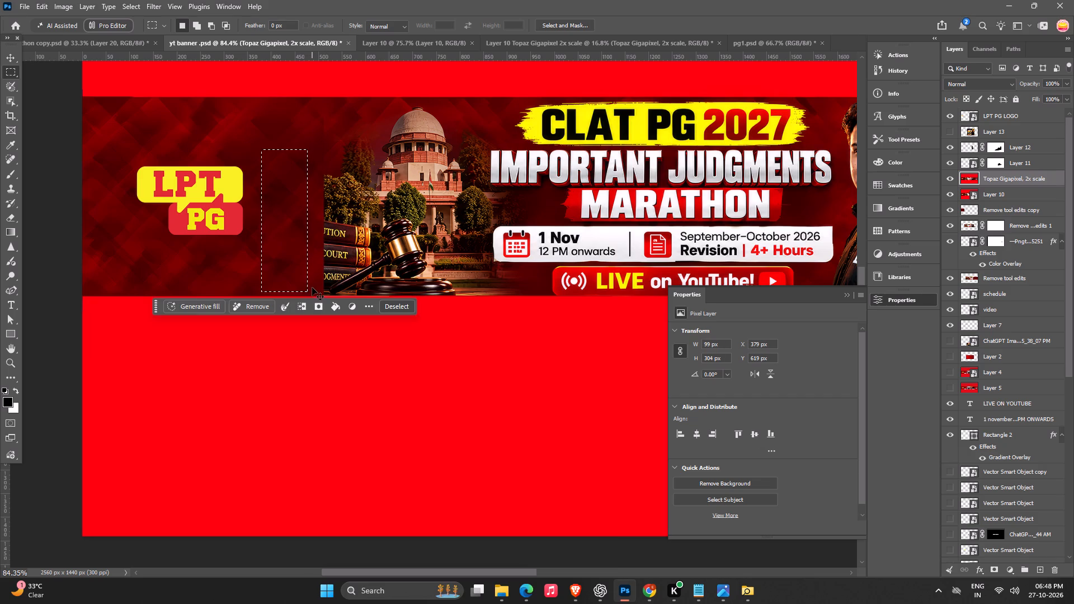
key(ctrl+d)
drag(274, 99, 303, 303)
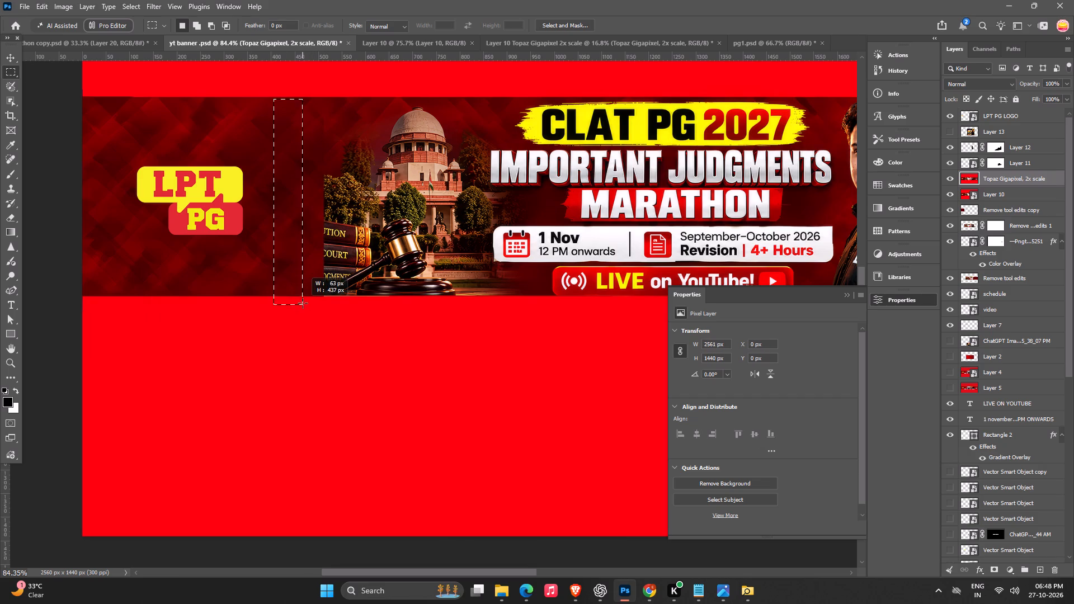
drag(303, 303, 298, 291)
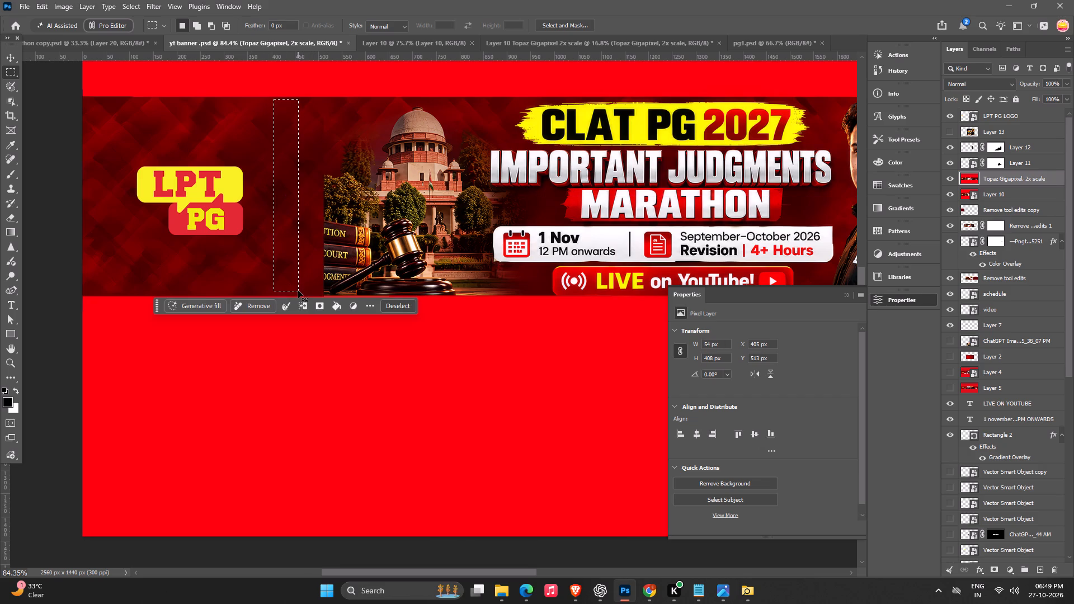
key(ctrl+j)
Move the copied backdrop strip over the courthouse artwork's hard edge, to about X 461, Y 526 px.
key(v)
drag(287, 172, 313, 169)
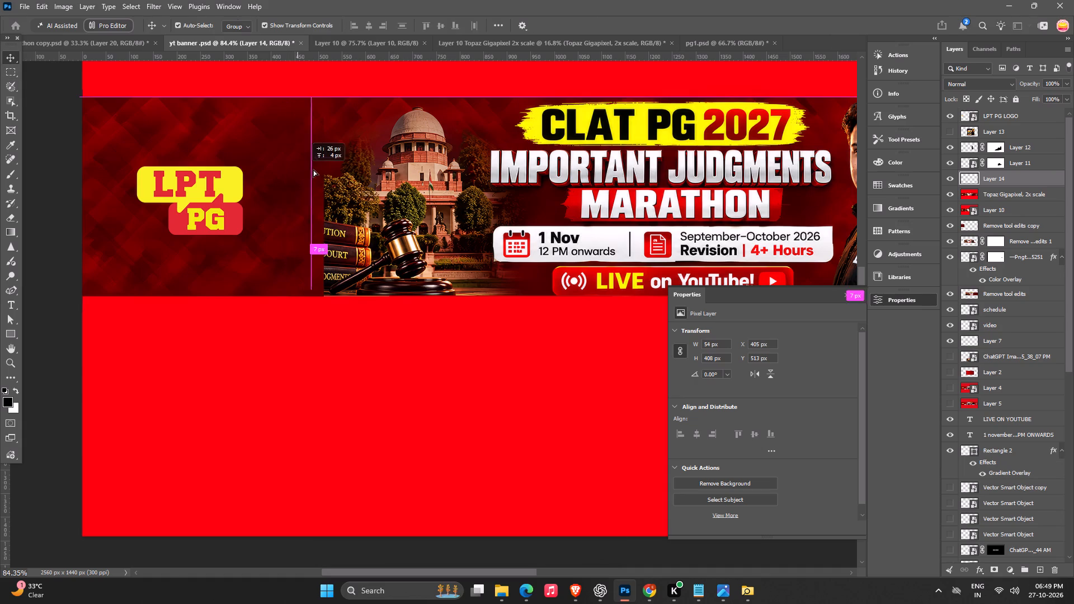
drag(313, 169, 315, 179)
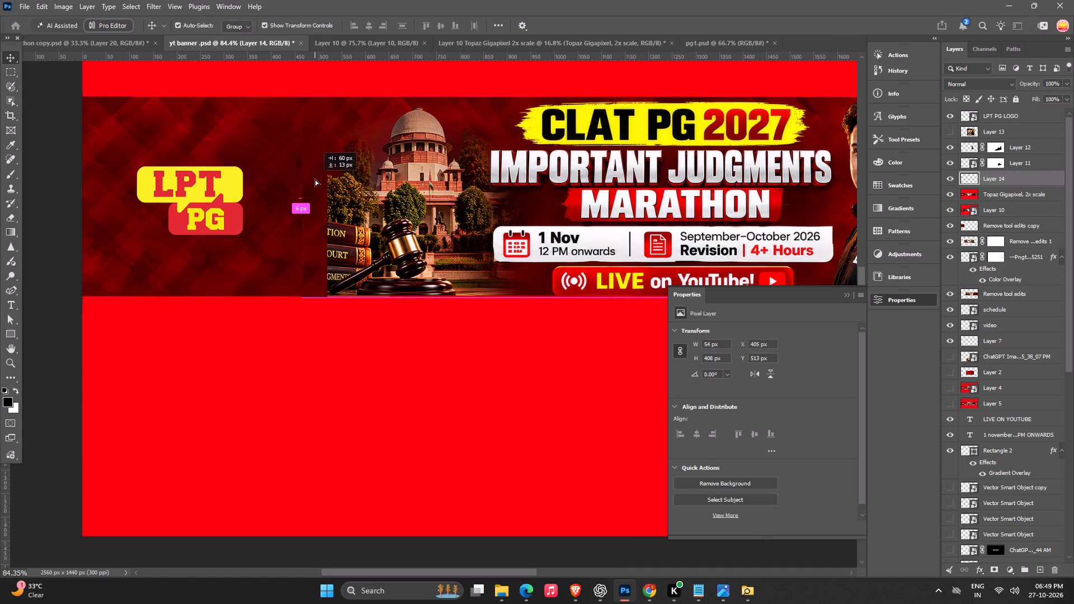
drag(315, 179, 314, 179)
Stretch the strip vertically to about 422 px so it spans the banner band from top to bottom.
alt+scroll(309, 136, up, 3)
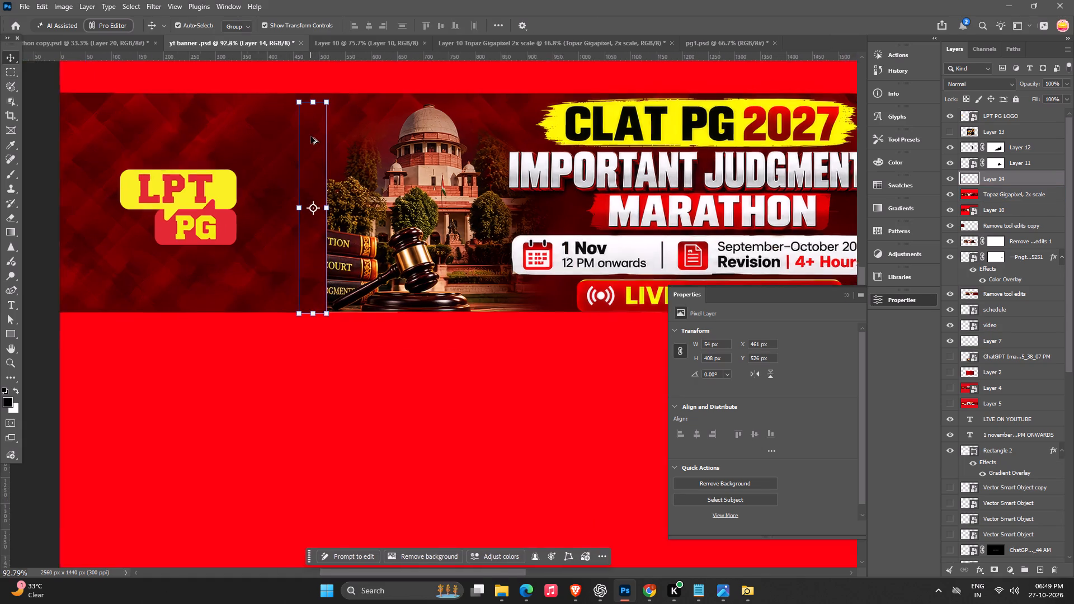
alt+scroll(311, 136, up, 3)
shift+drag(314, 82, 315, 68)
key(Return)
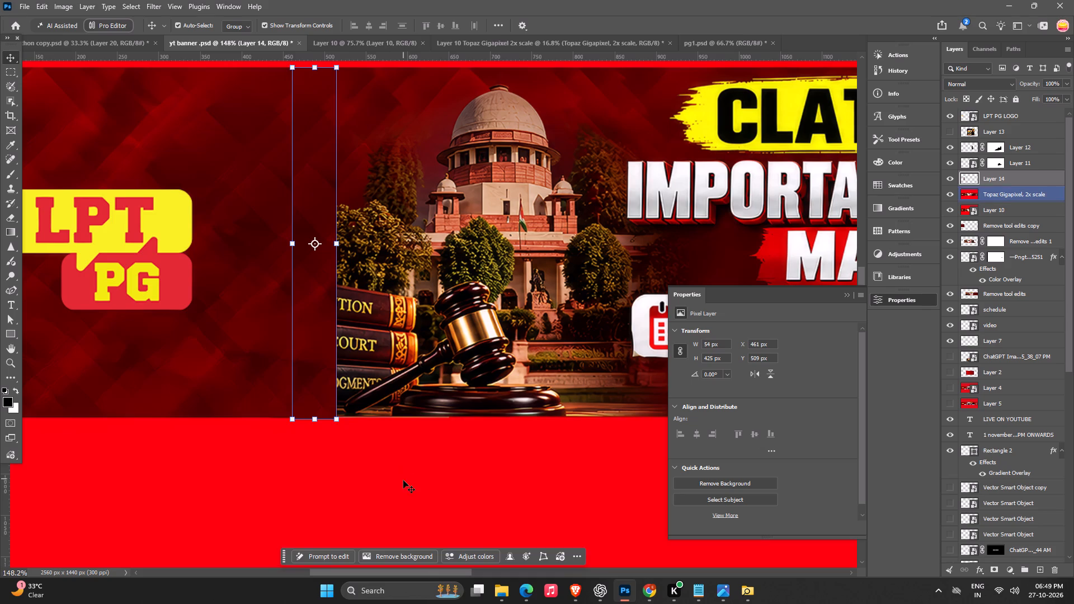
click(403, 480)
click(299, 386)
alt+scroll(322, 430, up, 6)
shift+drag(309, 412, 309, 413)
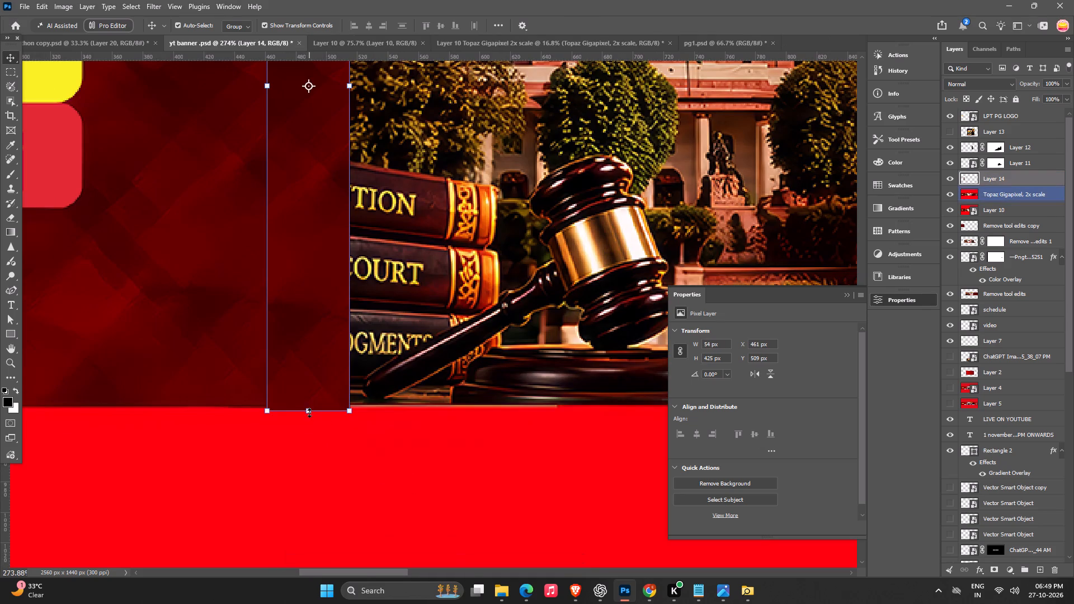
shift+drag(309, 413, 309, 406)
key(Return)
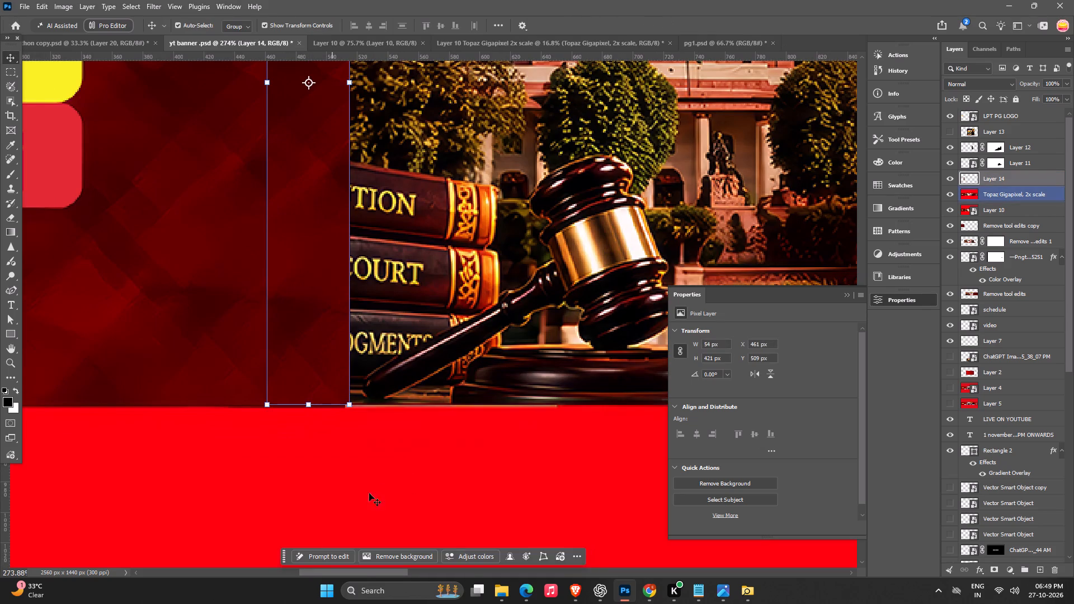
click(377, 504)
alt+scroll(366, 434, up, 5)
click(314, 360)
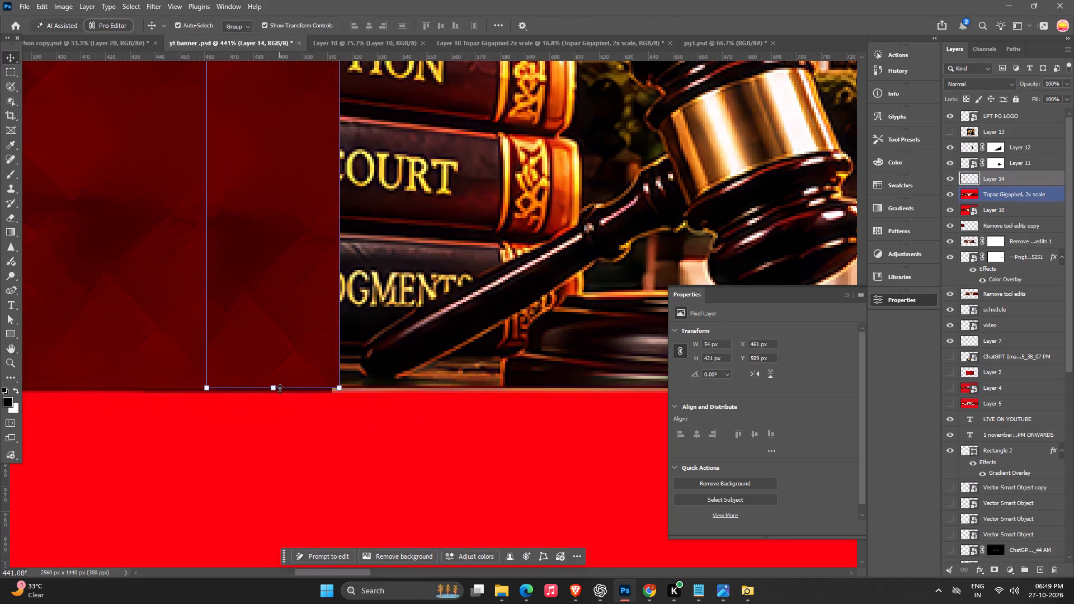
shift+click(277, 388)
key(Return)
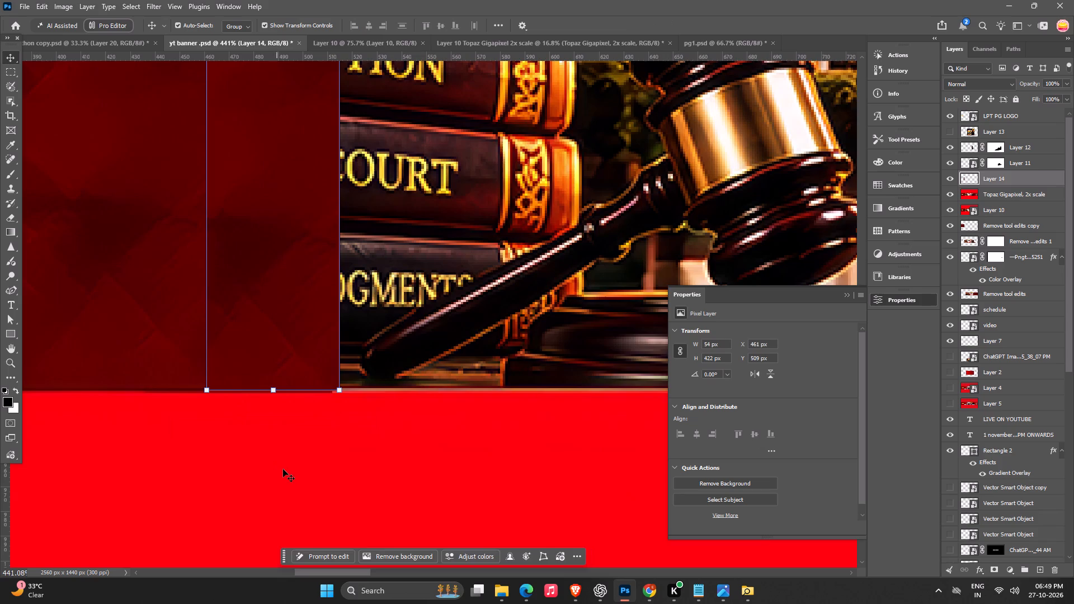
Add a layer mask to the strip on Layer 14 and fade its logo-side edge with a soft 45 px black brush.
drag(293, 472, 299, 471)
alt+scroll(300, 471, down, 17)
click(294, 371)
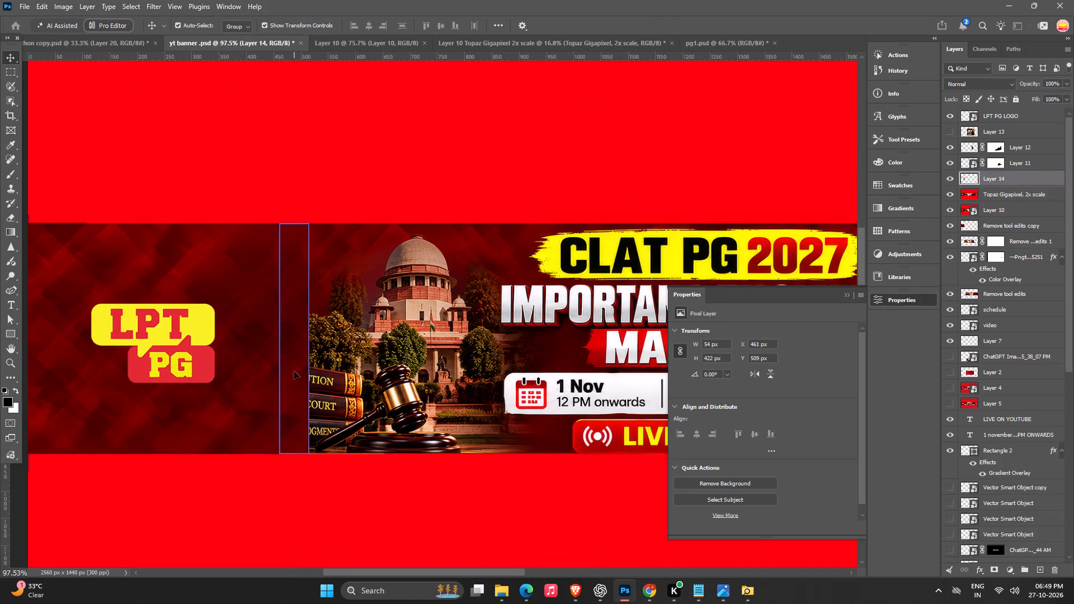
click(996, 567)
alt+scroll(539, 413, up, 4)
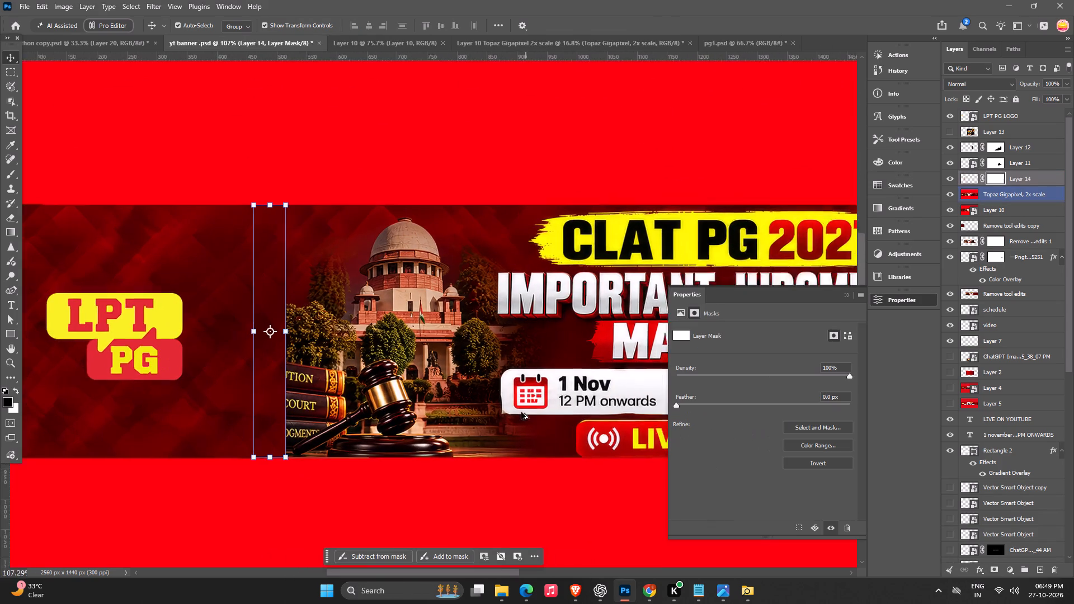
key(b)
key(space)
key(space)
key(space)
key(space)
key(space)
key(space)
key(space)
key(space)
drag(190, 268, 319, 260)
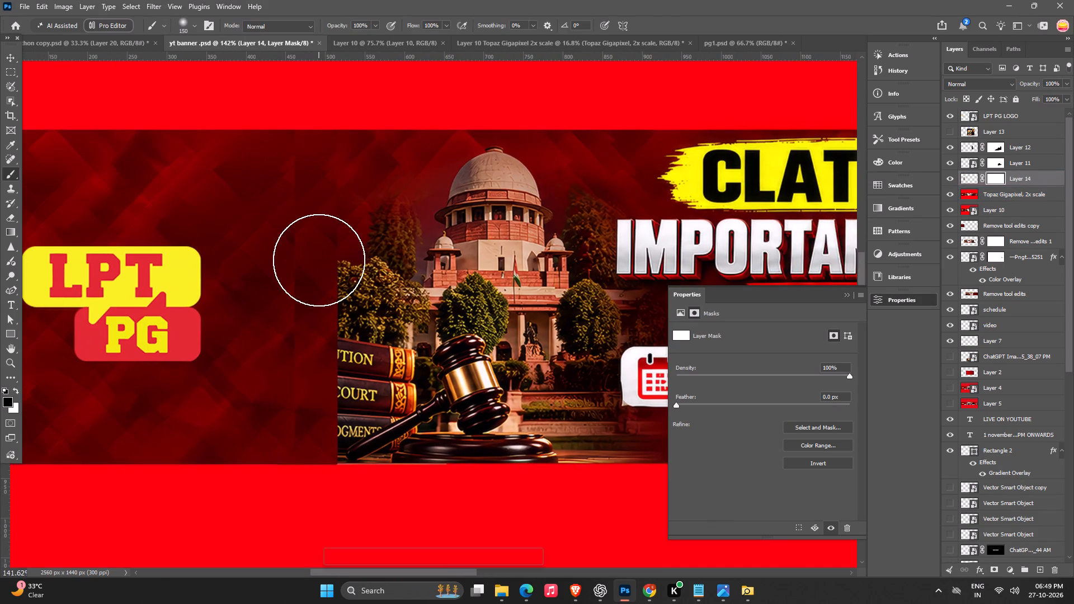
key(bracketleft)
key(bracketleft)
key(bracketleft)
key(bracketleft)
key(bracketleft)
key(bracketleft)
key(bracketleft)
key(bracketleft)
key(bracketleft)
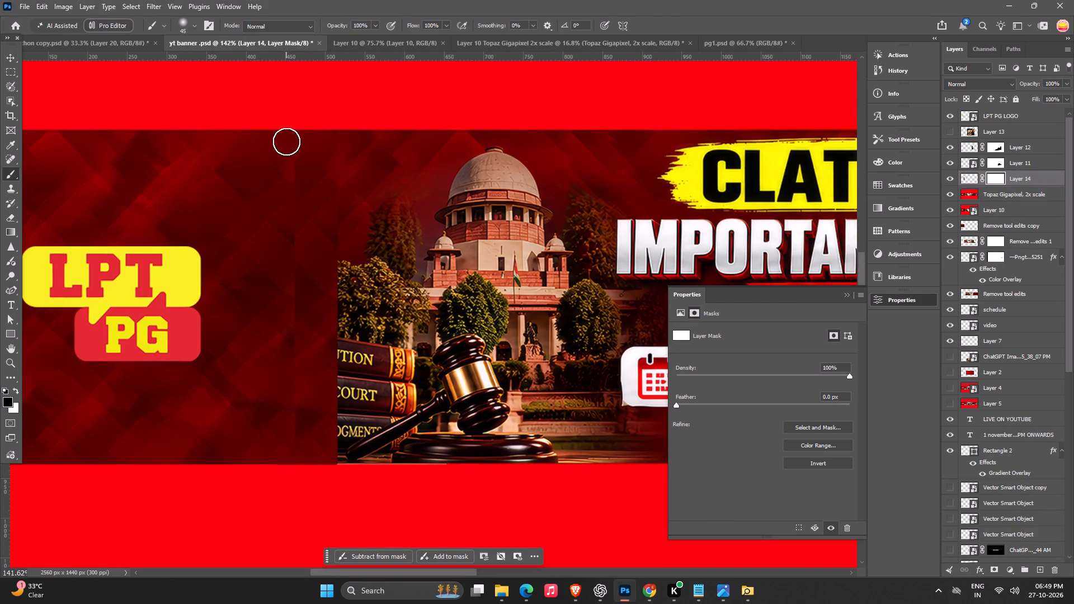
drag(286, 141, 293, 460)
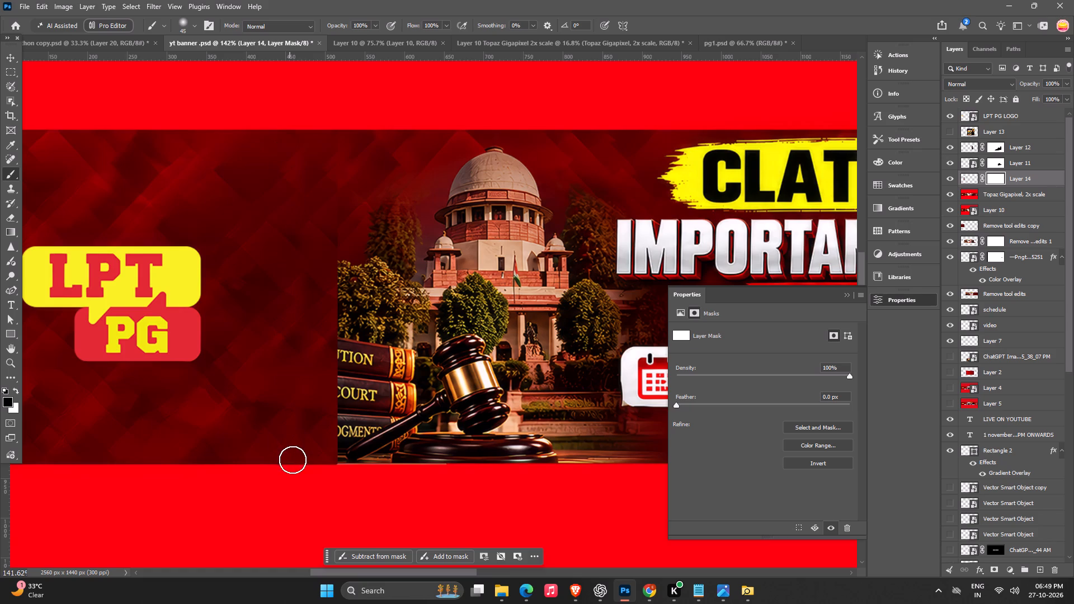
drag(293, 460, 294, 462)
Brush black on the mask along the strip's courthouse-side edge, and toggle Layer 14's visibility to compare the blend.
drag(339, 457, 348, 276)
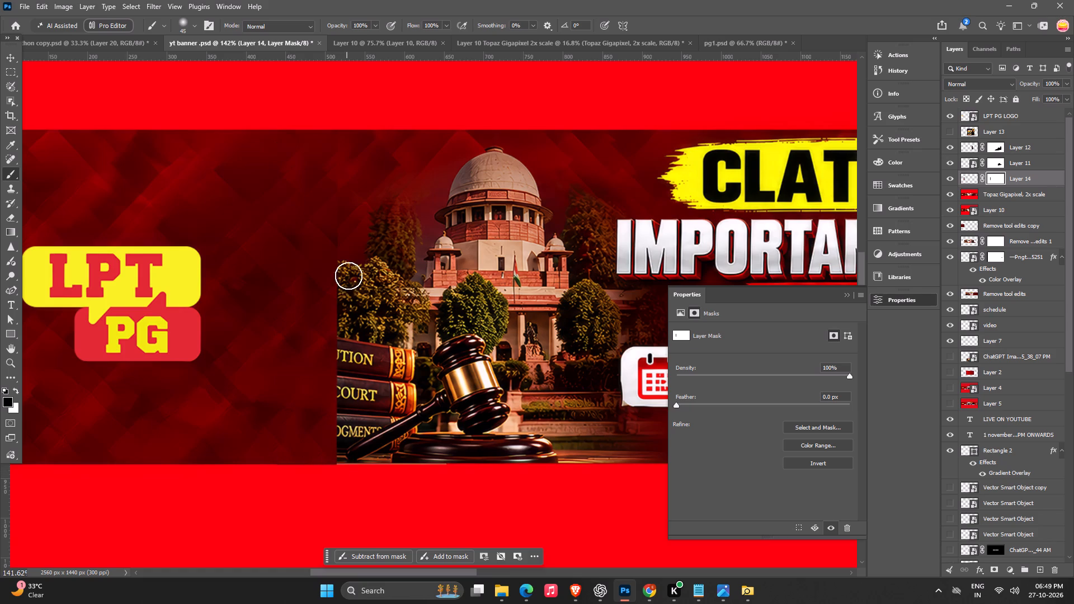
drag(348, 276, 349, 179)
drag(340, 137, 340, 270)
drag(340, 270, 347, 459)
drag(345, 459, 342, 304)
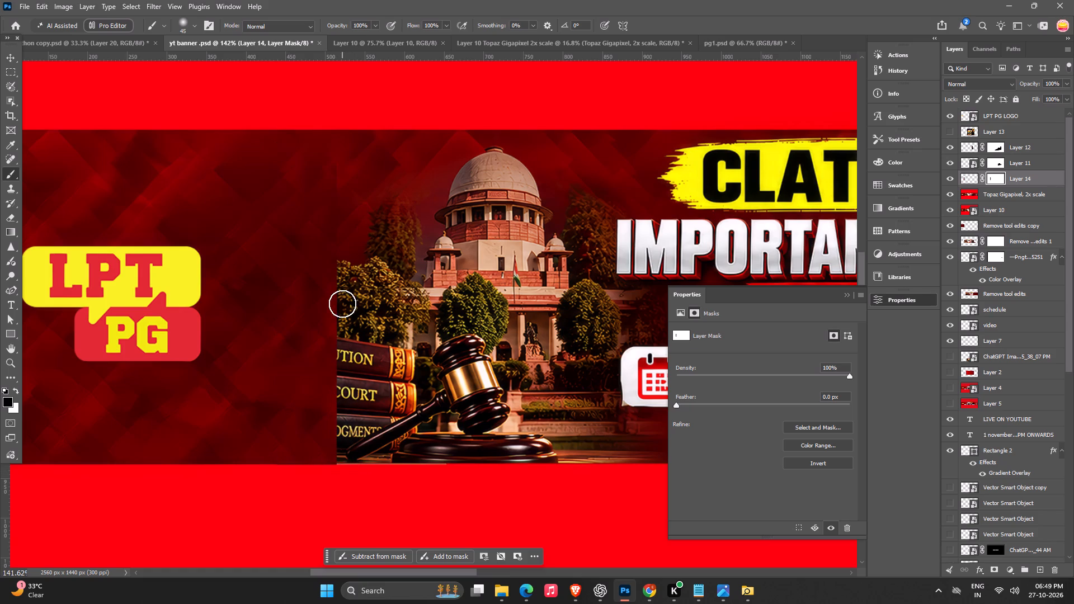
drag(342, 304, 342, 303)
click(949, 178)
click(949, 178)
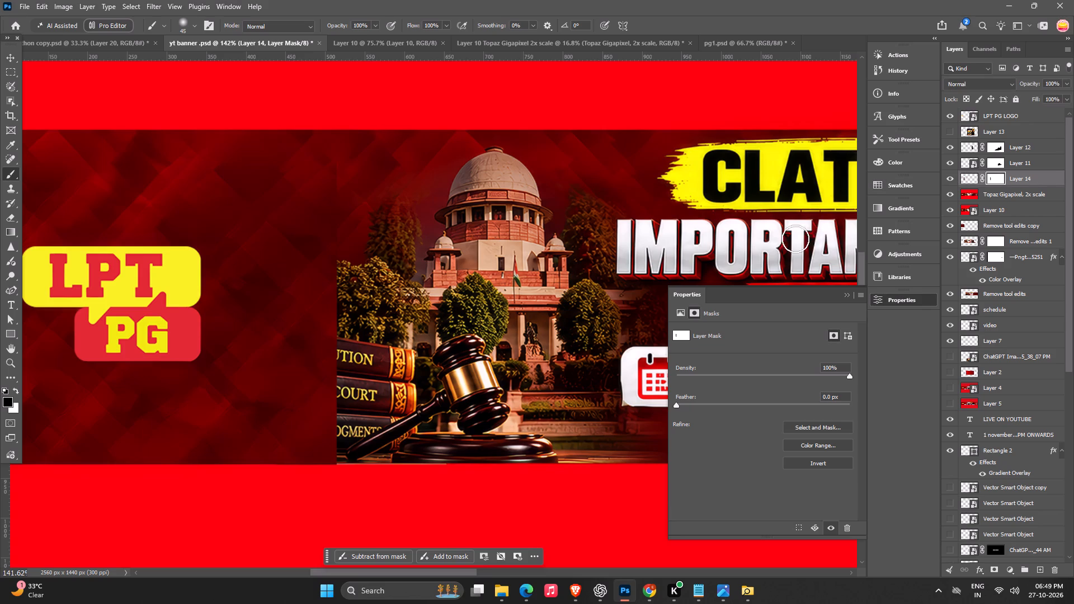
Shift the masked strip horizontally towards the courthouse so it overlaps the trees and law books.
key(v)
drag(310, 345, 332, 345)
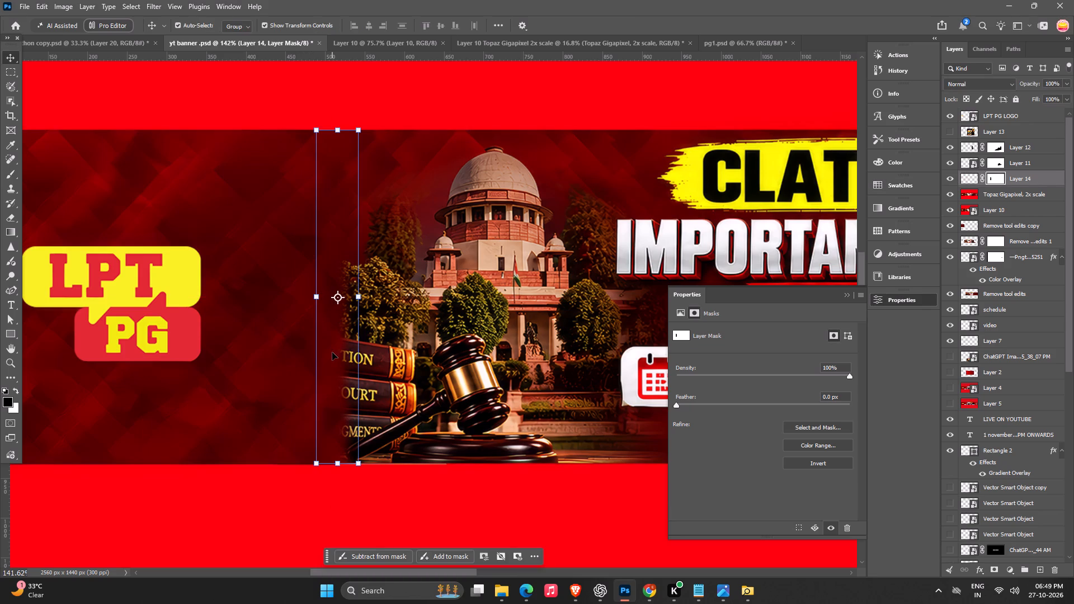
key(Return)
click(474, 497)
Examine the full banner with the blended strip beside the courthouse.
alt+scroll(474, 497, down, 7)
key(space)
key(space)
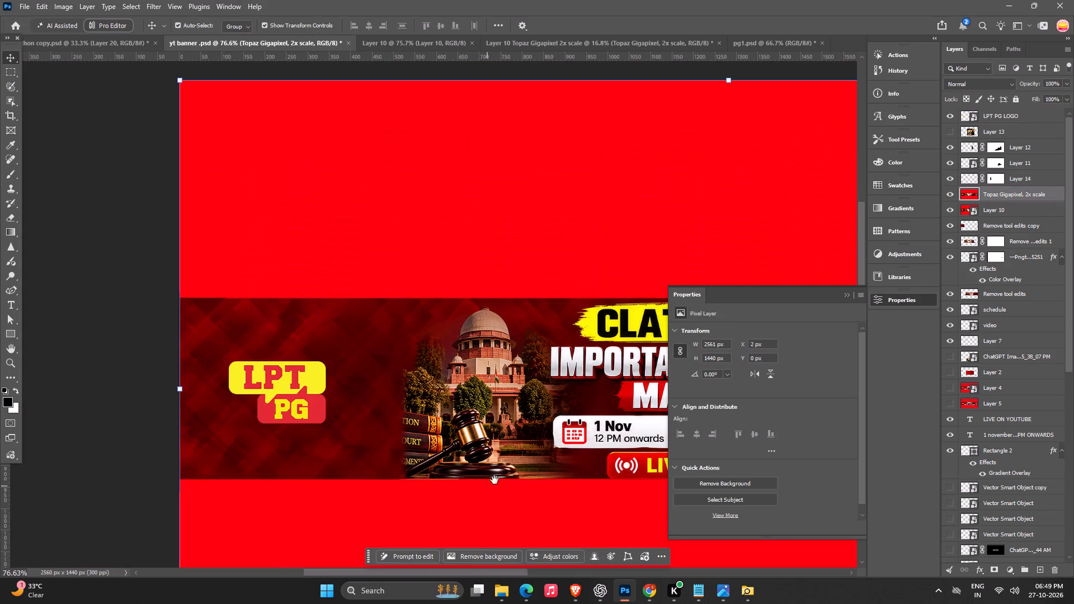
drag(491, 480, 270, 397)
alt+scroll(270, 396, down, 6)
key(space)
key(space)
key(space)
key(space)
key(space)
key(space)
key(space)
drag(357, 424, 356, 411)
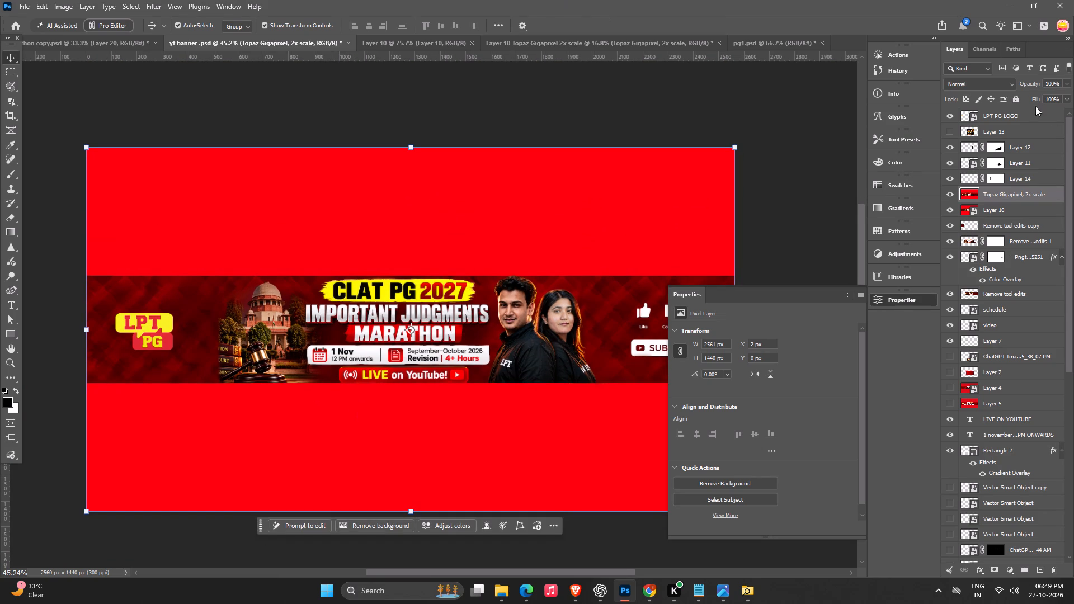
Stamp all visible layers into a new merged layer above the LPT PG LOGO layer.
click(1021, 111)
key(ctrl+alt+shift+e)
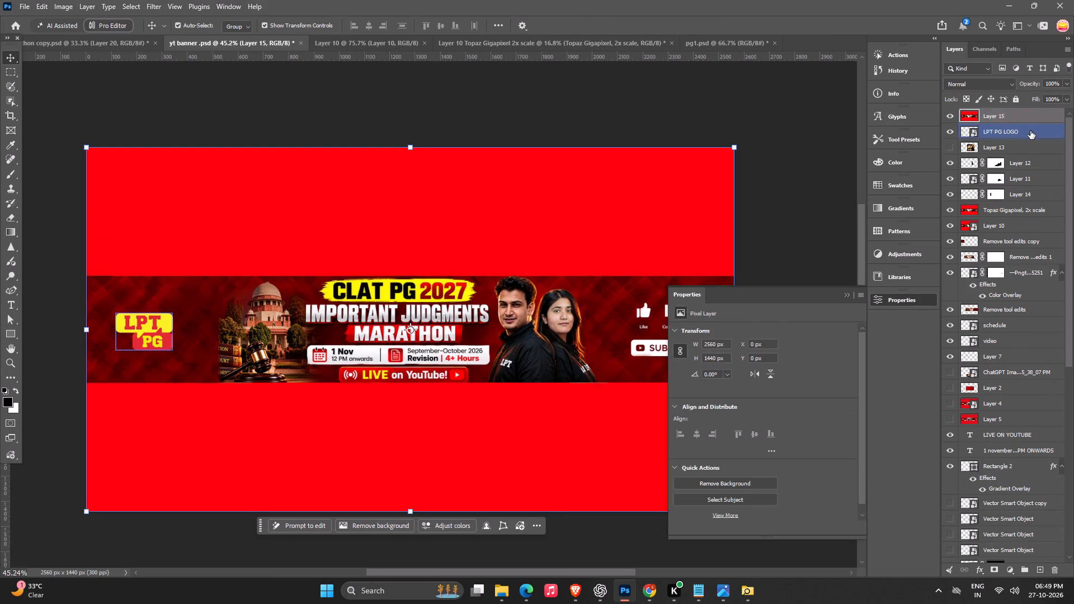
Export the banner as a 7680 × 4320 px JPG to the Downloads folder, adding 1 to the file name.
key(ctrl+alt+shift+w)
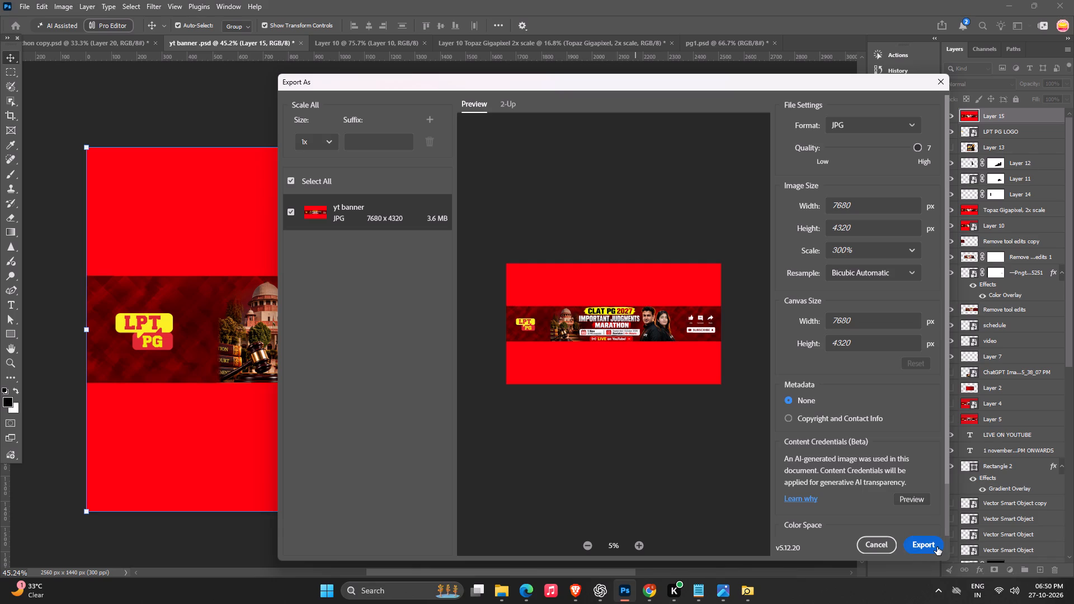
click(931, 540)
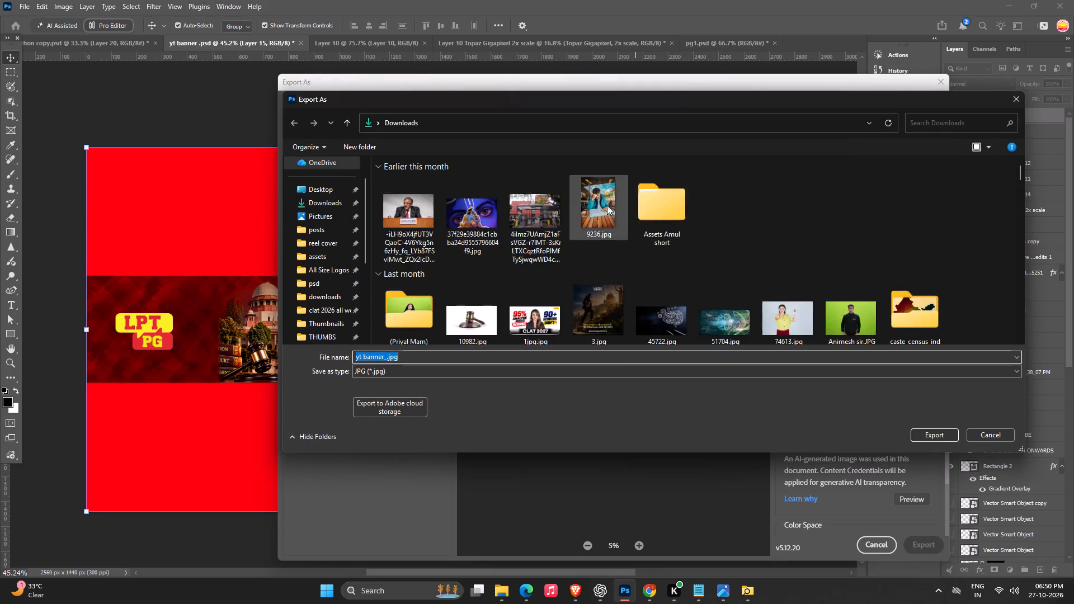
click(326, 200)
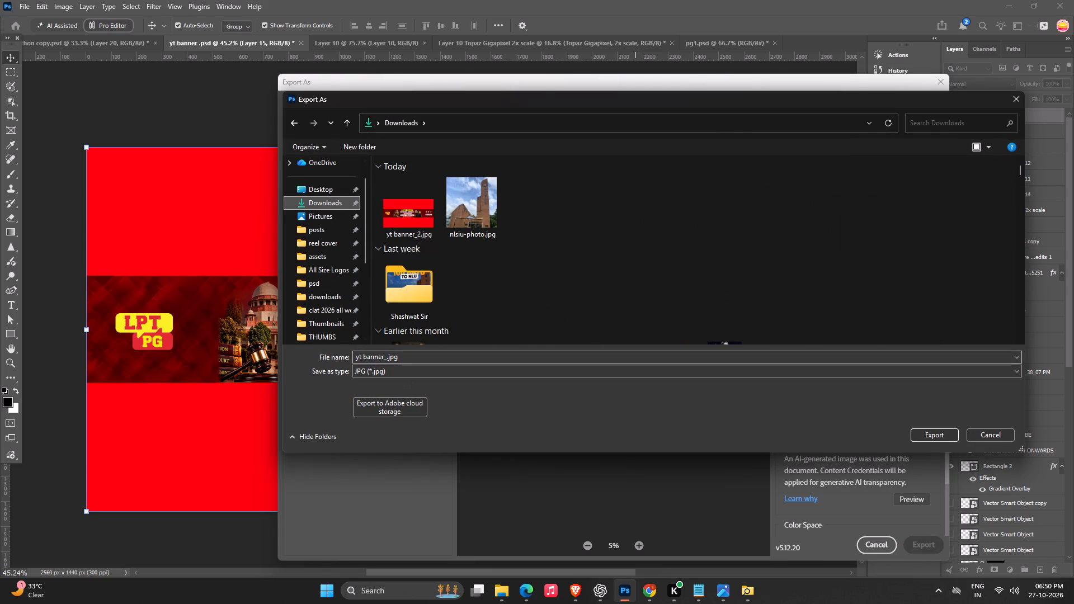
click(385, 358)
click(386, 358)
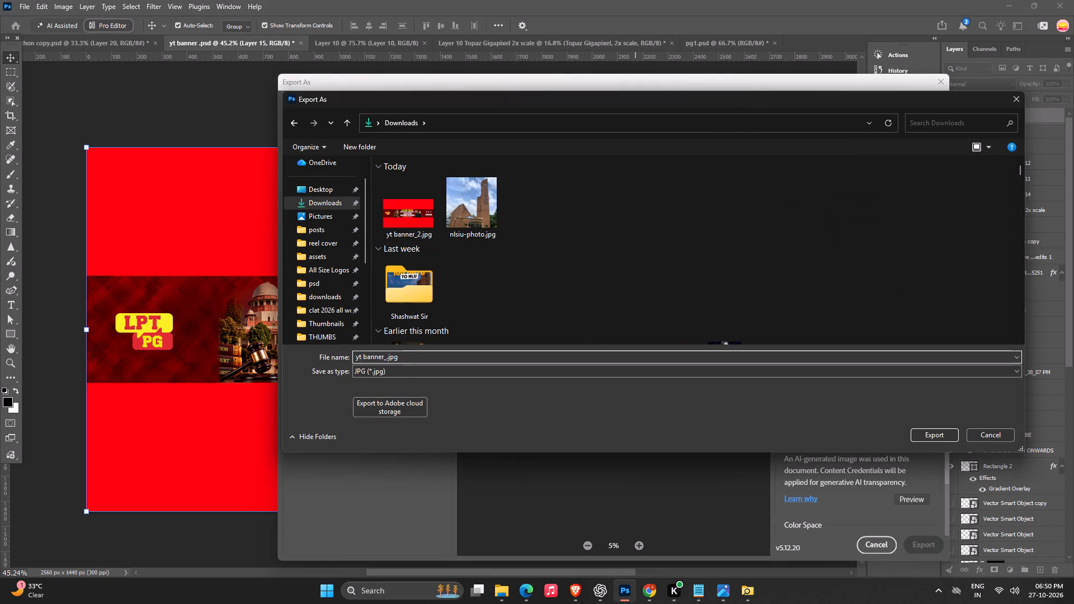
key(1)
key(Return)
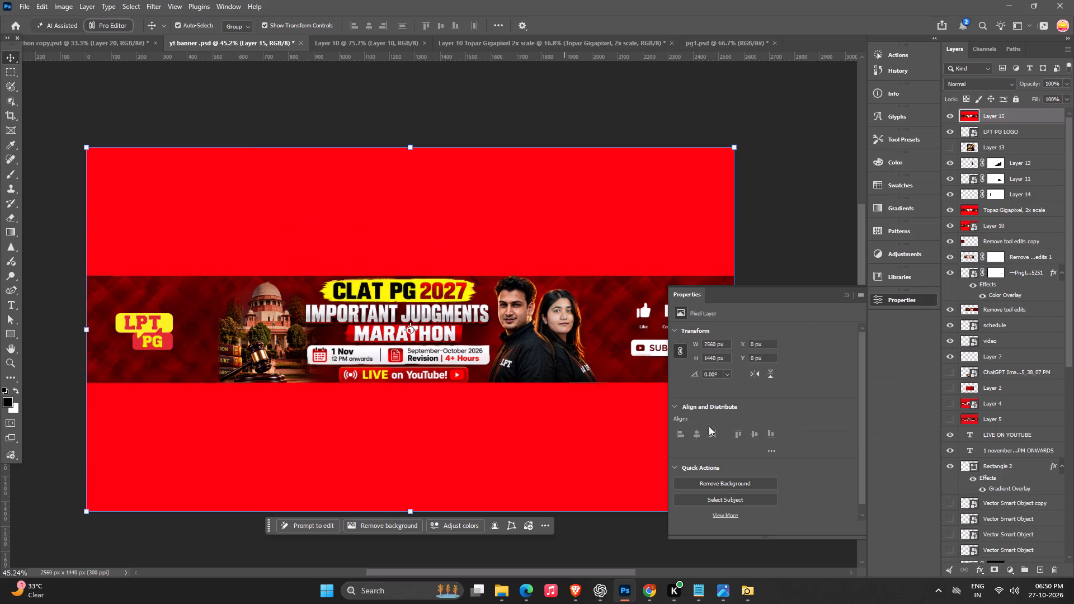
Open yt banner_2.jpg from the Downloads folder, inspect its artwork close up and as a whole, and close it.
click(503, 589)
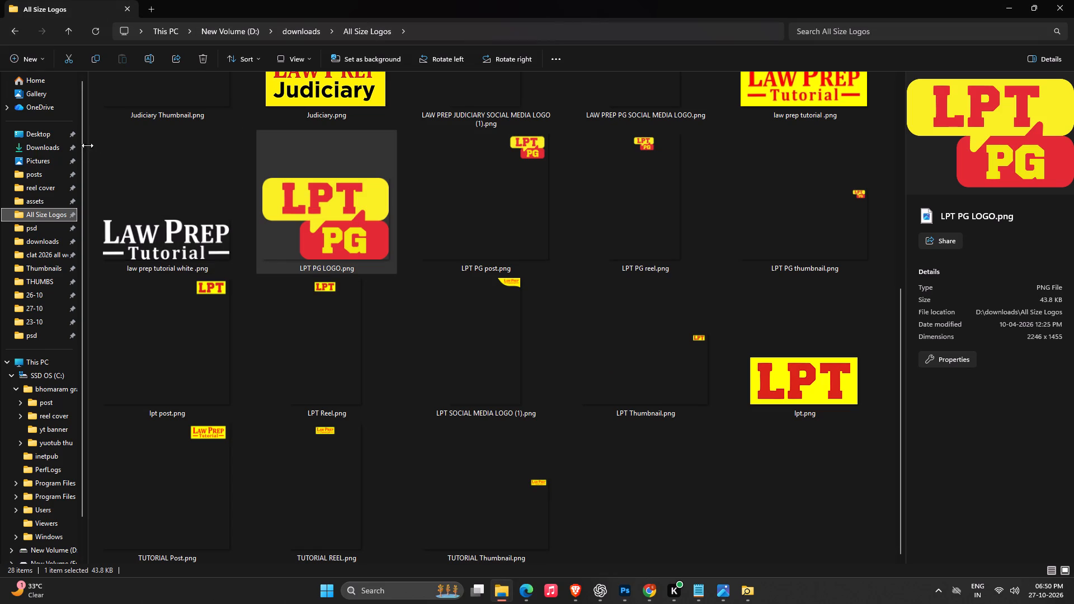
click(44, 145)
scroll(163, 182, up, 8)
scroll(65, 145, up, 7)
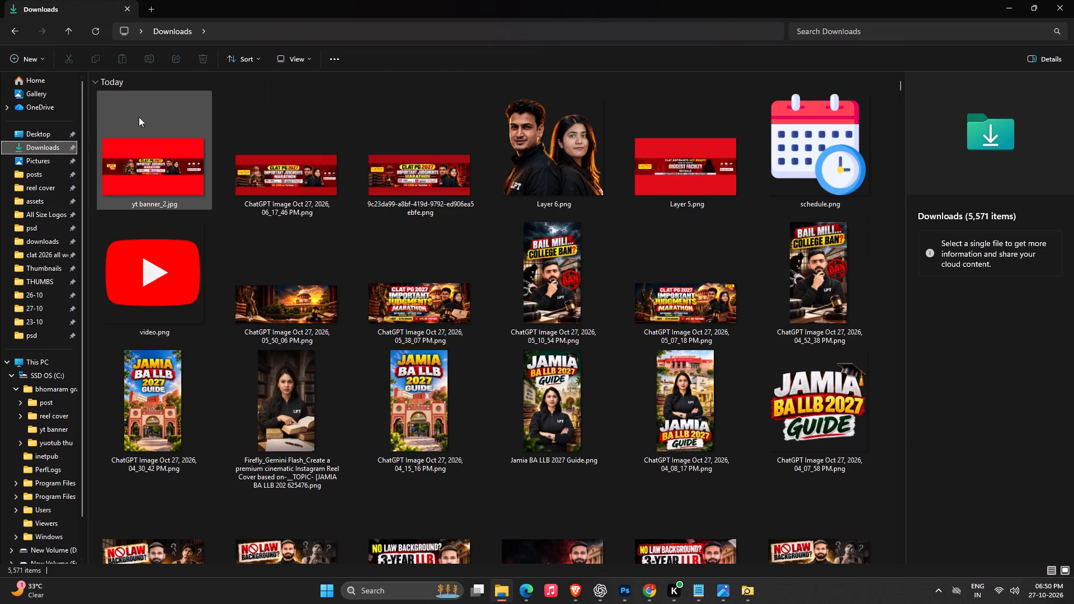
double_click(128, 166)
ctrl+scroll(635, 375, up, 7)
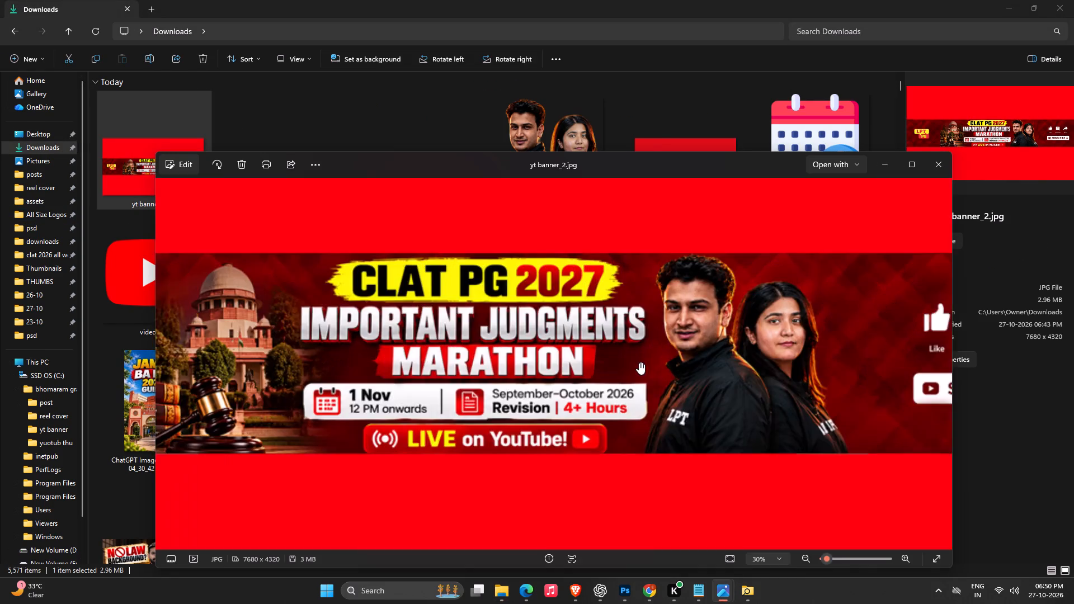
ctrl+scroll(669, 348, up, 8)
ctrl+scroll(713, 305, up, 7)
ctrl+scroll(713, 305, down, 11)
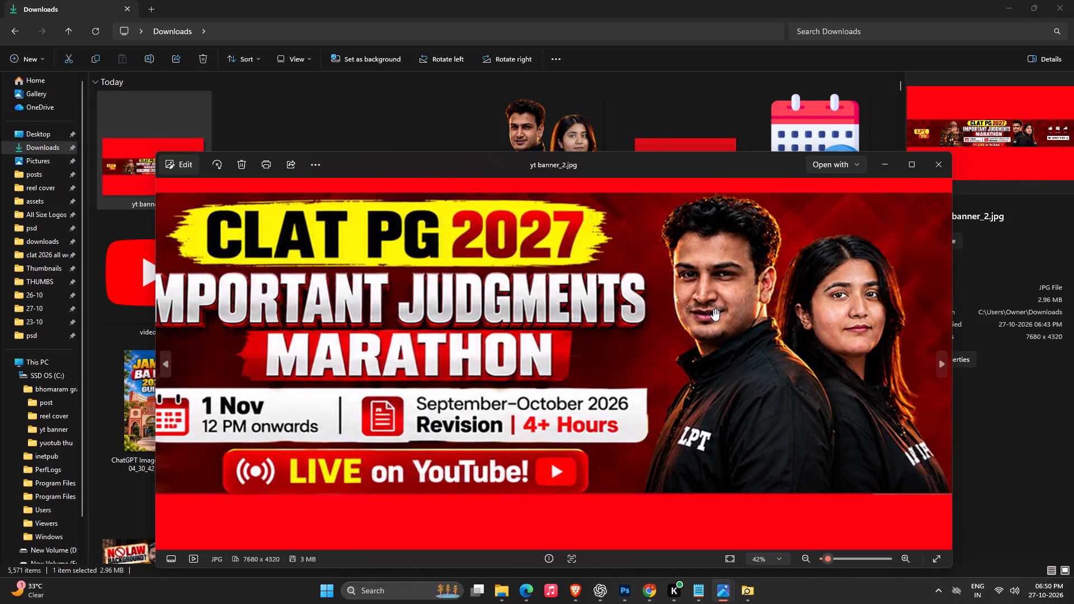
ctrl+scroll(713, 309, down, 15)
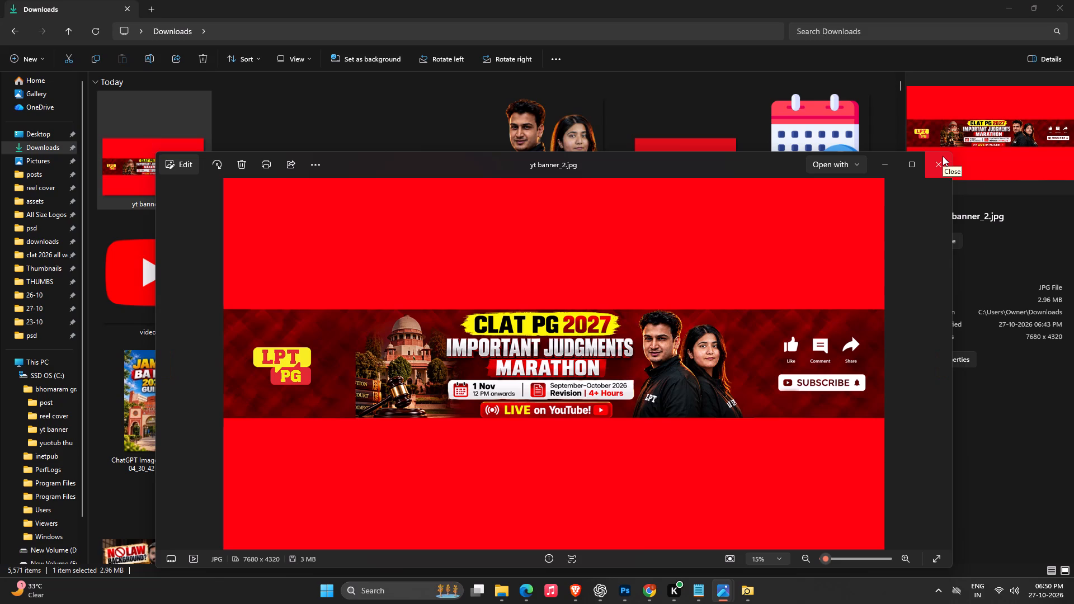
click(943, 156)
Switch back to Photoshop and examine the yt banner document around the logo, courthouse and title.
key(alt+Tab)
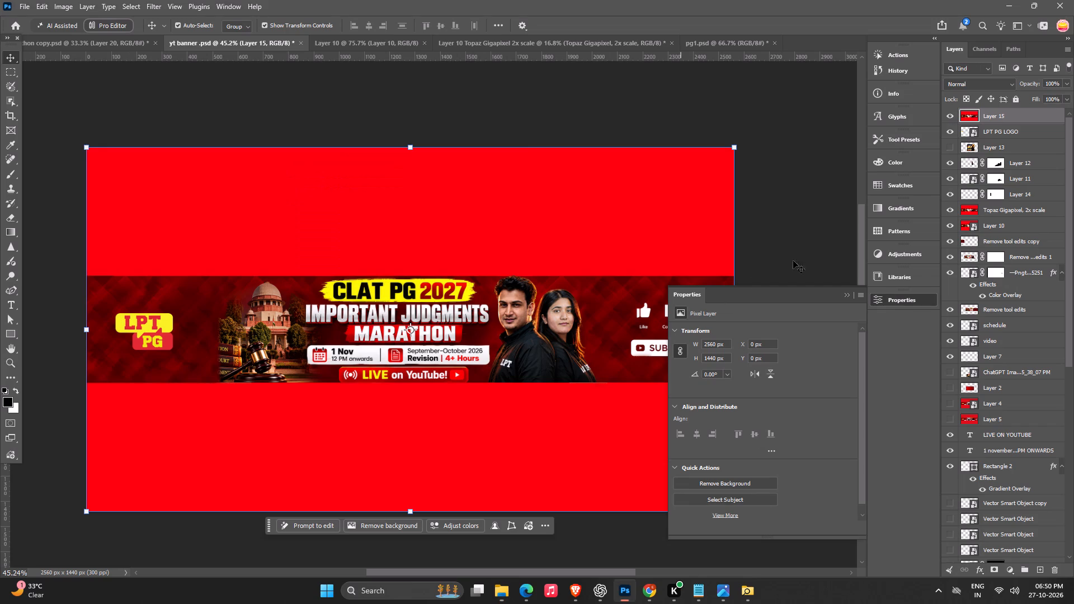
key(space)
key(space)
key(space)
key(space)
key(space)
key(space)
key(space)
key(space)
key(space)
key(space)
drag(323, 327, 434, 249)
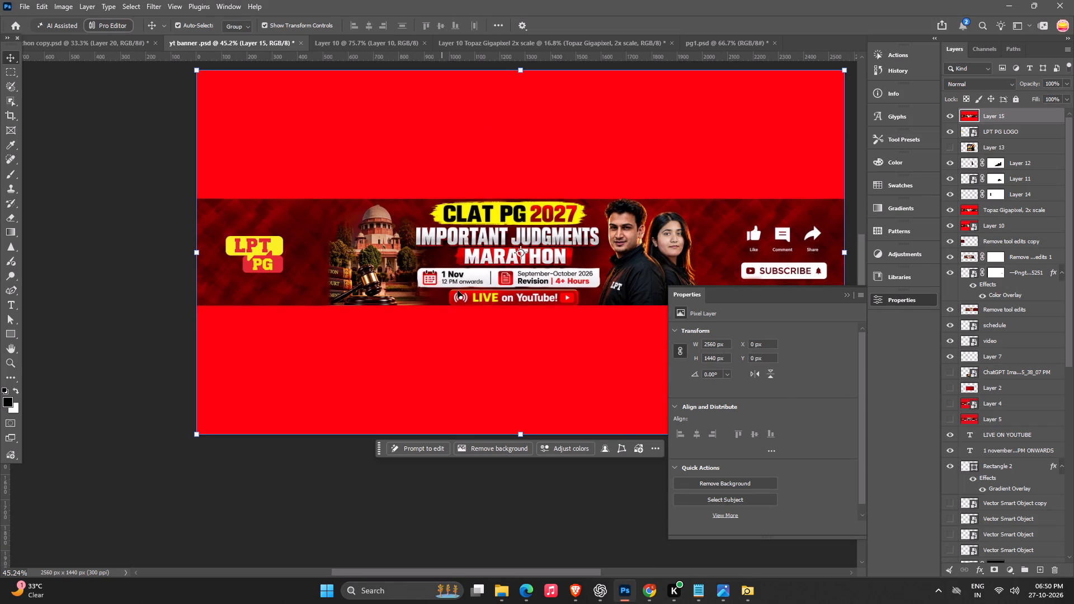
click(131, 150)
scroll(378, 262, up, 8)
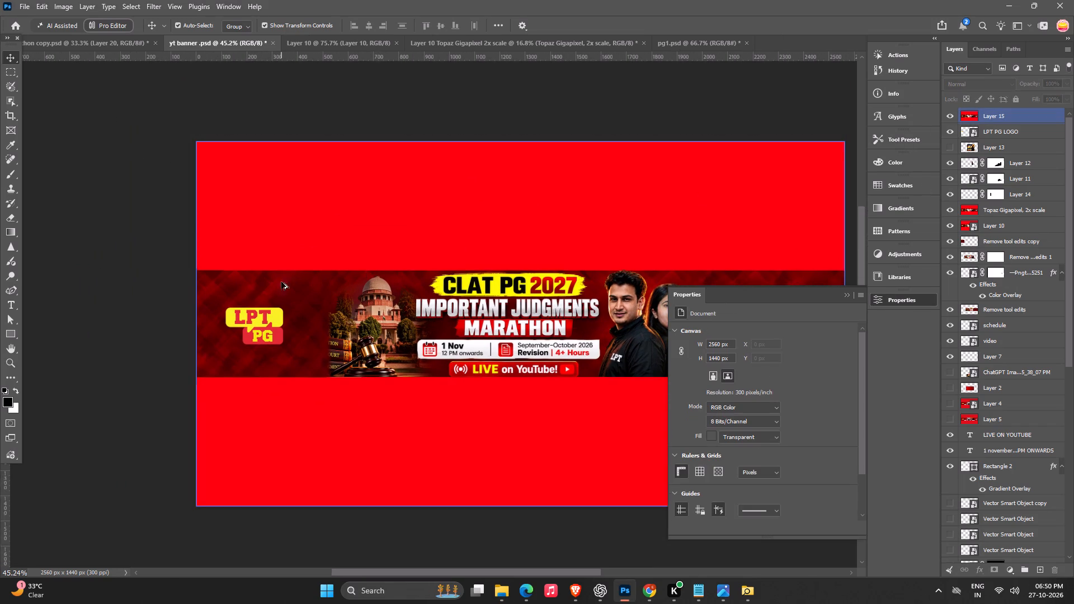
alt+scroll(281, 330, up, 8)
alt+scroll(348, 343, up, 8)
alt+scroll(357, 343, down, 12)
alt+scroll(447, 326, down, 6)
Stamp all visible layers into another new merged layer above Layer 15.
click(453, 324)
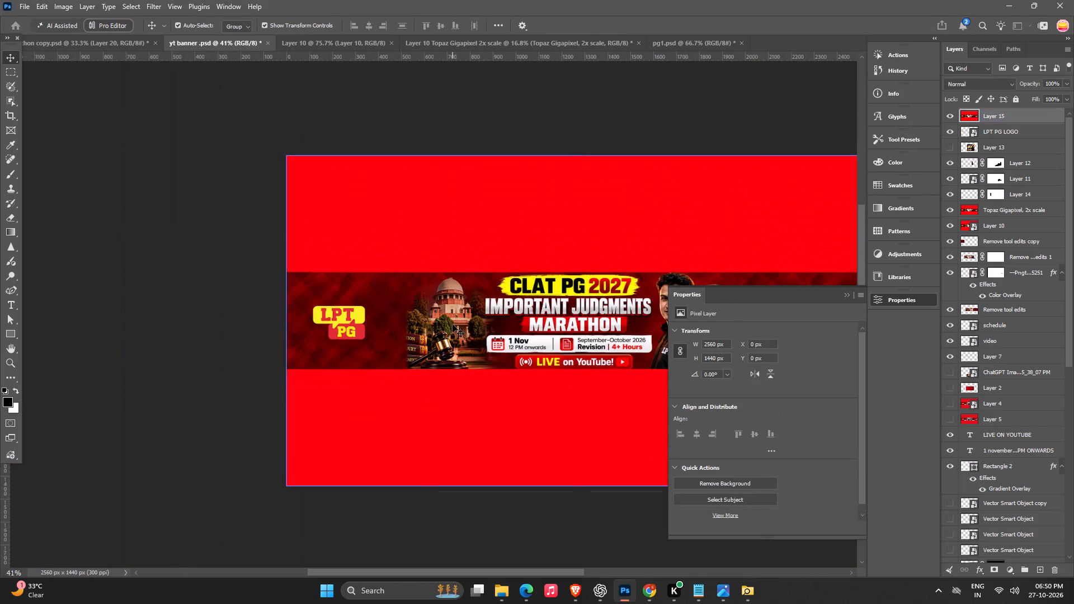
key(space)
key(space)
key(space)
key(space)
drag(531, 308, 371, 272)
key(ctrl+alt+shift+e)
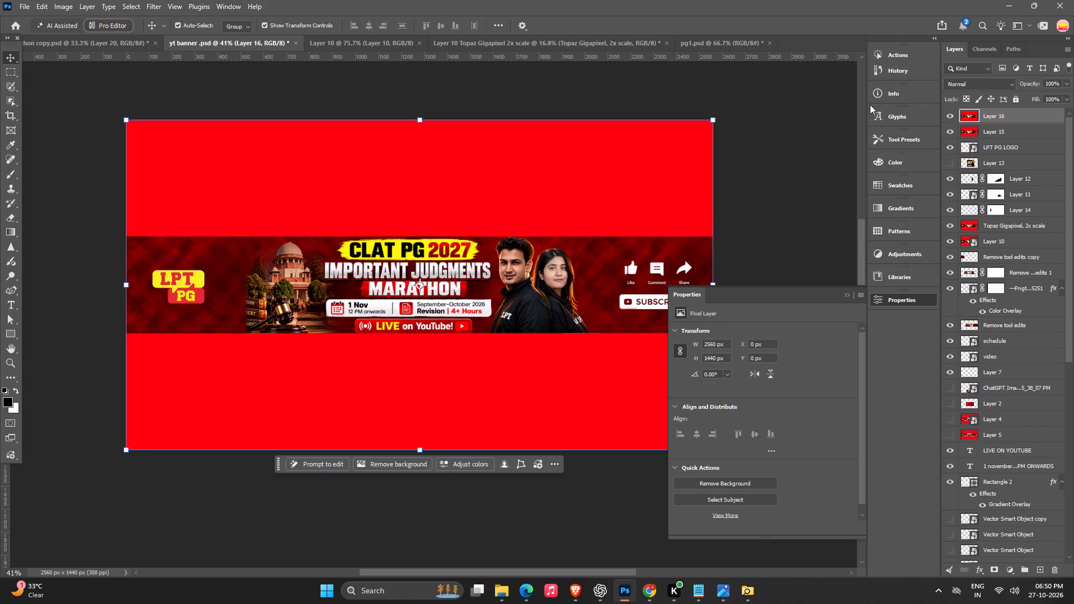
Export the banner as a 7680 × 4320 px JPG to the Downloads folder, overwriting yt banner_1.jpg.
key(ctrl+alt+shift+w)
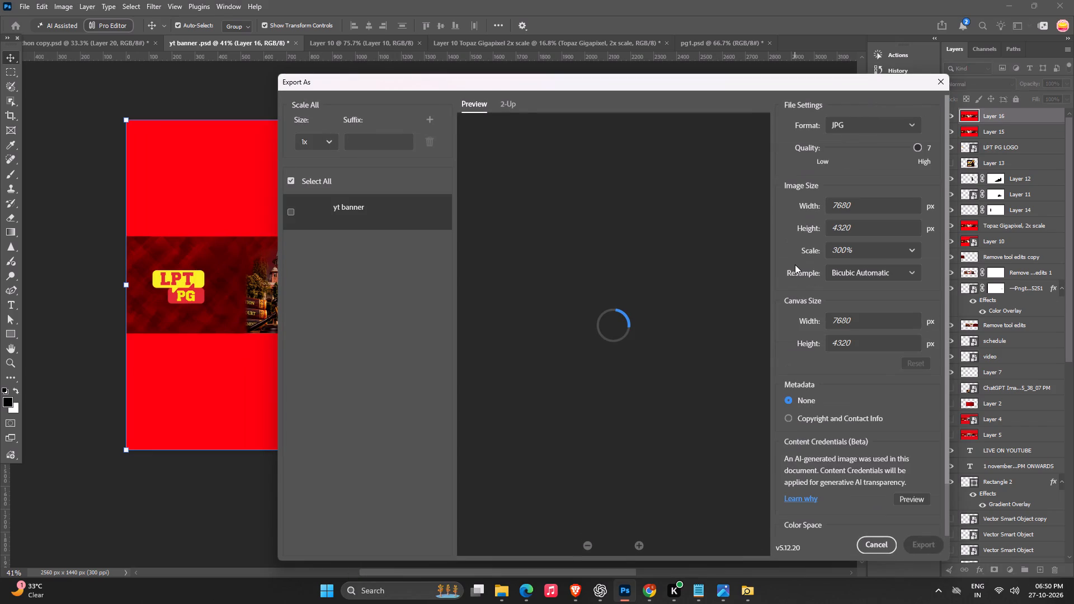
click(930, 549)
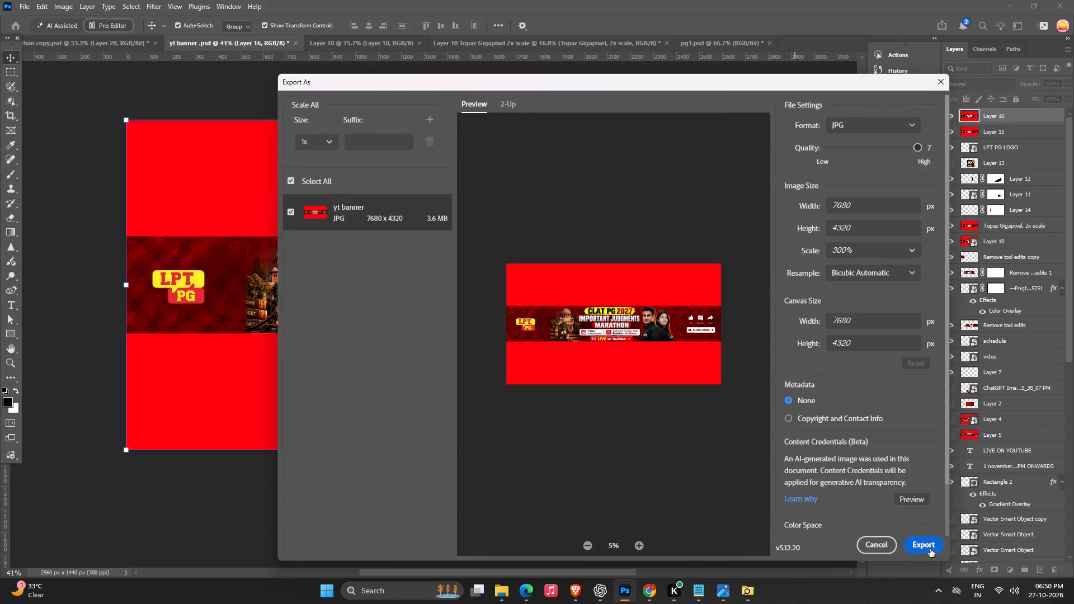
double_click(420, 221)
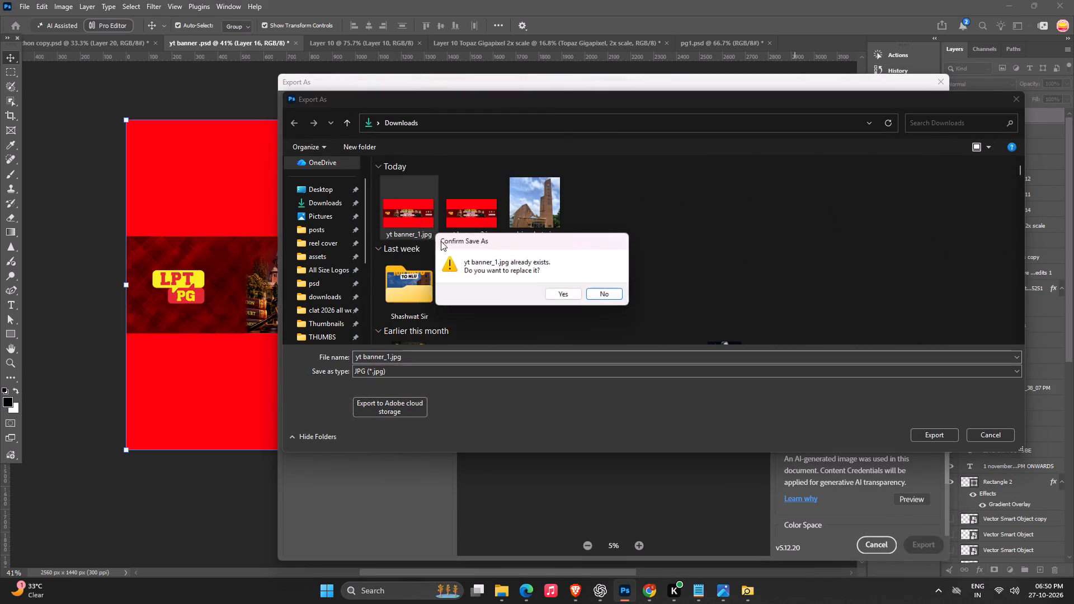
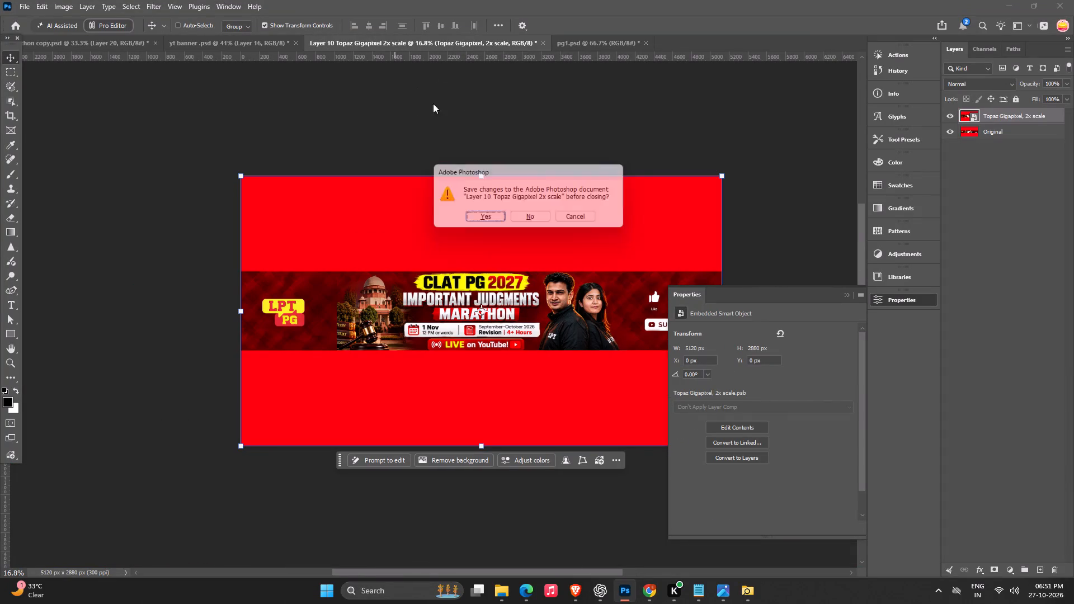
Close the Layer 10 Topaz Gigapixel 2x scale document and pg1.psd without saving their changes.
click(538, 207)
click(542, 220)
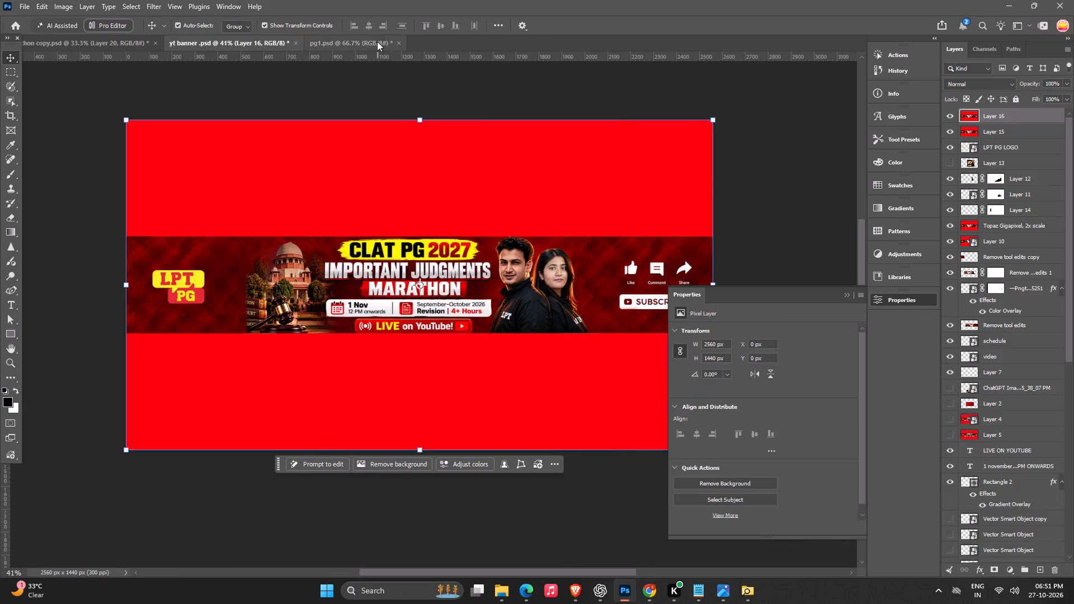
click(368, 42)
key(ctrl+w)
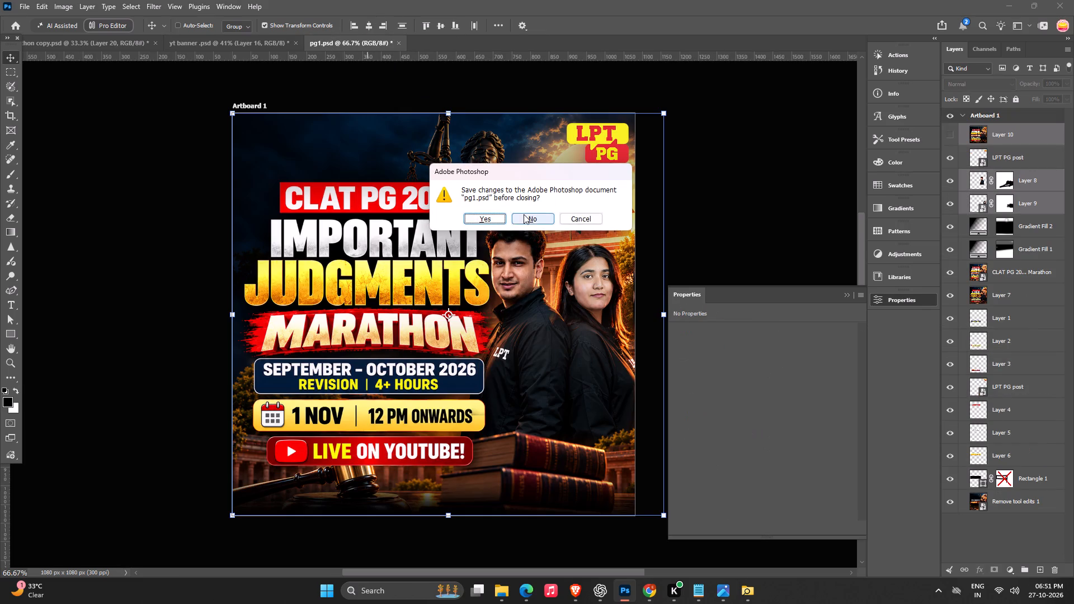
click(528, 224)
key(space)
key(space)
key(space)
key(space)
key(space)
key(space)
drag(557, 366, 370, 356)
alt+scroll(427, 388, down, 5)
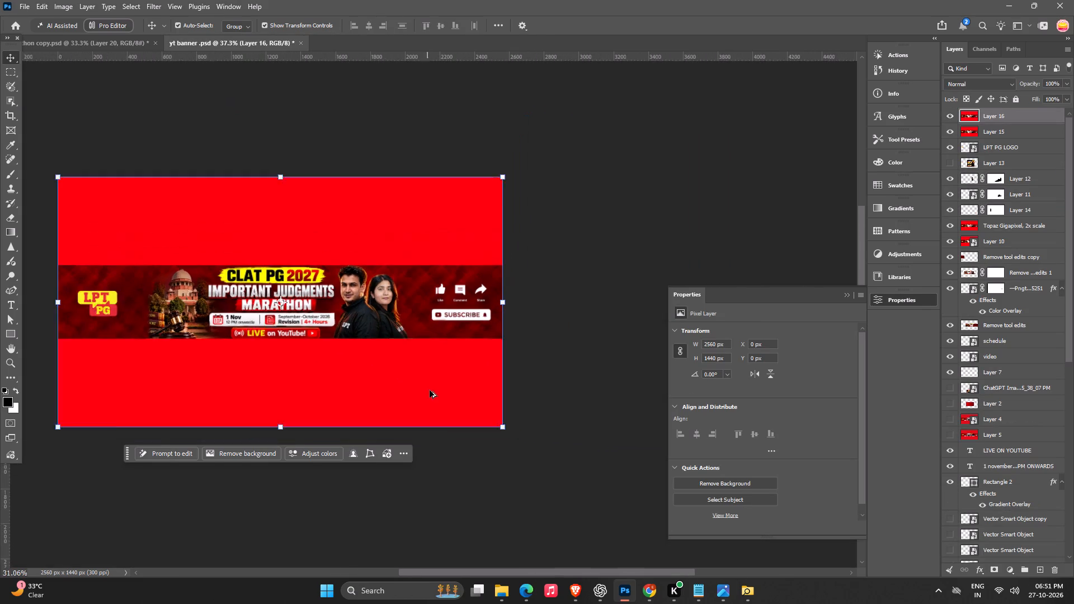